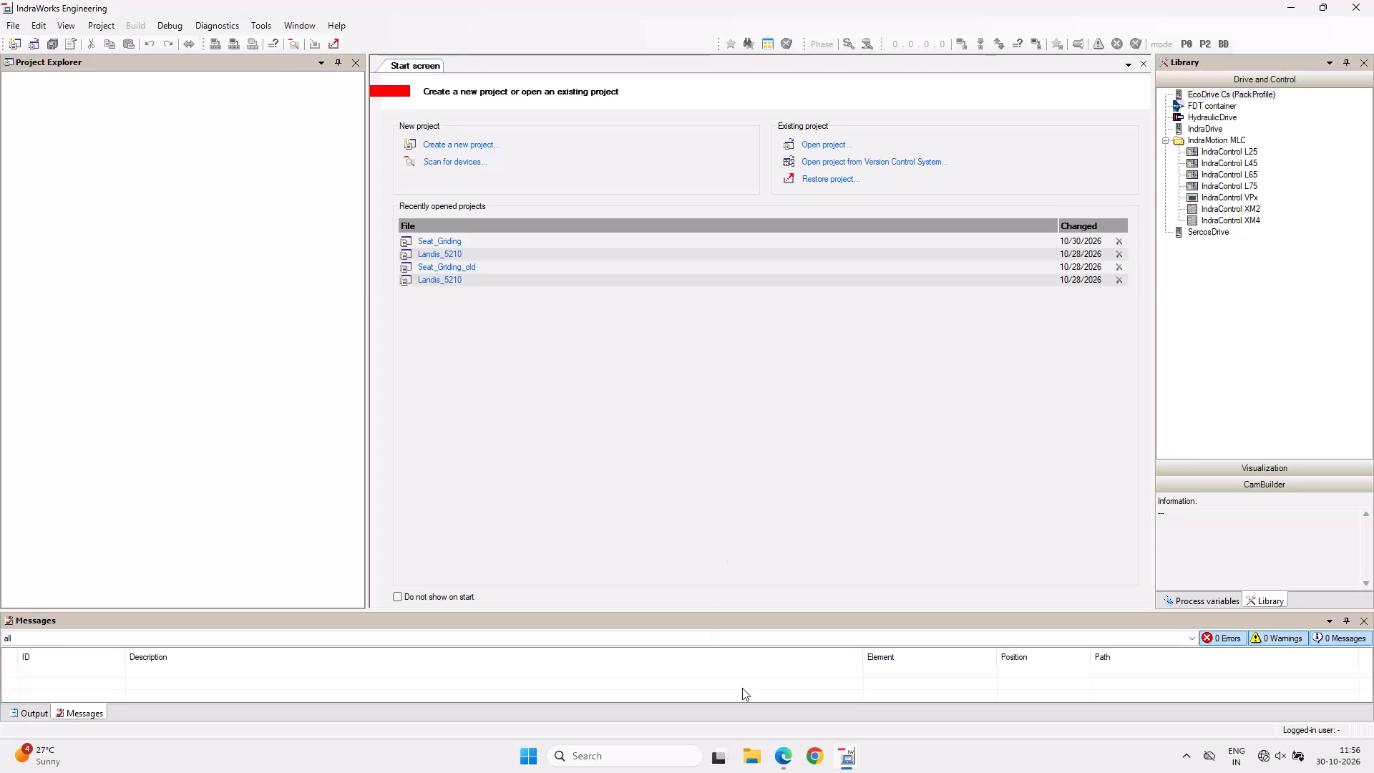
# Switch to File Explorer and look through Downloads and Videos for the licensing screenshot, viewing Screenshot 2026-10-23 113448.png.
pyautogui.click(746, 755)
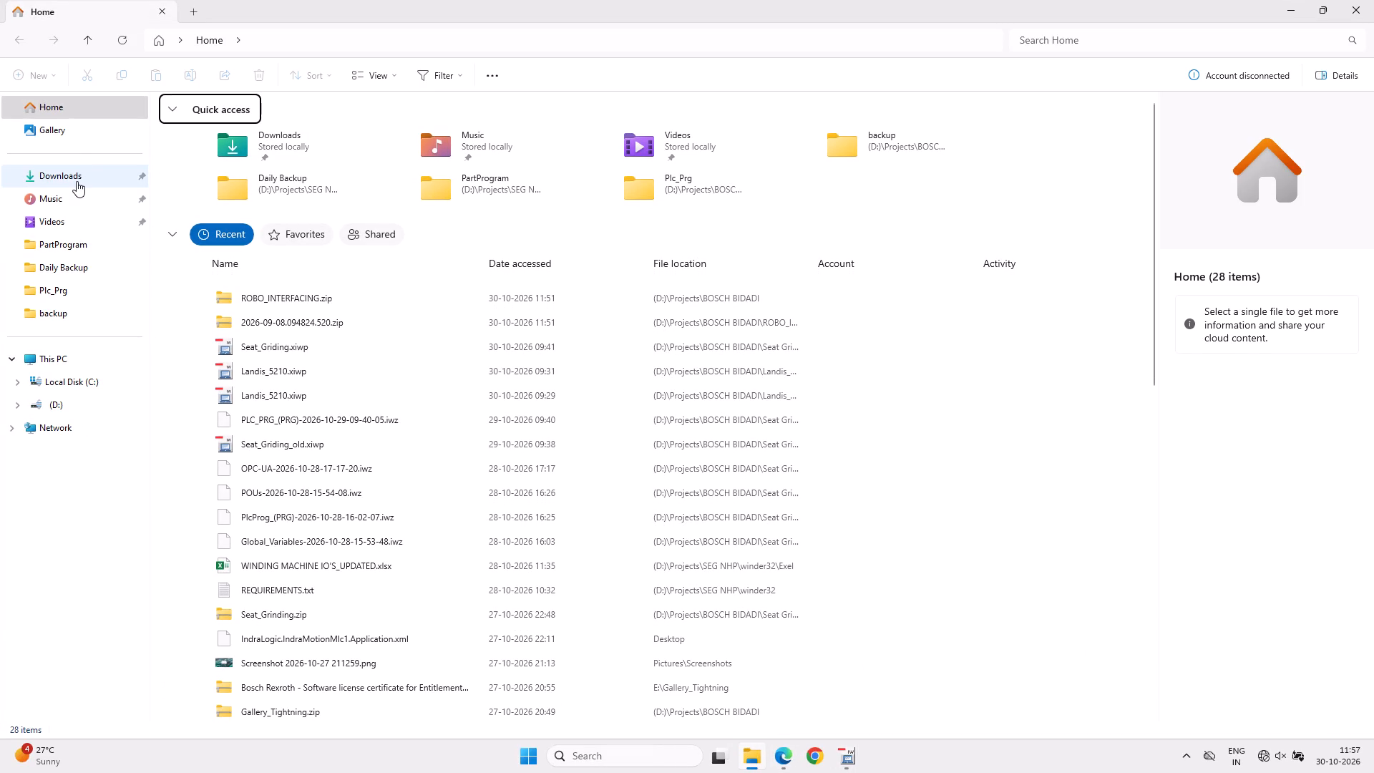
pyautogui.click(77, 180)
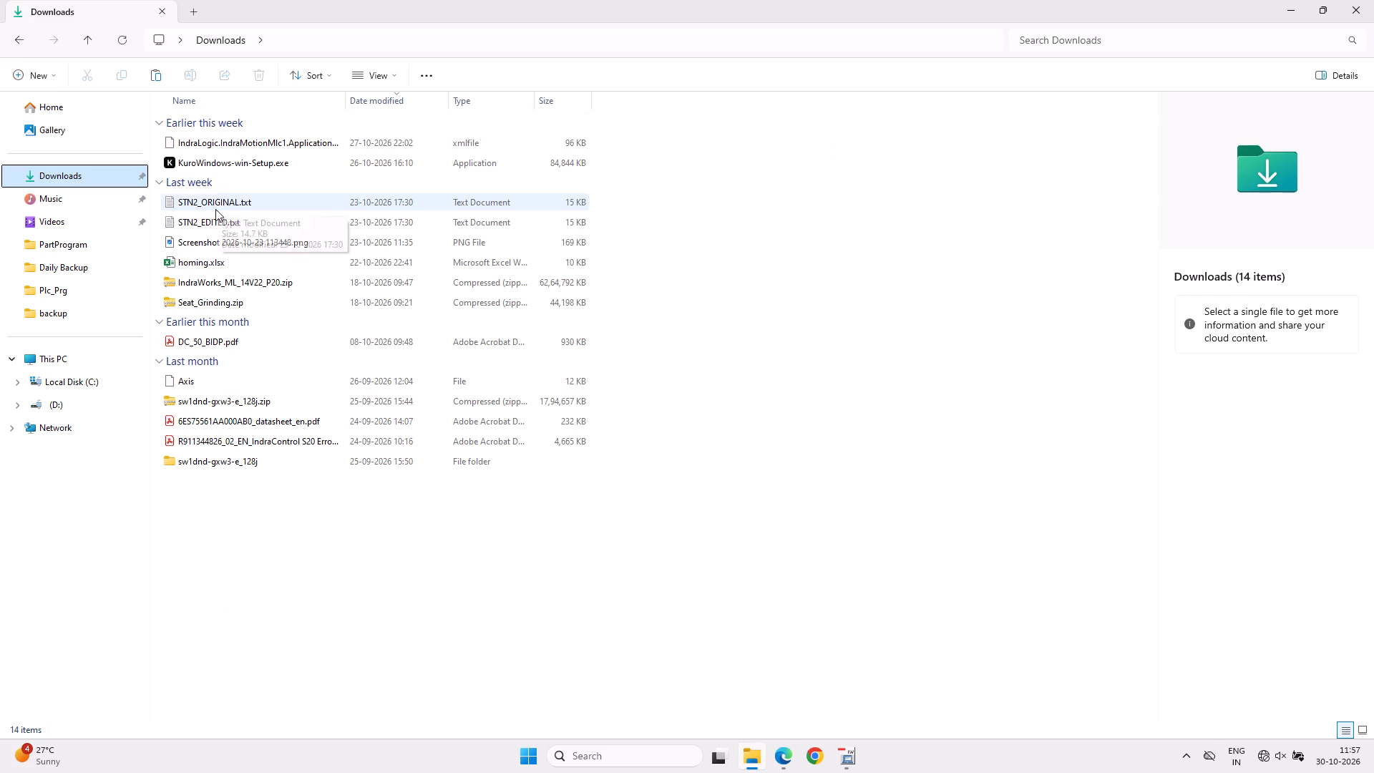
pyautogui.doubleClick(211, 247)
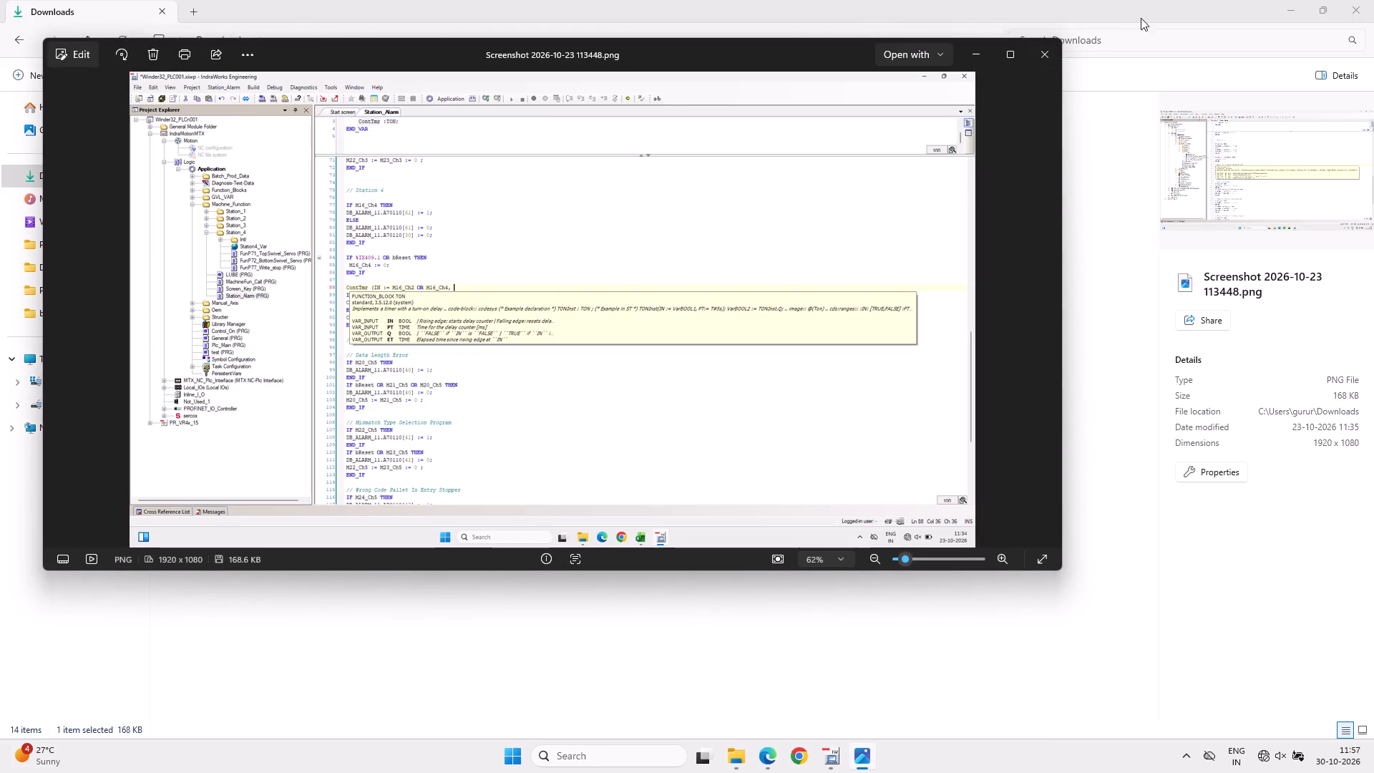
pyautogui.click(1058, 57)
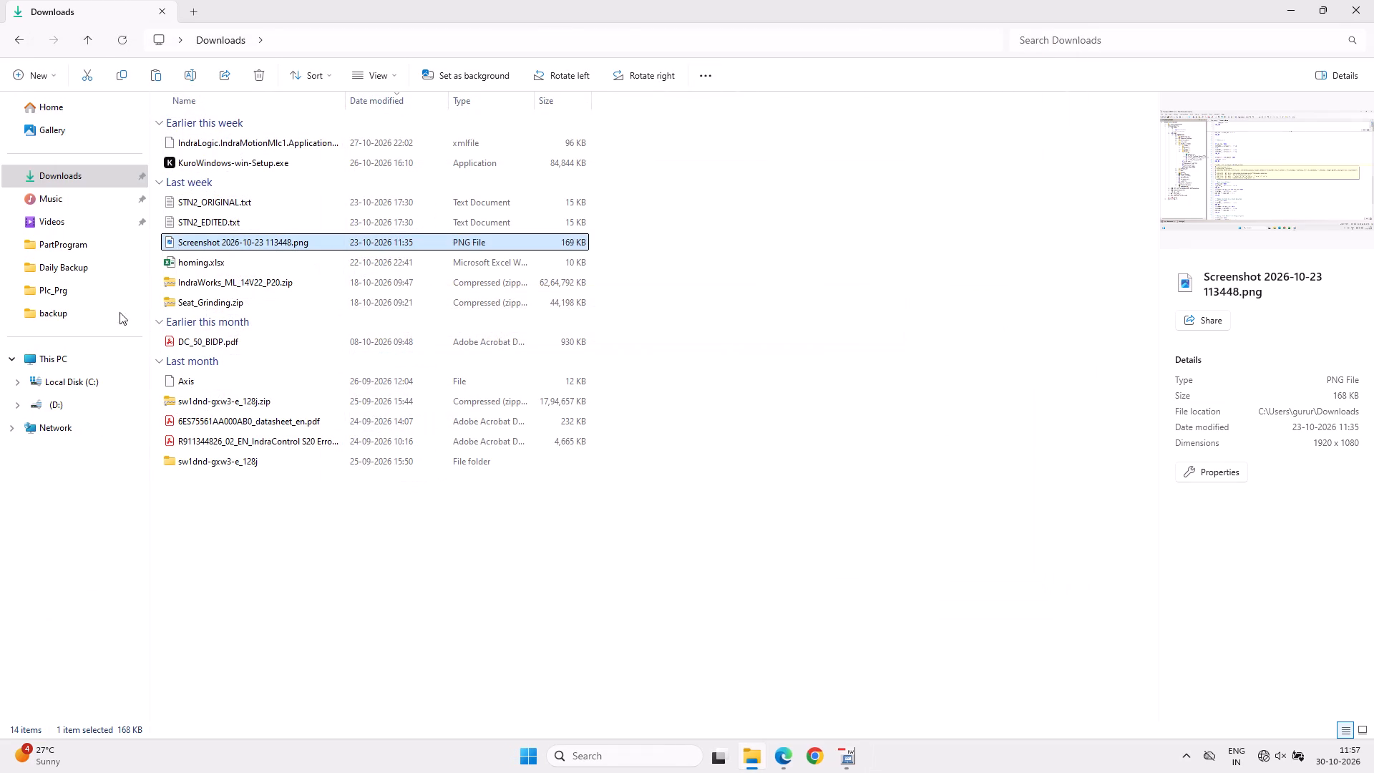
pyautogui.click(70, 220)
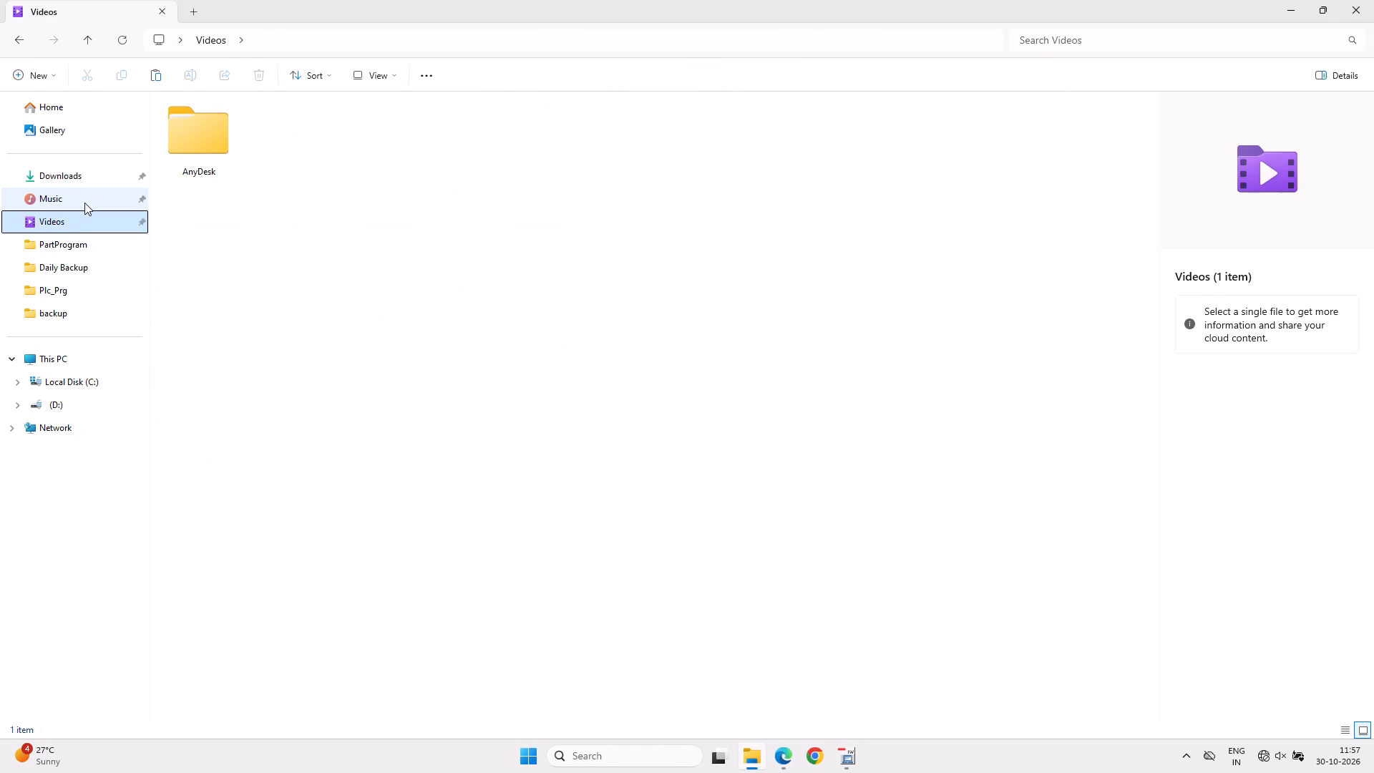
pyautogui.click(83, 128)
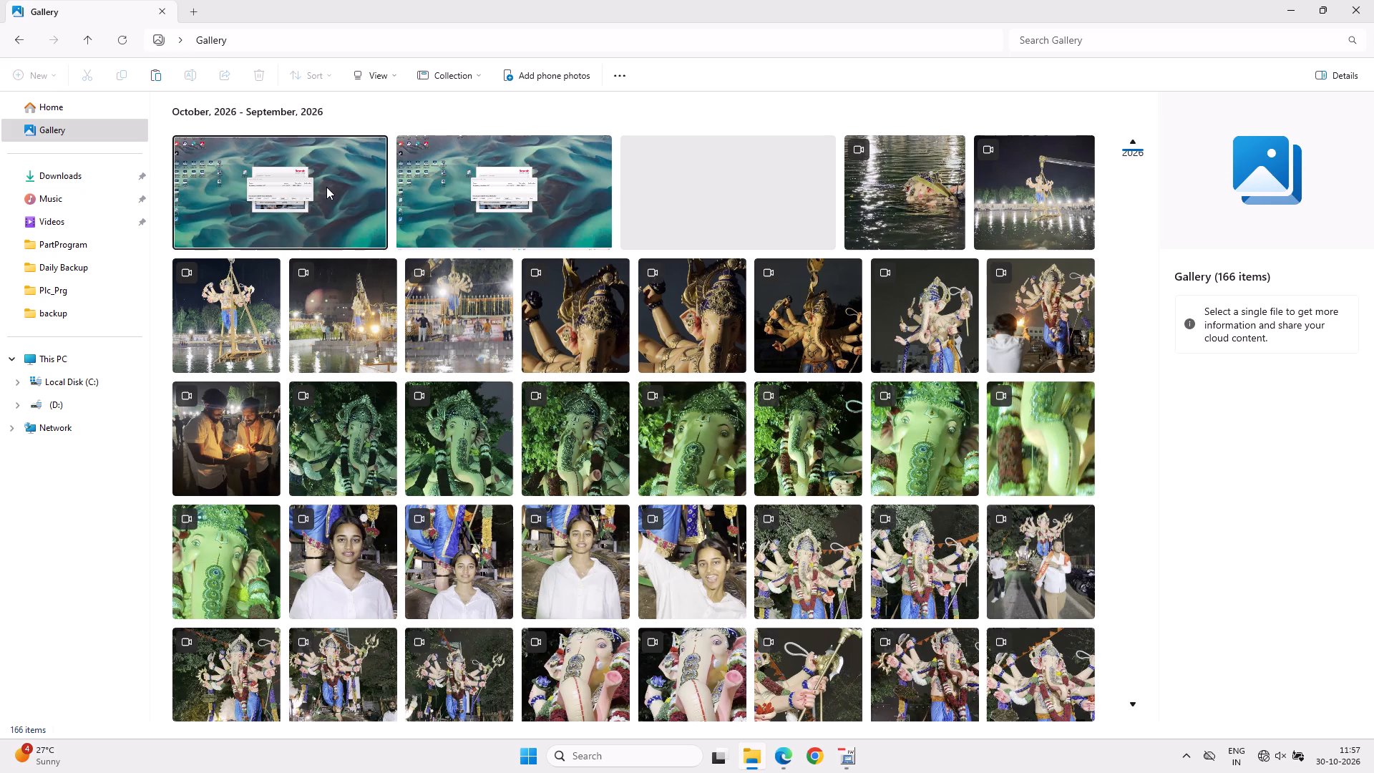
pyautogui.click(306, 176)
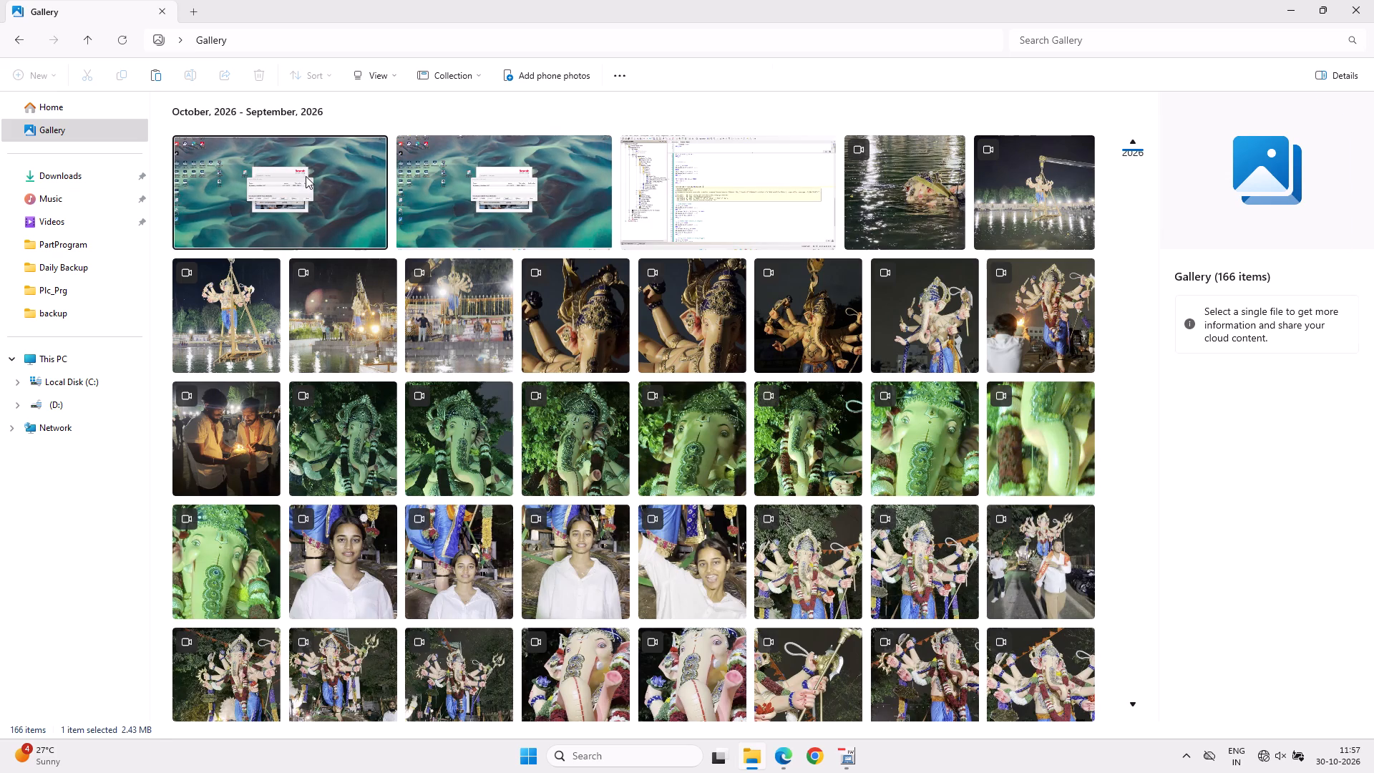
pyautogui.doubleClick(306, 176)
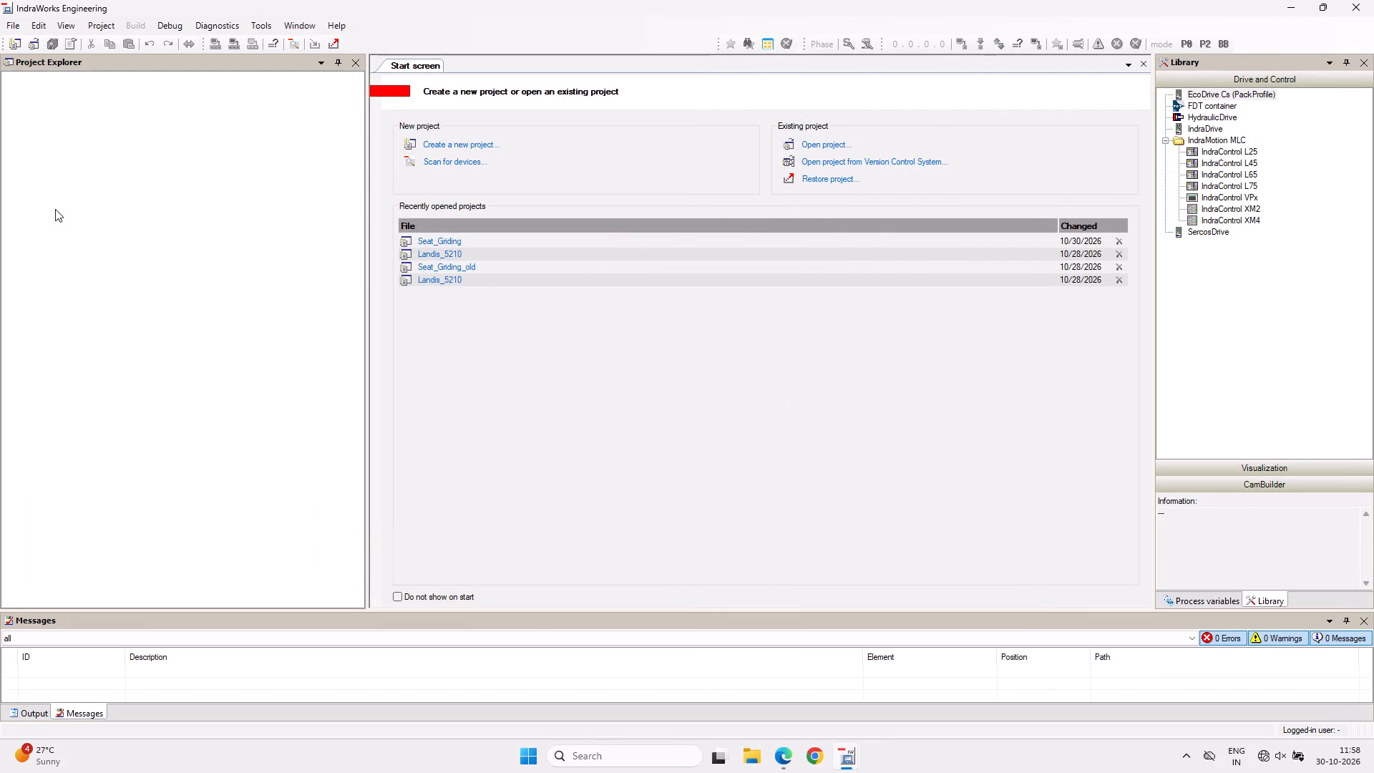
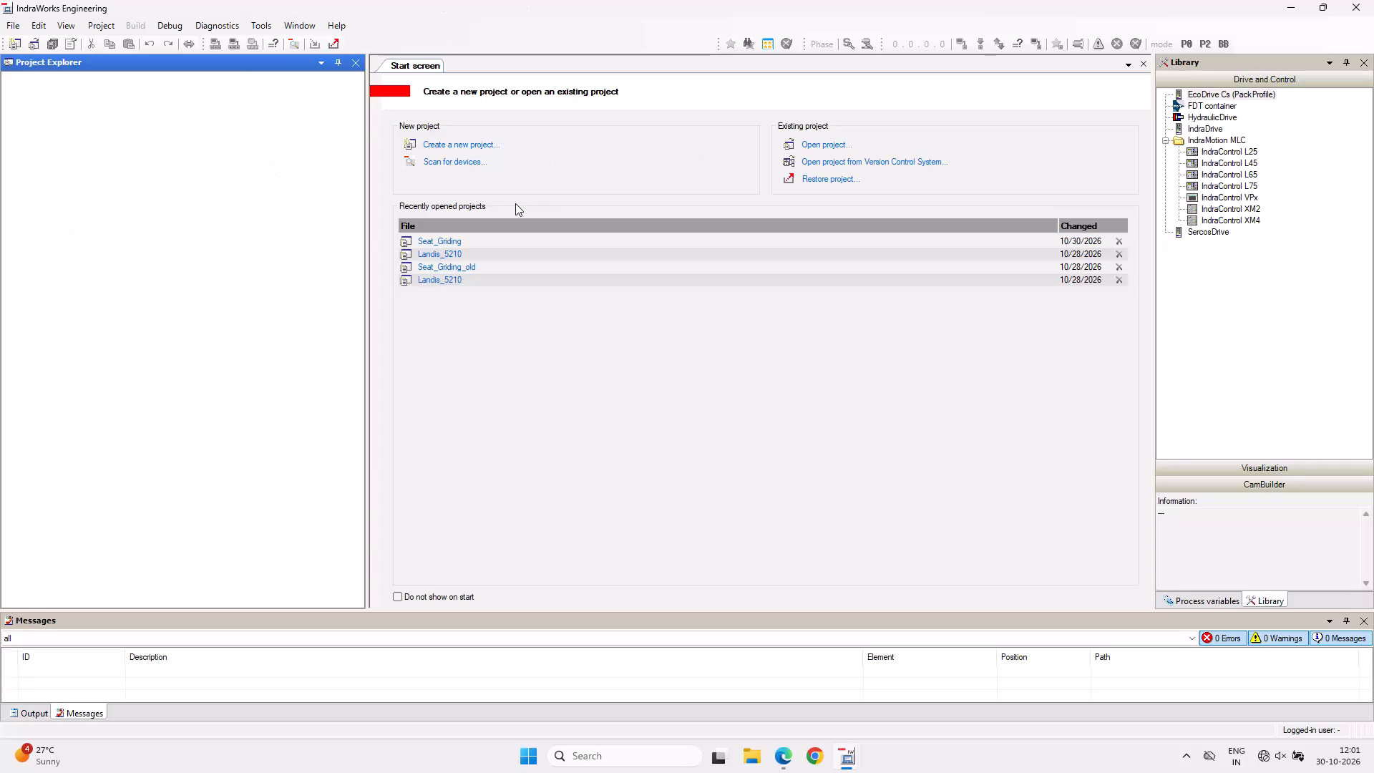
# Open the project Seat_Griding.xiwp from the Plc_Prg folder in D:\Projects\BOSCH BIDADI\Seat Grinding.
pyautogui.click(321, 203)
pyautogui.click(11, 29)
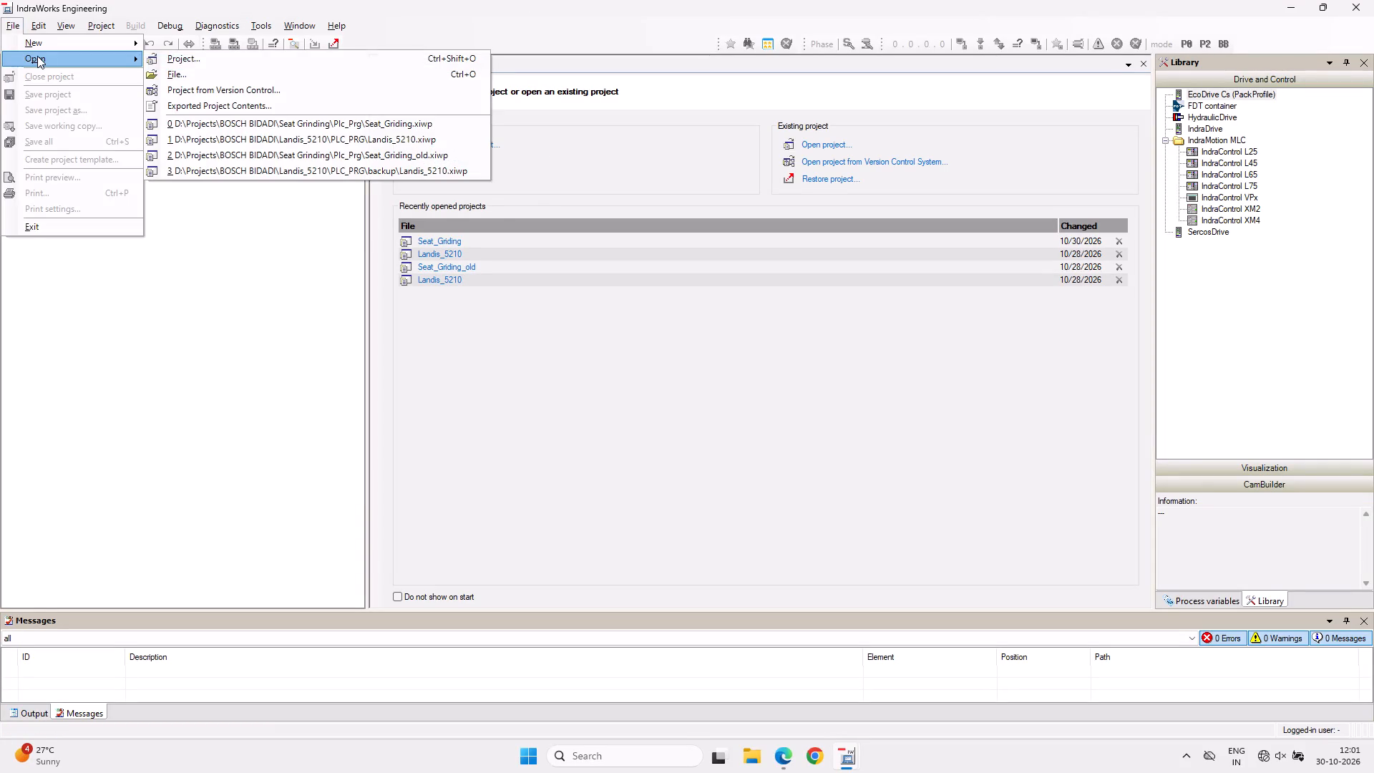
pyautogui.click(37, 56)
pyautogui.click(178, 59)
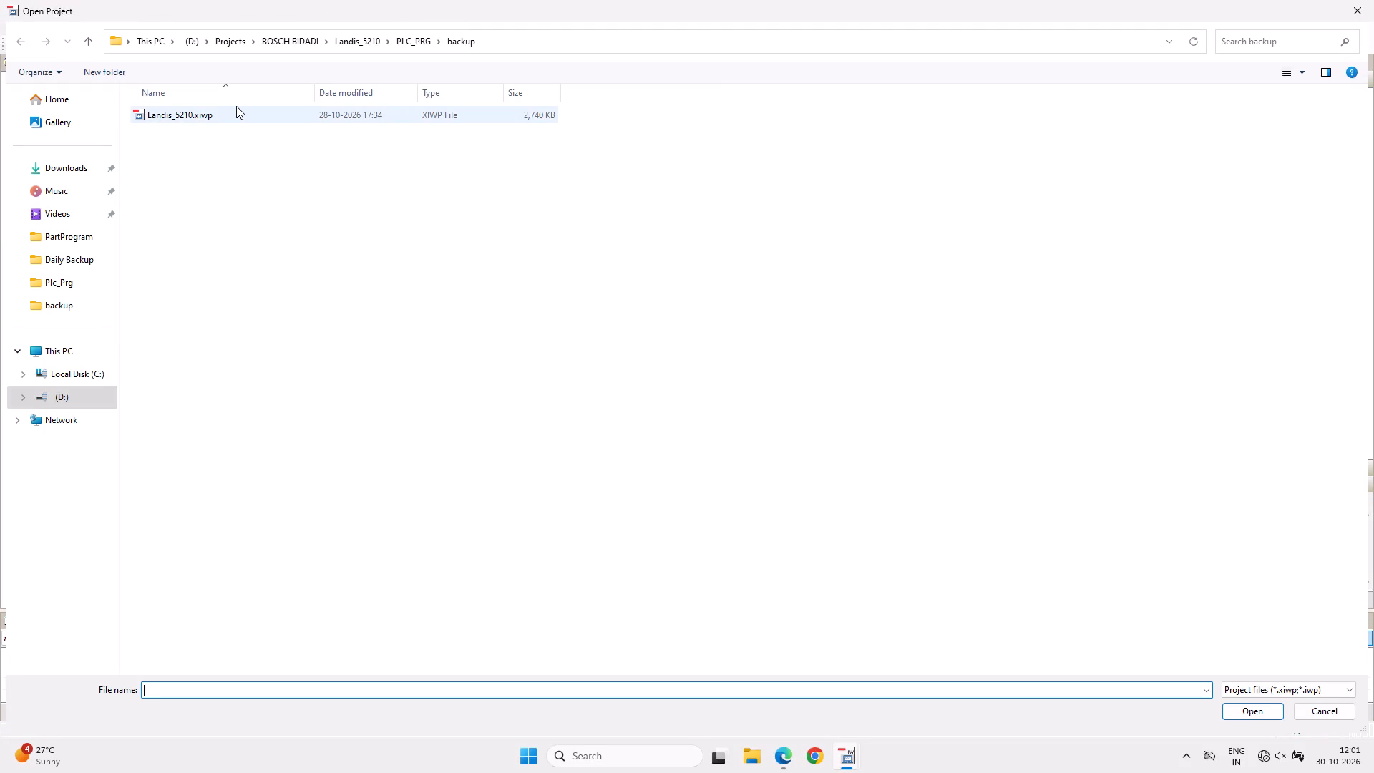
pyautogui.click(296, 39)
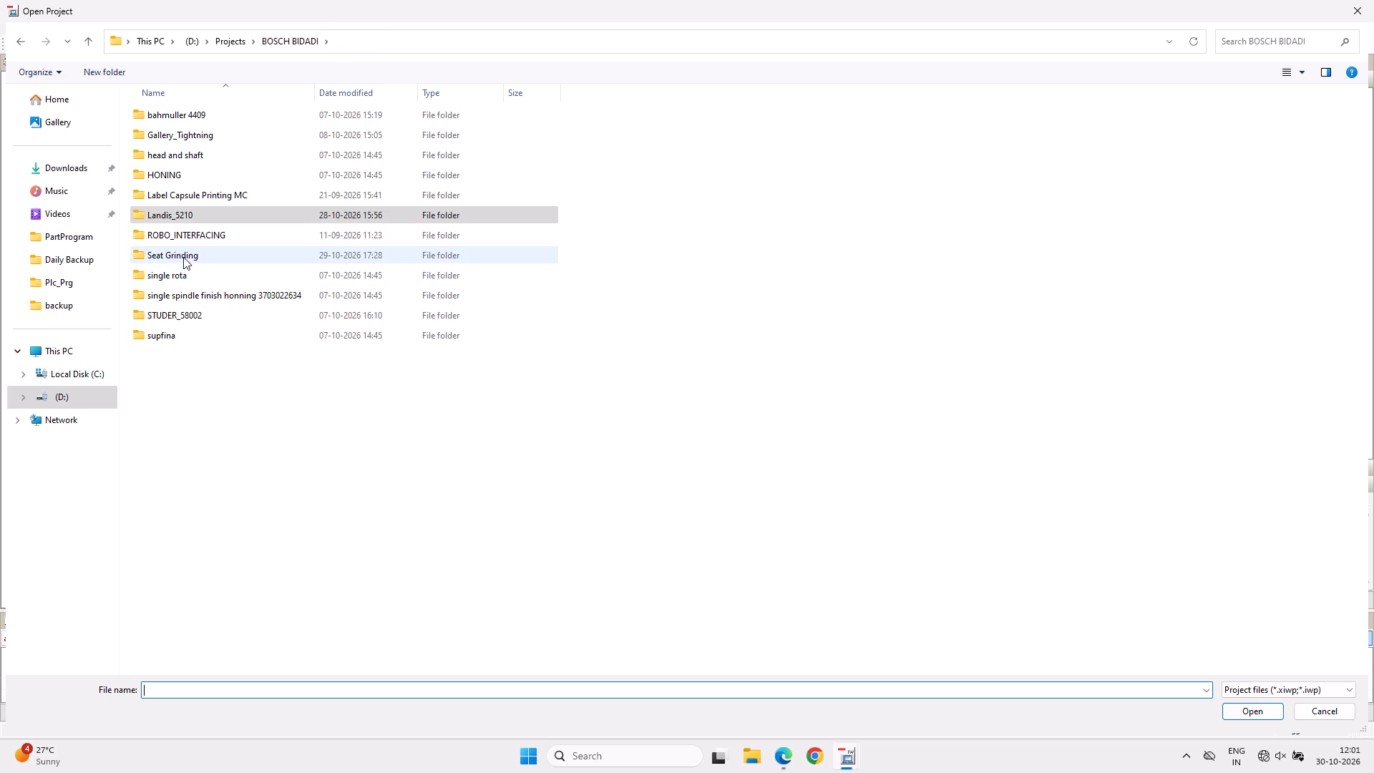
pyautogui.doubleClick(184, 257)
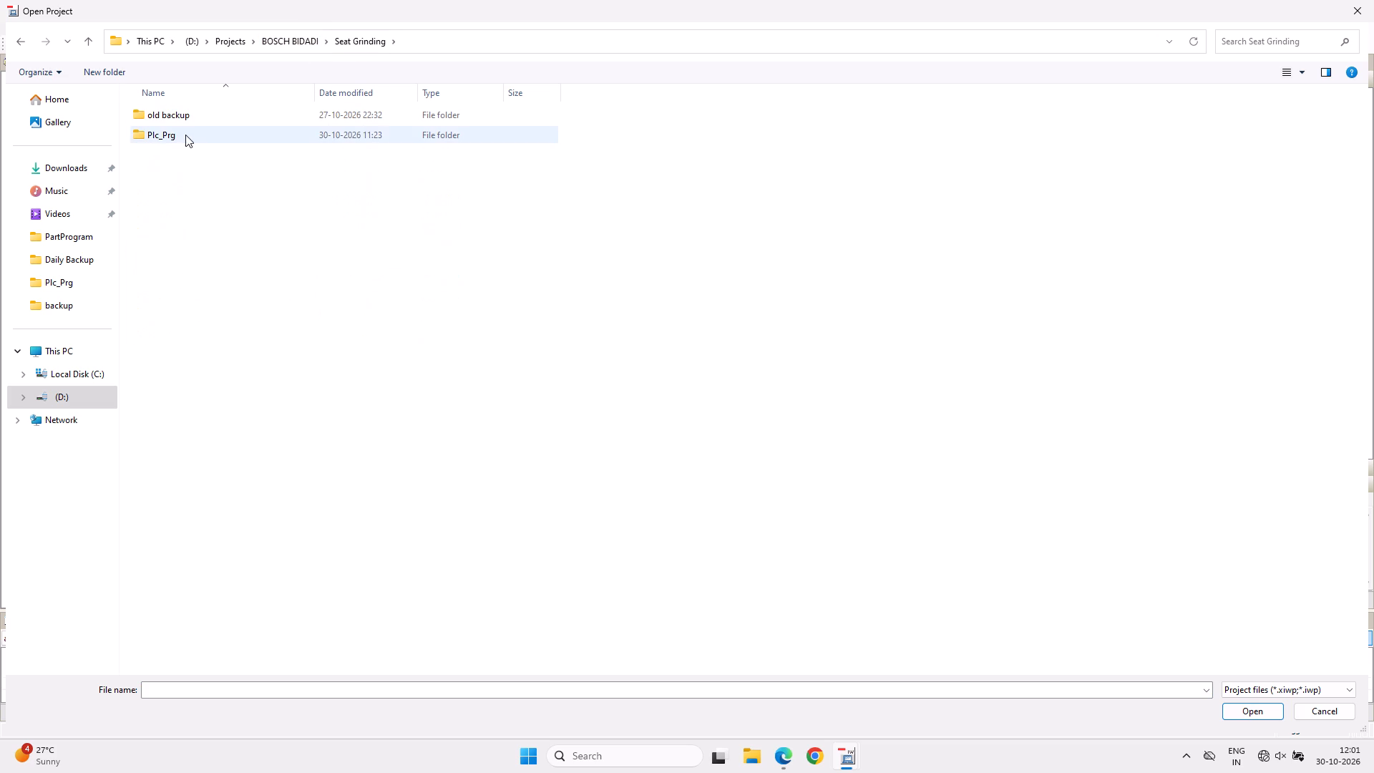
pyautogui.doubleClick(185, 132)
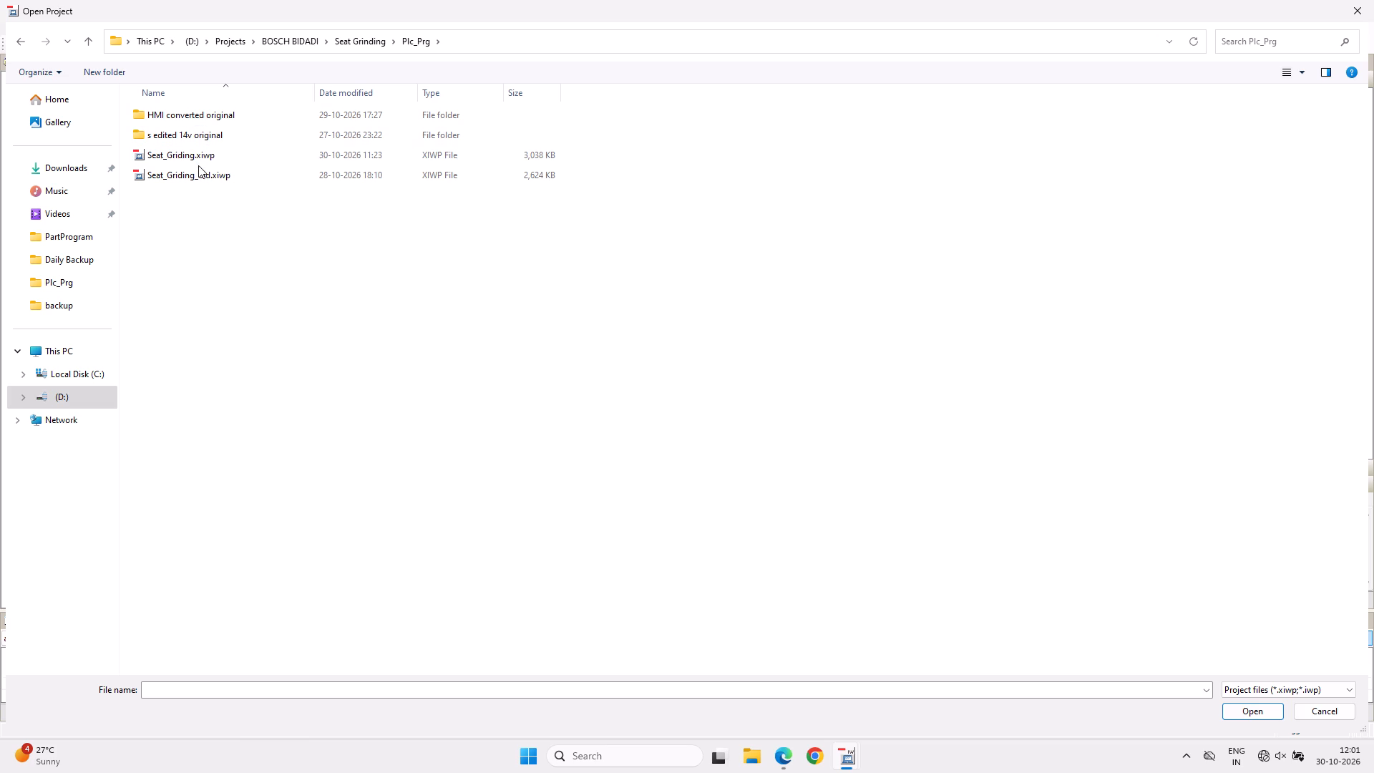
pyautogui.doubleClick(202, 160)
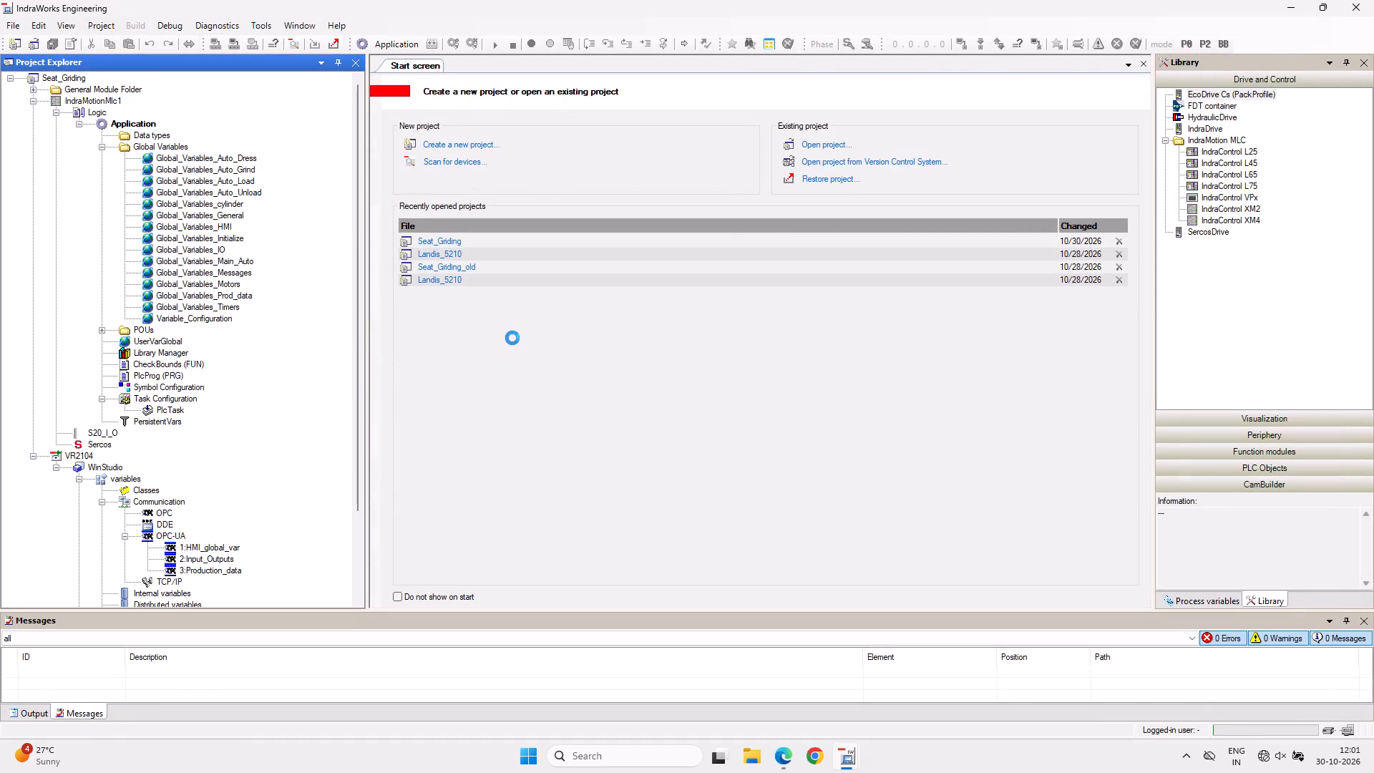
# Look through the Seat_Griding project tree down to the VR2104 HMI folders and examine the screens in old_hmi.
pyautogui.scroll(-6, 213, 394)
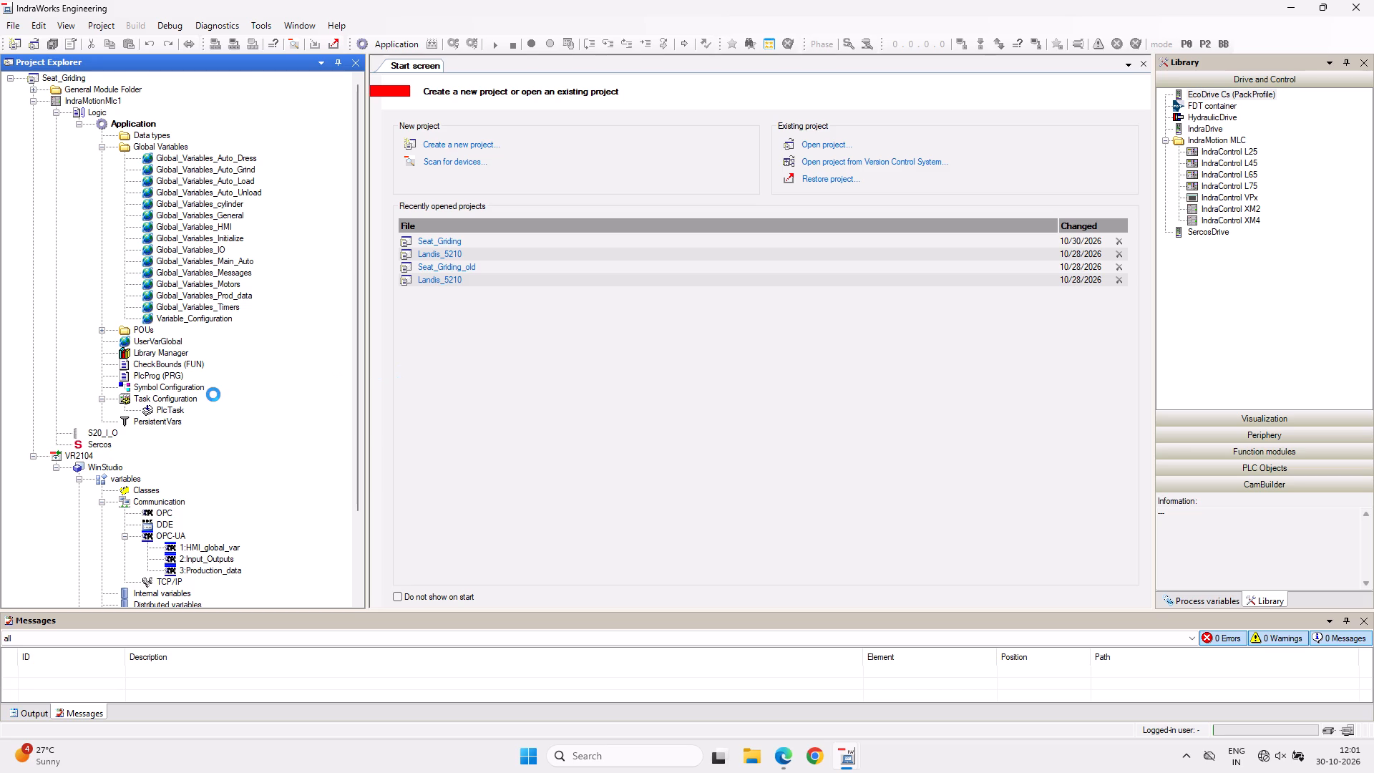
pyautogui.scroll(-12, 213, 394)
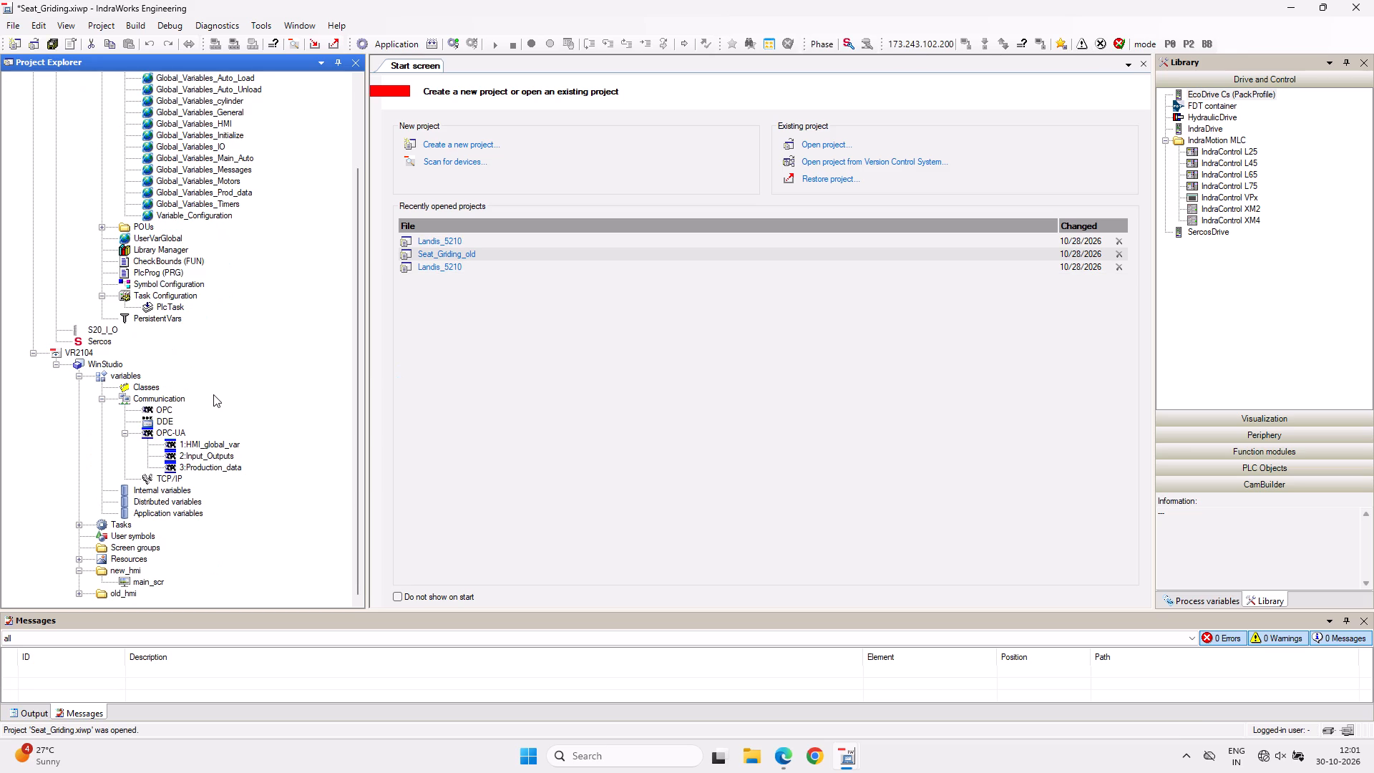
pyautogui.scroll(-1, 213, 394)
pyautogui.moveTo(356, 306); pyautogui.dragTo(349, 381)
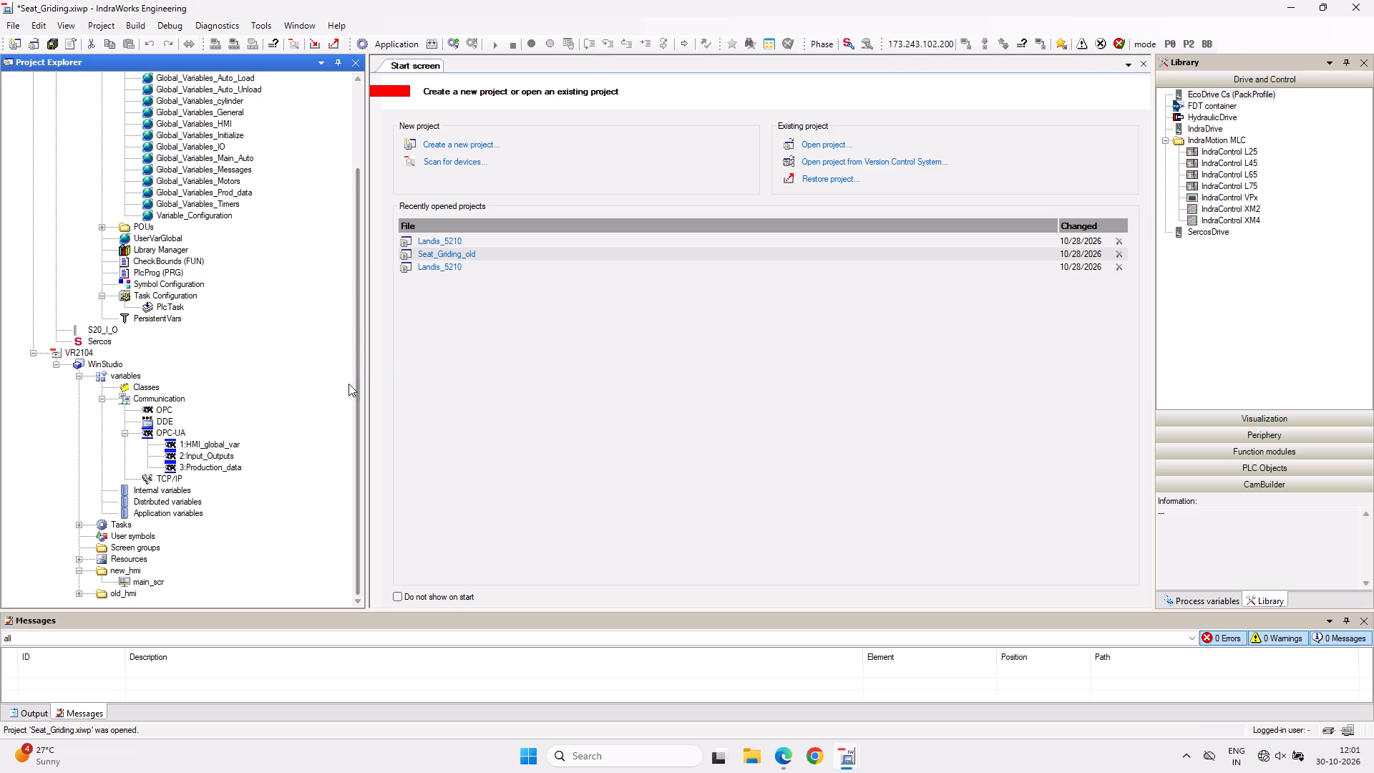
pyautogui.scroll(-5, 213, 482)
pyautogui.scroll(5, 213, 482)
pyautogui.scroll(-4, 213, 482)
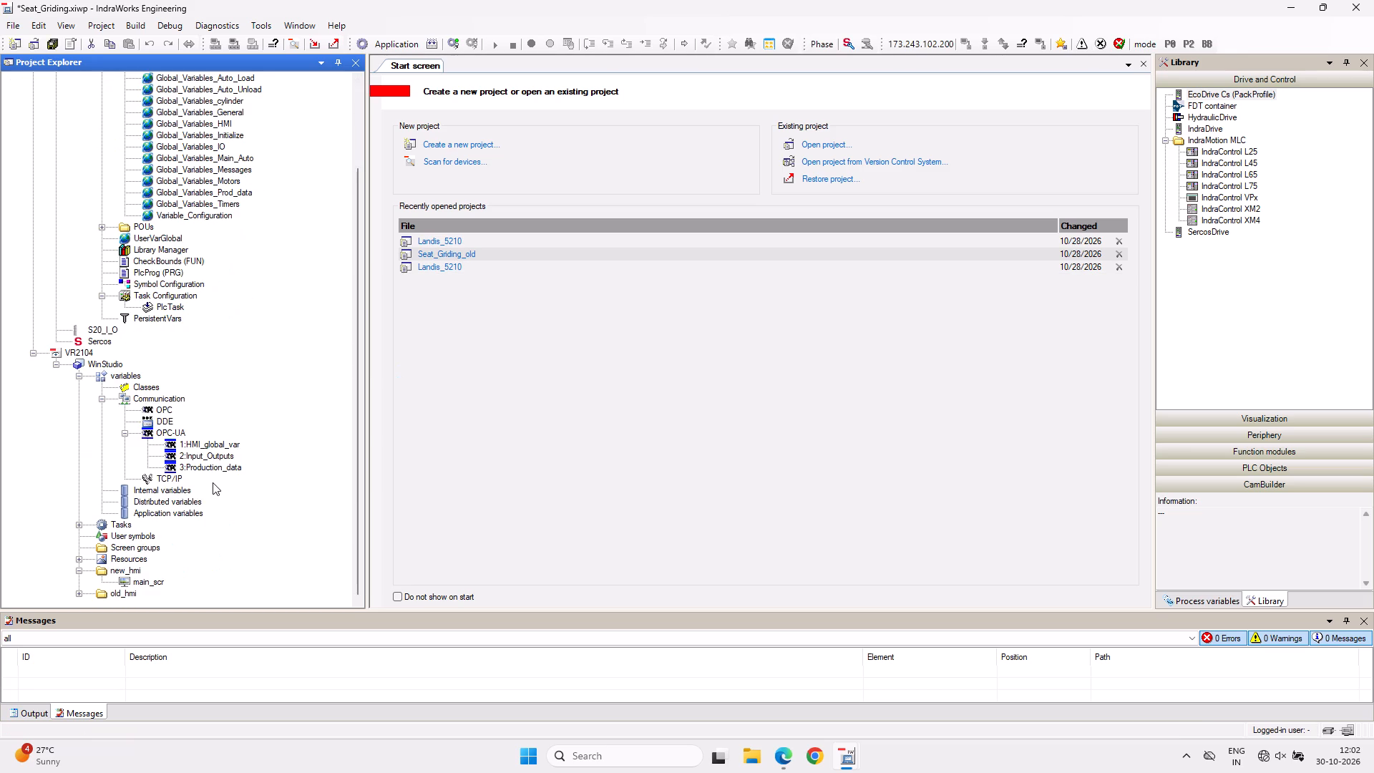
pyautogui.scroll(-5, 213, 482)
pyautogui.scroll(4, 213, 482)
pyautogui.scroll(-8, 213, 482)
pyautogui.click(81, 592)
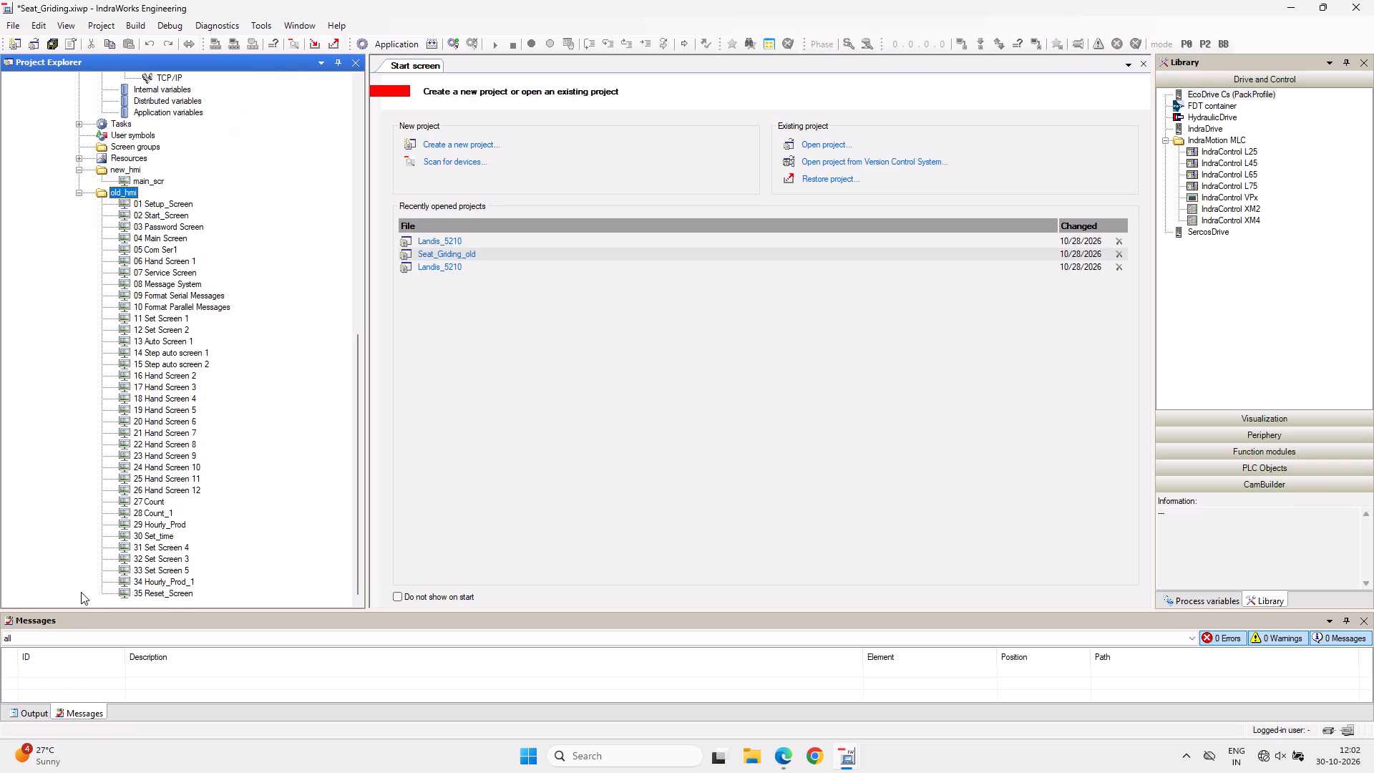
pyautogui.click(78, 193)
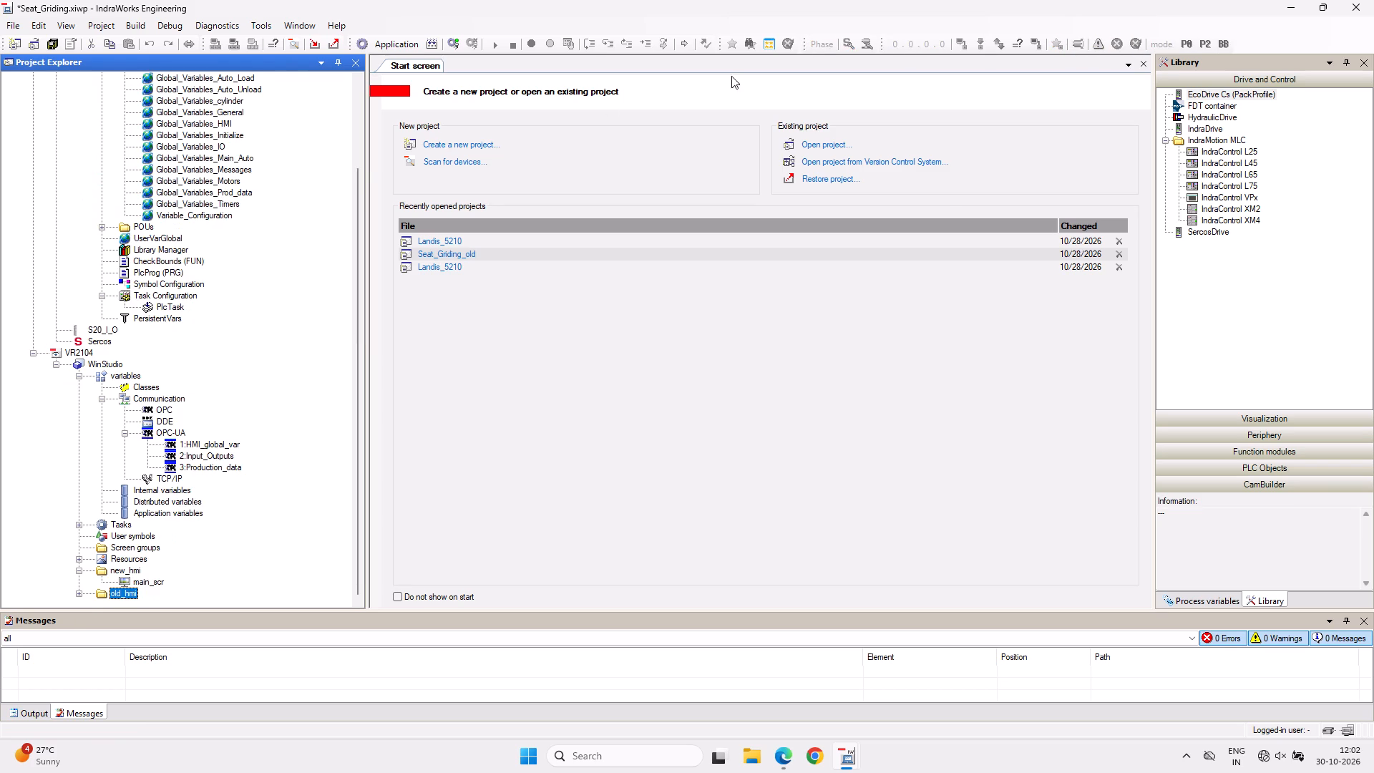
# Close the Start screen and open 04 Main Screen from the old_hmi folder.
pyautogui.click(1143, 61)
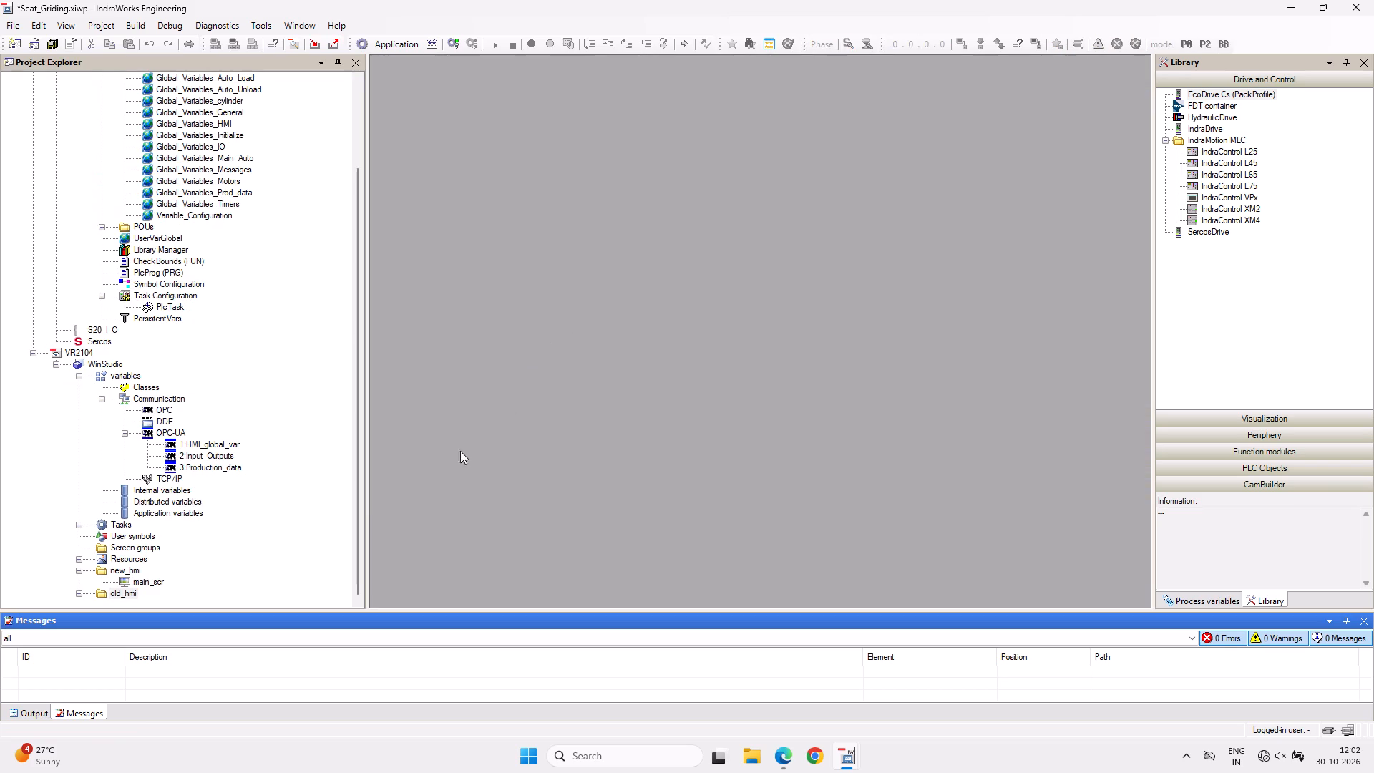
pyautogui.scroll(-4, 106, 586)
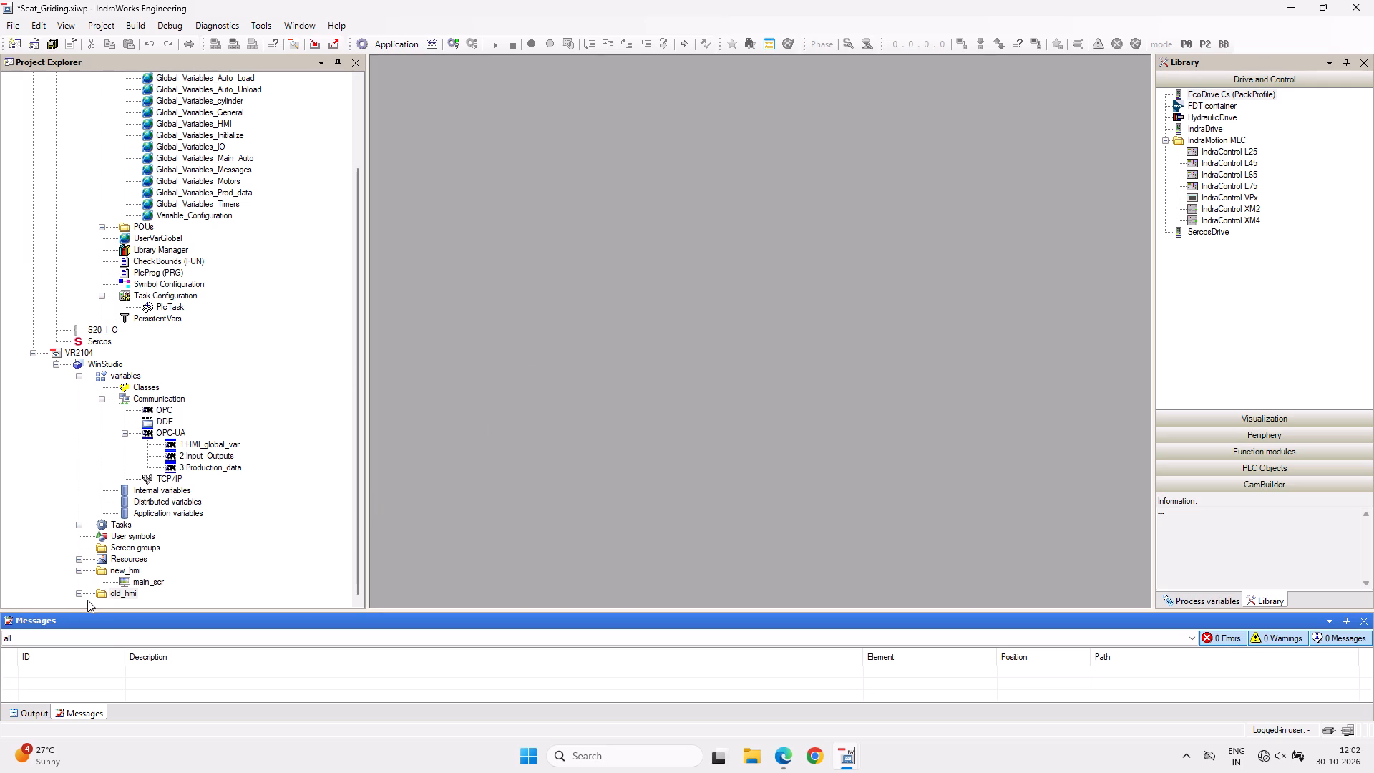
pyautogui.click(79, 595)
pyautogui.scroll(-1, 159, 545)
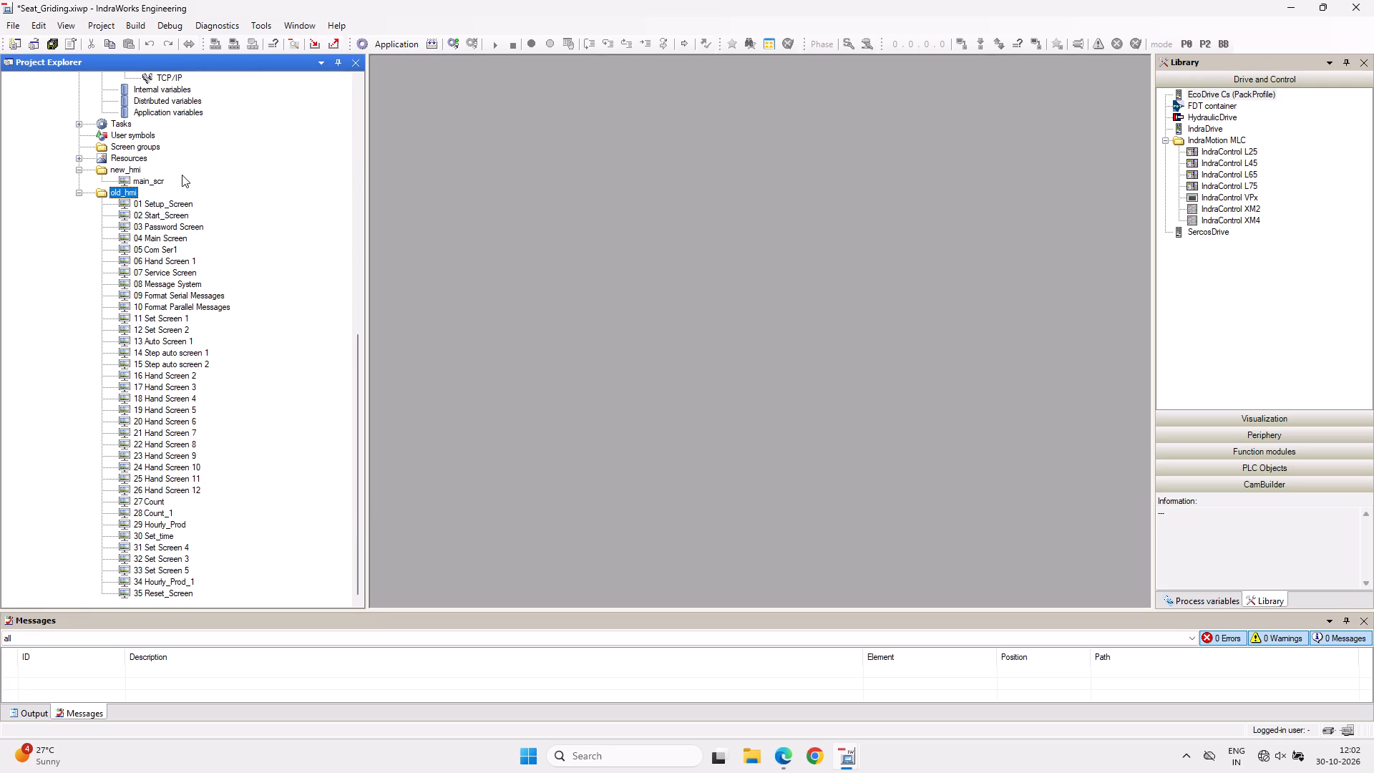
pyautogui.doubleClick(171, 238)
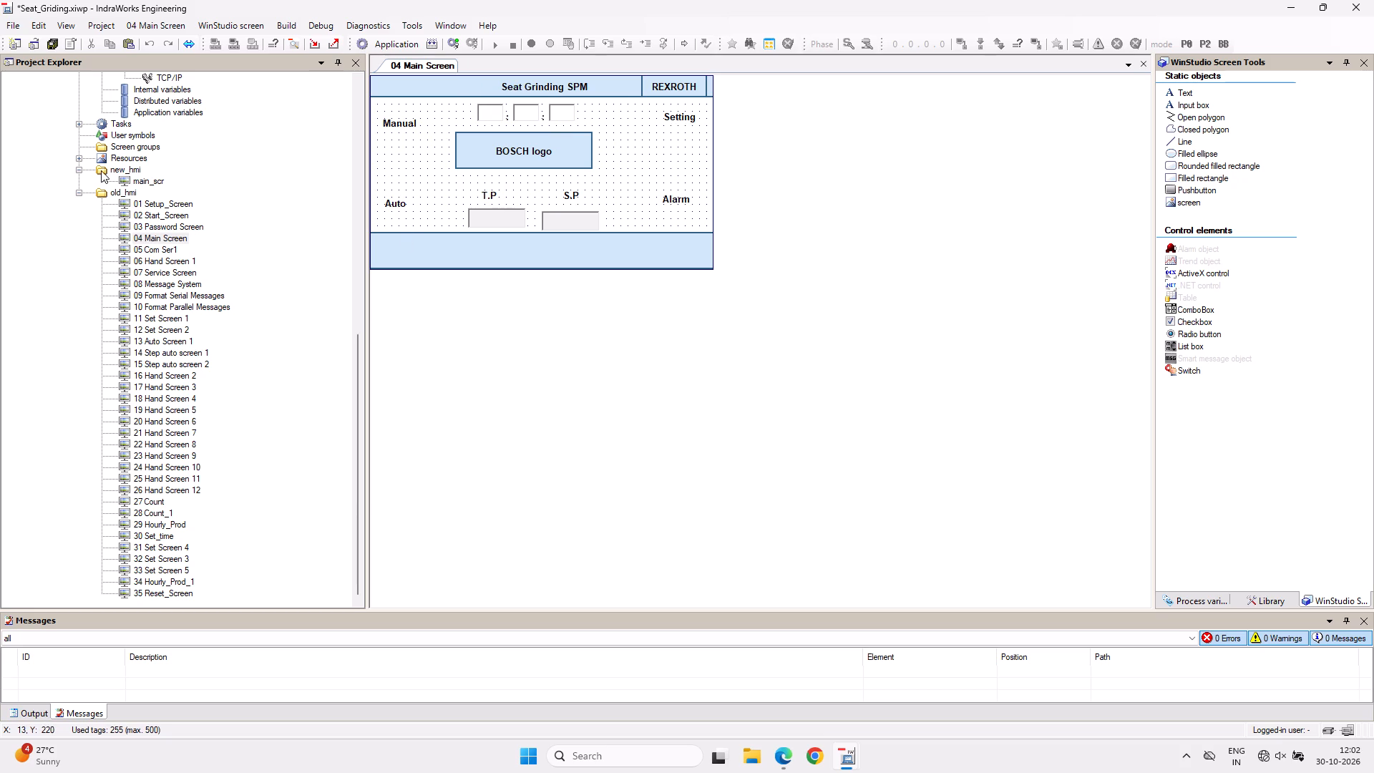
# Copy the caption text "Seat Grinding SPM" from the title rectangle of 04 Main Screen.
pyautogui.doubleClick(567, 87)
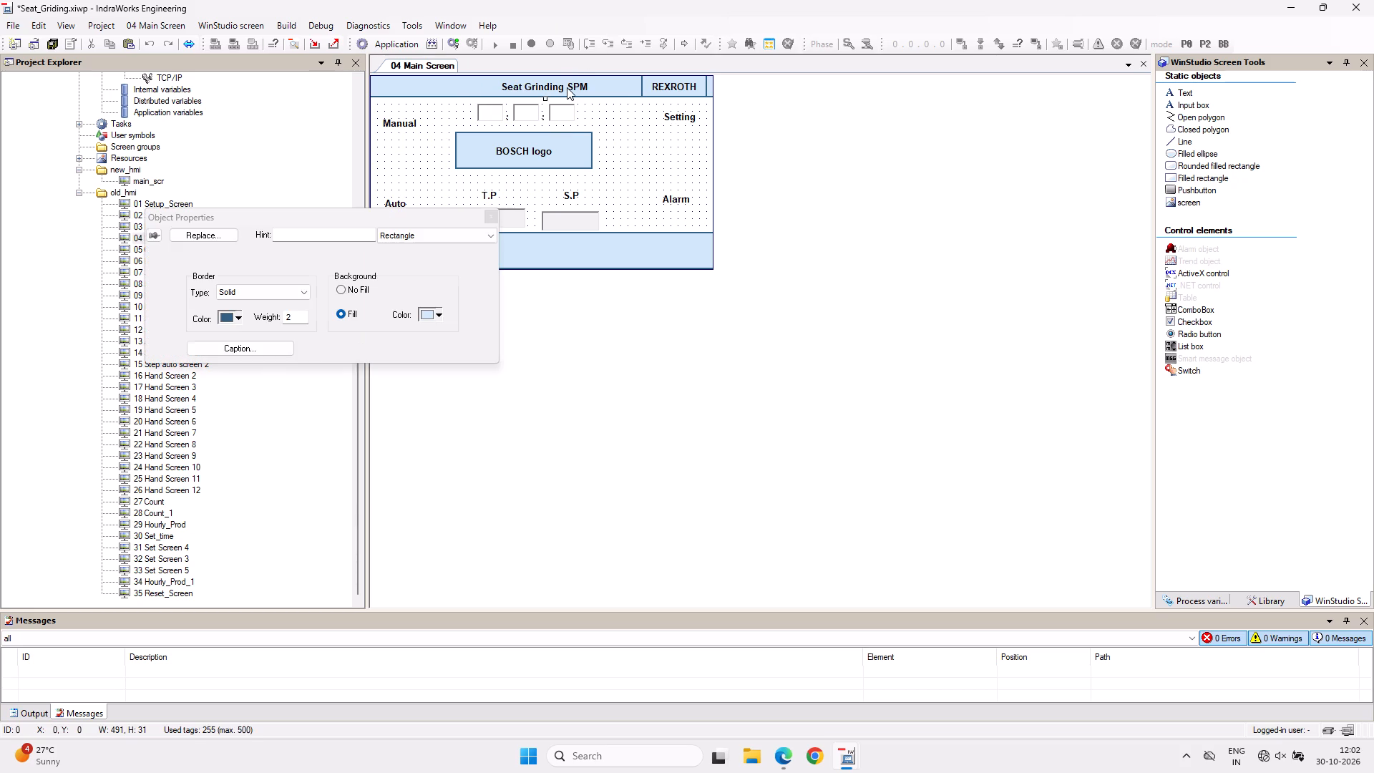
pyautogui.click(262, 345)
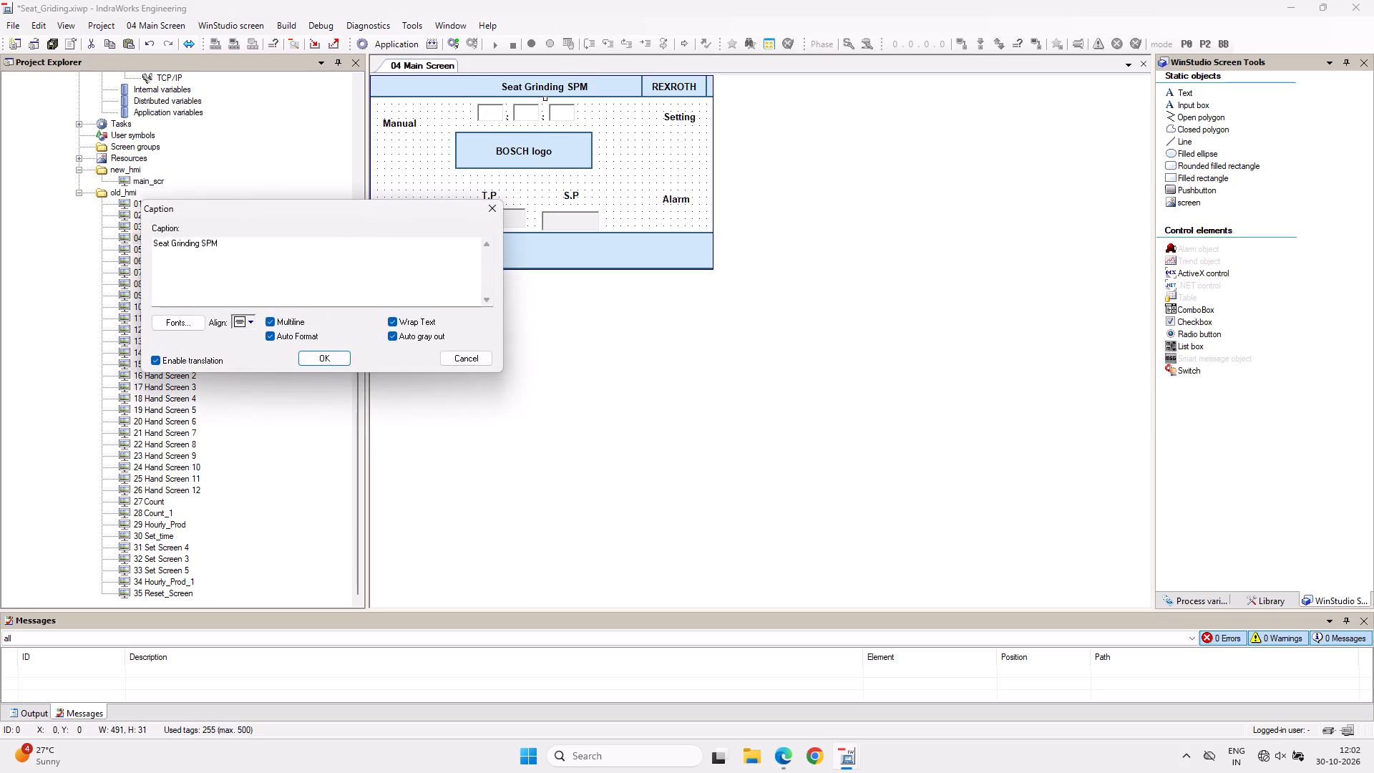
pyautogui.moveTo(247, 240); pyautogui.dragTo(51, 264)
pyautogui.hotkey('ctrl', 'c')
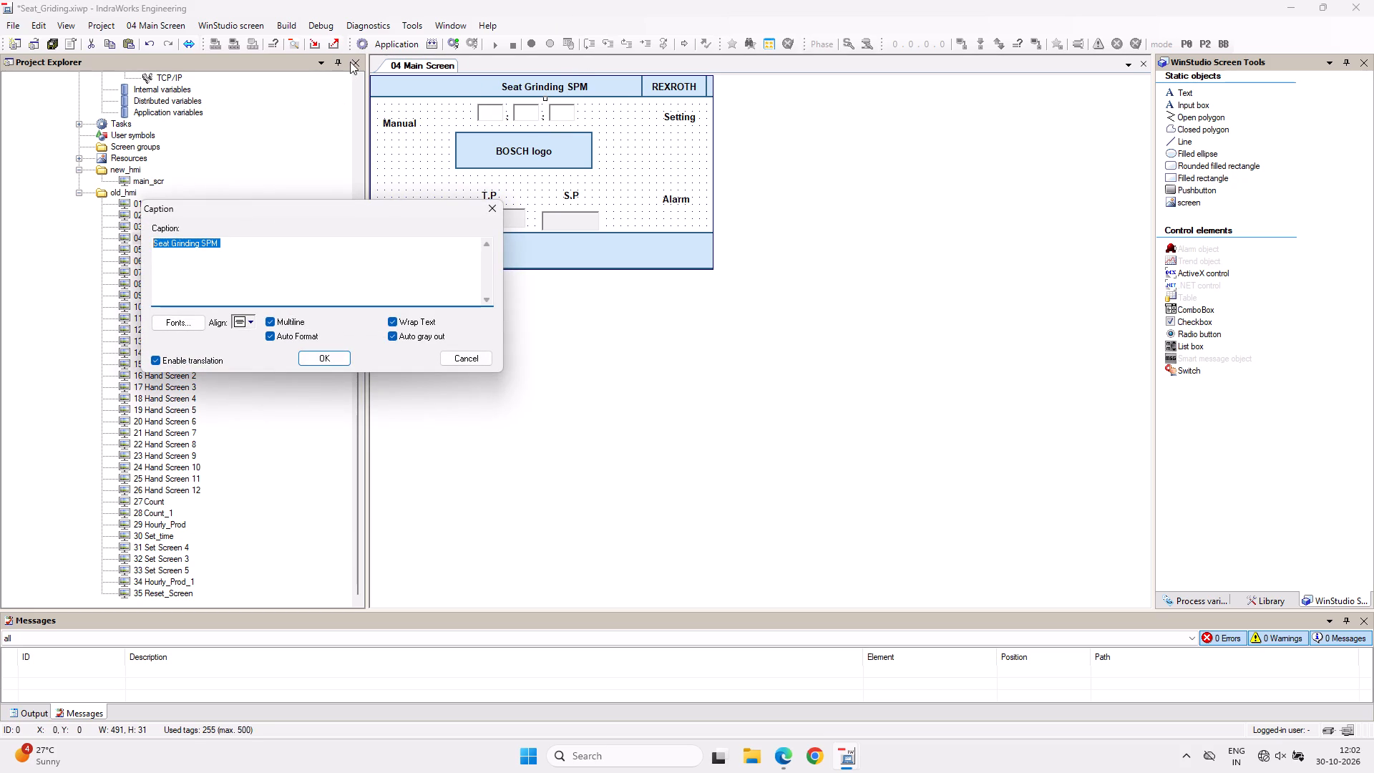
pyautogui.click(492, 213)
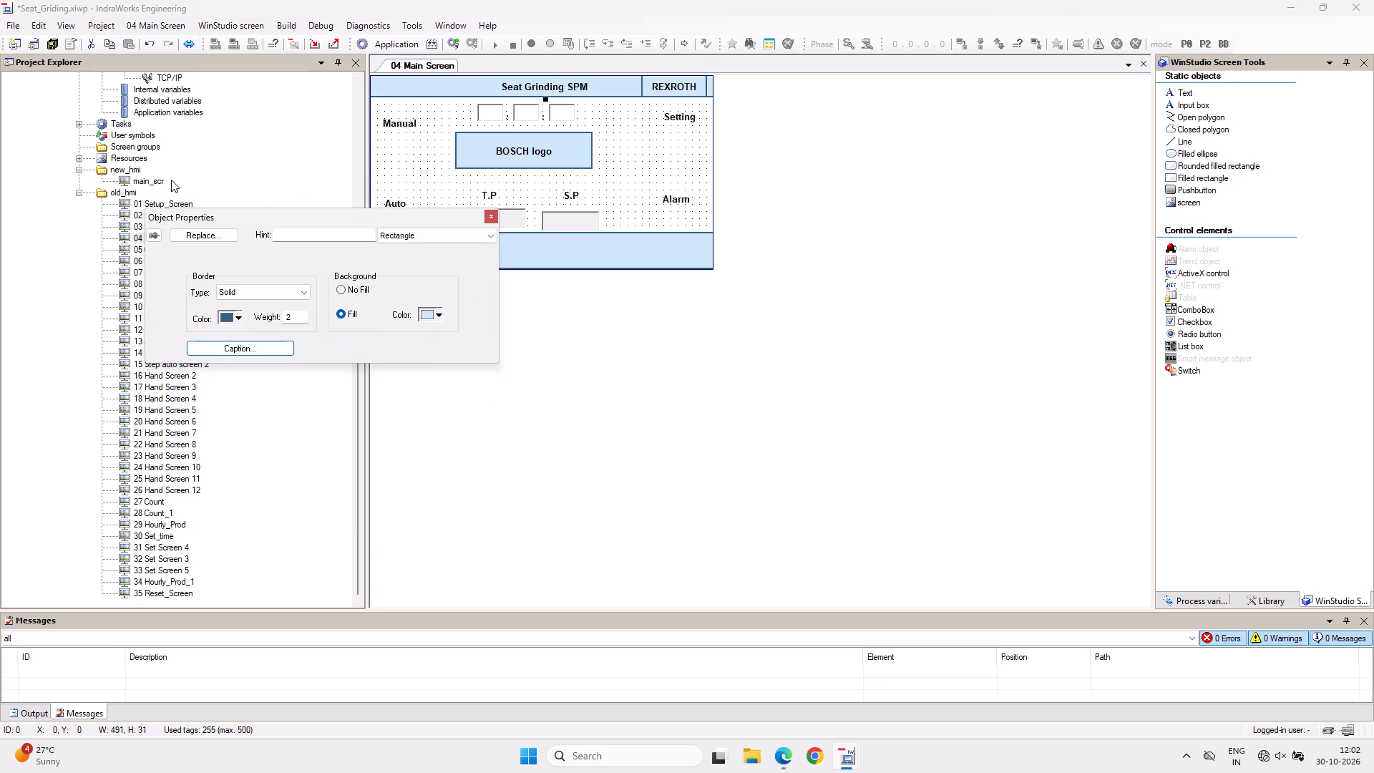
# Open main_scr from new_hmi and paste the copied caption "Seat Grinding SPM" into its dark blue header rectangle.
pyautogui.doubleClick(153, 180)
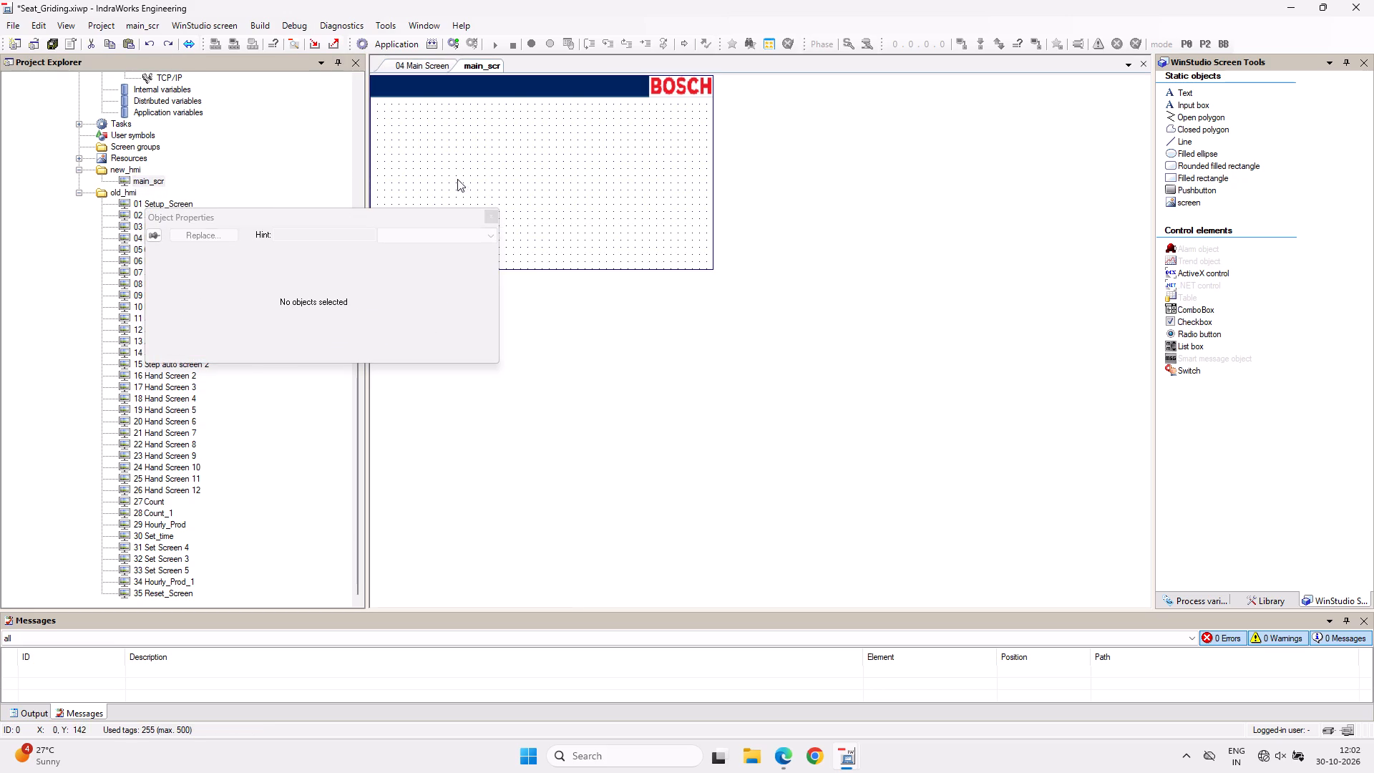
pyautogui.click(489, 213)
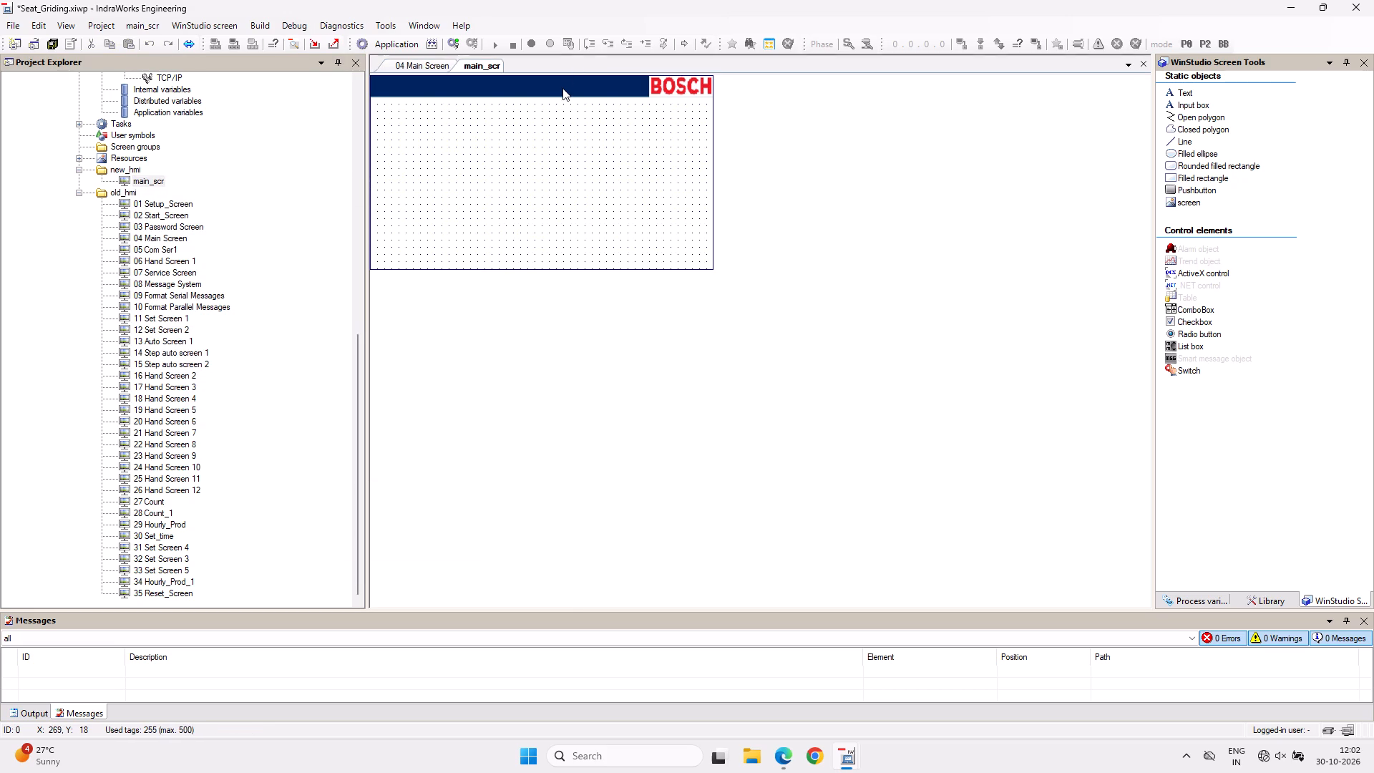
pyautogui.doubleClick(562, 88)
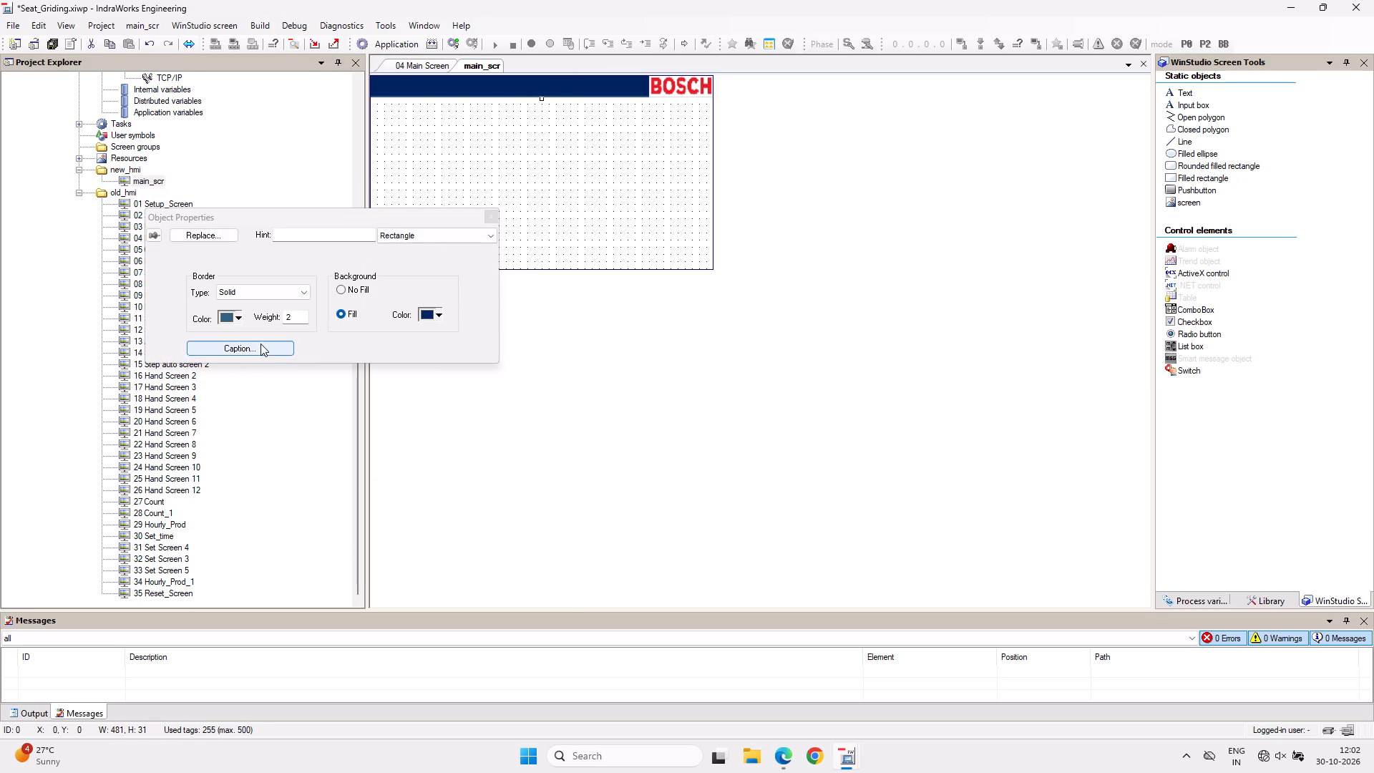
pyautogui.click(260, 344)
pyautogui.click(244, 263)
pyautogui.hotkey('ctrl', 'v')
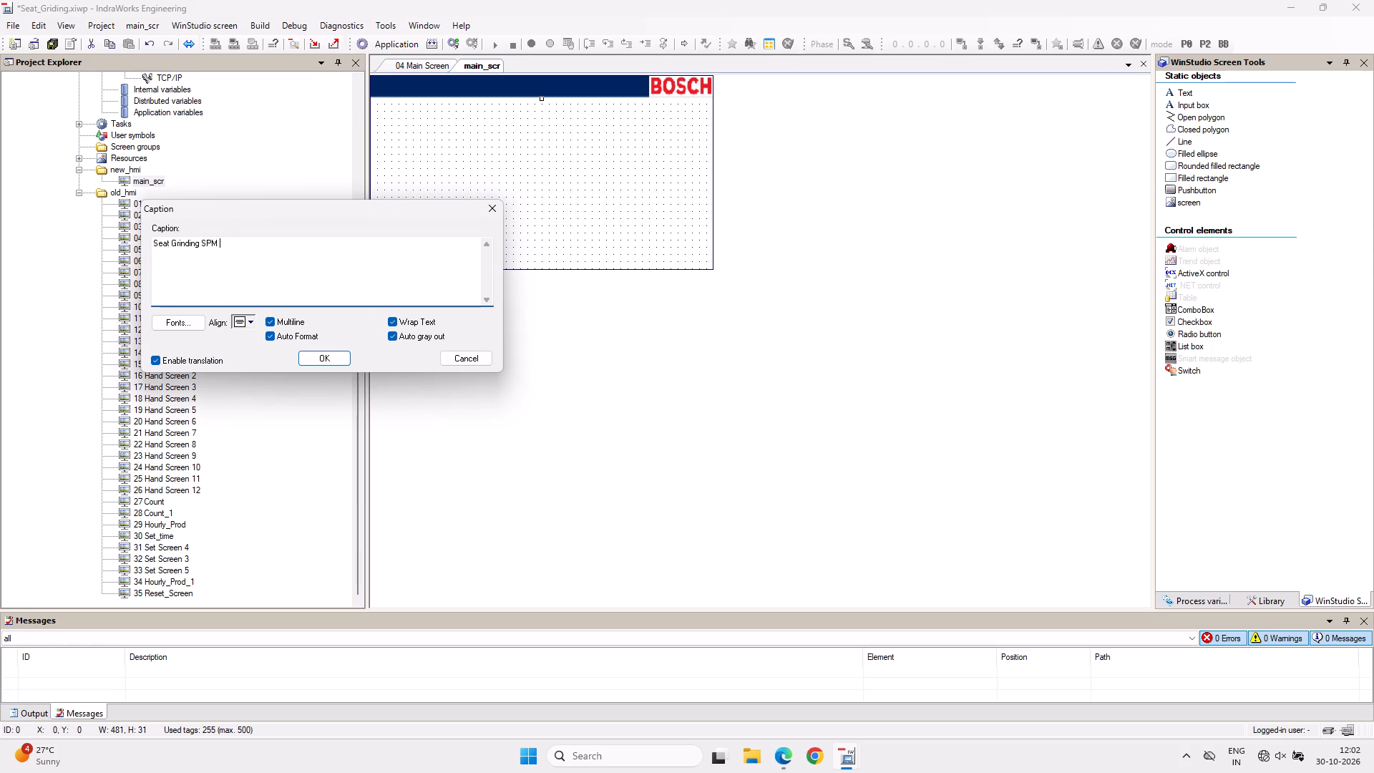
pyautogui.click(336, 354)
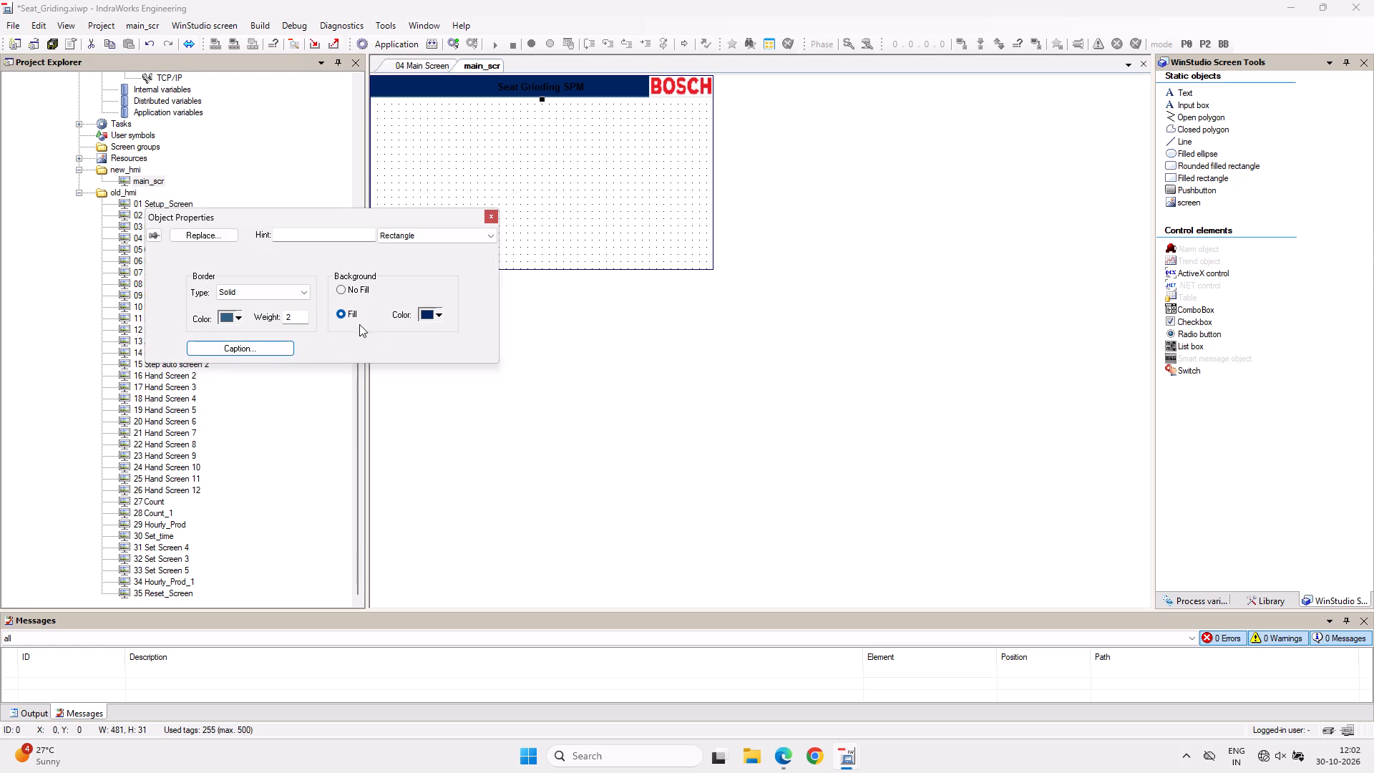
# Set the header rectangle's border colour to white.
pyautogui.click(234, 316)
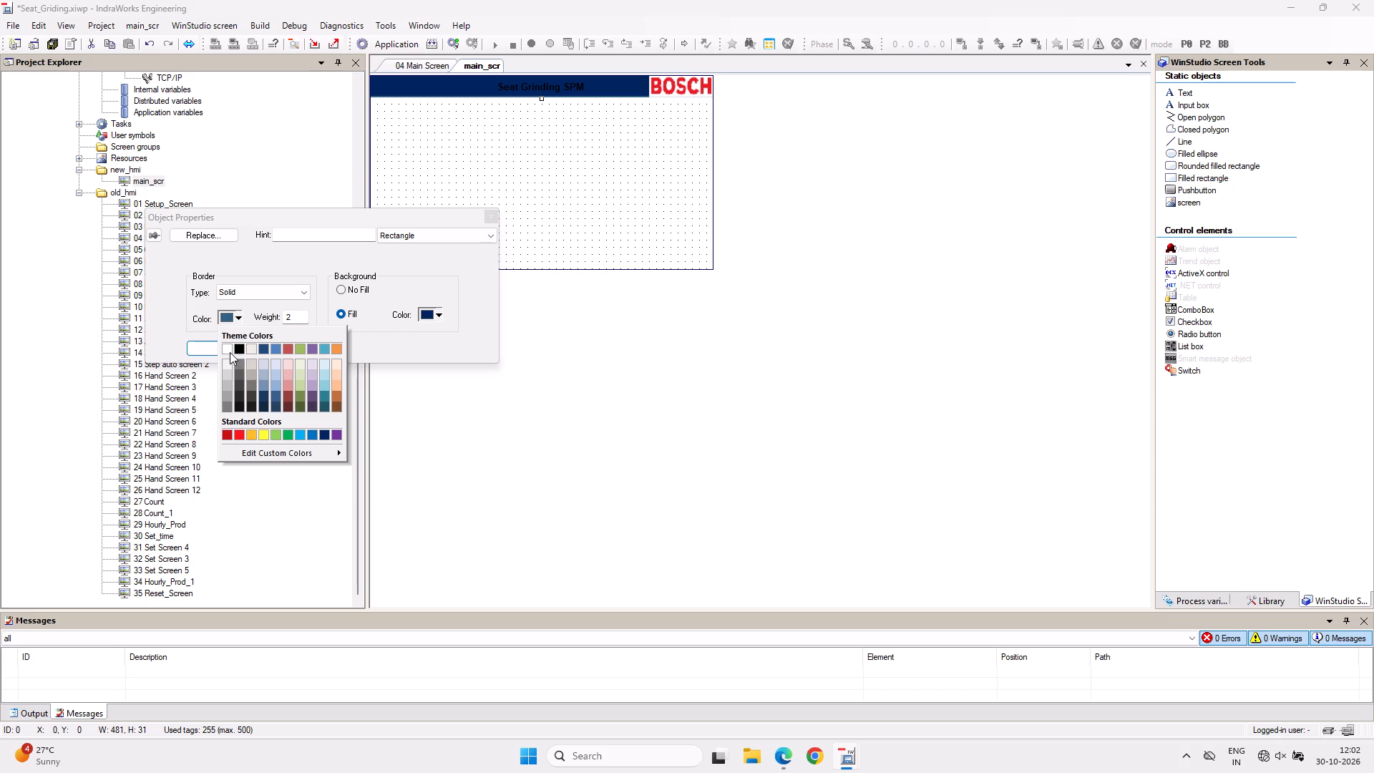
pyautogui.click(225, 349)
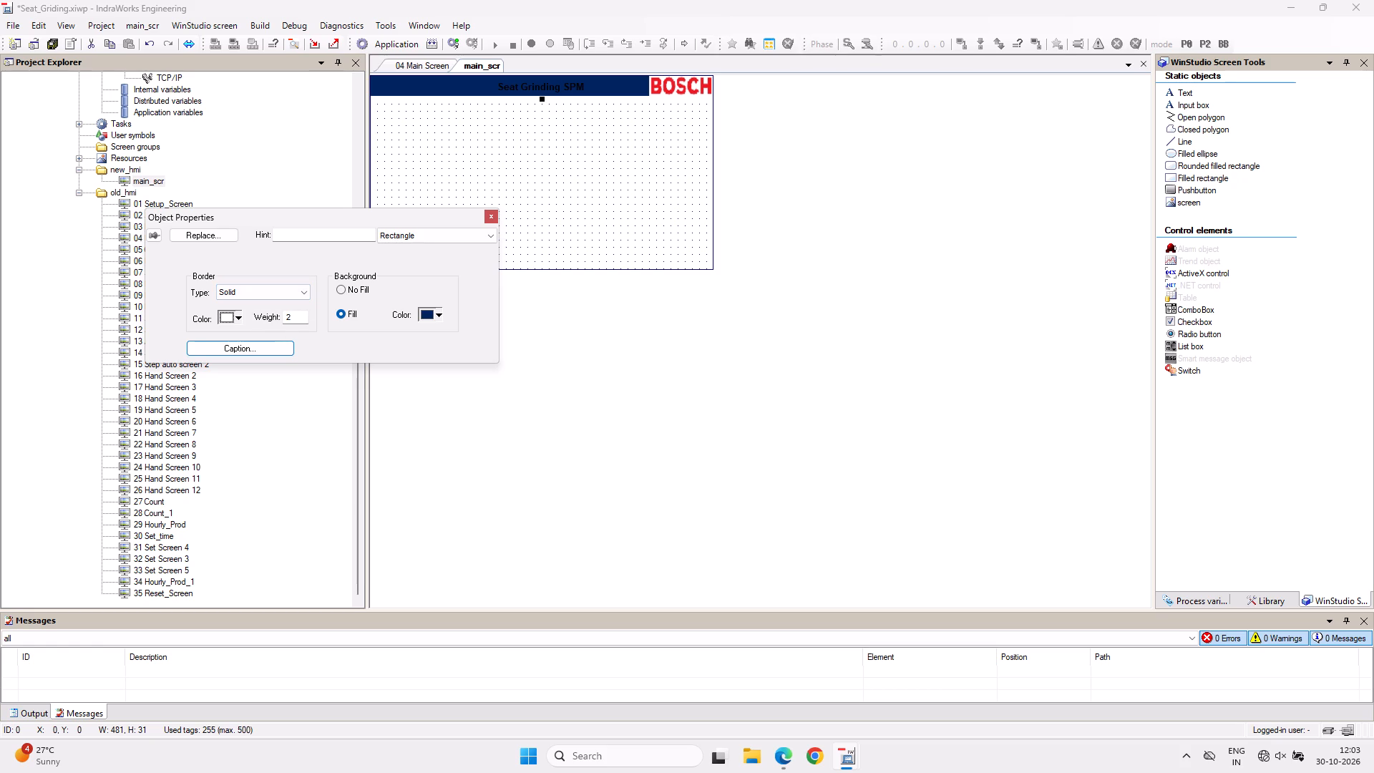
# Close the header's caption settings and save the project.
pyautogui.click(263, 351)
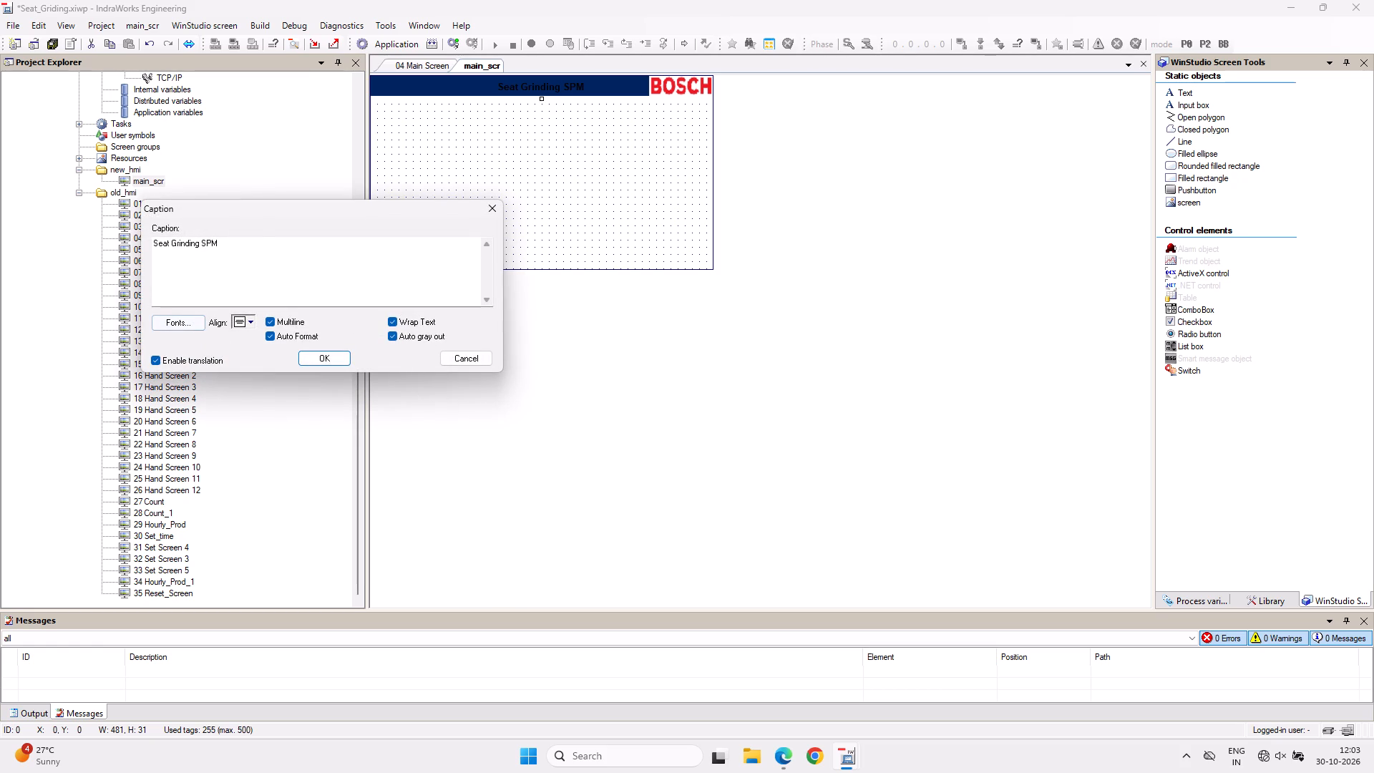
pyautogui.click(50, 43)
pyautogui.click(50, 43)
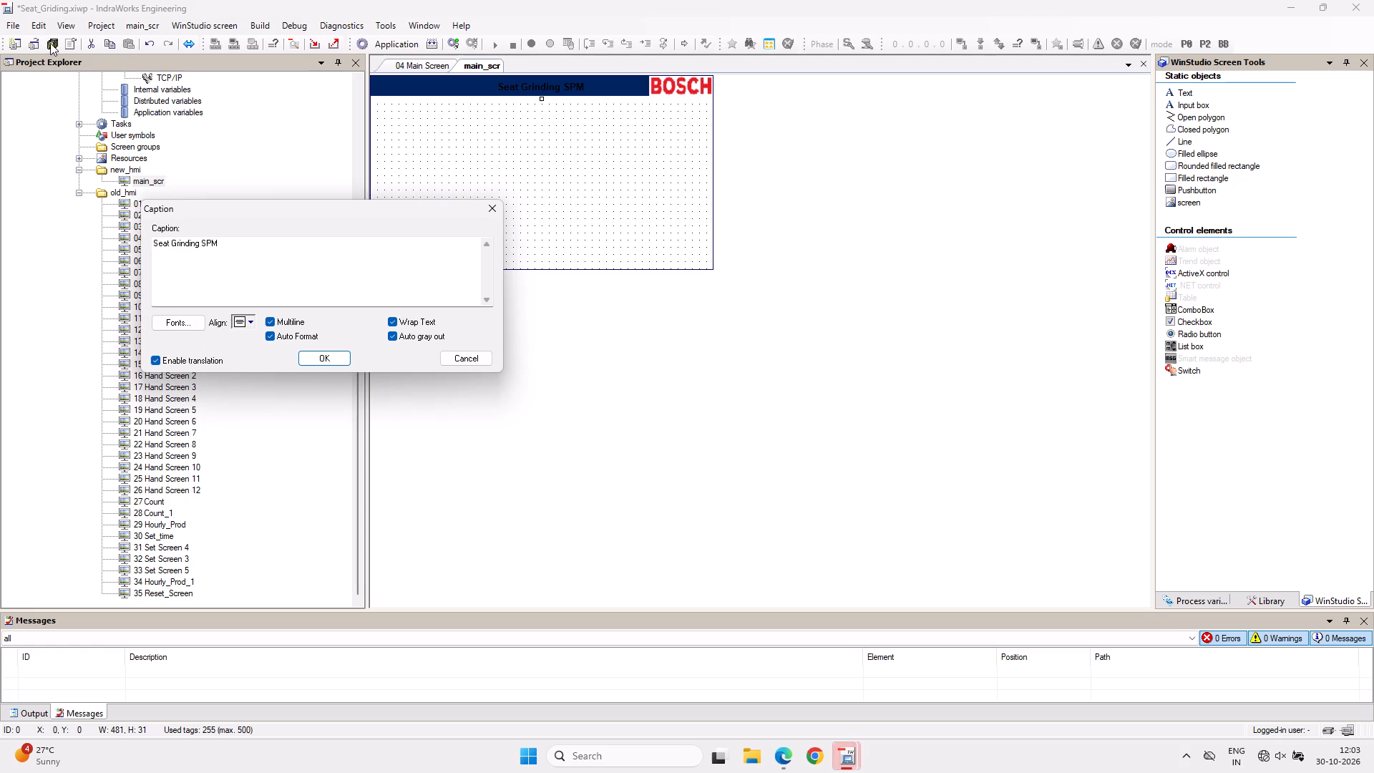
pyautogui.click(320, 359)
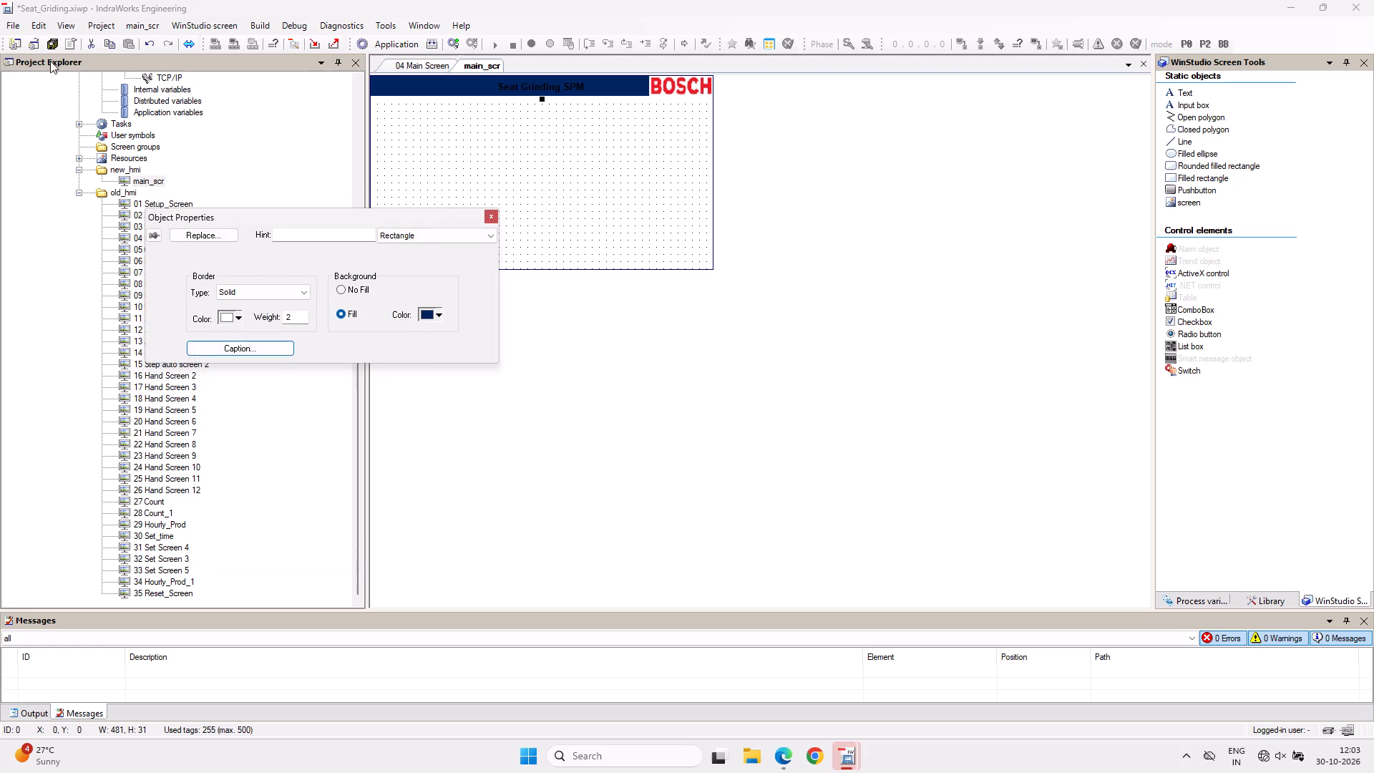
pyautogui.click(54, 40)
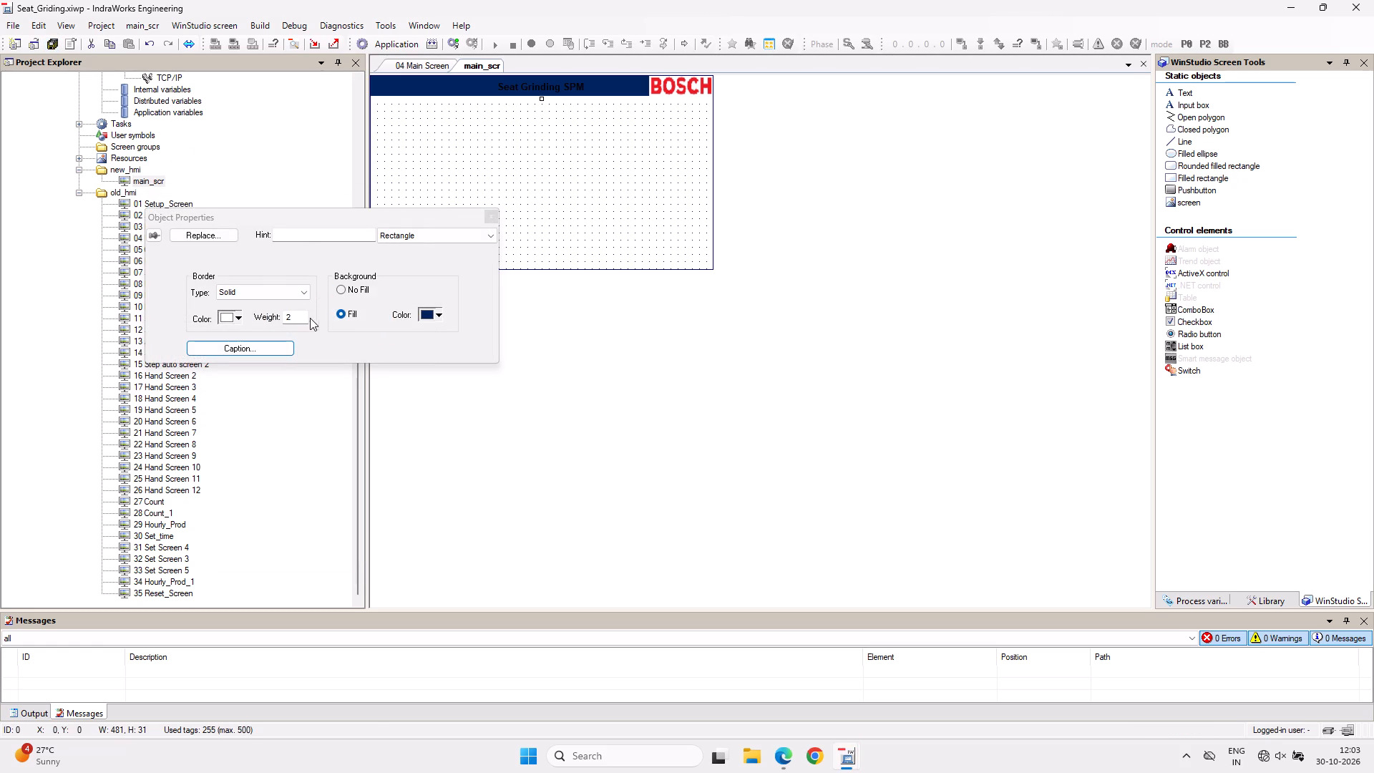
# Set the header caption "Seat Grinding SPM" to white text at font size 12 and close the header's properties.
pyautogui.click(256, 351)
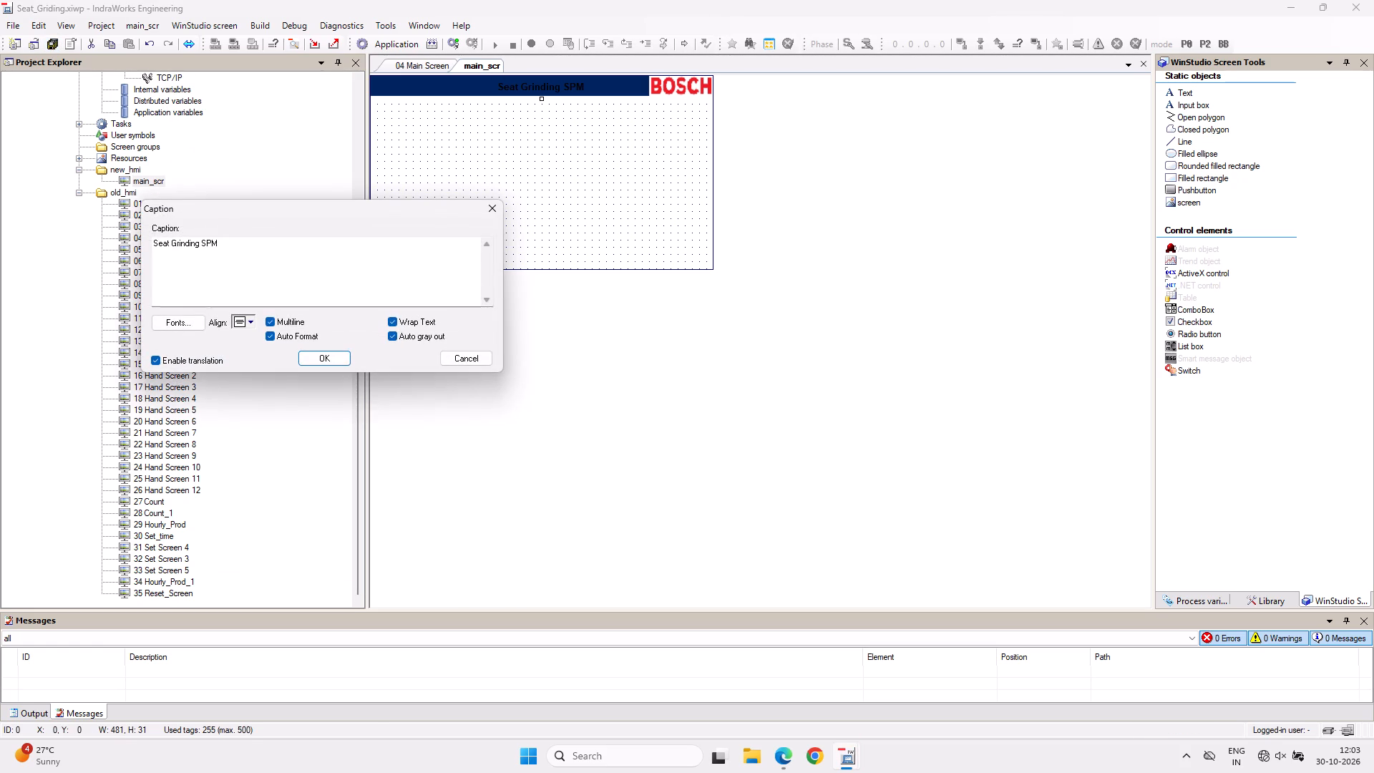
pyautogui.click(195, 326)
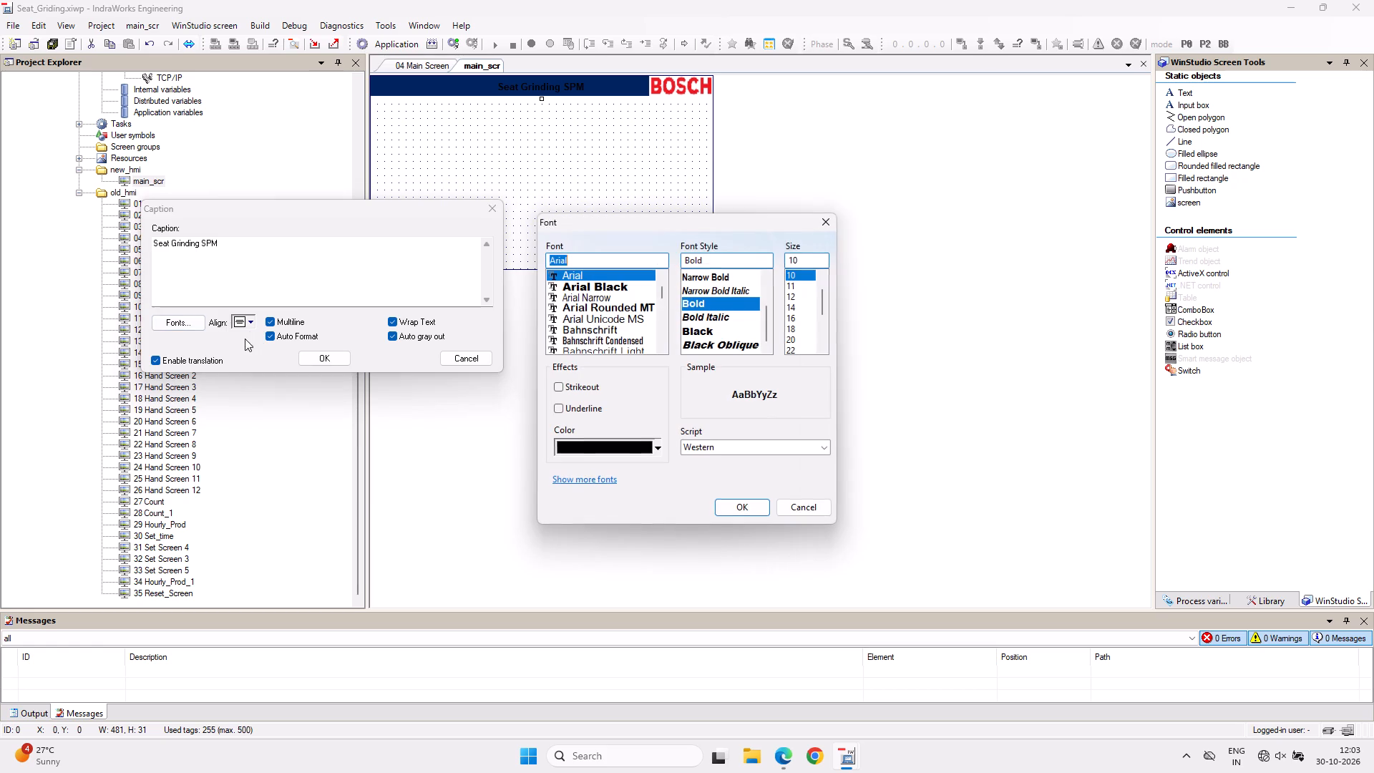
pyautogui.click(653, 449)
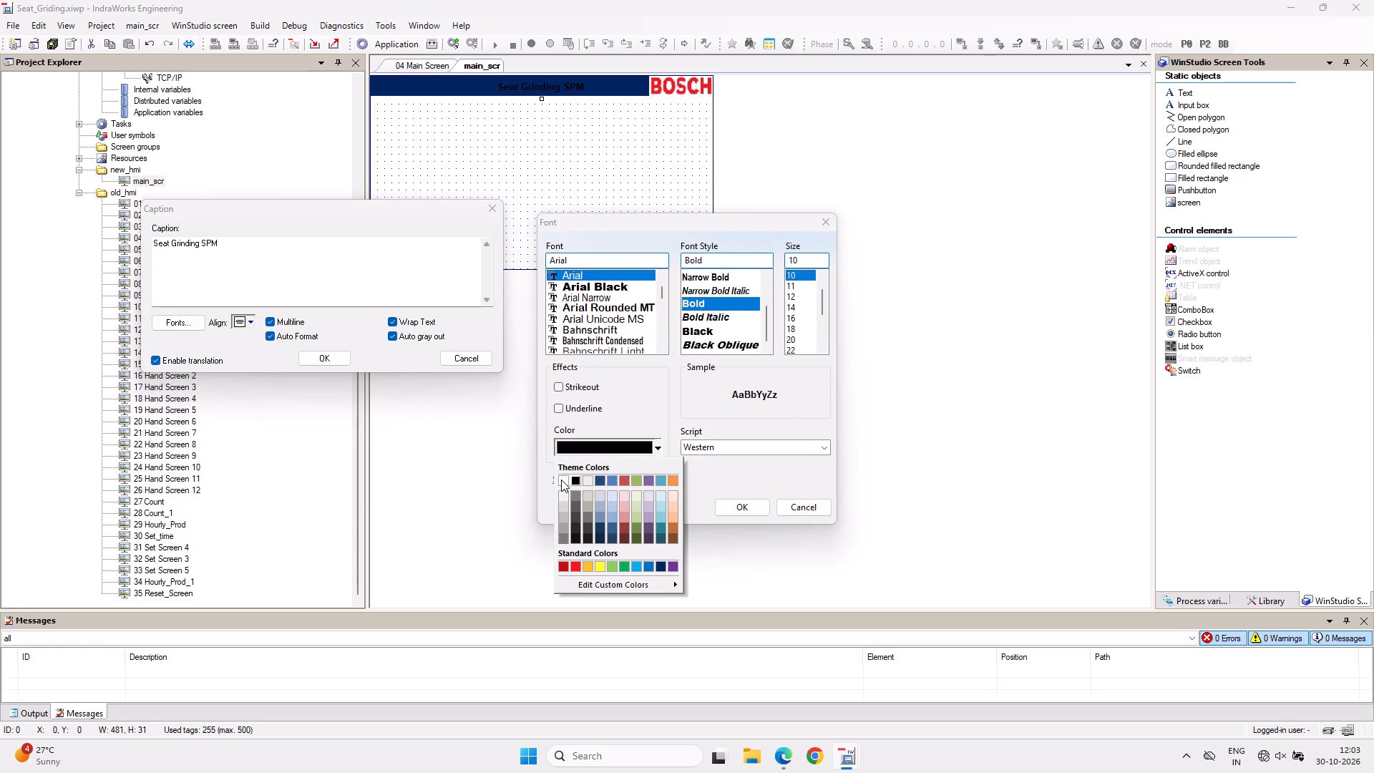
pyautogui.click(561, 480)
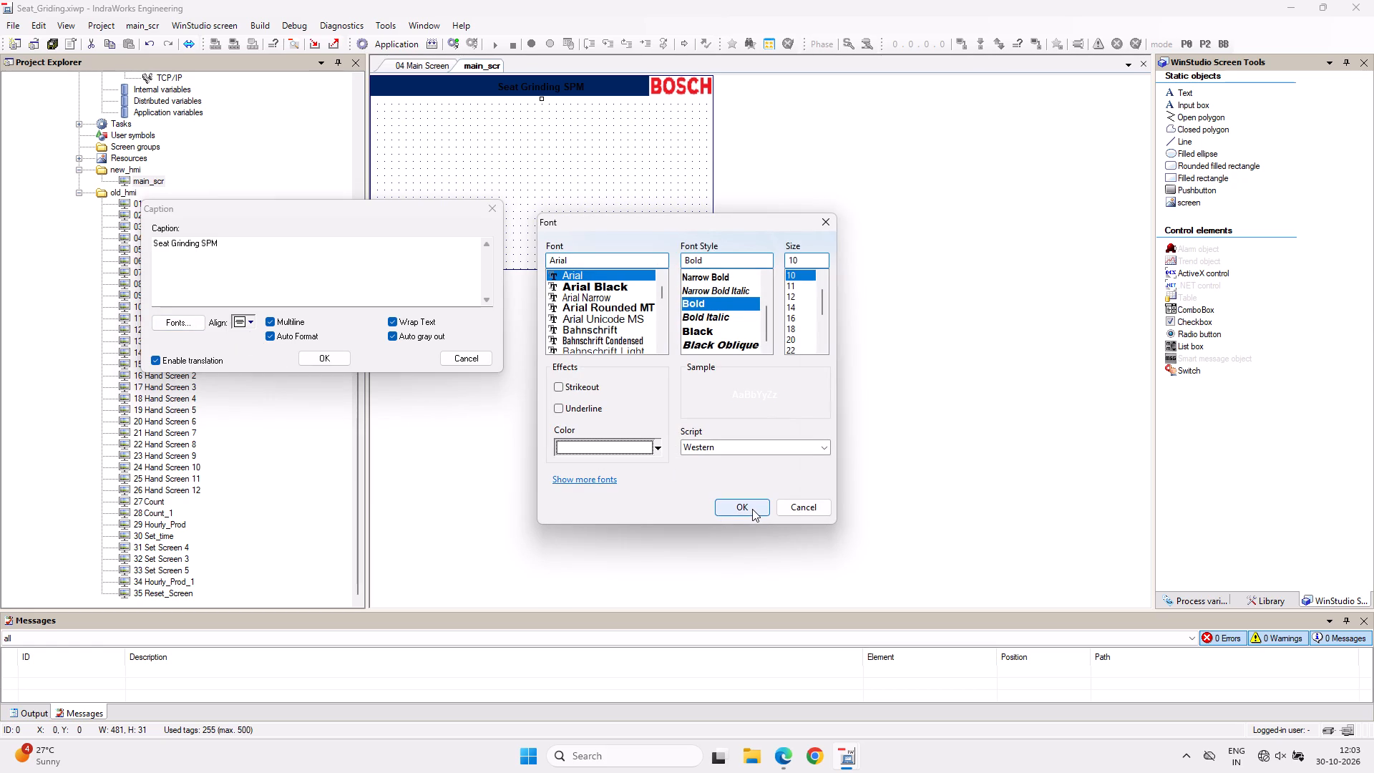
pyautogui.click(789, 299)
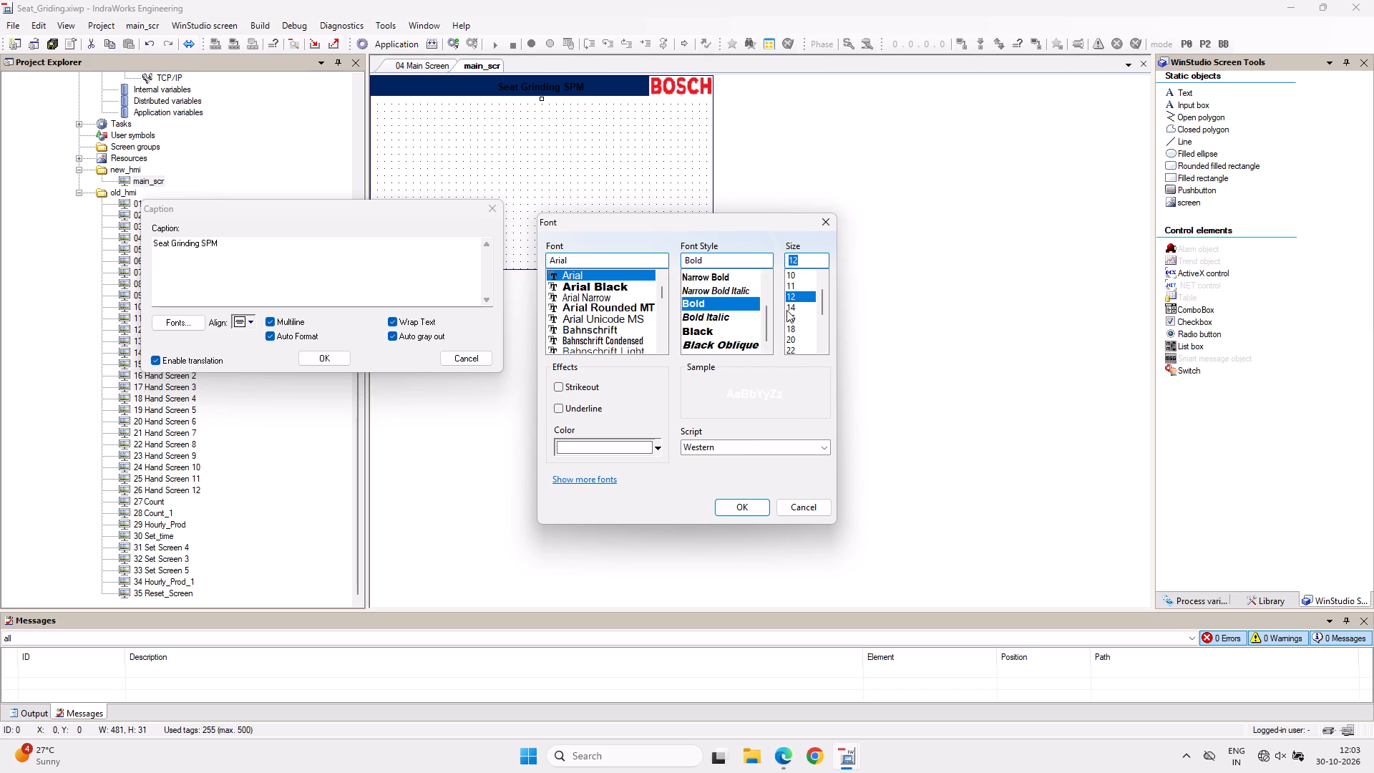
pyautogui.click(756, 507)
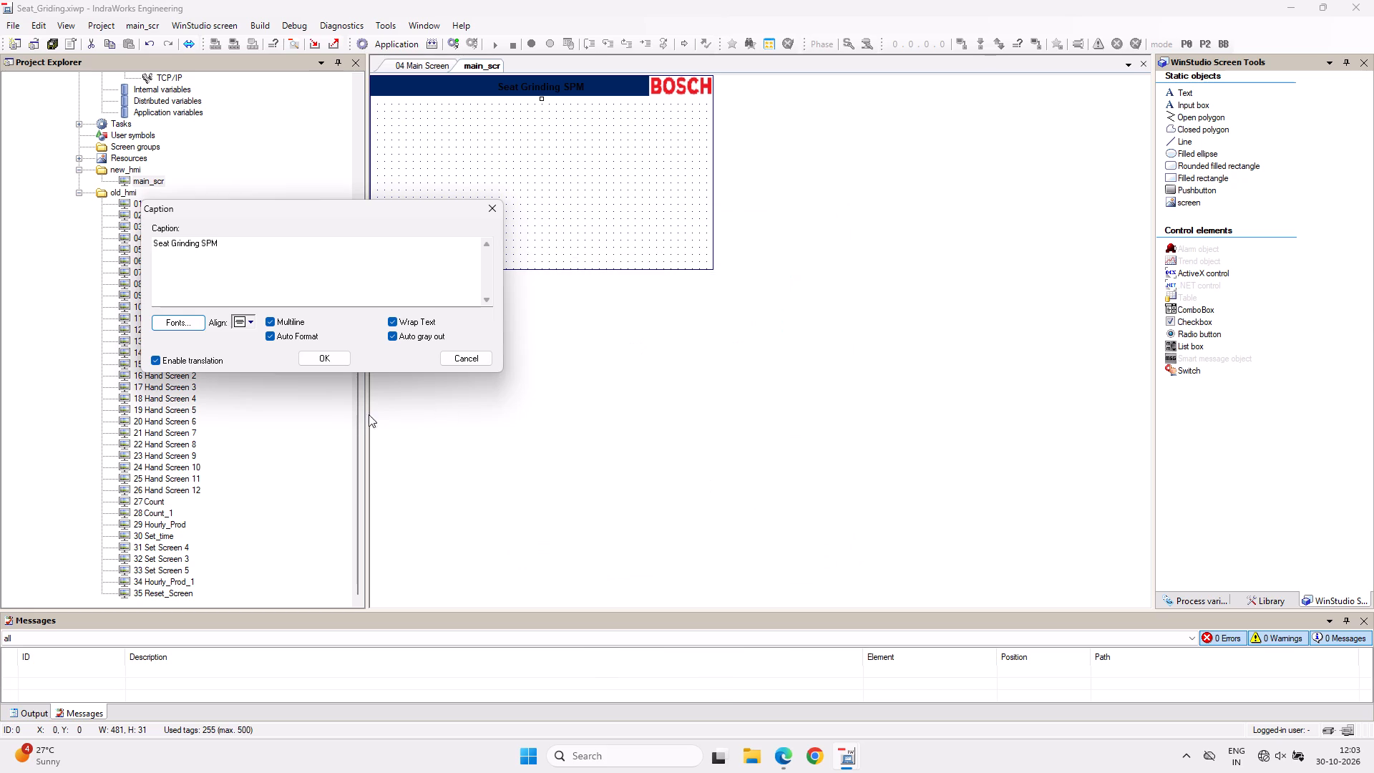
pyautogui.click(333, 359)
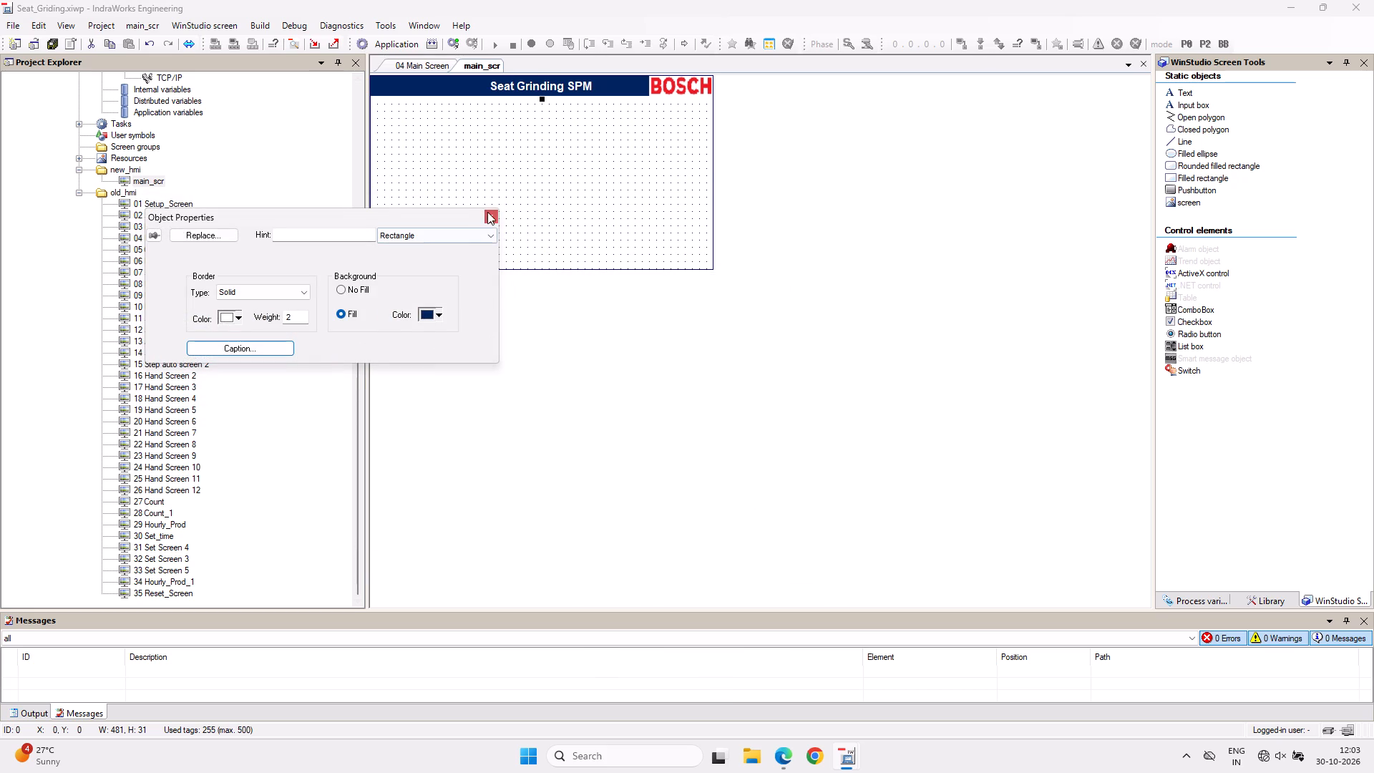
pyautogui.click(490, 217)
pyautogui.click(511, 204)
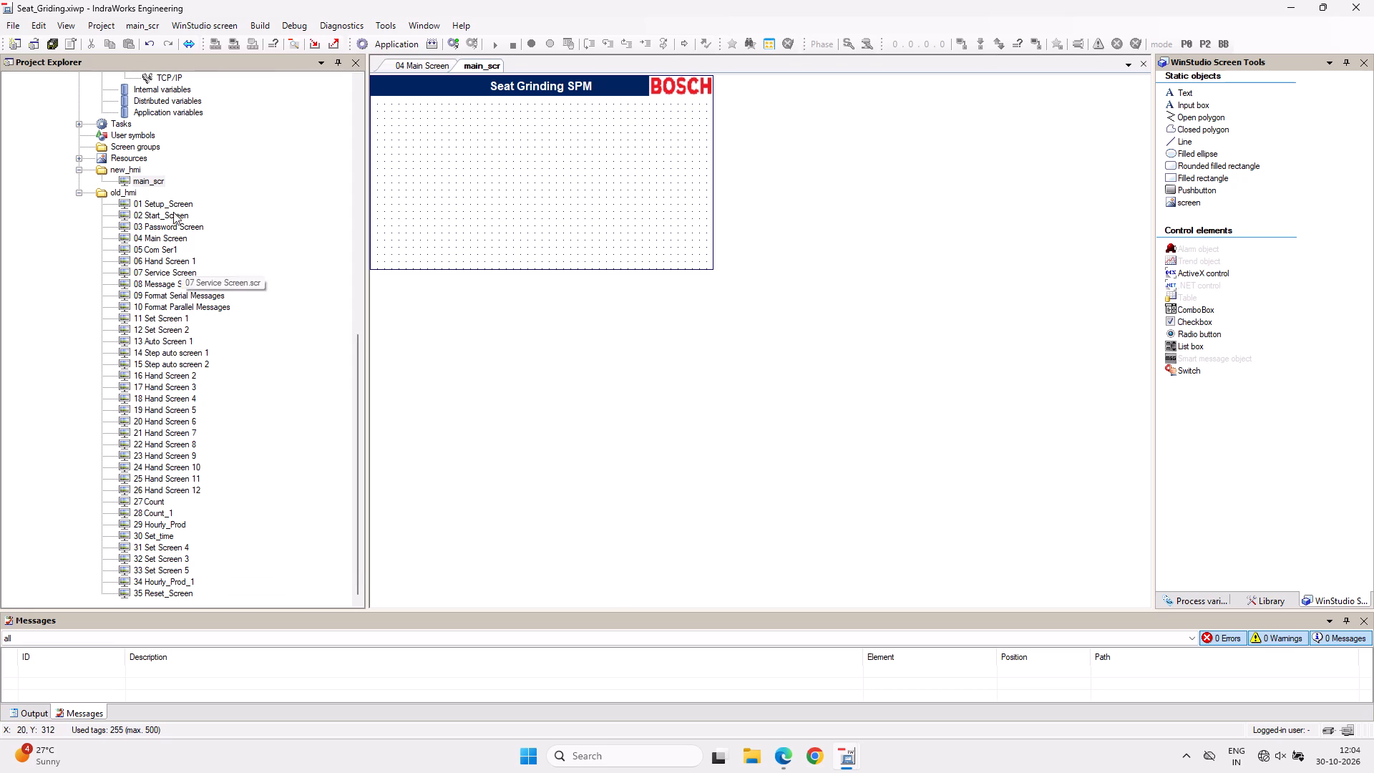
pyautogui.click(502, 177)
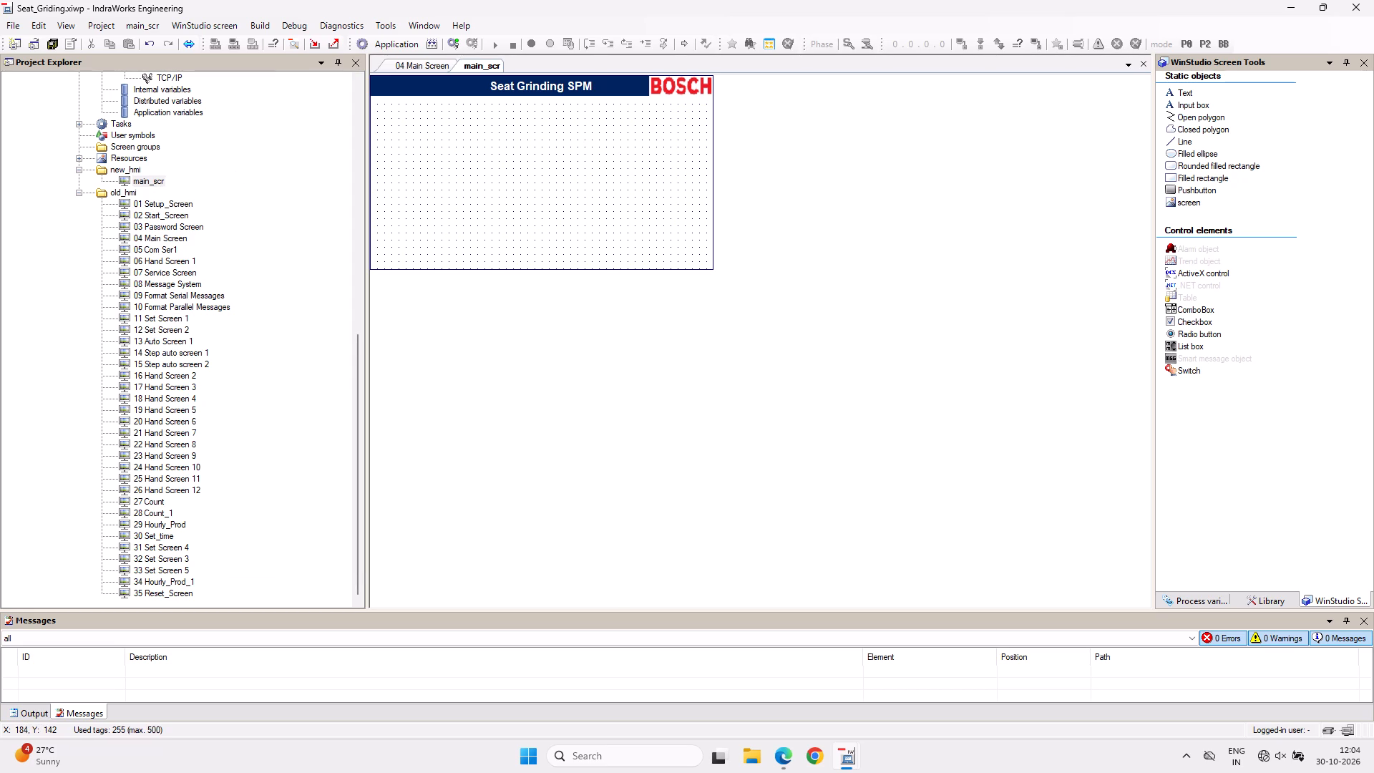
# Draw a filled rectangle across the full width of main_scr's bottom edge, about 481 wide and 30 high.
pyautogui.click(1192, 173)
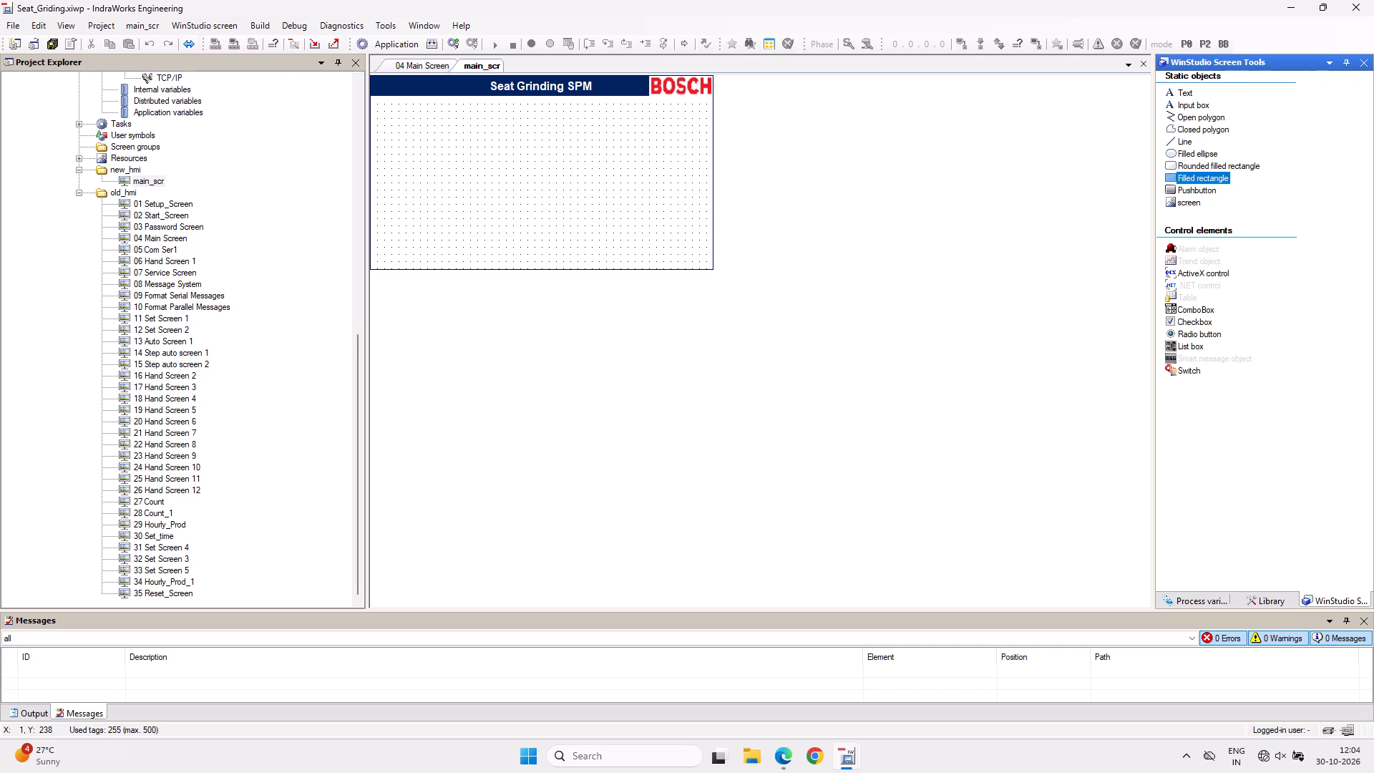
pyautogui.moveTo(371, 245); pyautogui.dragTo(712, 261)
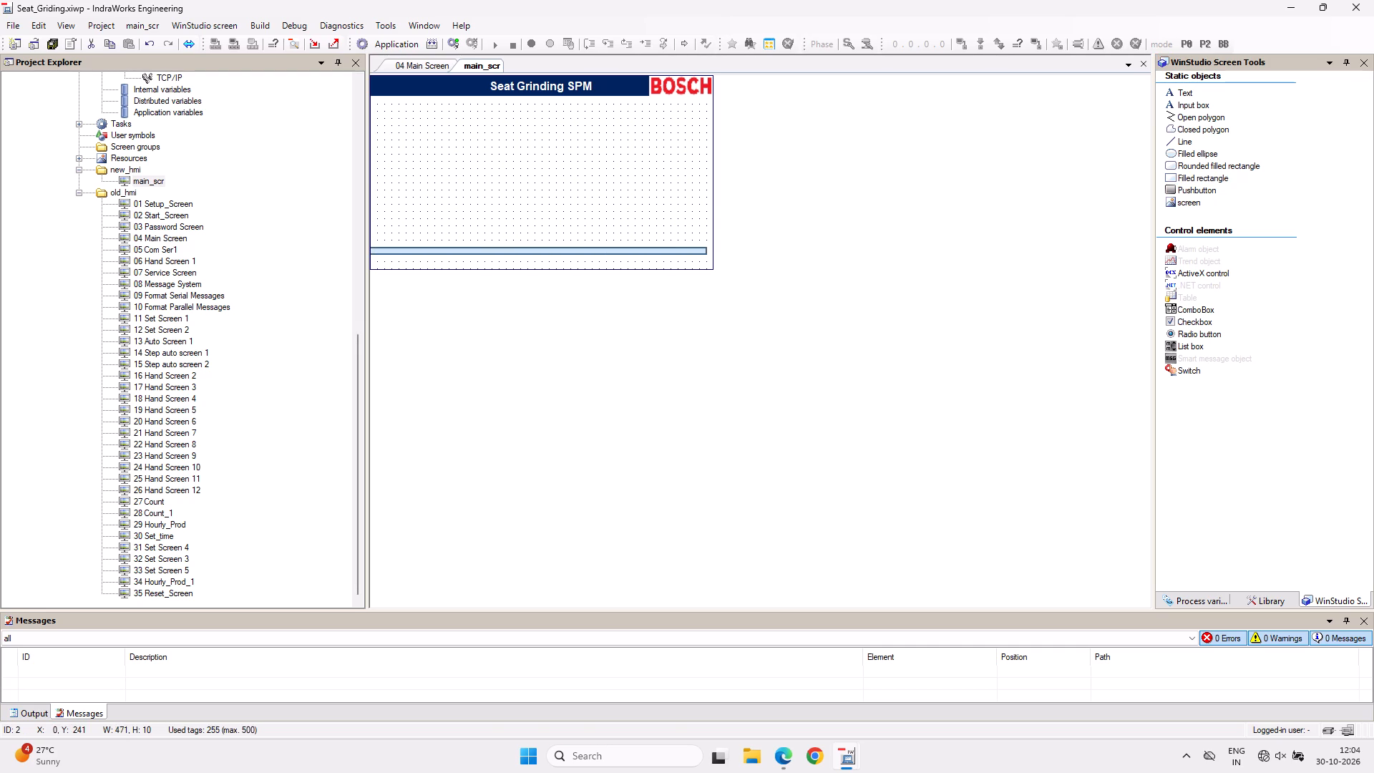
pyautogui.moveTo(712, 261); pyautogui.dragTo(708, 292)
pyautogui.moveTo(708, 292); pyautogui.dragTo(706, 284)
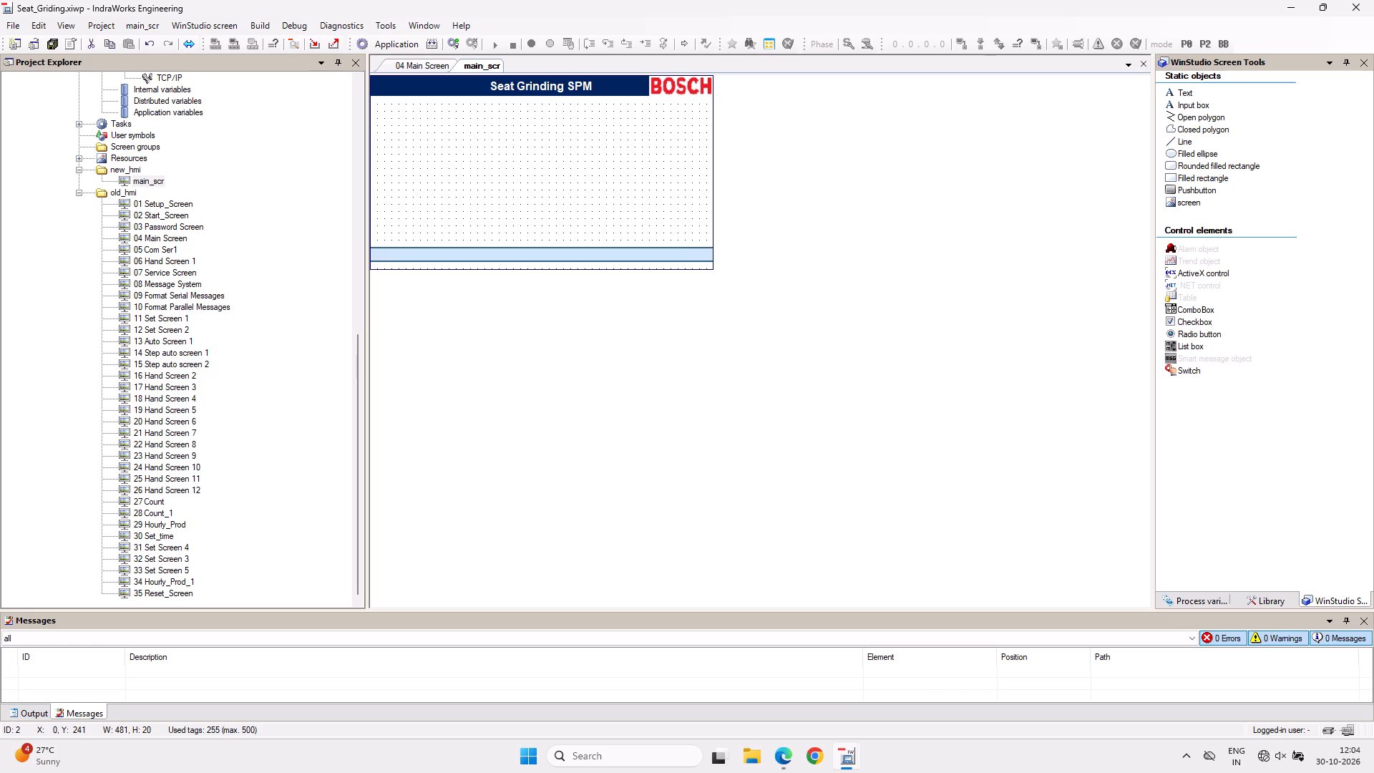
pyautogui.moveTo(706, 284); pyautogui.dragTo(710, 269)
pyautogui.click(670, 207)
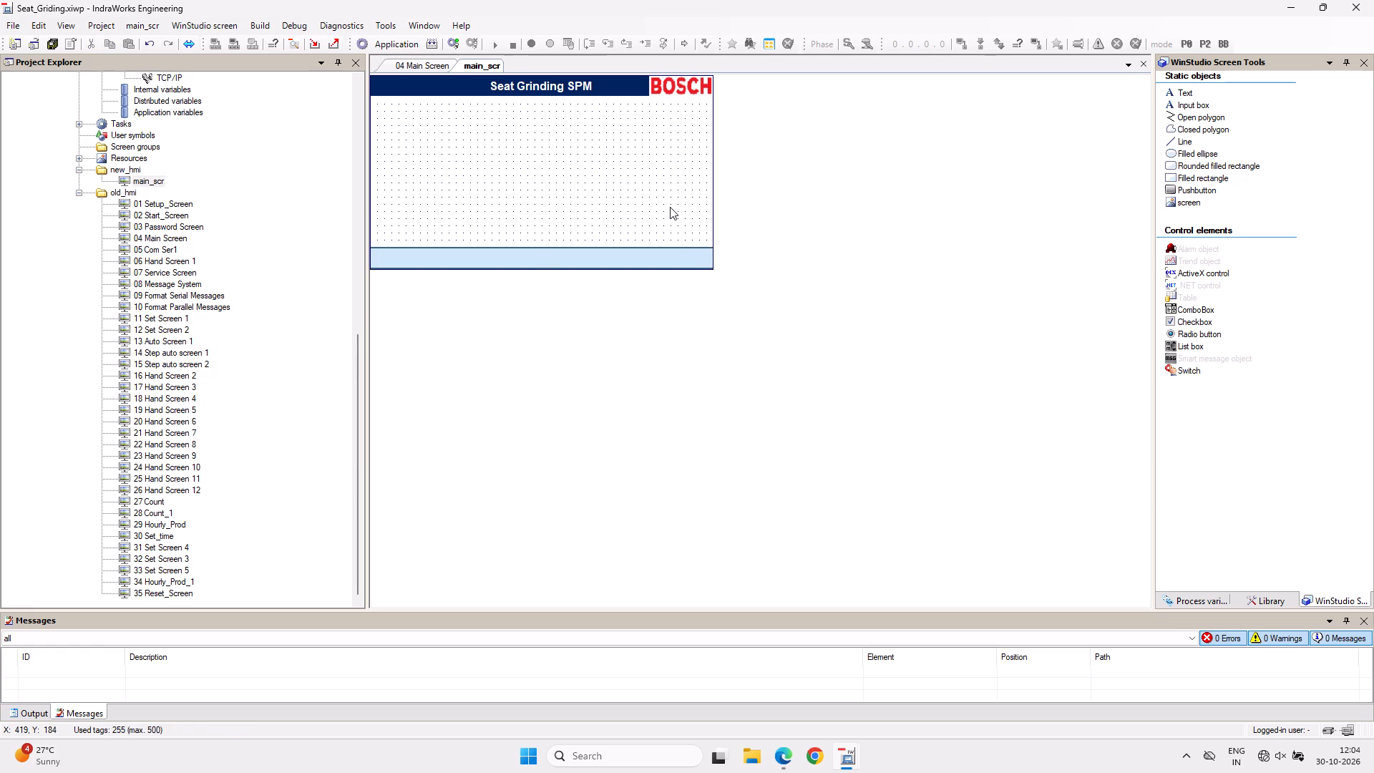
# Fit the bottom rectangle against the screen's lower edge at Y 240, with a height of about 31.
pyautogui.click(548, 259)
pyautogui.moveTo(546, 253); pyautogui.dragTo(546, 257)
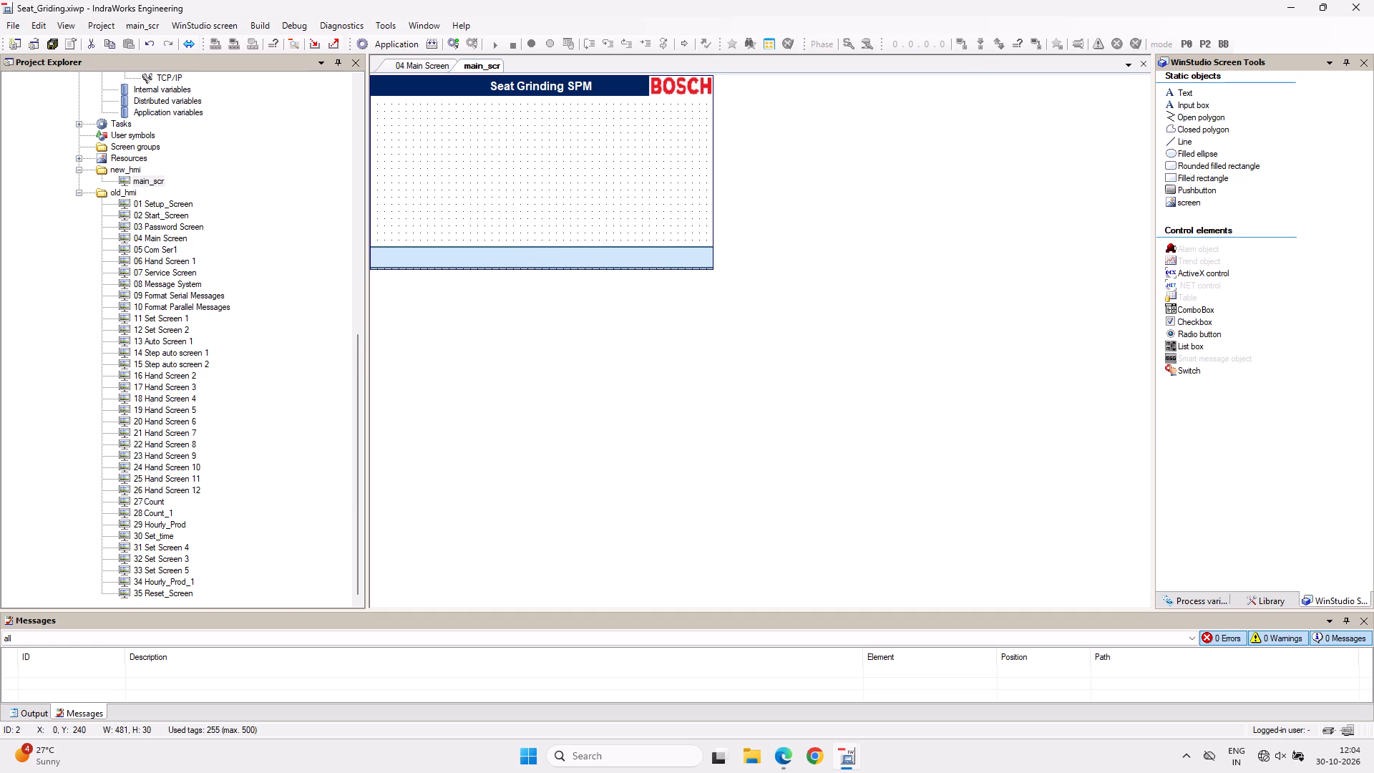
pyautogui.moveTo(546, 257); pyautogui.dragTo(546, 266)
pyautogui.moveTo(547, 255); pyautogui.dragTo(547, 263)
pyautogui.press('Down')
pyautogui.press('Down')
pyautogui.press('Down')
pyautogui.press('Down')
pyautogui.press('Down')
pyautogui.press('Down')
pyautogui.moveTo(572, 252); pyautogui.dragTo(571, 251)
pyautogui.moveTo(571, 251); pyautogui.dragTo(570, 243)
pyautogui.press('Down')
pyautogui.press('Down')
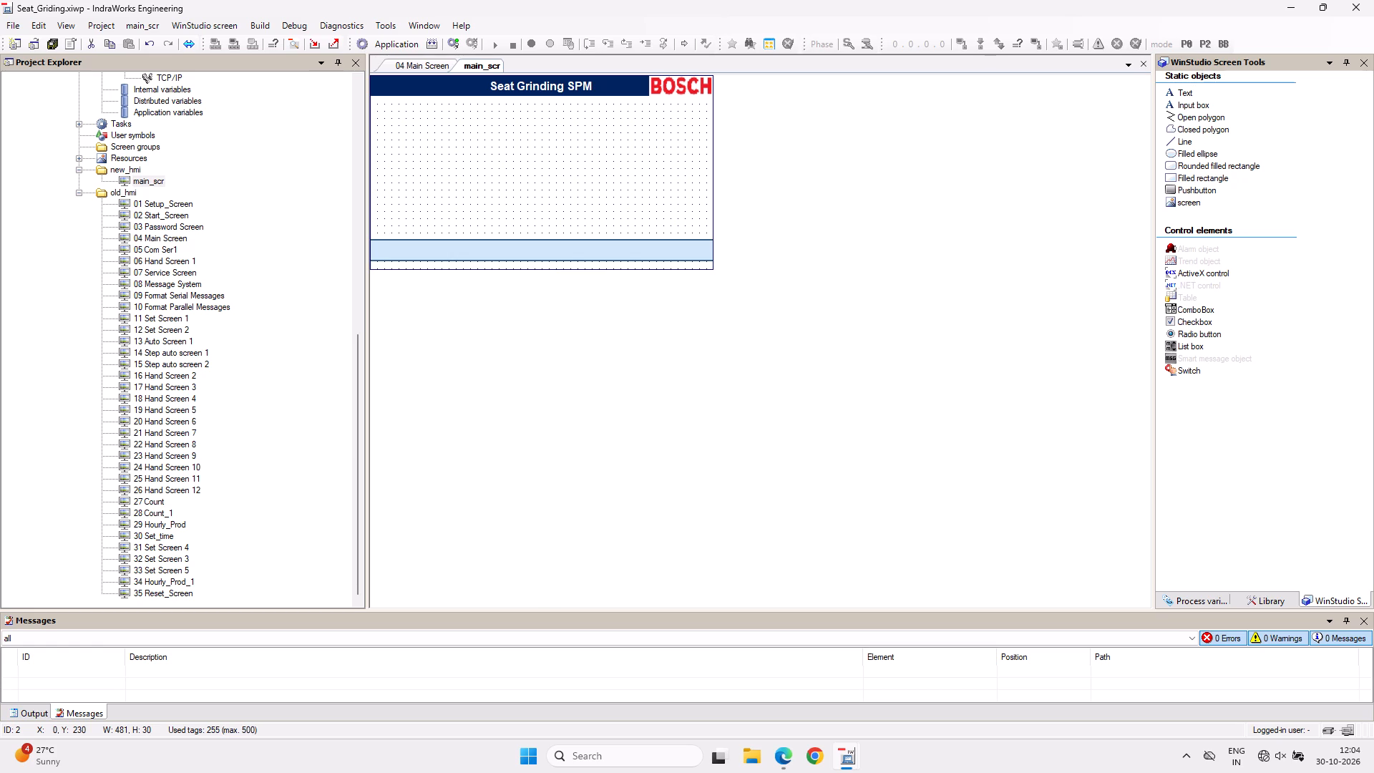
pyautogui.moveTo(570, 243); pyautogui.dragTo(570, 245)
pyautogui.press('Down')
pyautogui.press('Down')
pyautogui.moveTo(570, 245); pyautogui.dragTo(570, 253)
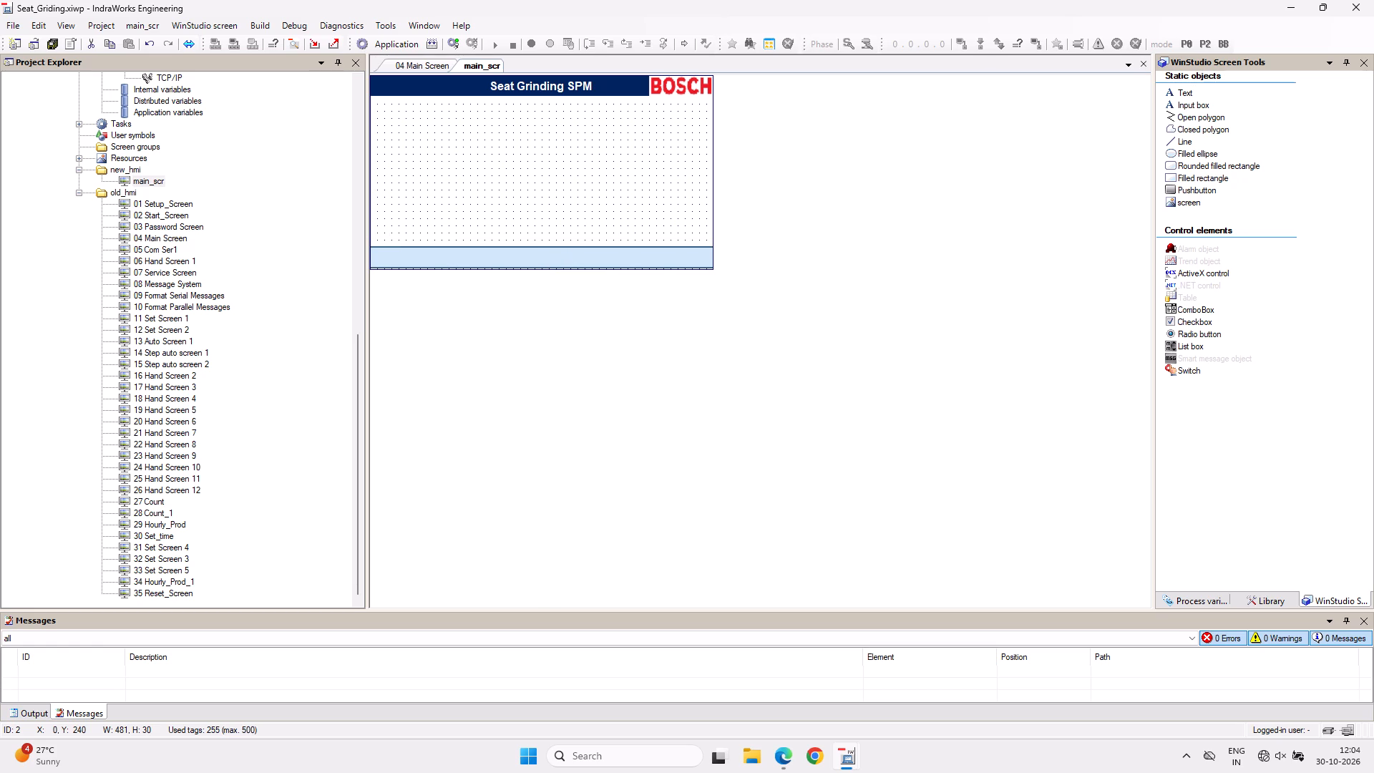
pyautogui.moveTo(570, 253); pyautogui.dragTo(570, 268)
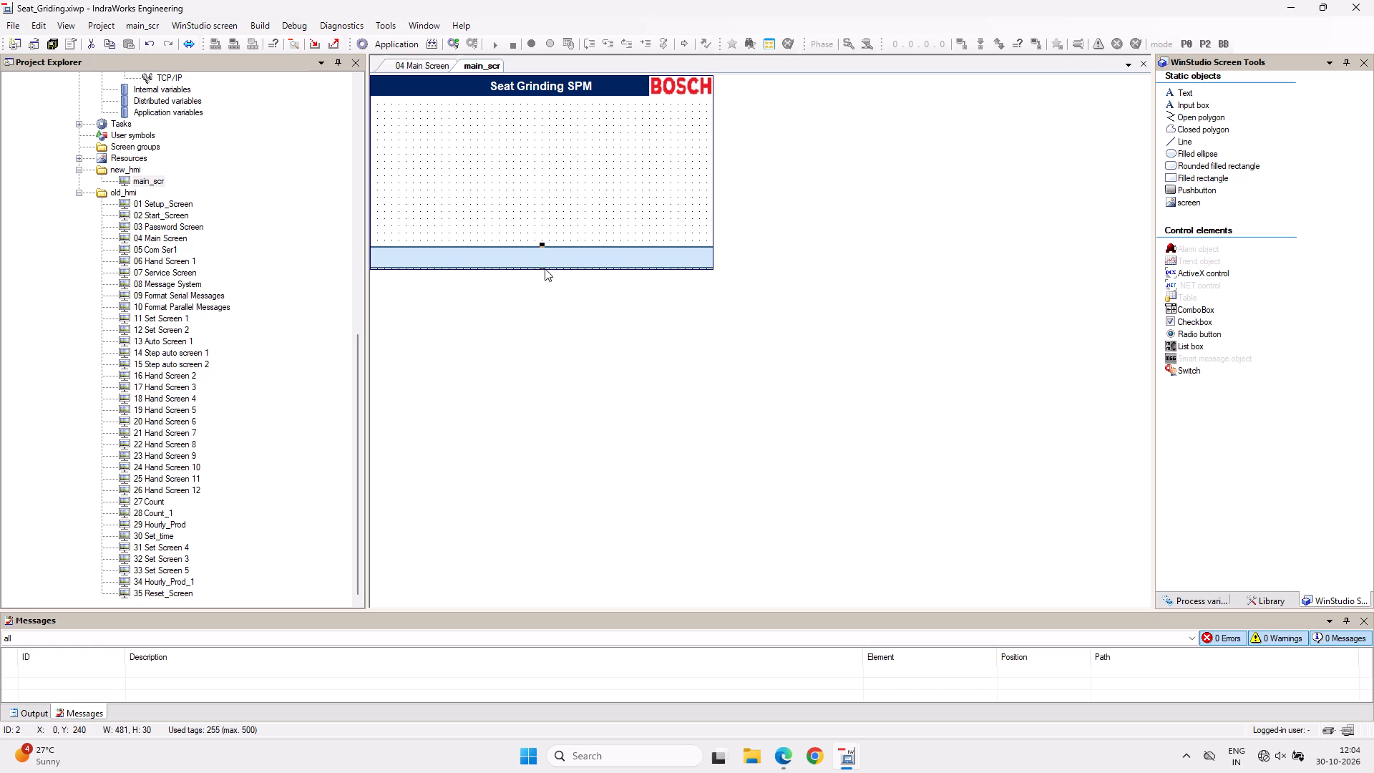
pyautogui.click(543, 269)
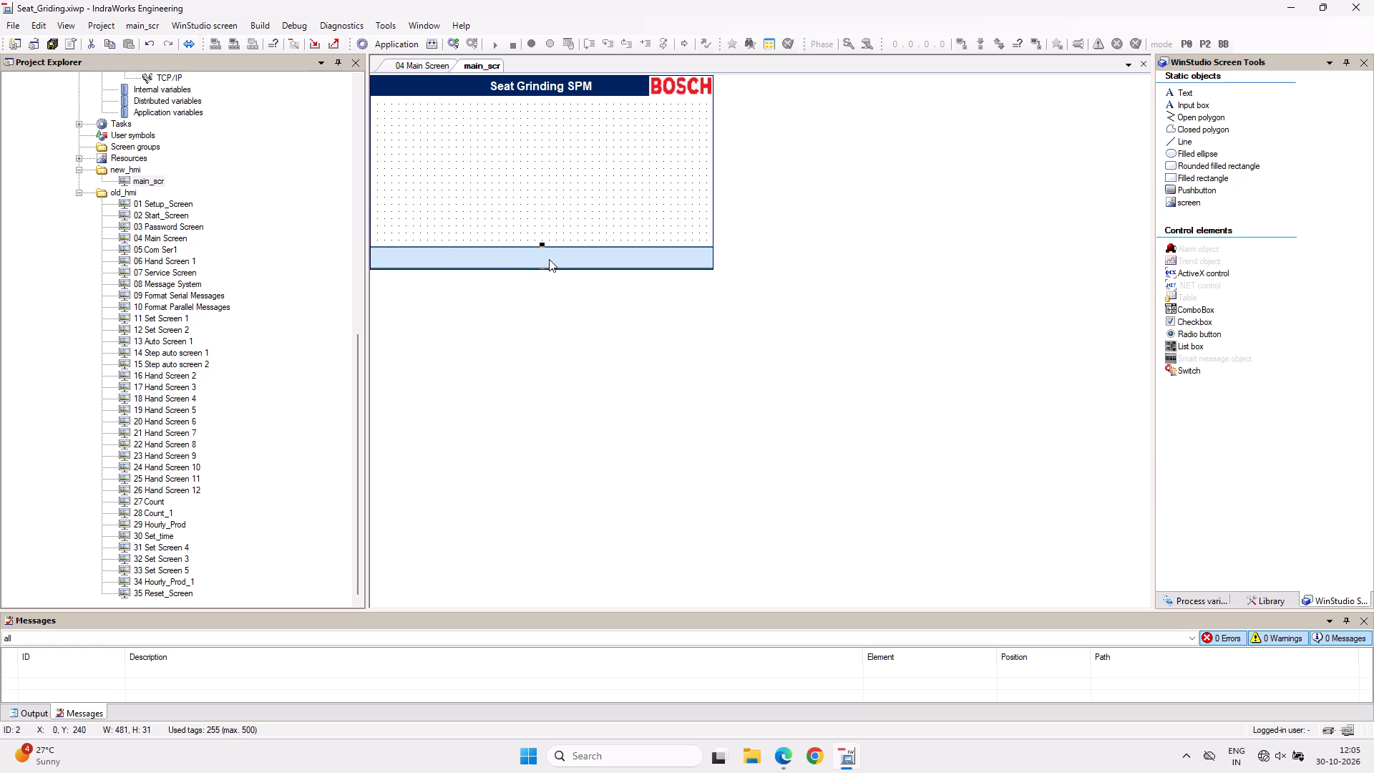
pyautogui.click(549, 259)
pyautogui.click(560, 223)
# Preview main_scr in Test Screen mode, then return to editing.
pyautogui.rightClick(562, 214)
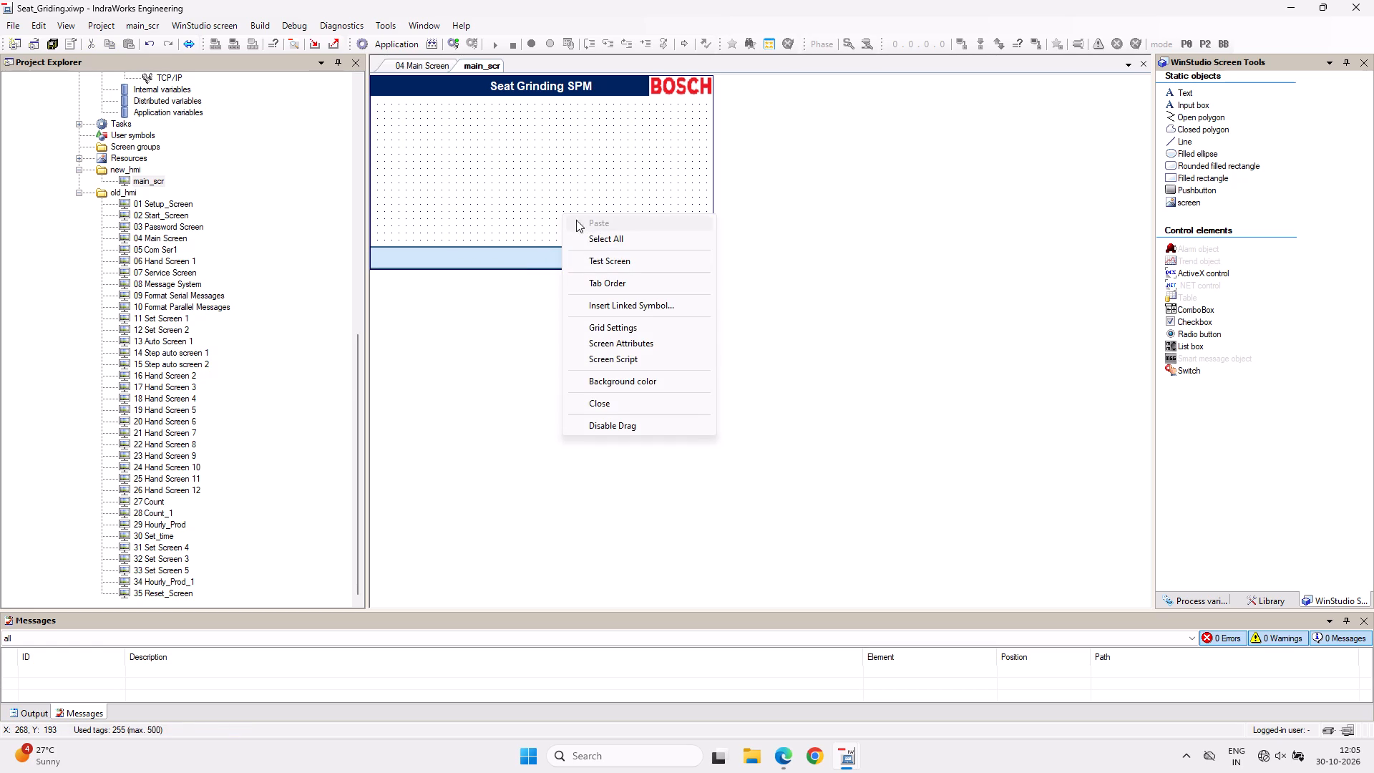
pyautogui.click(594, 258)
pyautogui.click(586, 317)
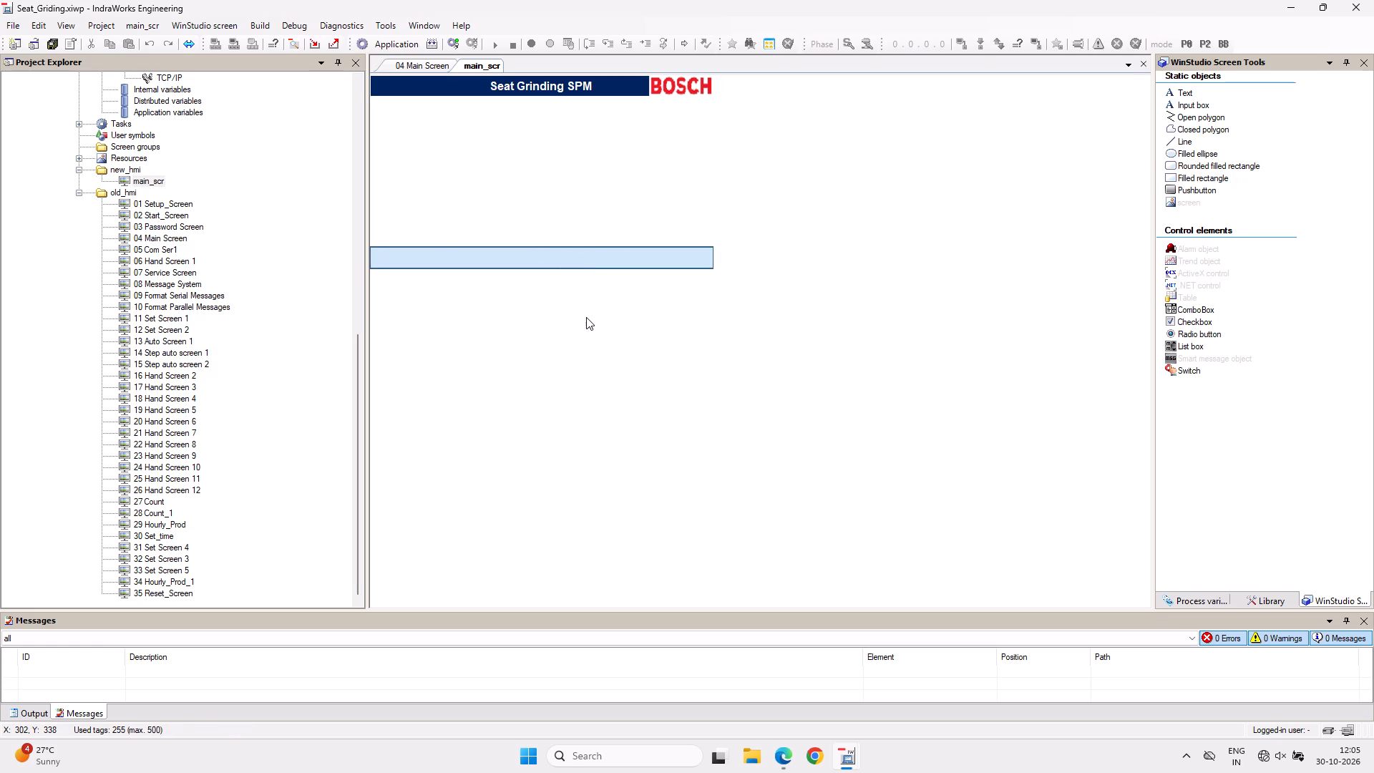
pyautogui.rightClick(611, 170)
pyautogui.click(666, 217)
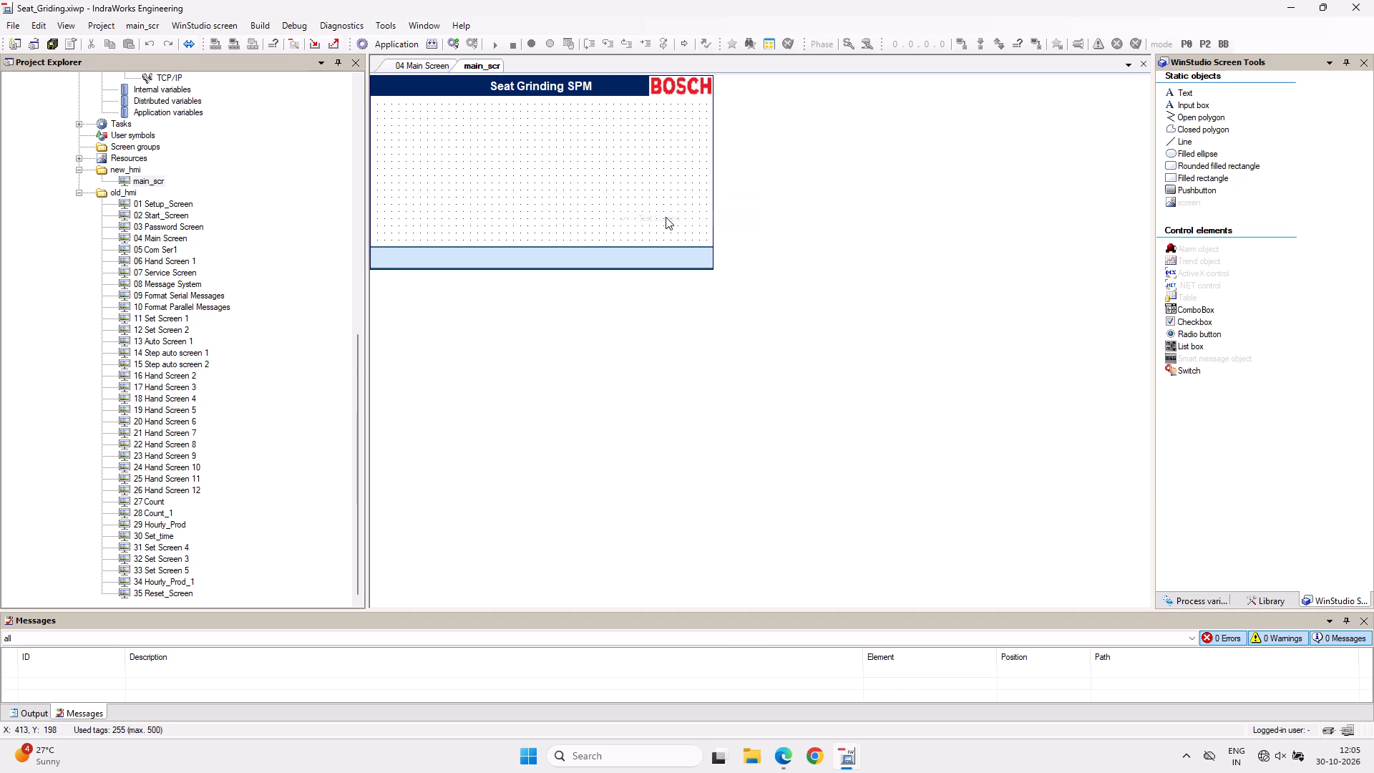
# Raise the bottom rectangle's upper edge to Y 230, making it about 41 high.
pyautogui.click(525, 253)
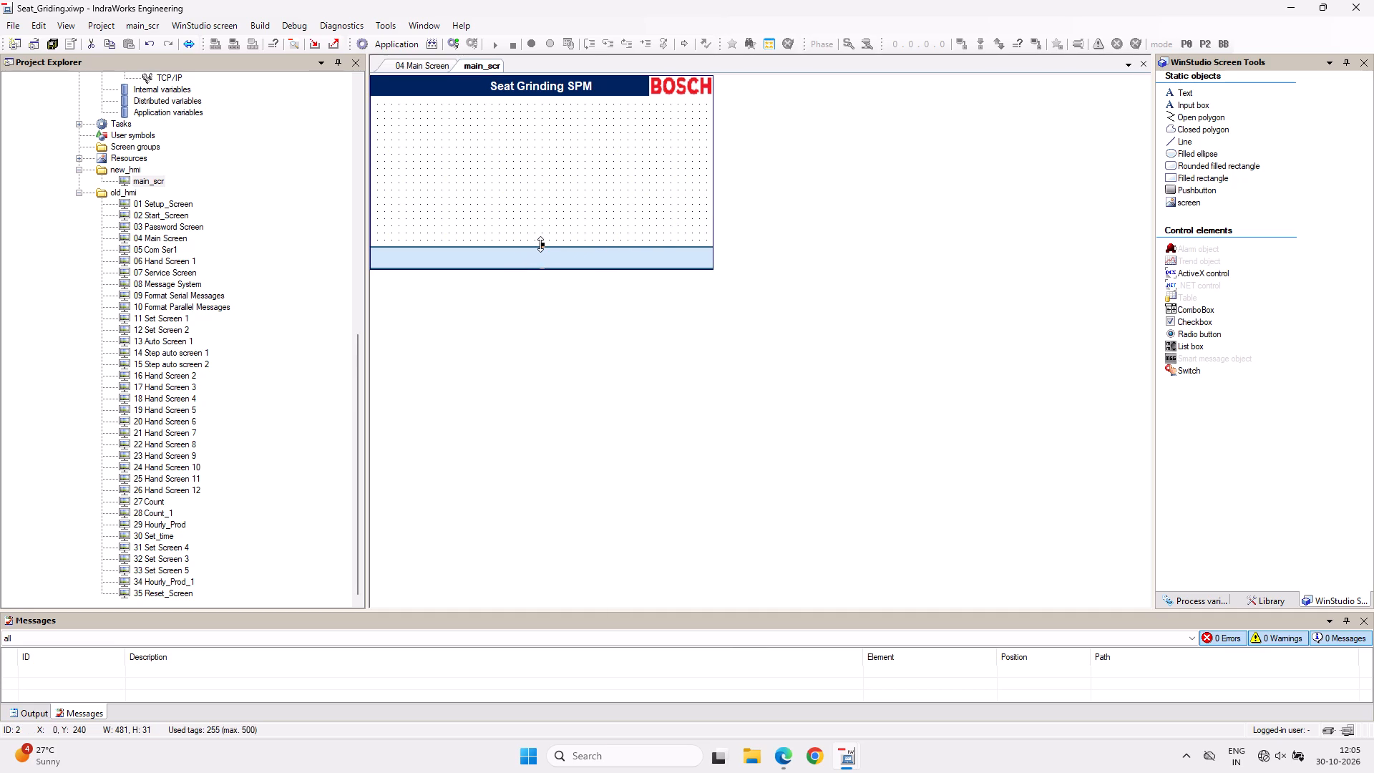
pyautogui.moveTo(540, 244); pyautogui.dragTo(540, 236)
pyautogui.click(560, 210)
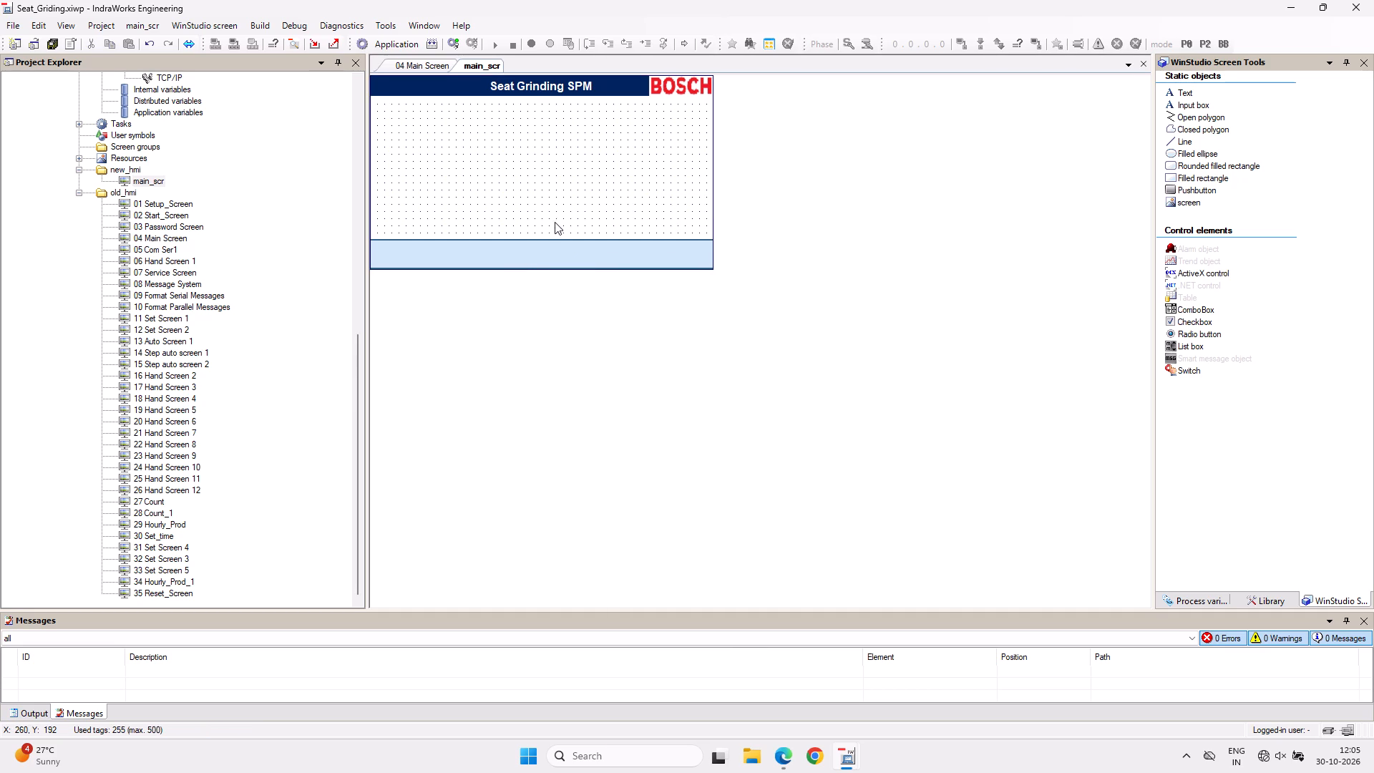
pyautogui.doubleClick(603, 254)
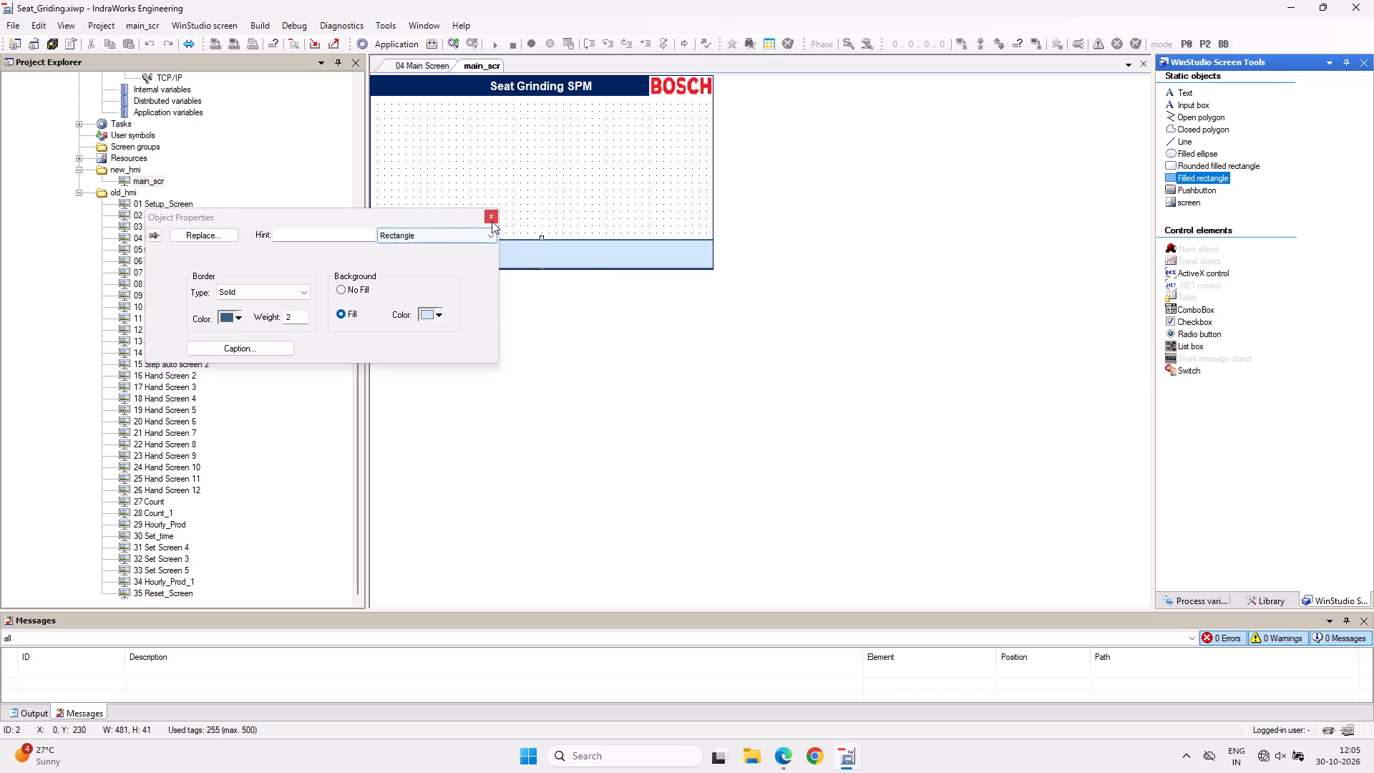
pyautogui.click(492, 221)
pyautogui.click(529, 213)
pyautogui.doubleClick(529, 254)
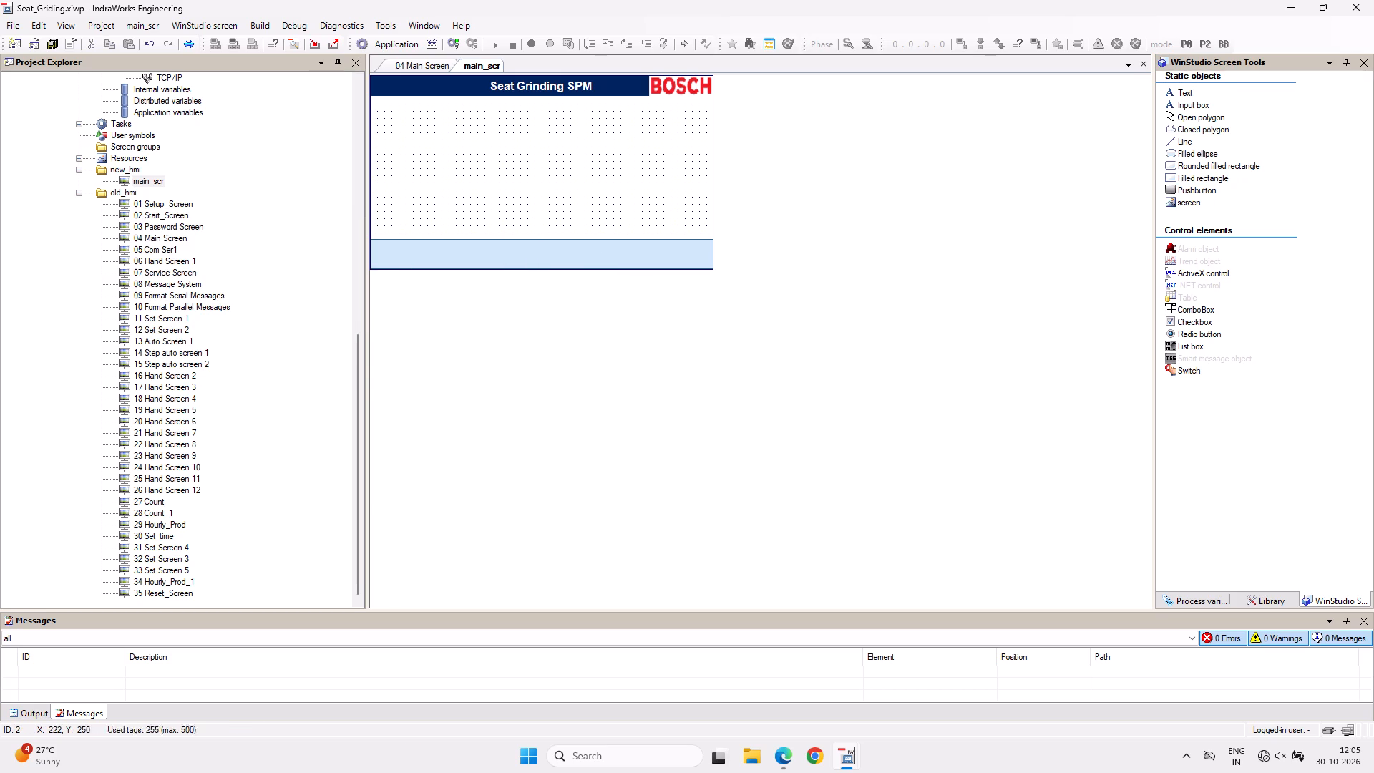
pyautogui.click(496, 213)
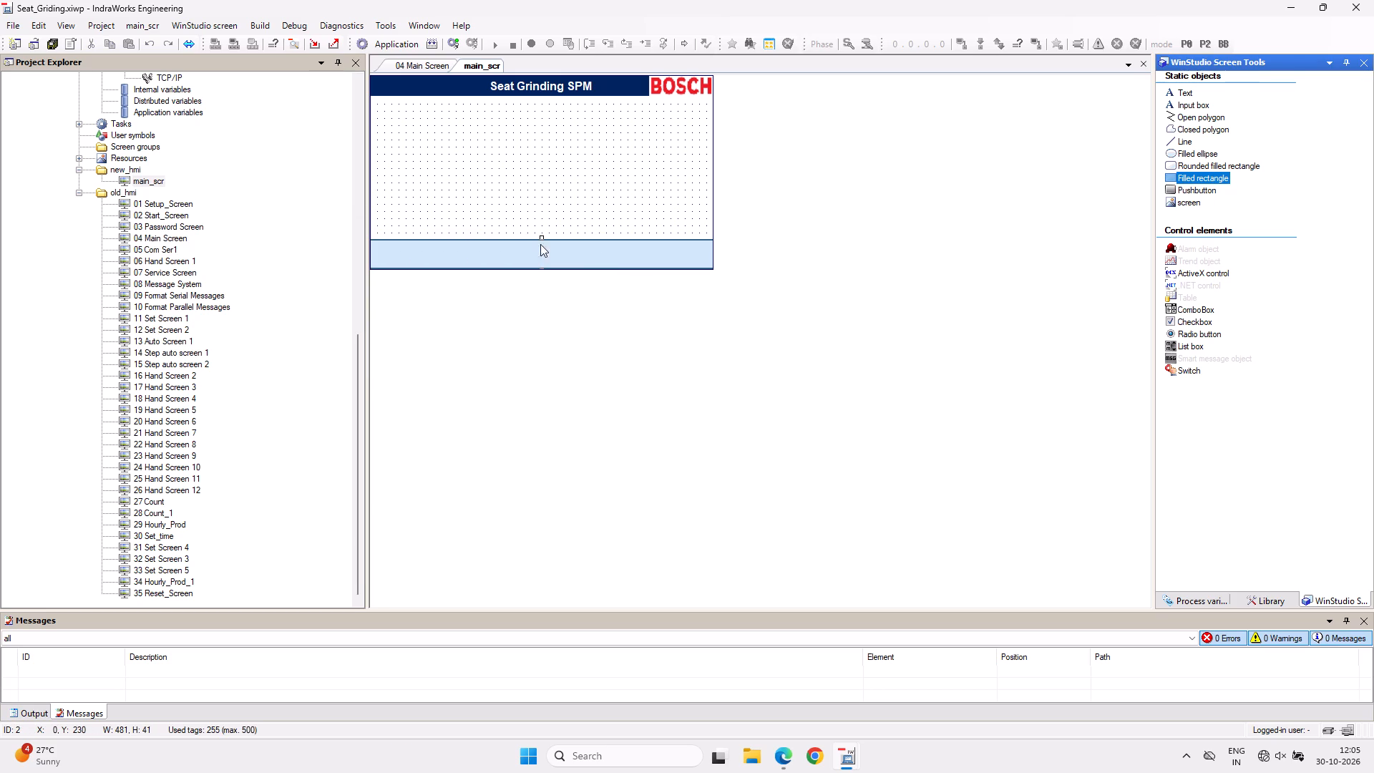
# Preview main_scr with the taller bottom rectangle in Test Screen mode, then return to editing.
pyautogui.click(567, 208)
pyautogui.rightClick(567, 208)
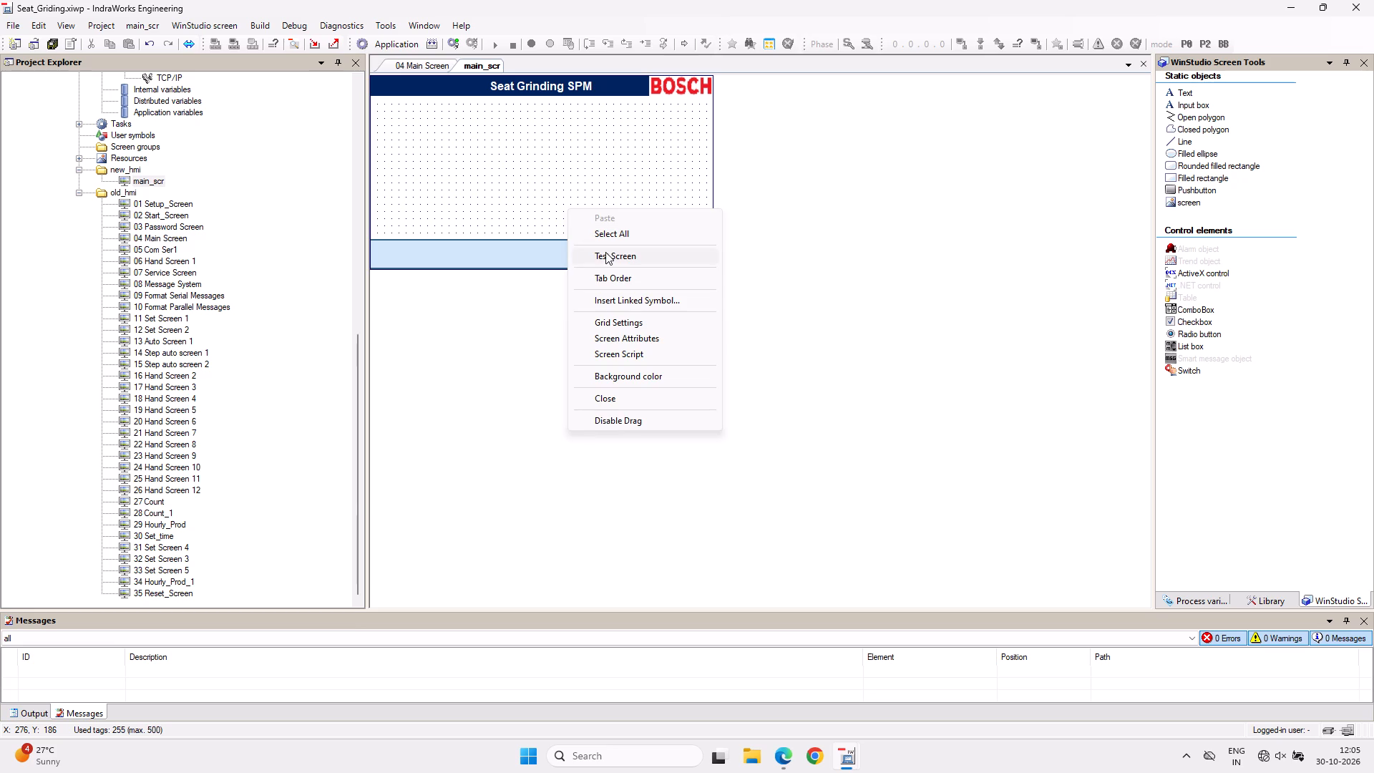
pyautogui.click(605, 252)
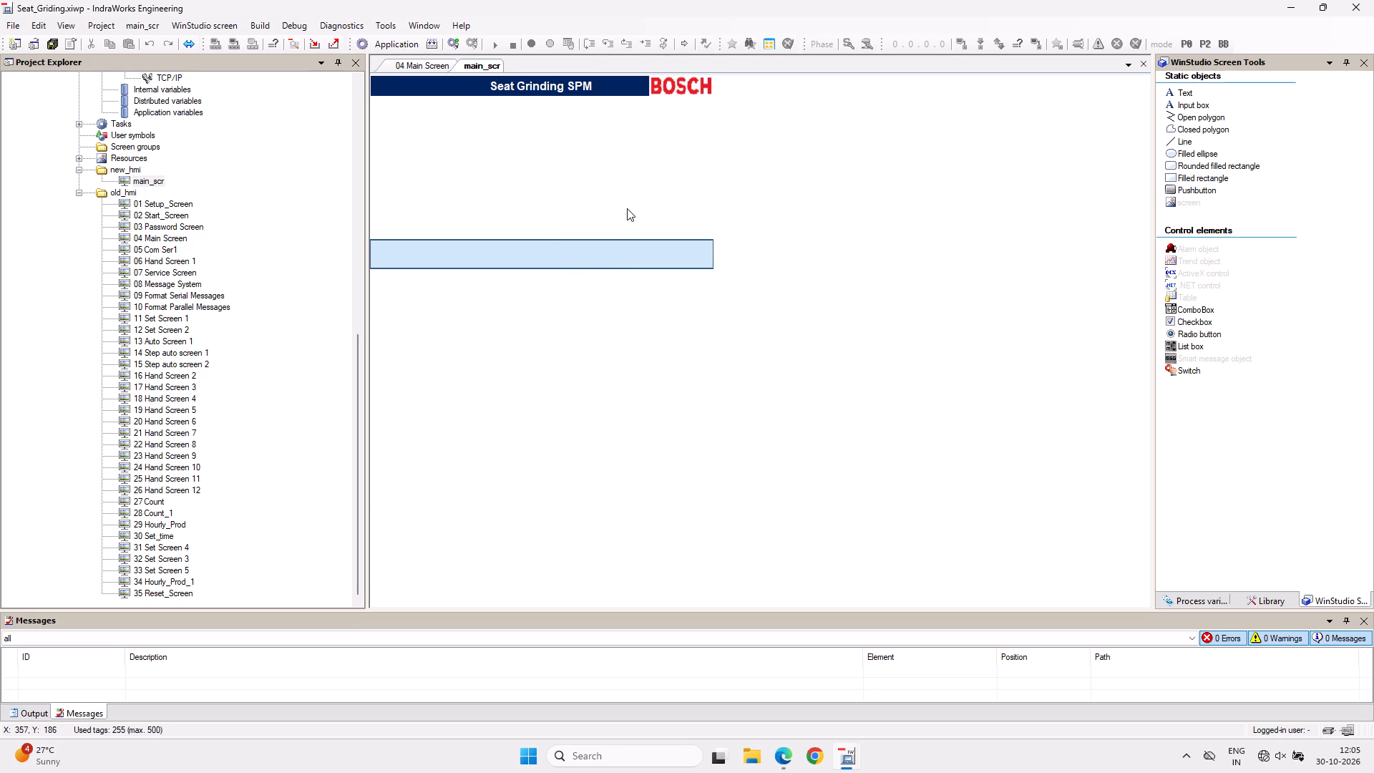
pyautogui.rightClick(627, 208)
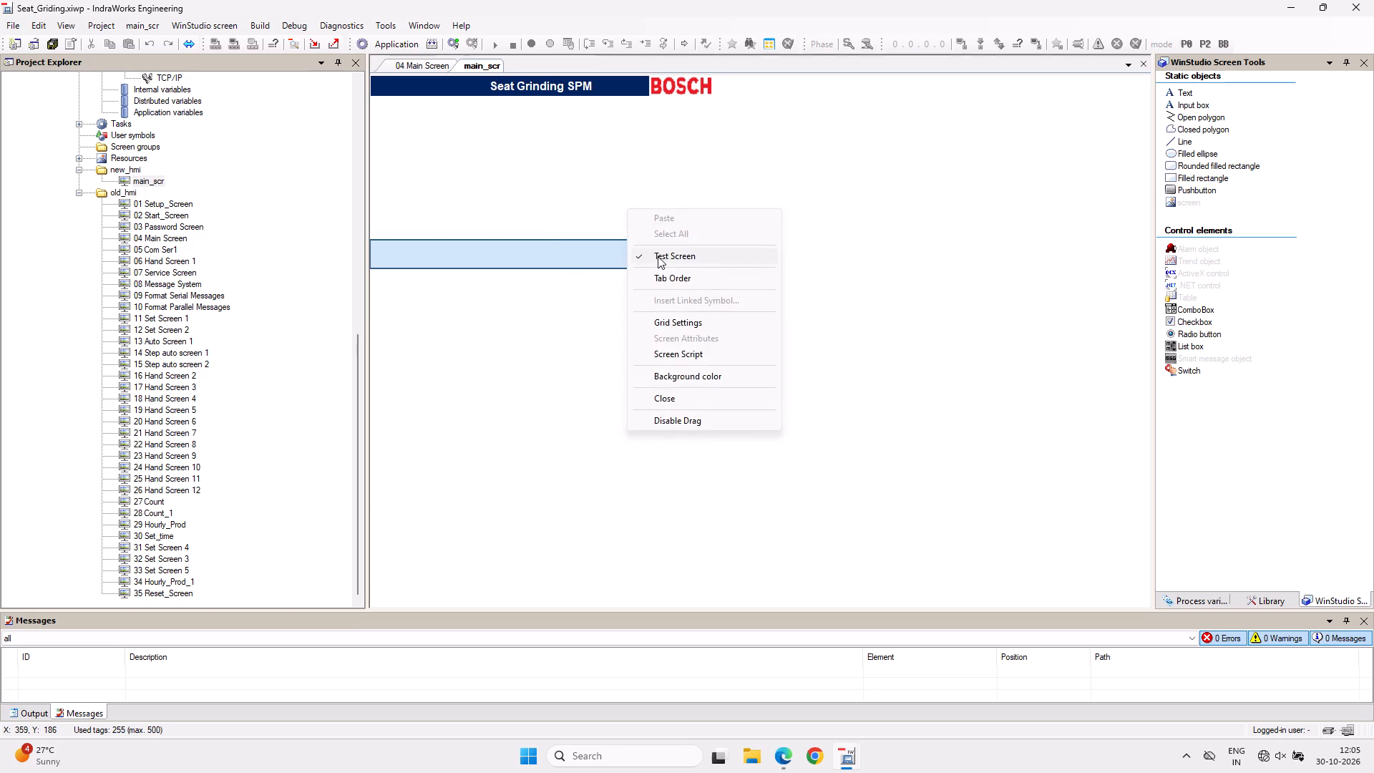
pyautogui.click(658, 256)
pyautogui.click(668, 226)
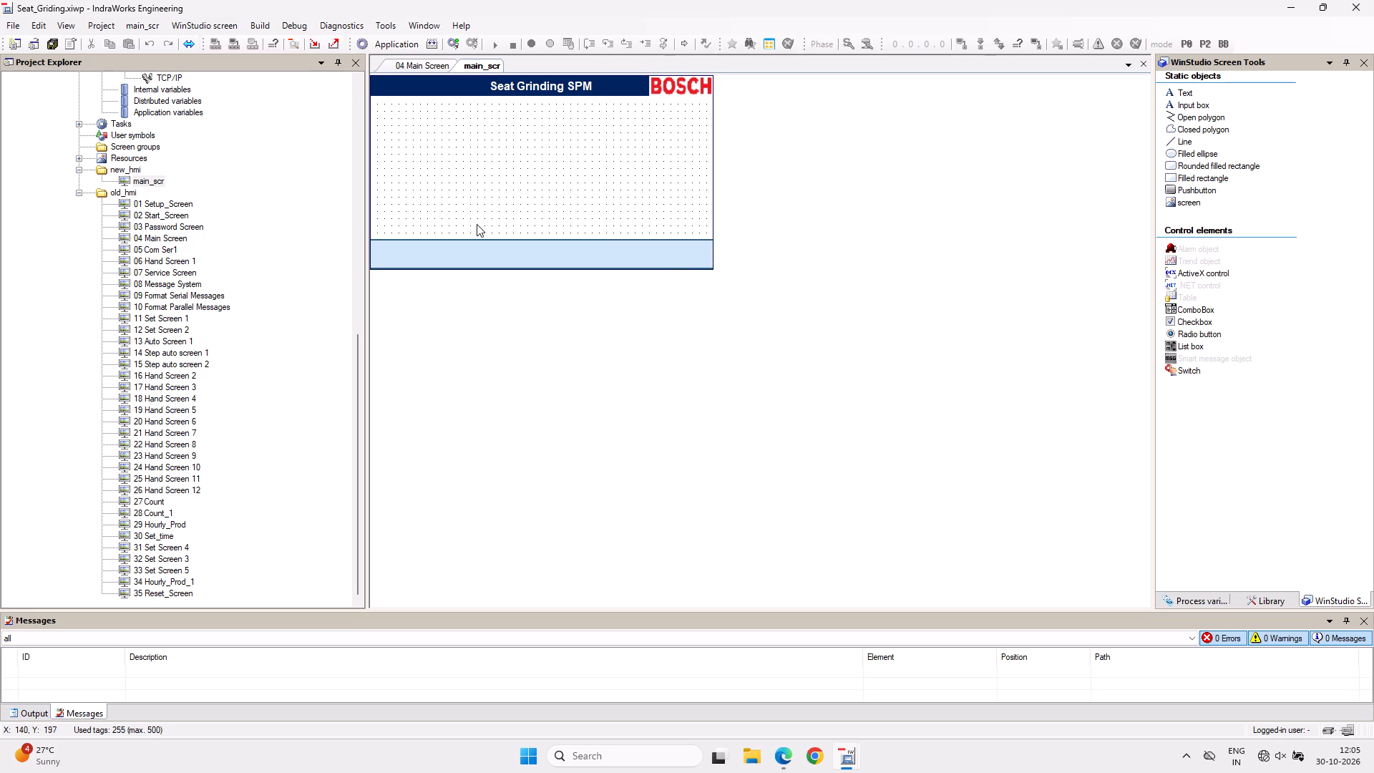
# Raise the upper edge of main_scr's light-blue bottom rectangle slightly to make the bar taller.
pyautogui.click(505, 253)
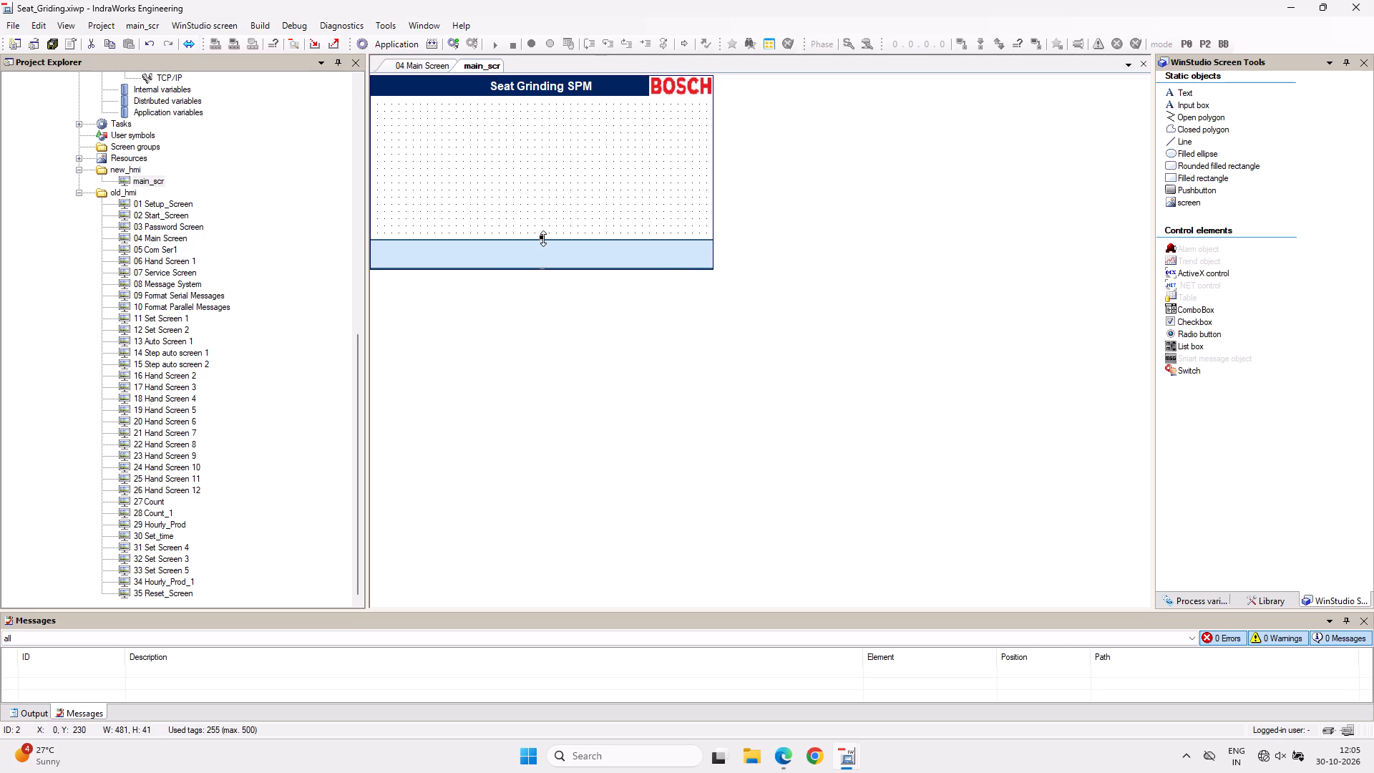
pyautogui.click(543, 238)
# Preview main_scr with the enlarged bottom bar in Test Screen mode, then return to editing.
pyautogui.rightClick(590, 190)
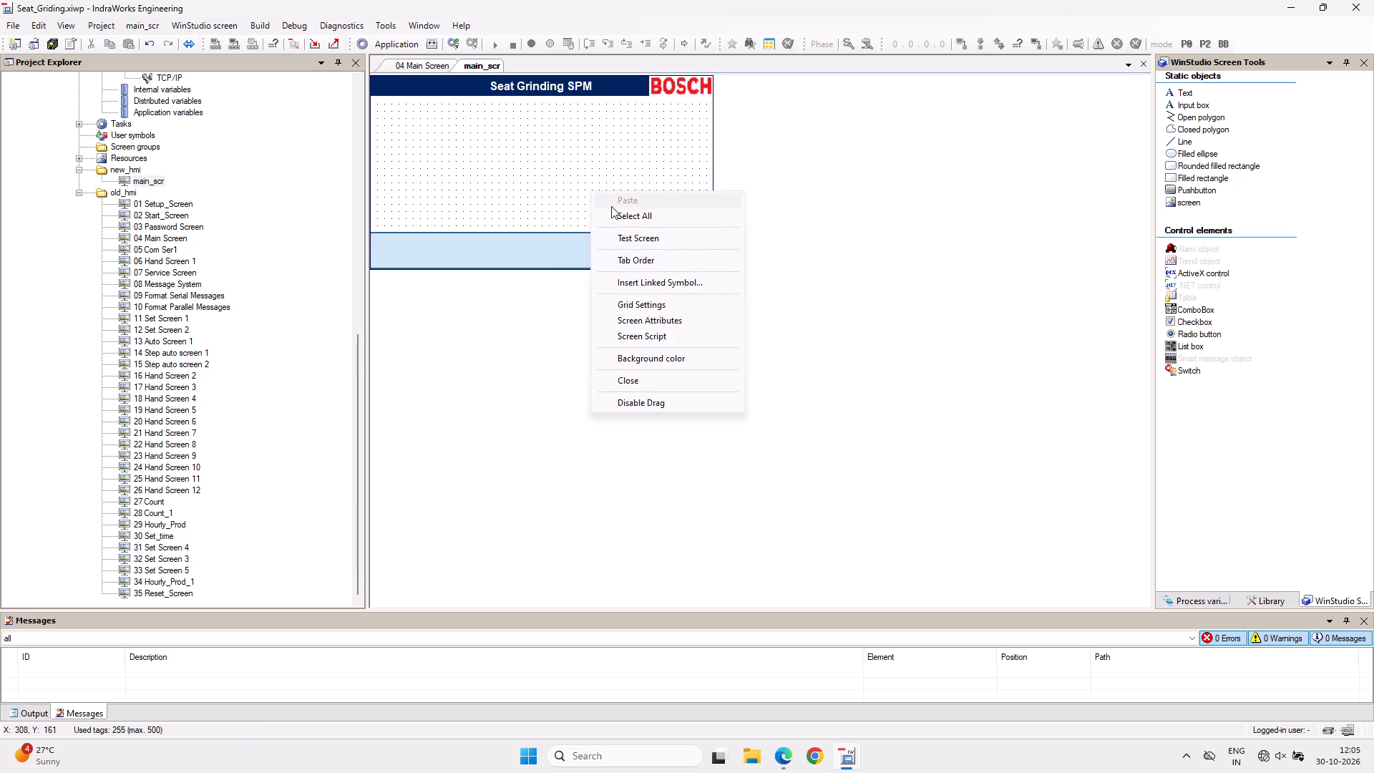
pyautogui.click(631, 238)
pyautogui.rightClick(605, 181)
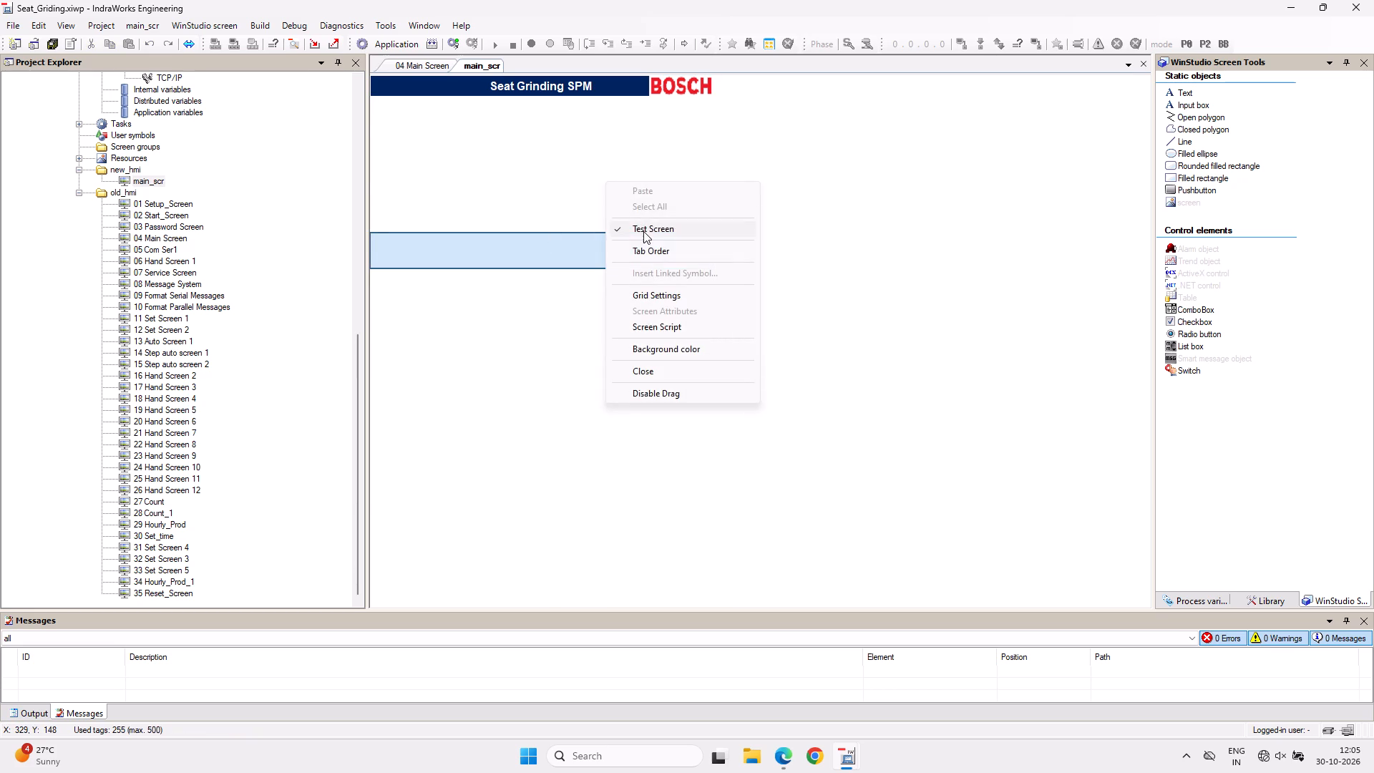
pyautogui.click(643, 231)
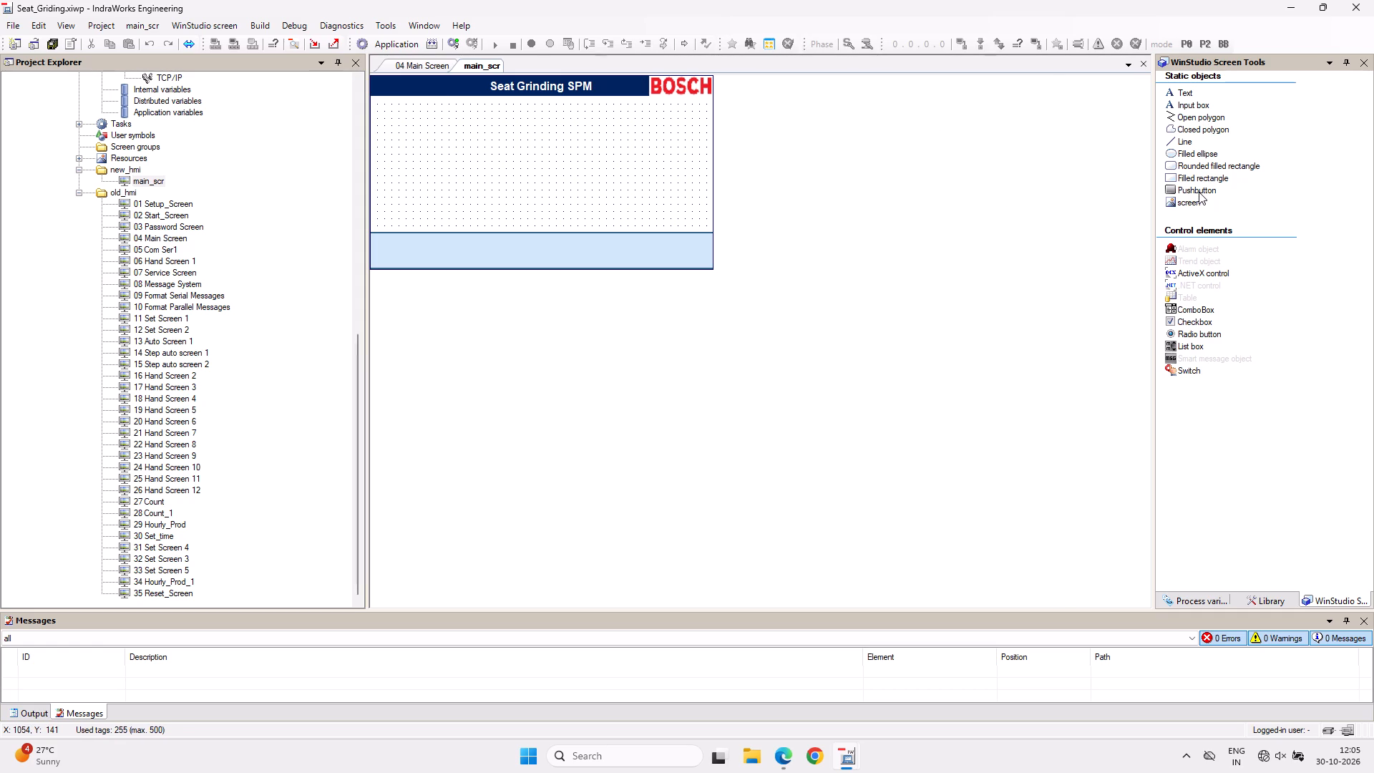
# Add a full-width input box directly beneath the header at X 0, Y 30, about 479 wide and 24 high.
pyautogui.click(516, 172)
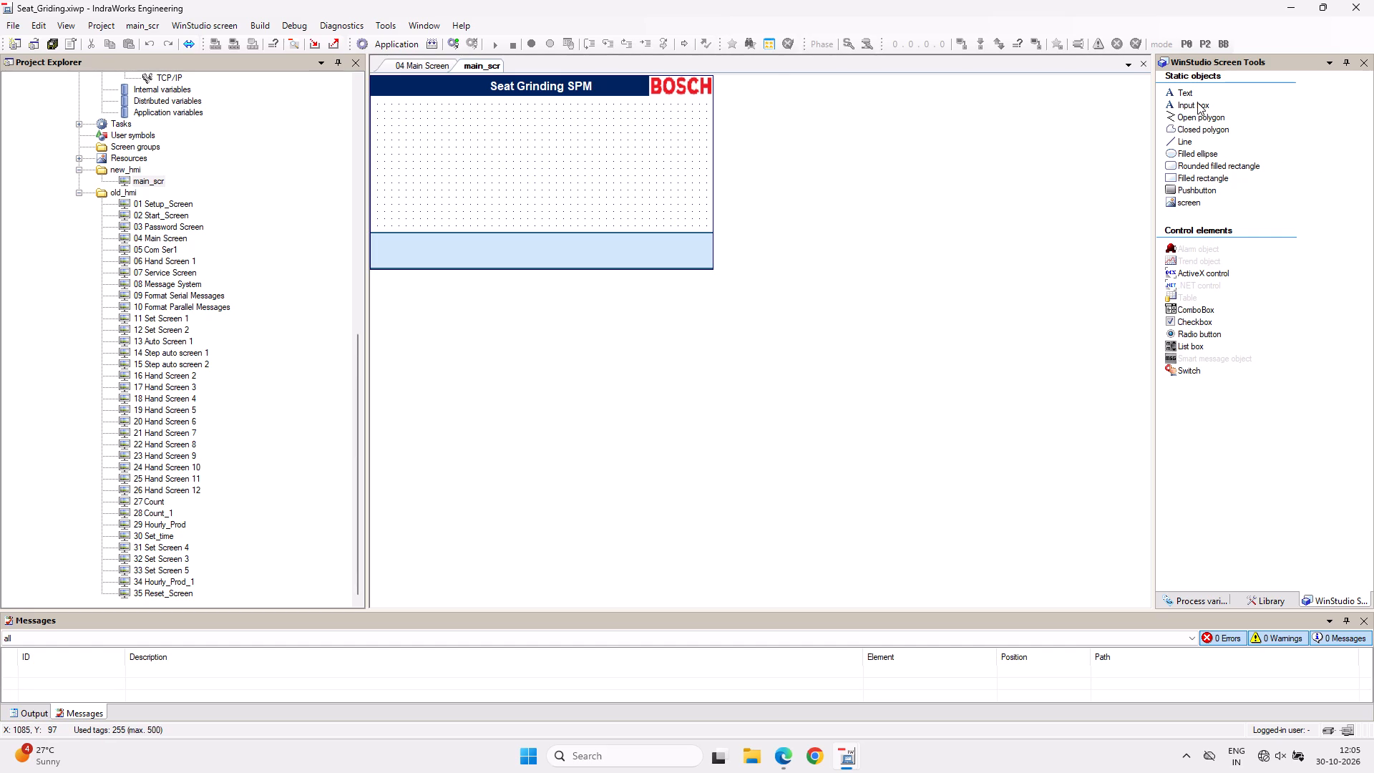
pyautogui.click(1197, 102)
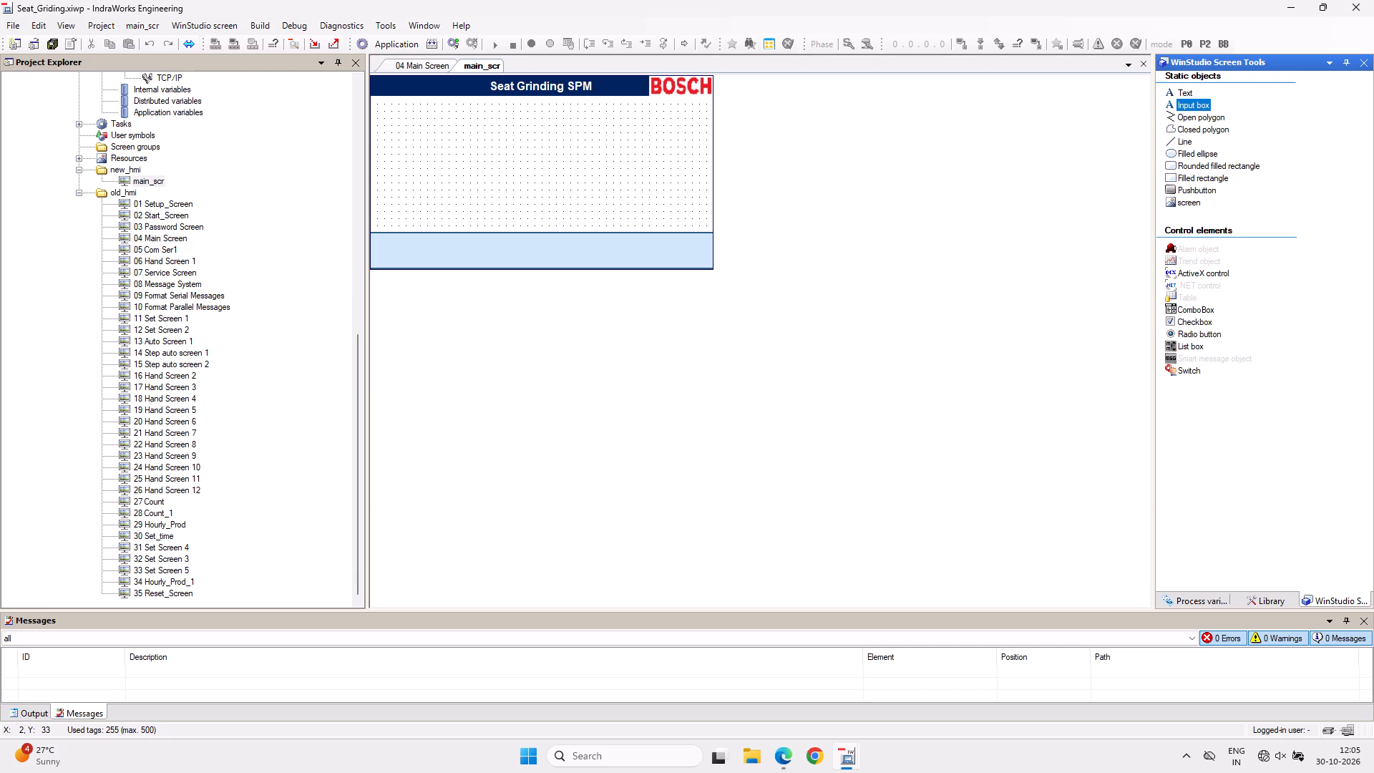
pyautogui.moveTo(371, 96); pyautogui.dragTo(389, 120)
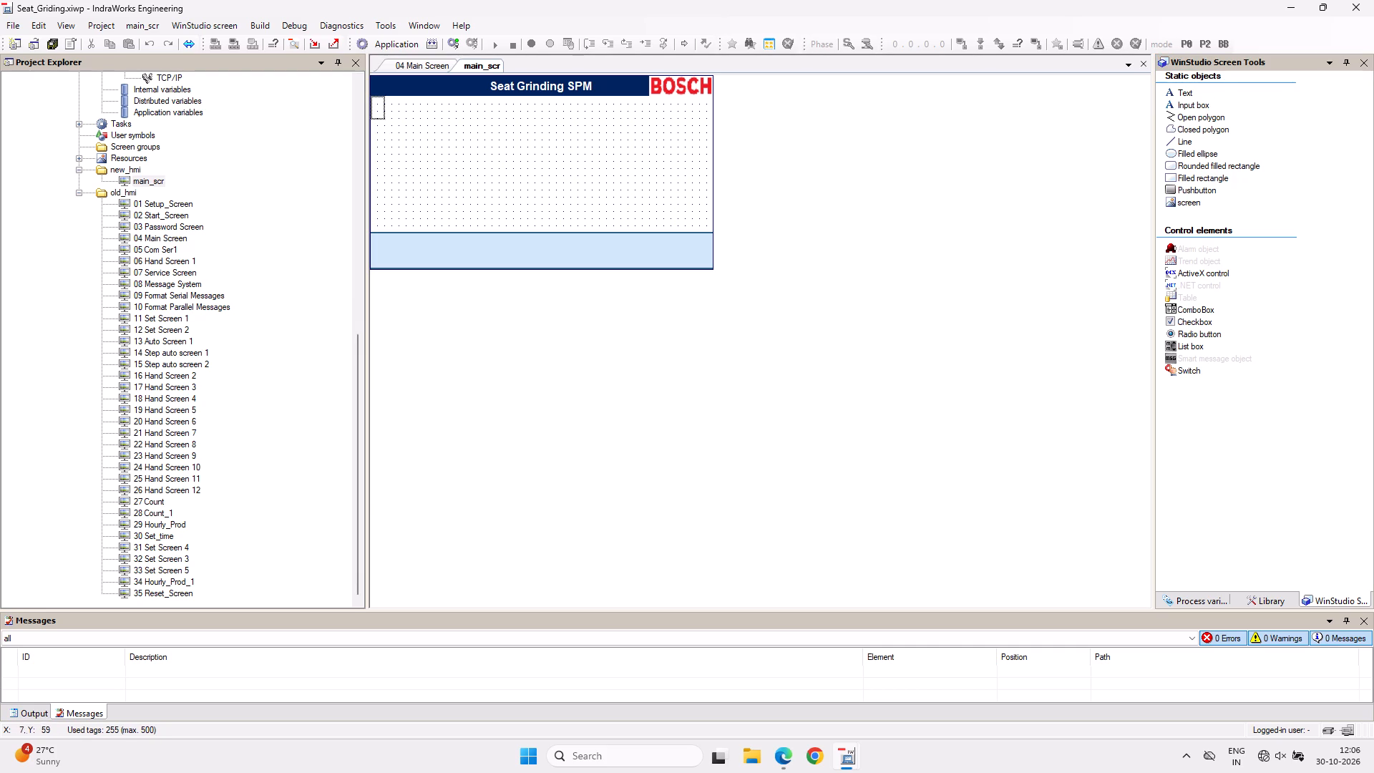
pyautogui.moveTo(389, 120); pyautogui.dragTo(713, 113)
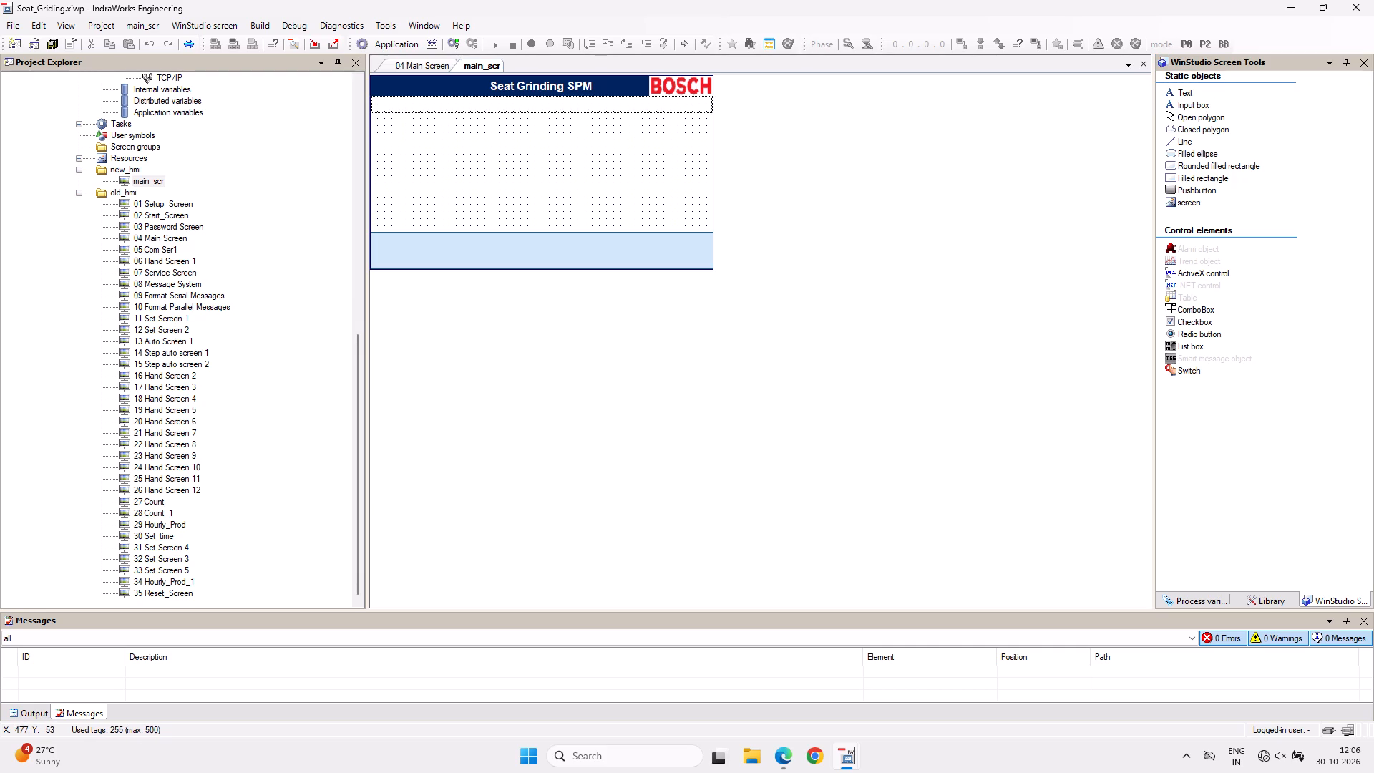
pyautogui.moveTo(713, 113); pyautogui.dragTo(714, 113)
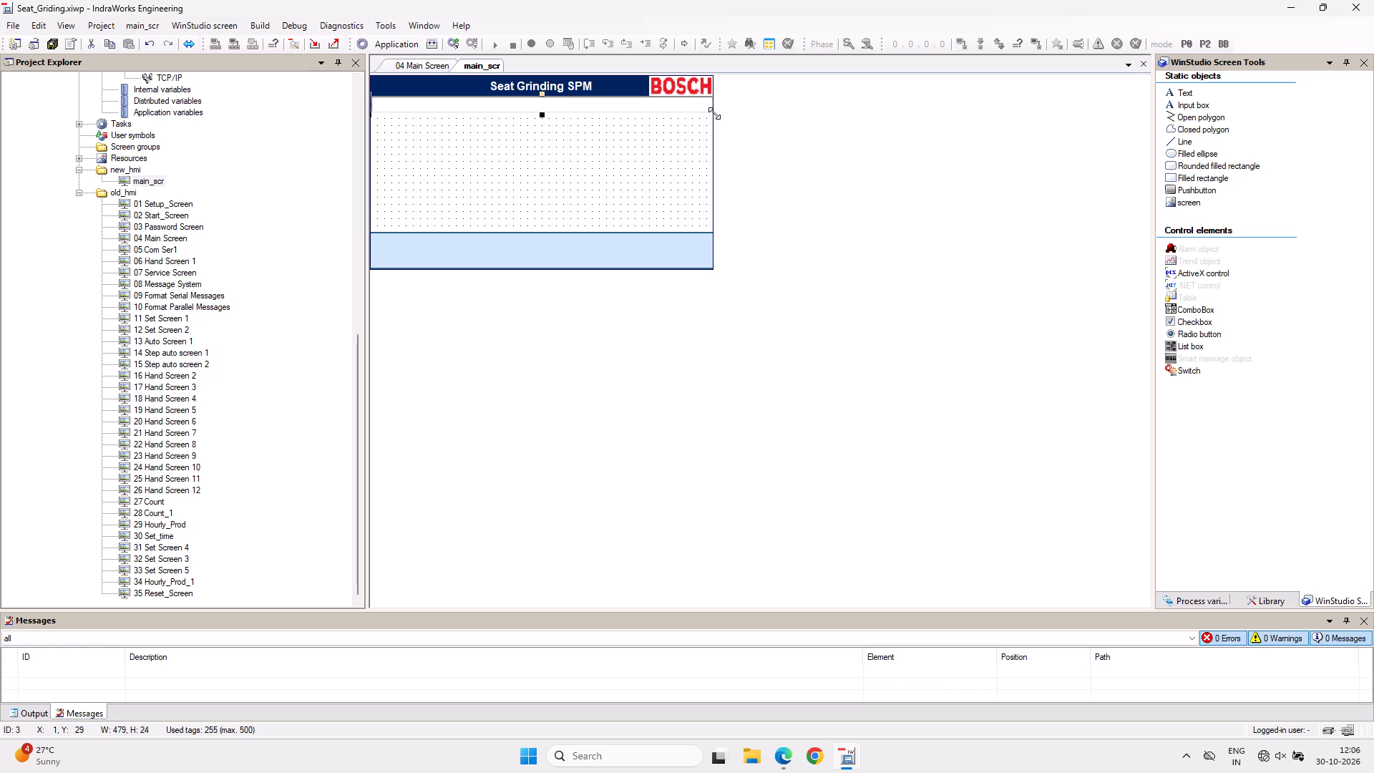
pyautogui.click(589, 138)
pyautogui.click(391, 108)
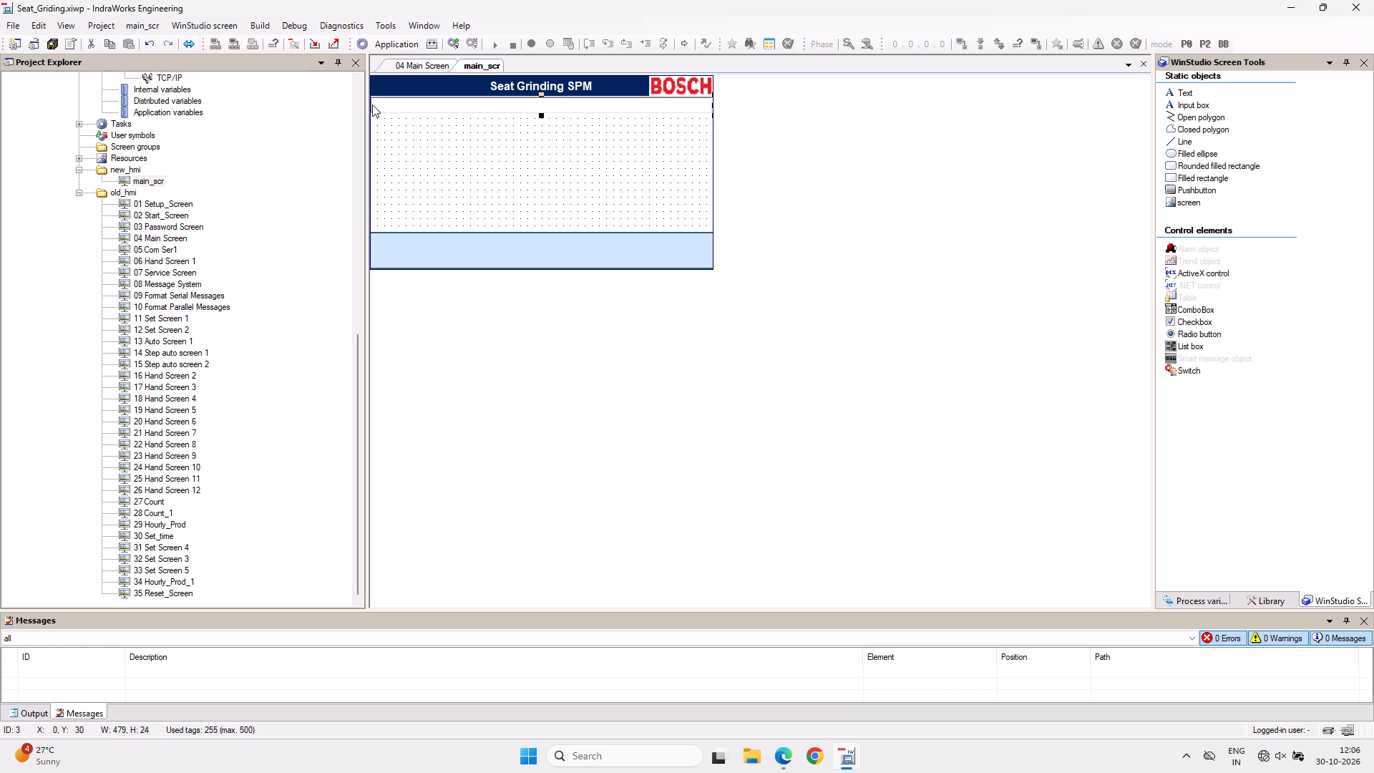
pyautogui.click(554, 138)
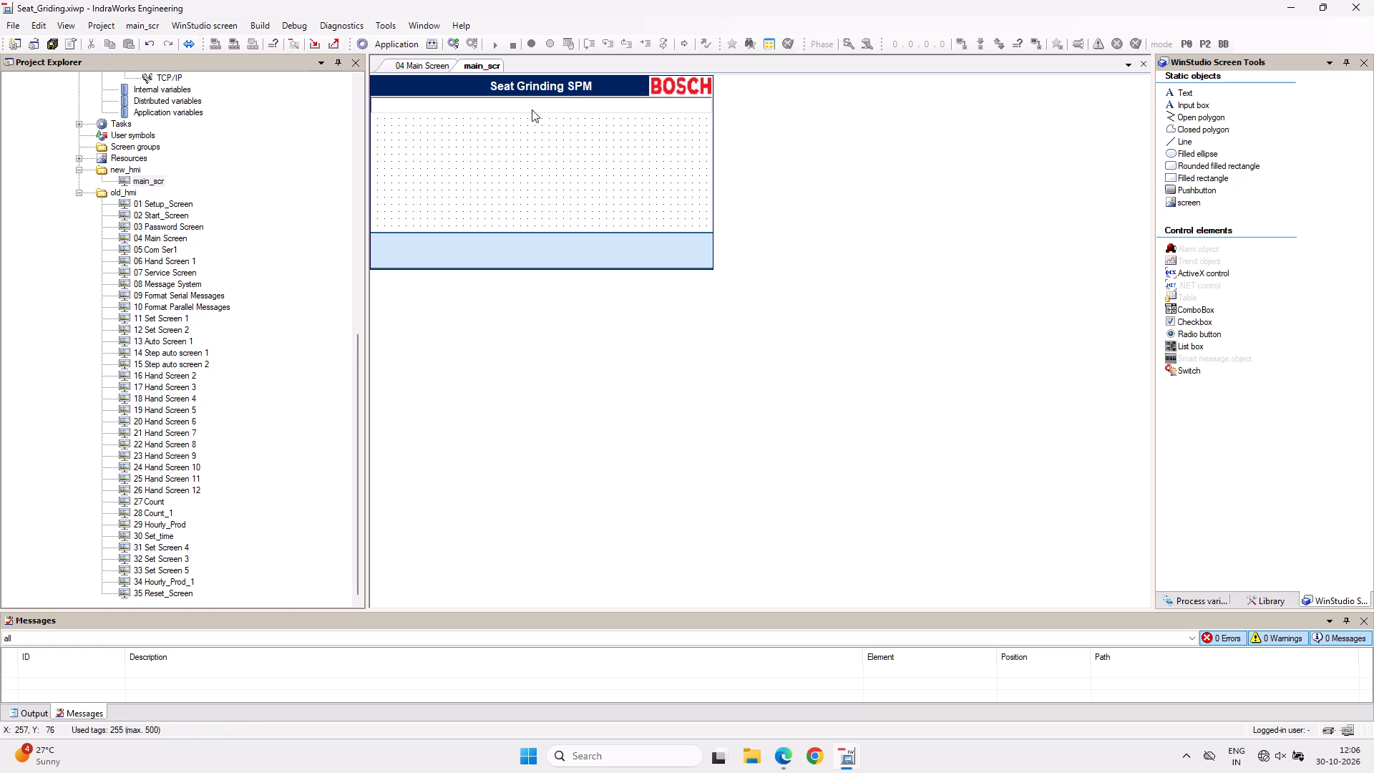
pyautogui.click(510, 106)
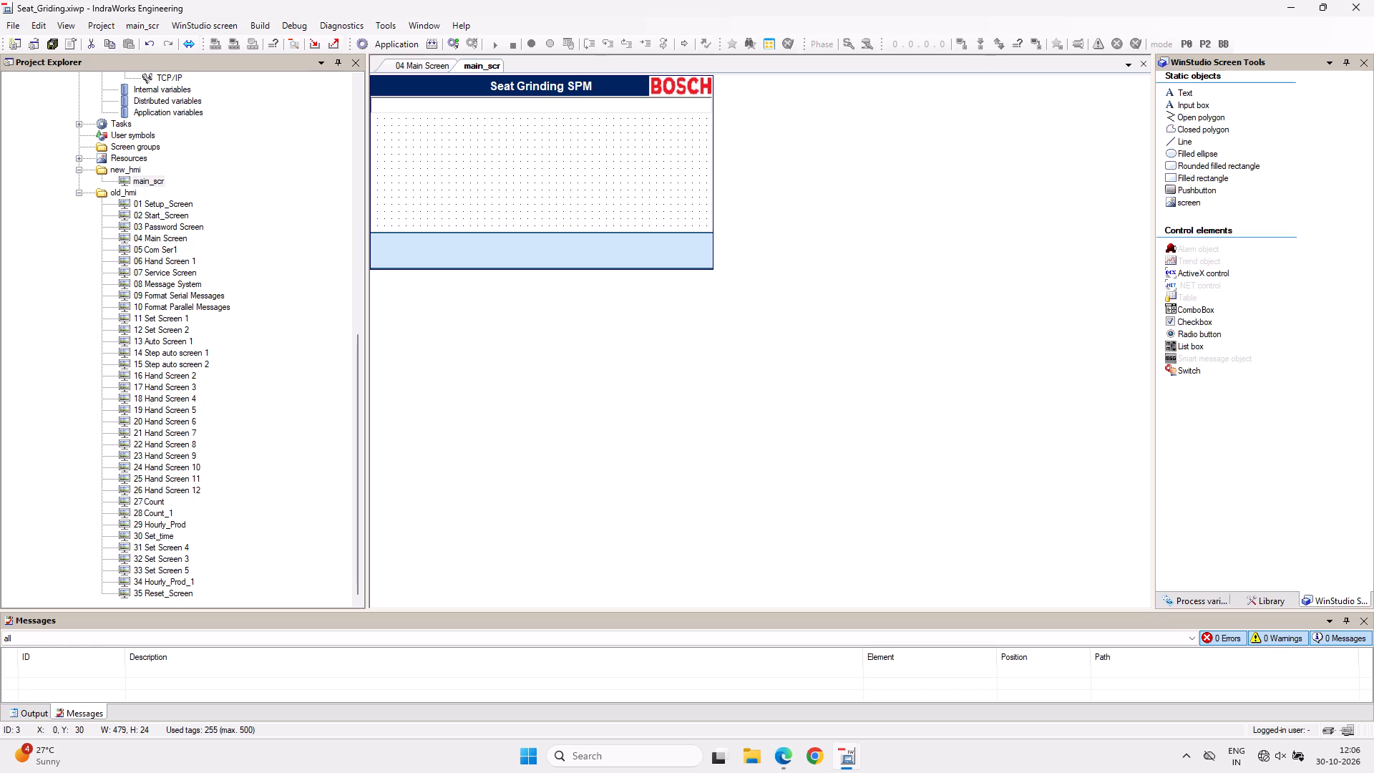
# Preview main_scr with the new input box in Test Screen mode, then return to editing.
pyautogui.rightClick(601, 135)
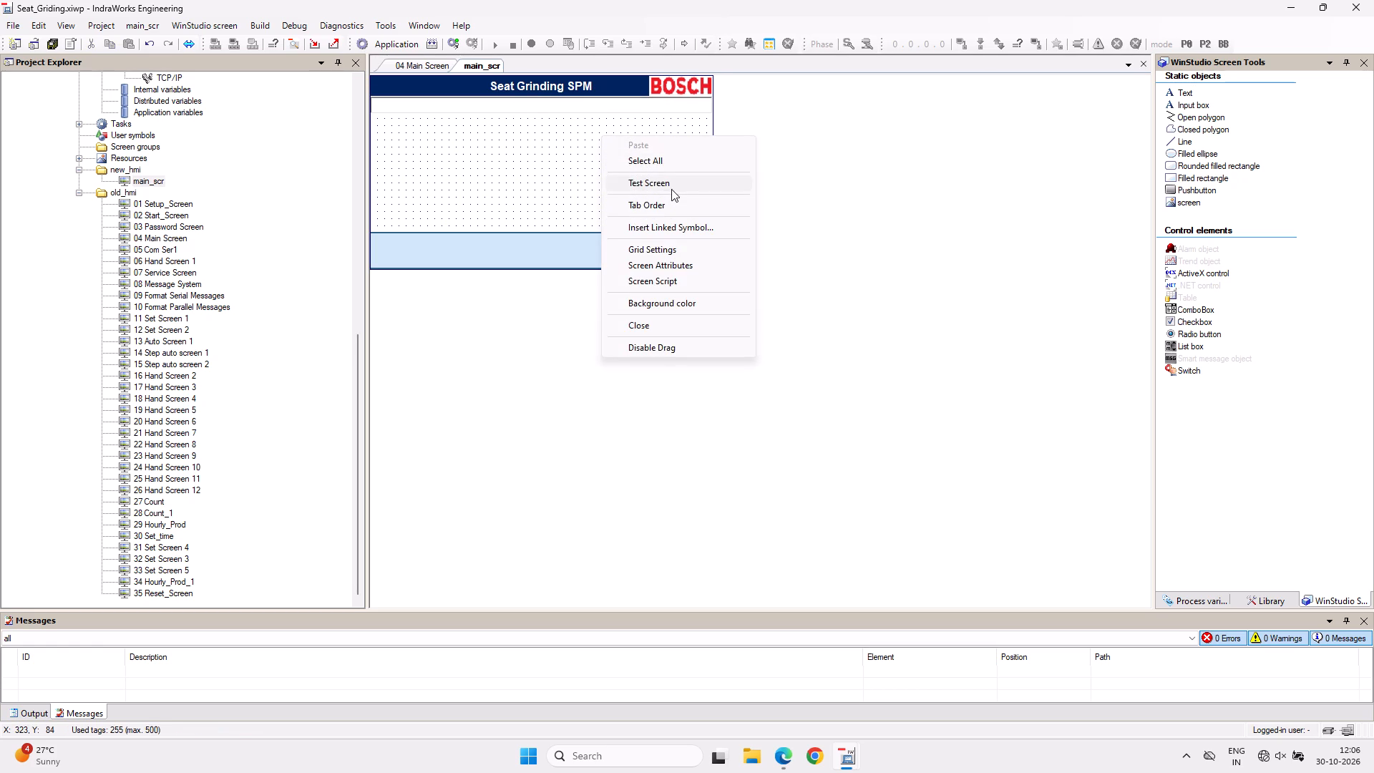
pyautogui.click(671, 189)
pyautogui.click(580, 149)
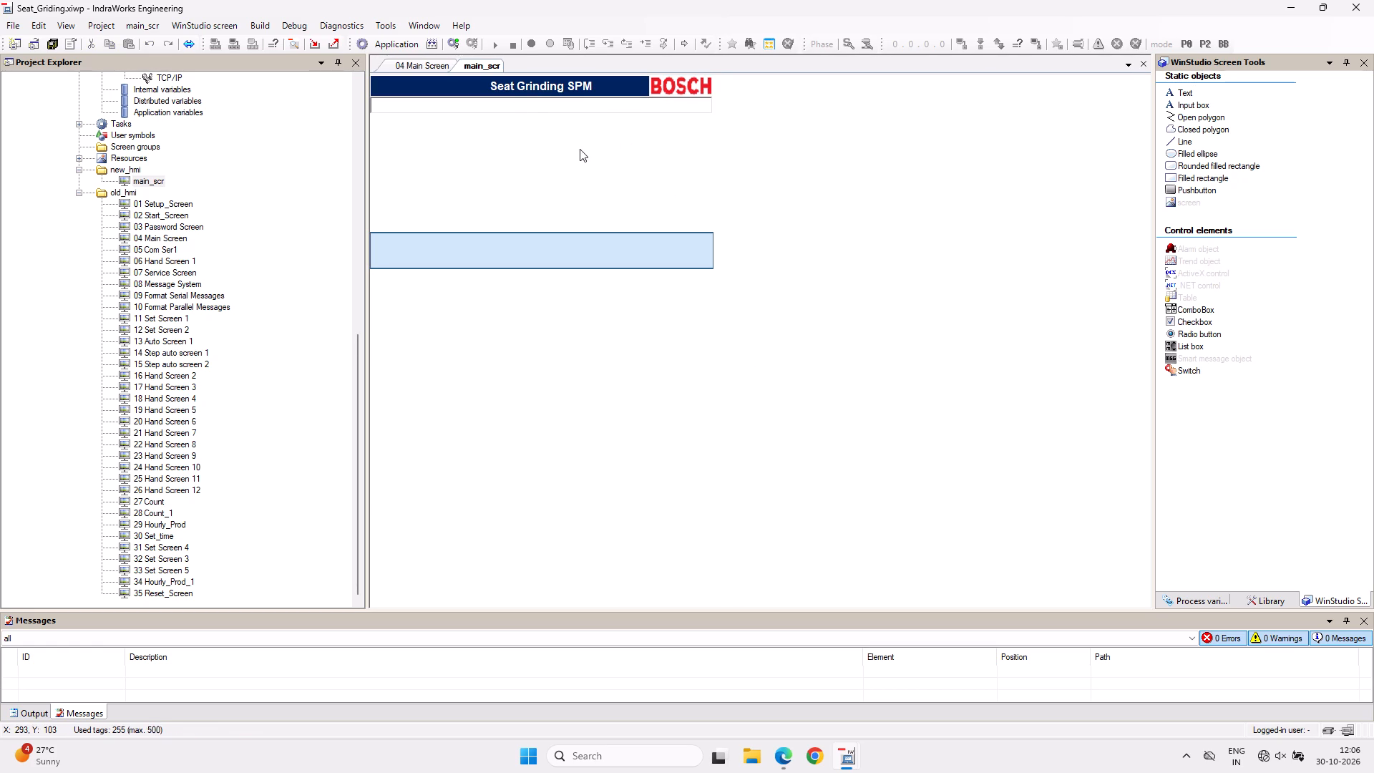
pyautogui.rightClick(557, 144)
pyautogui.click(642, 196)
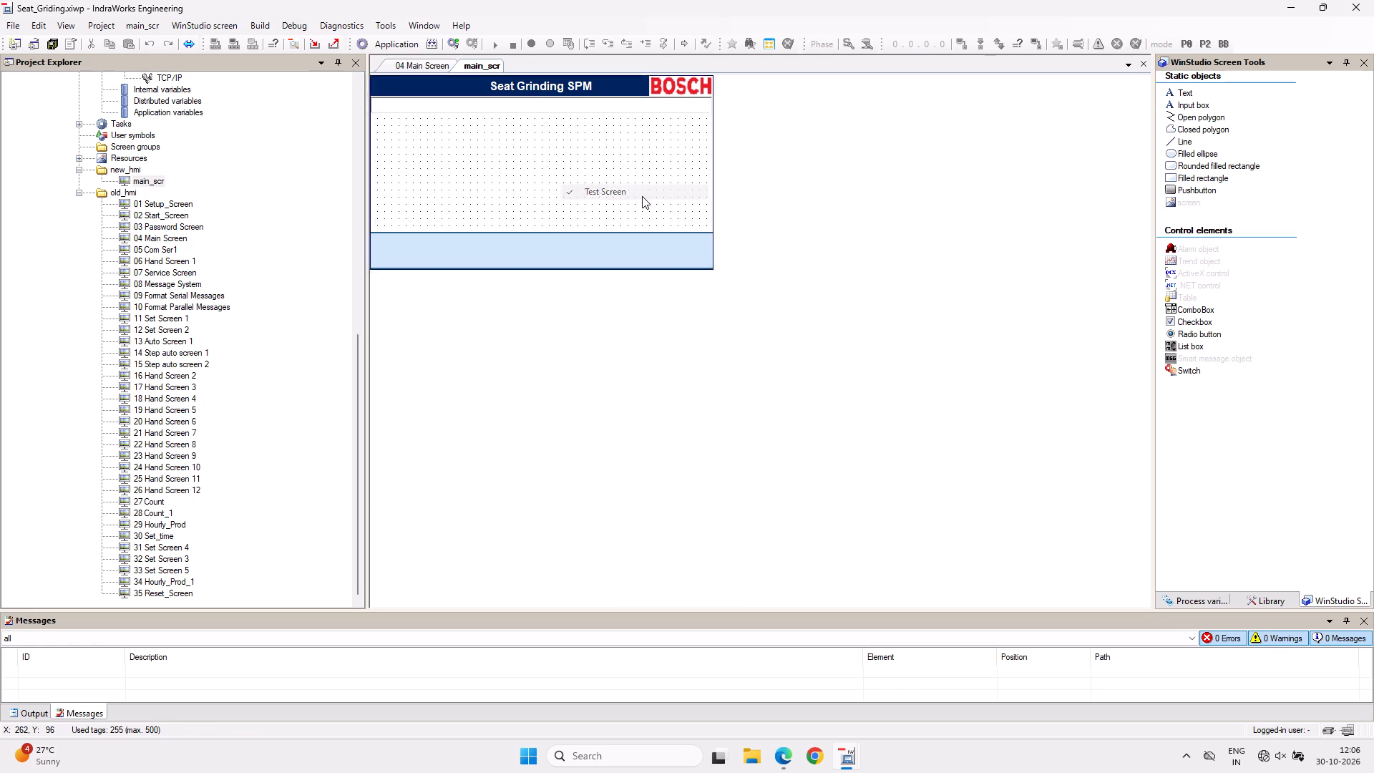
# Turn off Input Enabled for the text box beneath the header, keeping Enable Translation on.
pyautogui.doubleClick(605, 107)
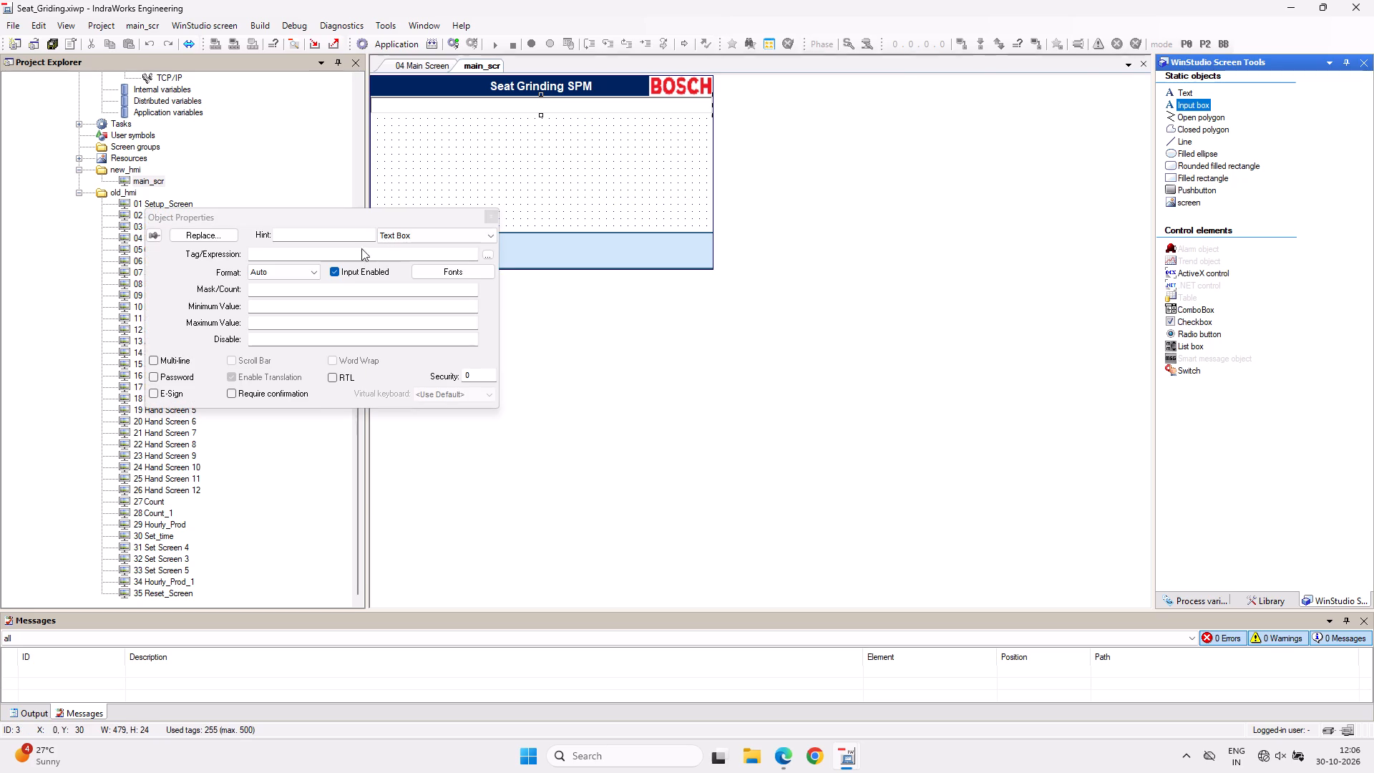
pyautogui.click(332, 270)
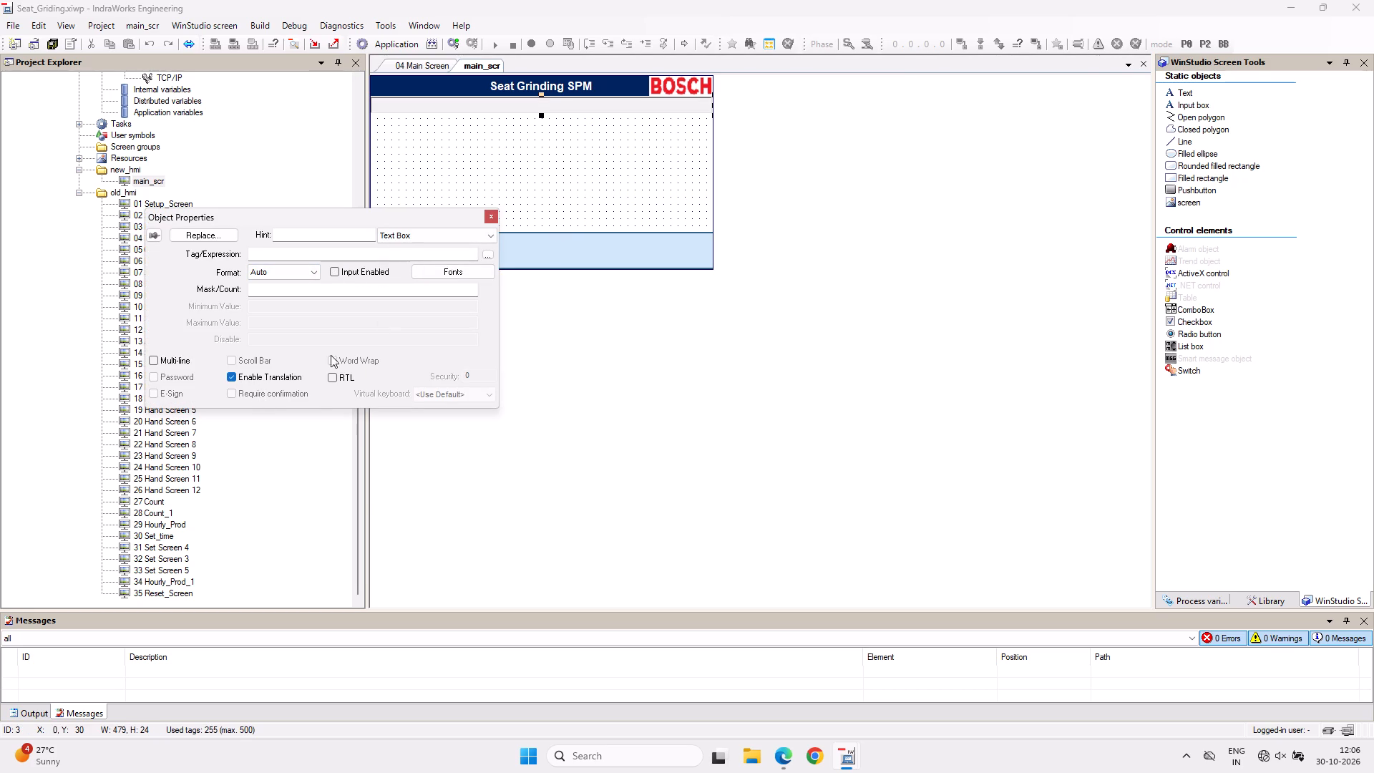
pyautogui.click(230, 377)
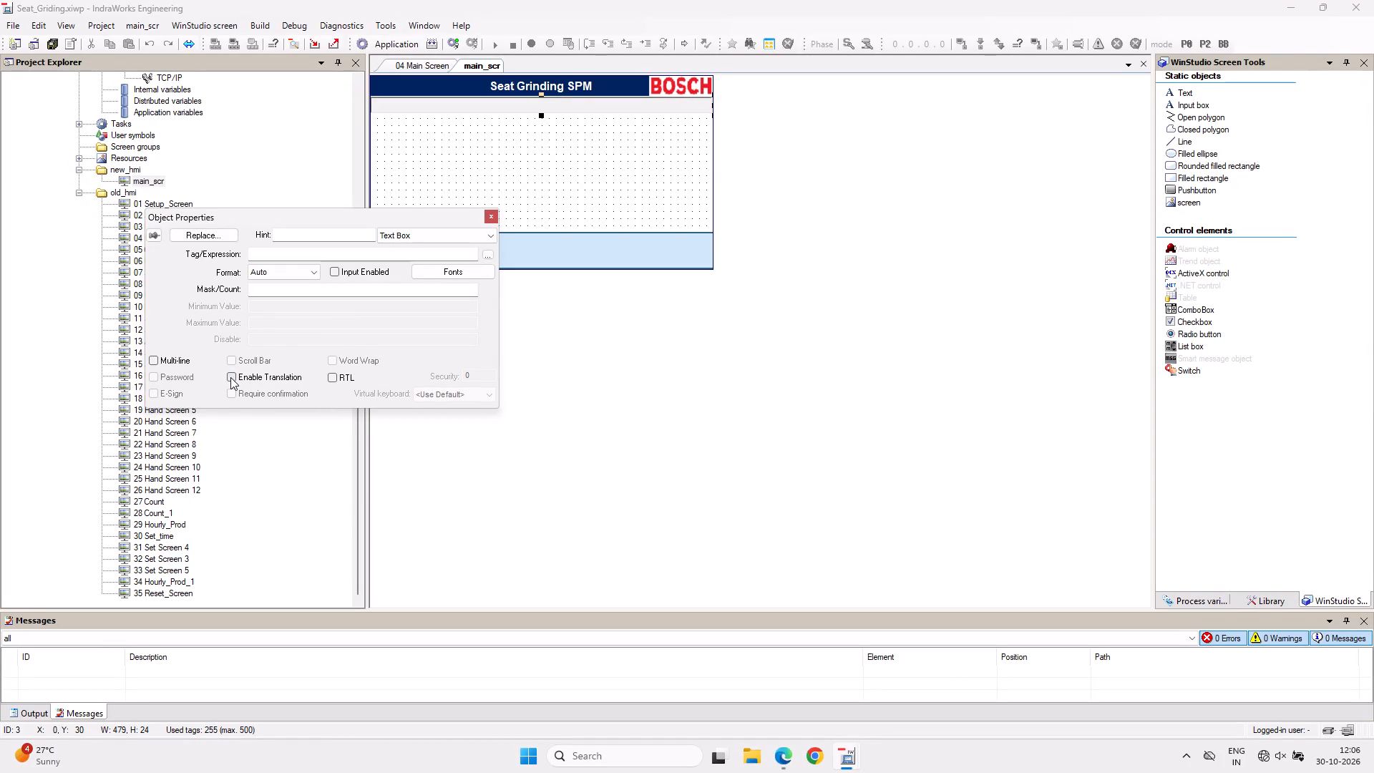
pyautogui.click(230, 377)
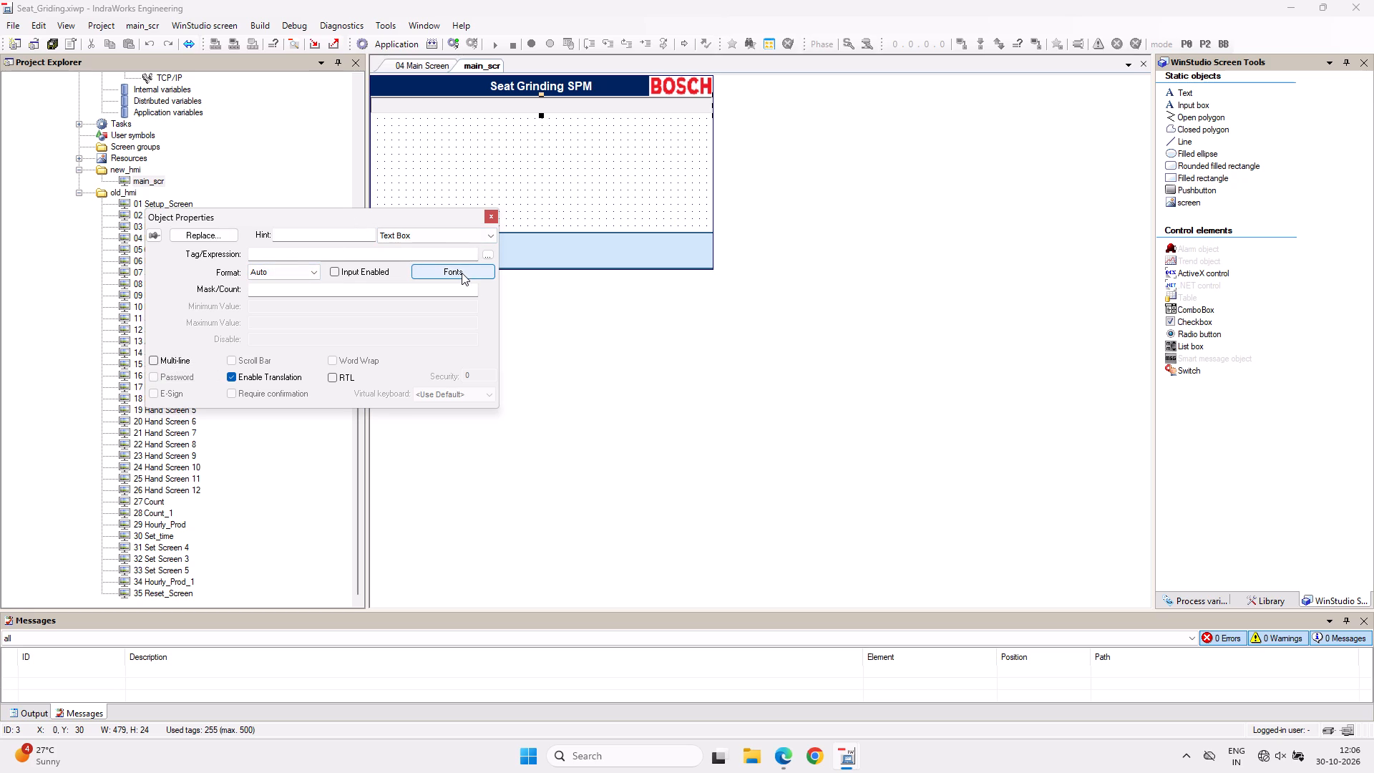
pyautogui.click(495, 217)
pyautogui.click(537, 180)
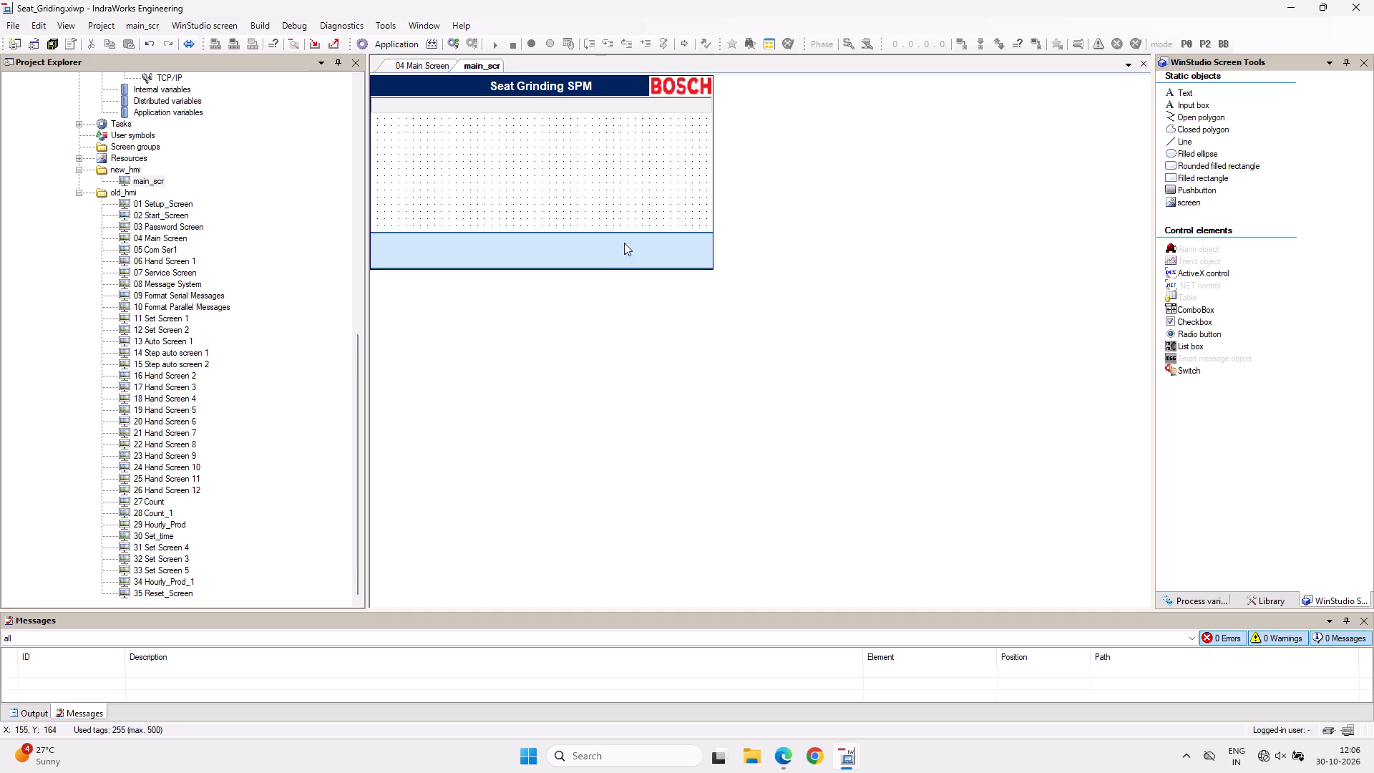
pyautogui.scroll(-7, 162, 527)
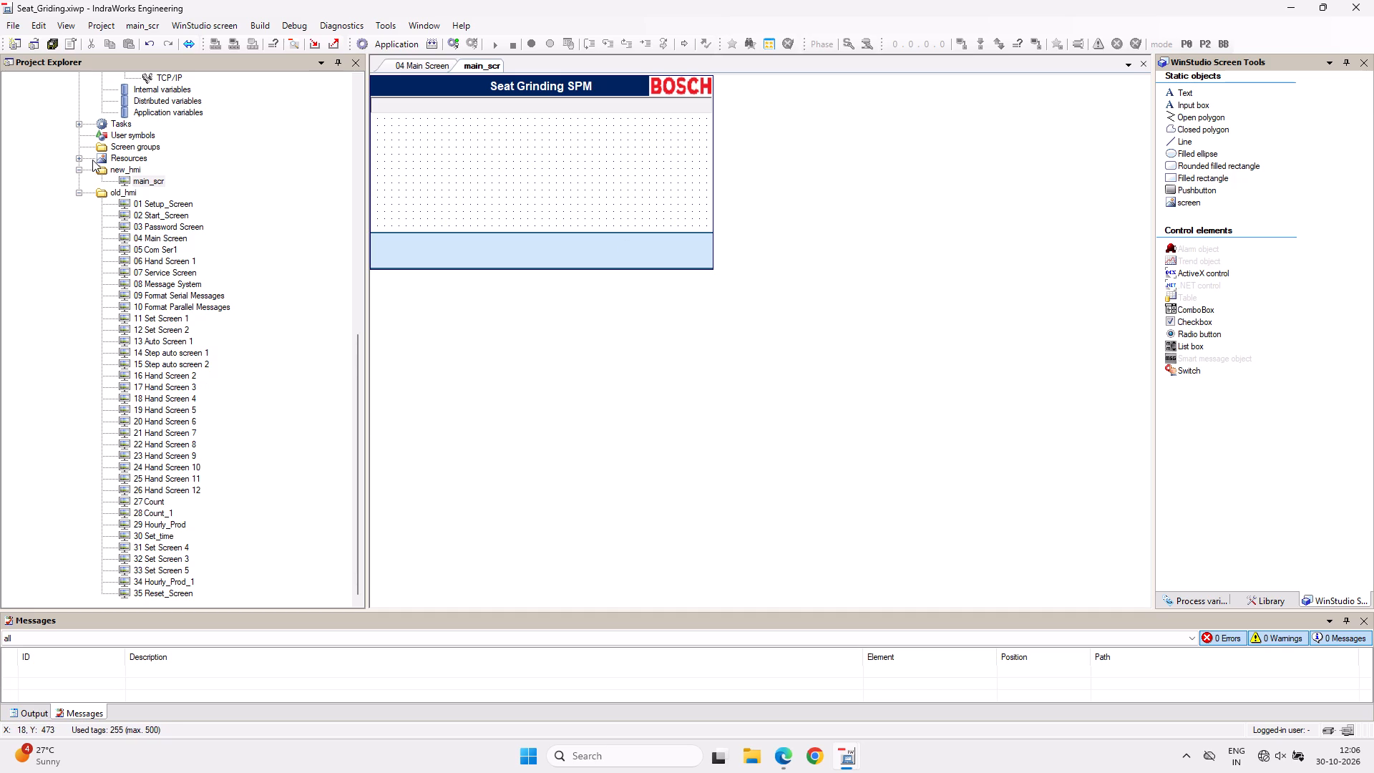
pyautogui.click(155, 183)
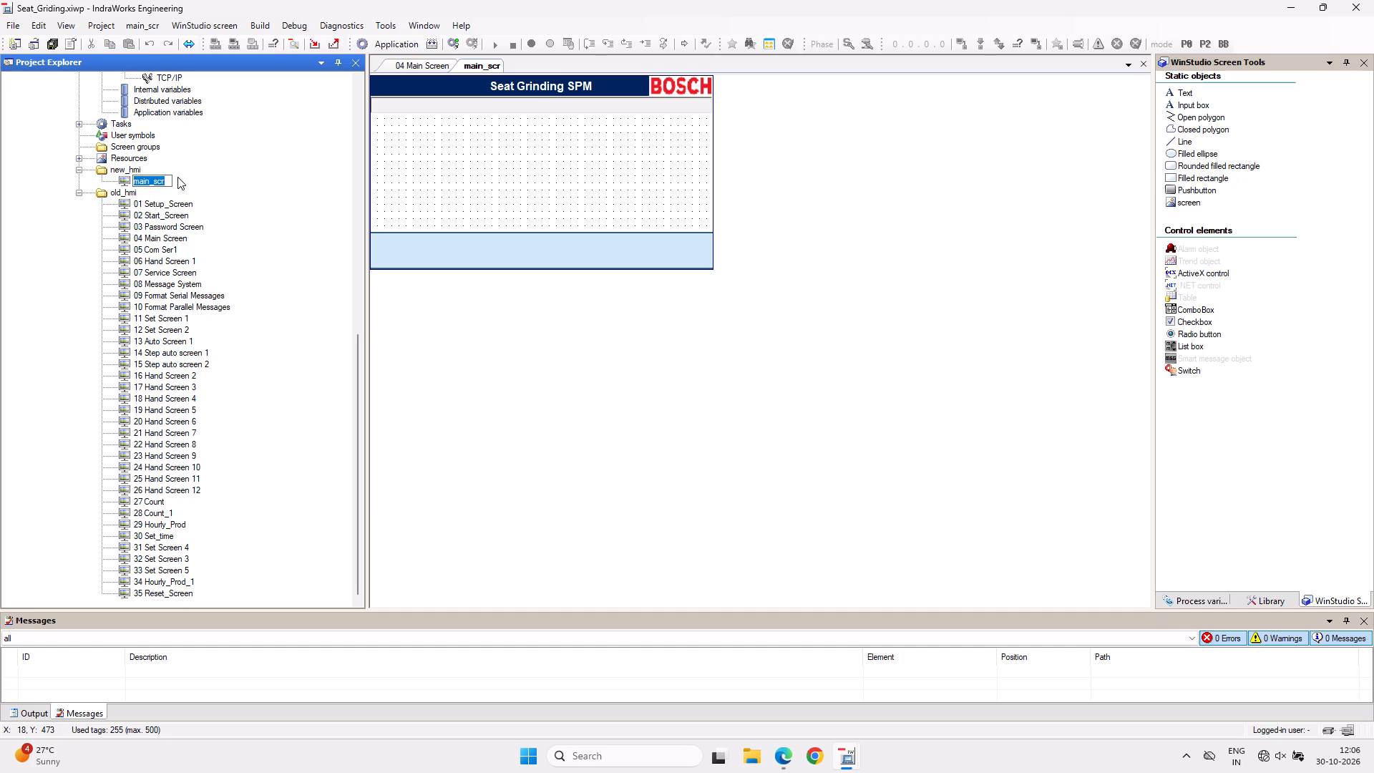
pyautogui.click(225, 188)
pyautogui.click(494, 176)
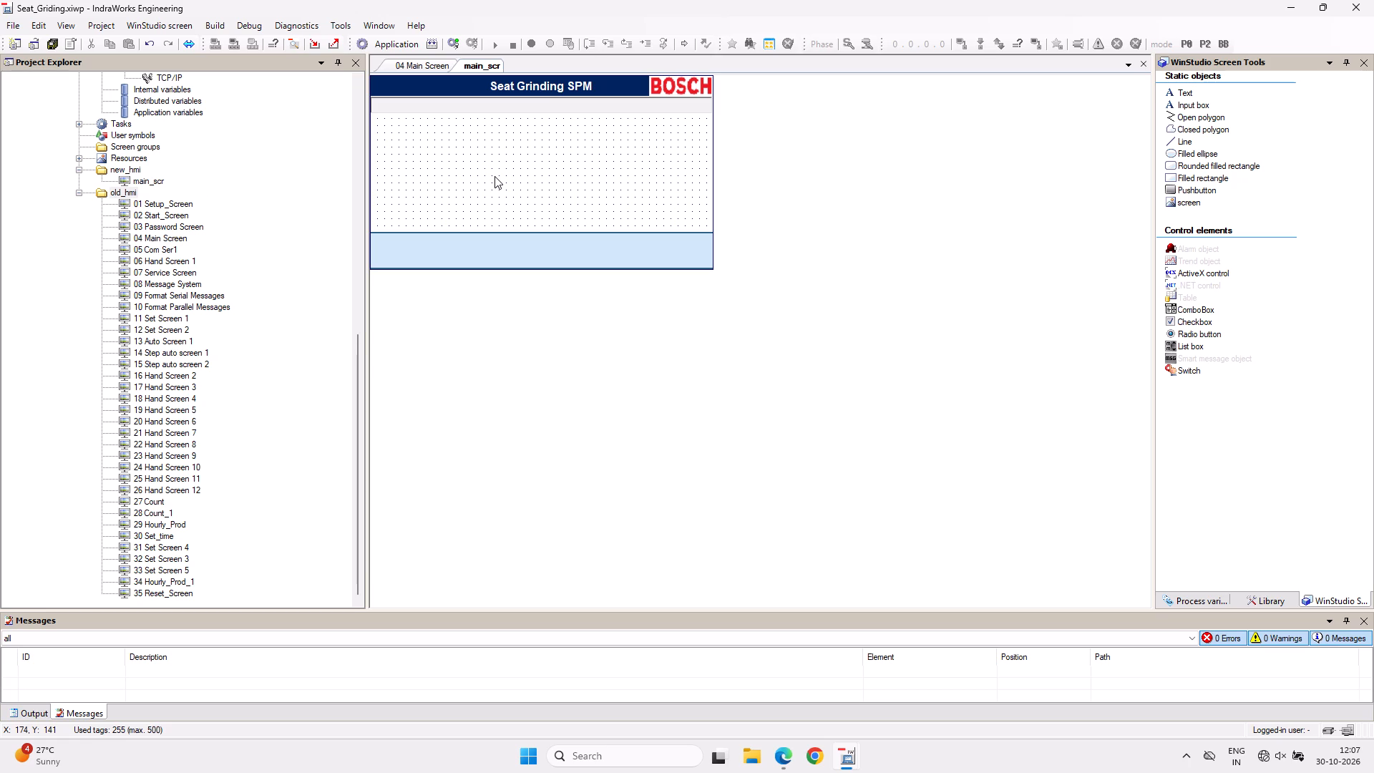
# Save the Seat_Griding project.
pyautogui.click(53, 47)
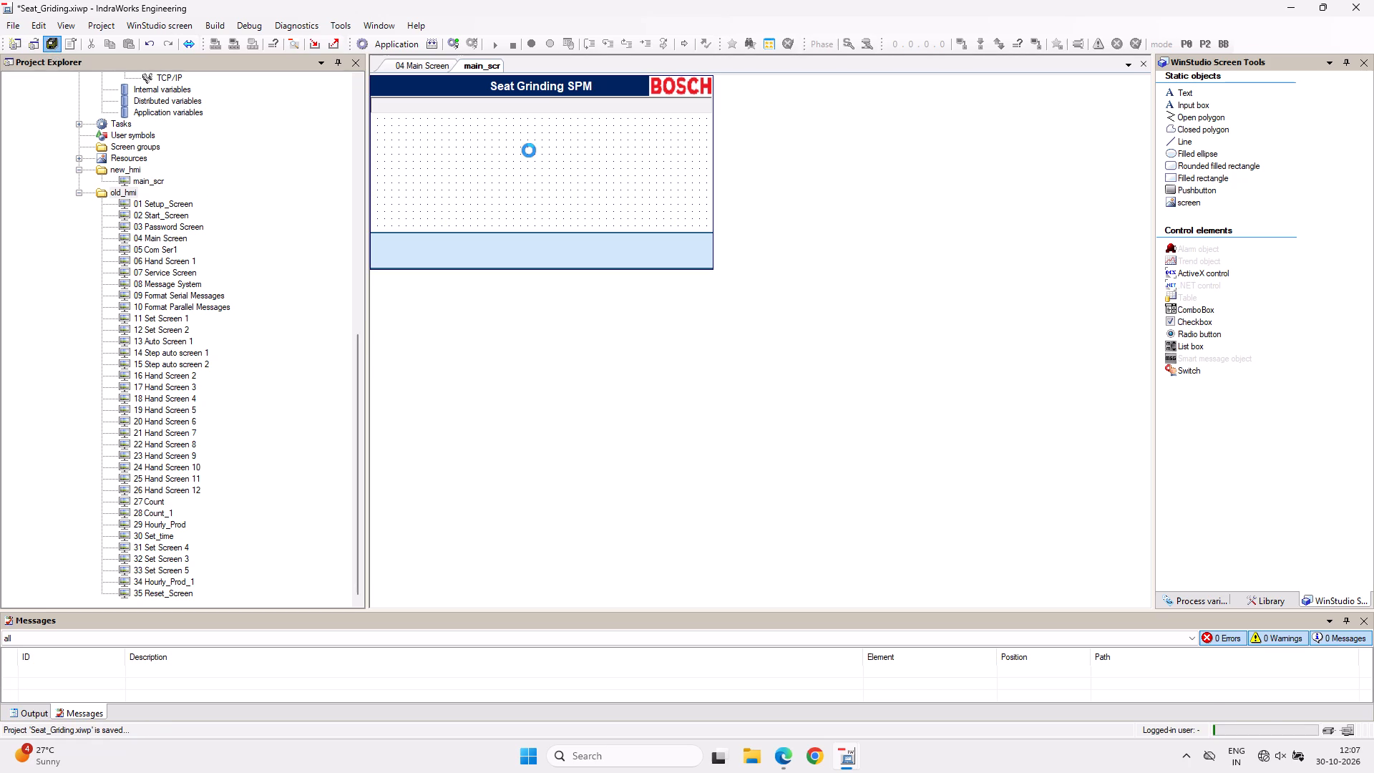
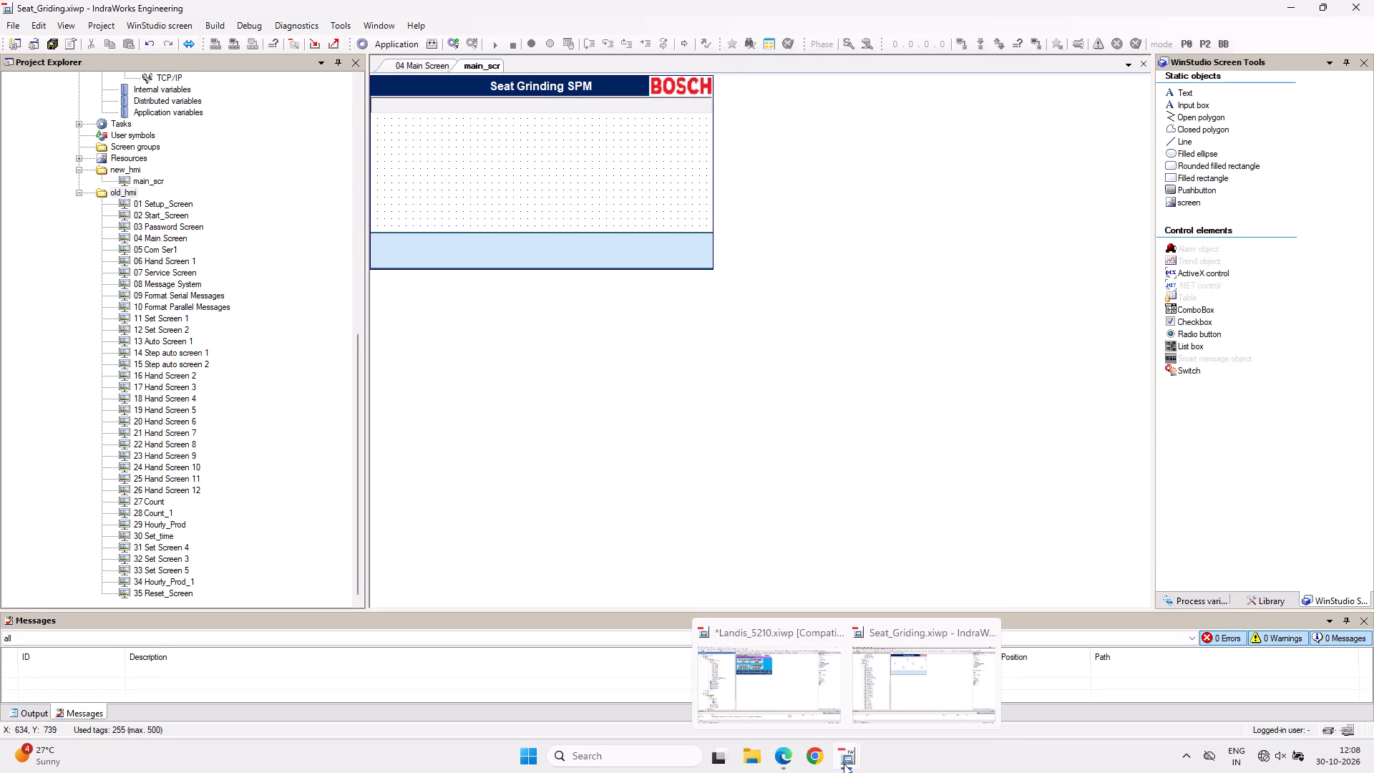
# Switch to the Landis_5210 project and copy the six navigation buttons, MAIN through VFD GAUGE, from Manual_Screen.
pyautogui.click(781, 692)
pyautogui.click(492, 423)
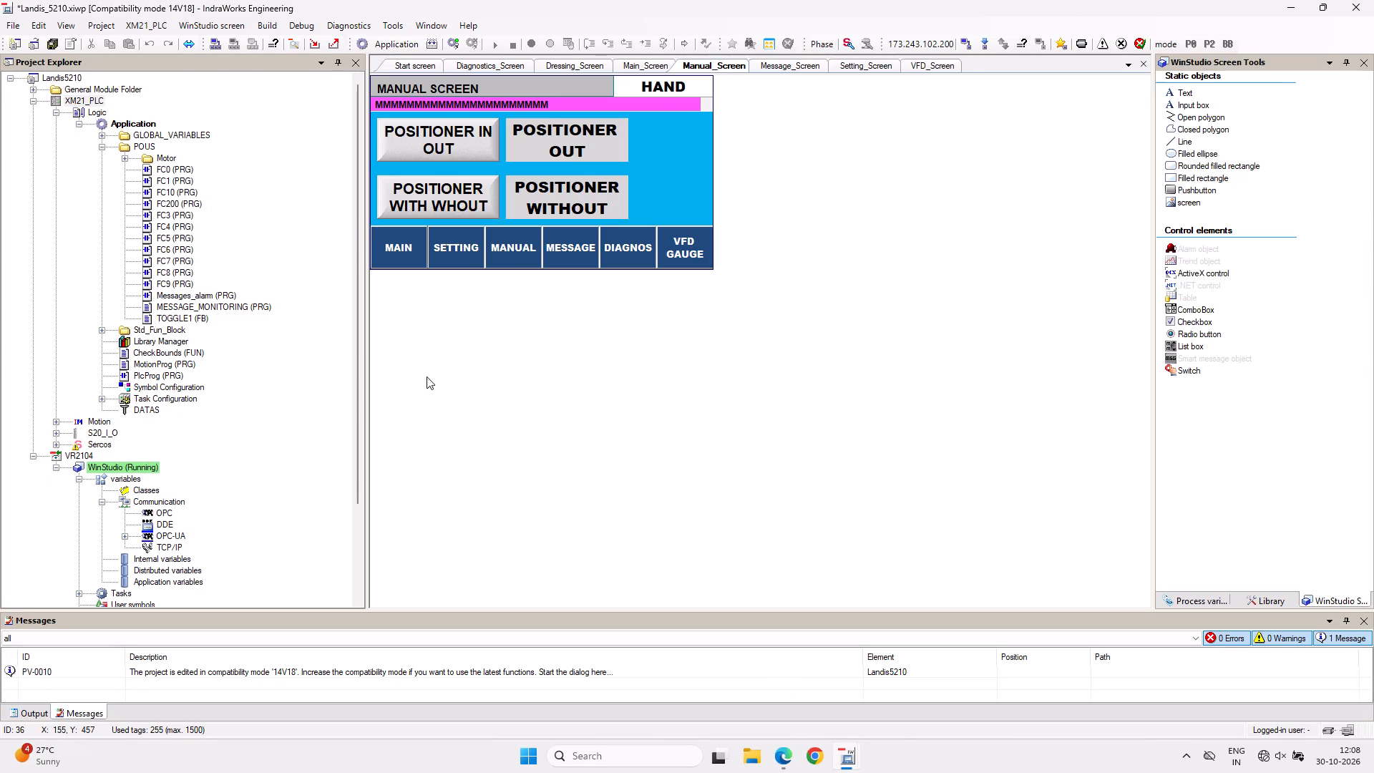
pyautogui.click(403, 247)
pyautogui.click(415, 323)
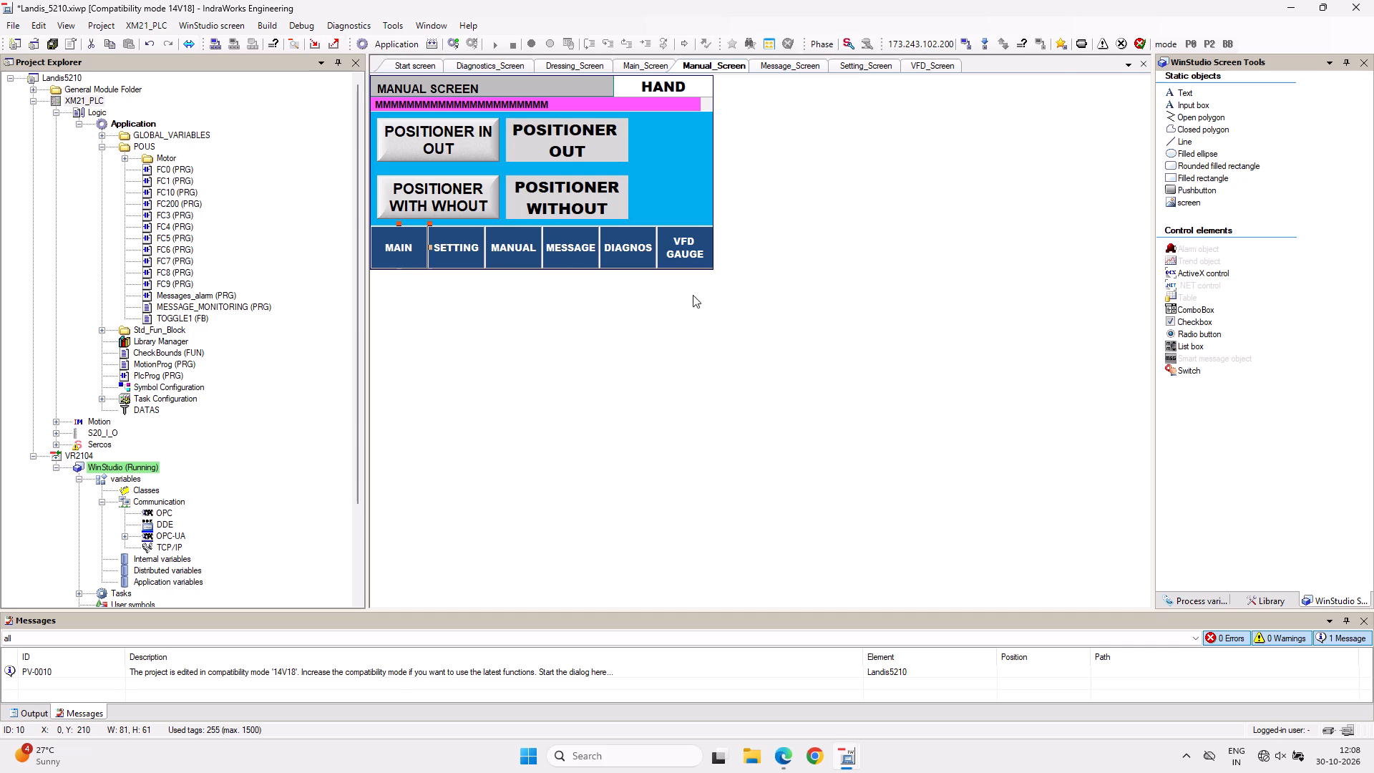
pyautogui.moveTo(714, 299); pyautogui.dragTo(740, 248)
pyautogui.moveTo(740, 248); pyautogui.dragTo(557, 239)
pyautogui.keyDown('shift'); pyautogui.click(469, 243); pyautogui.keyUp('shift')
pyautogui.keyDown('shift'); pyautogui.click(521, 245); pyautogui.keyUp('shift')
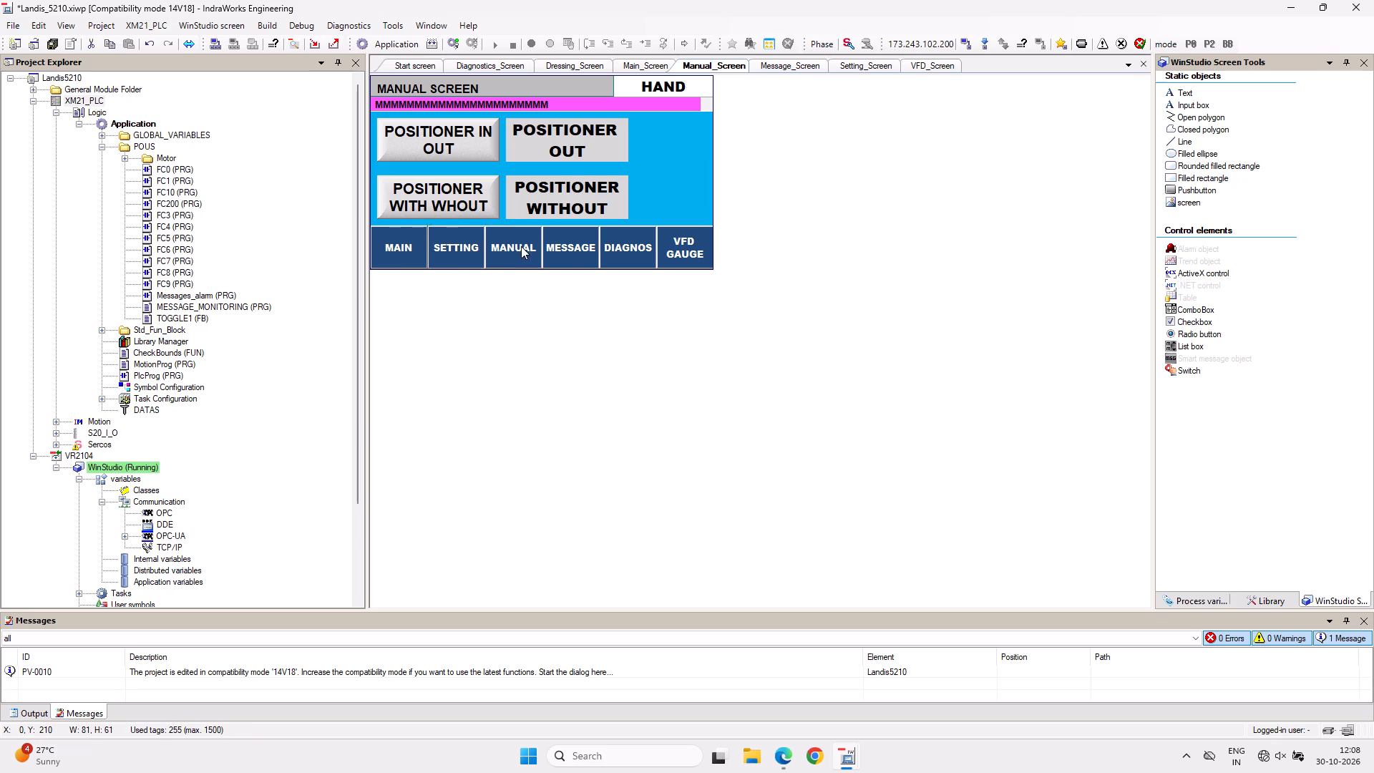
pyautogui.keyDown('shift'); pyautogui.click(561, 247); pyautogui.keyUp('shift')
pyautogui.keyDown('shift'); pyautogui.click(631, 241); pyautogui.keyUp('shift')
pyautogui.keyDown('shift'); pyautogui.click(679, 241); pyautogui.keyUp('shift')
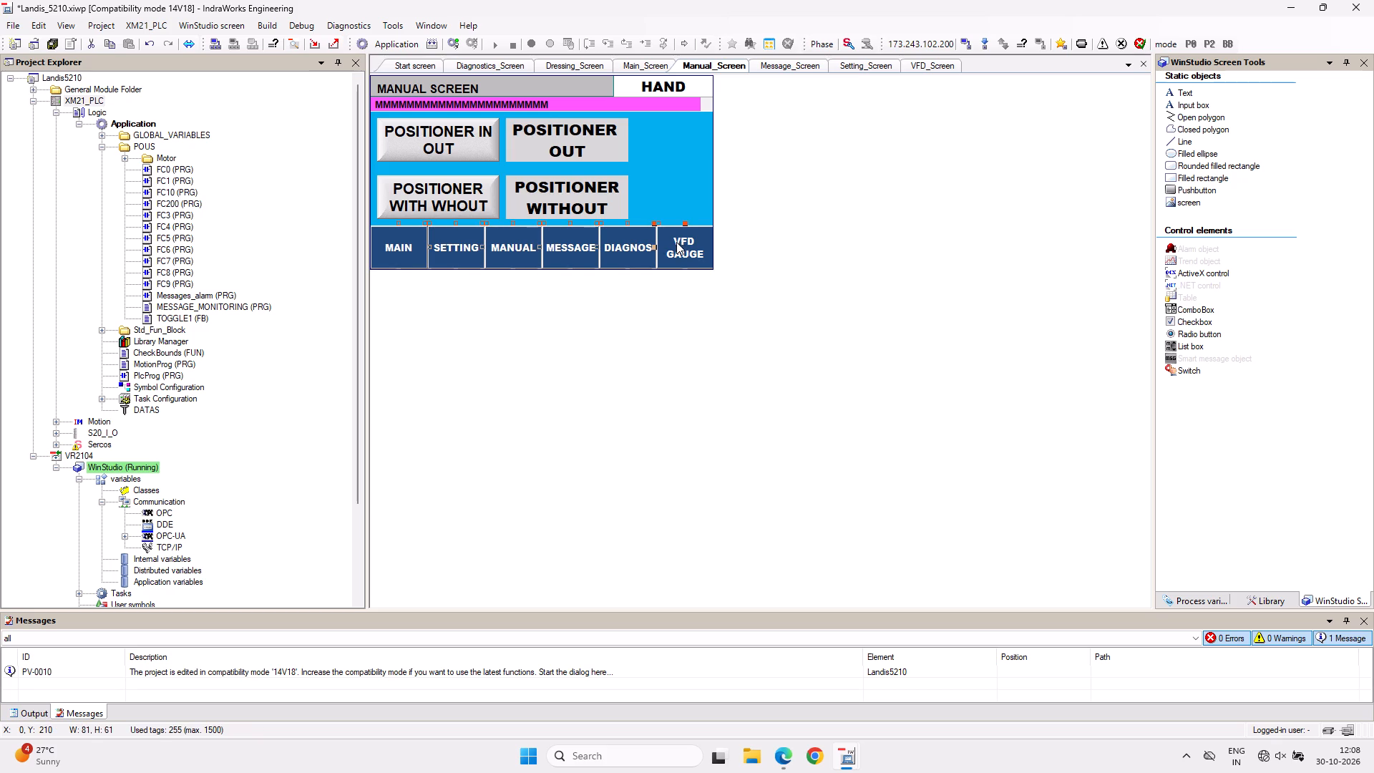
pyautogui.hotkey('ctrl', 'c')
# Paste the six navigation buttons into main_scr of Seat_Griding and place them along the bottom edge at X 0, Y 210.
pyautogui.click(918, 695)
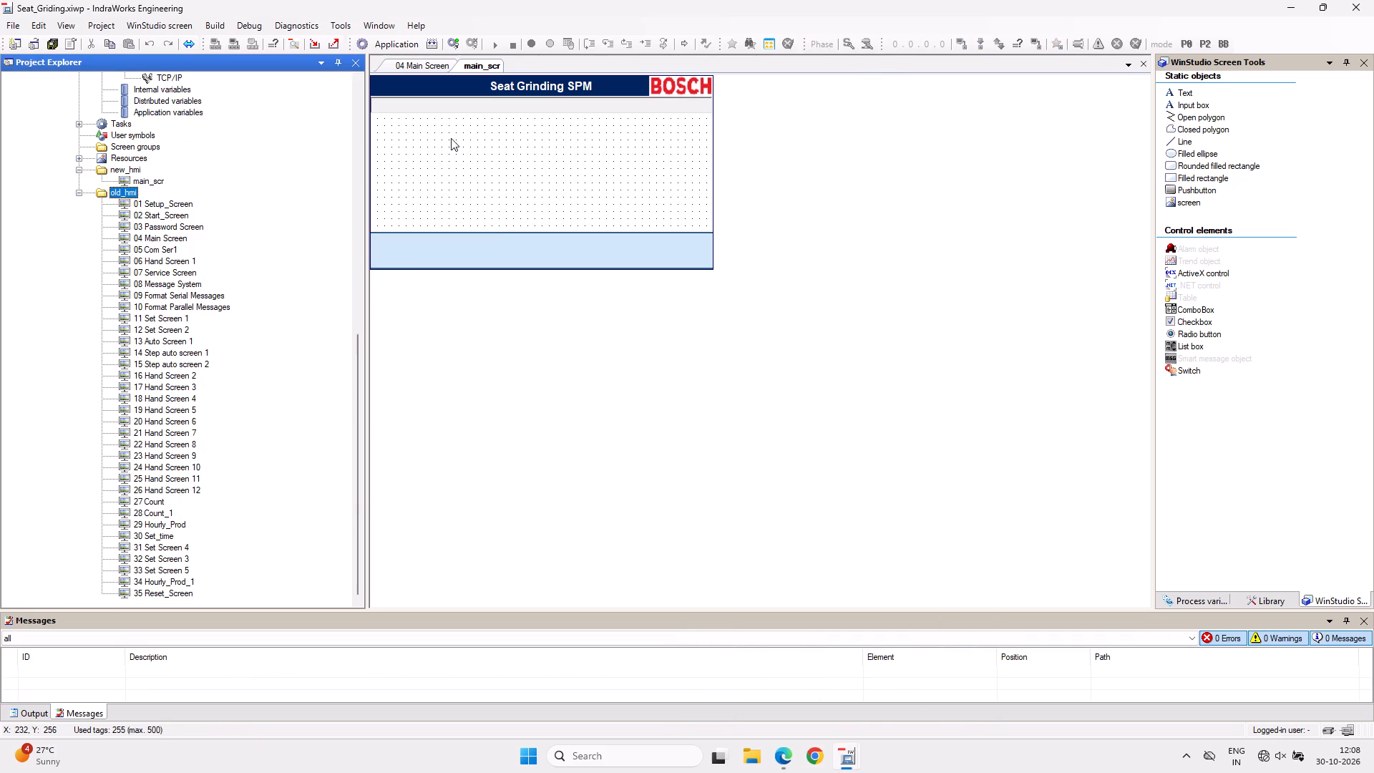
pyautogui.click(520, 140)
pyautogui.hotkey('ctrl', 'v')
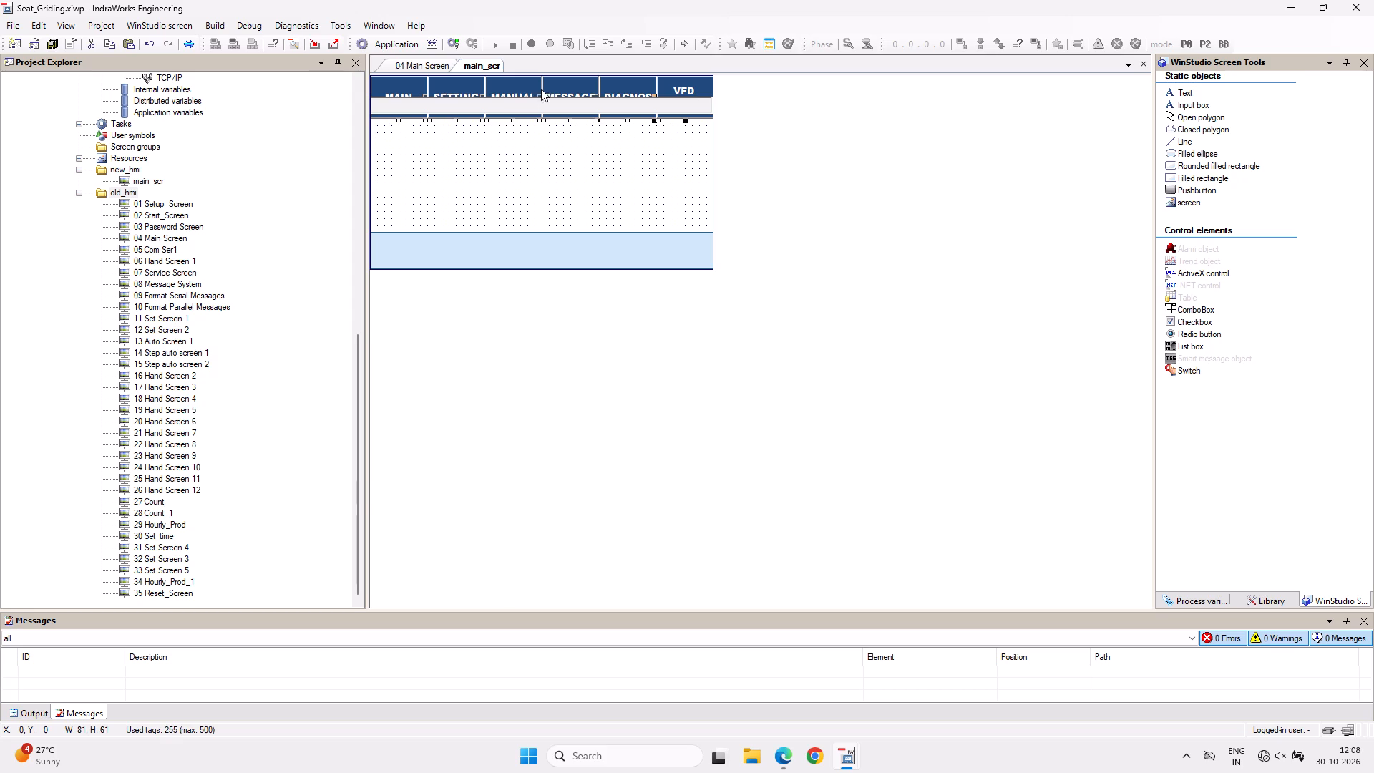
pyautogui.moveTo(572, 89); pyautogui.dragTo(565, 194)
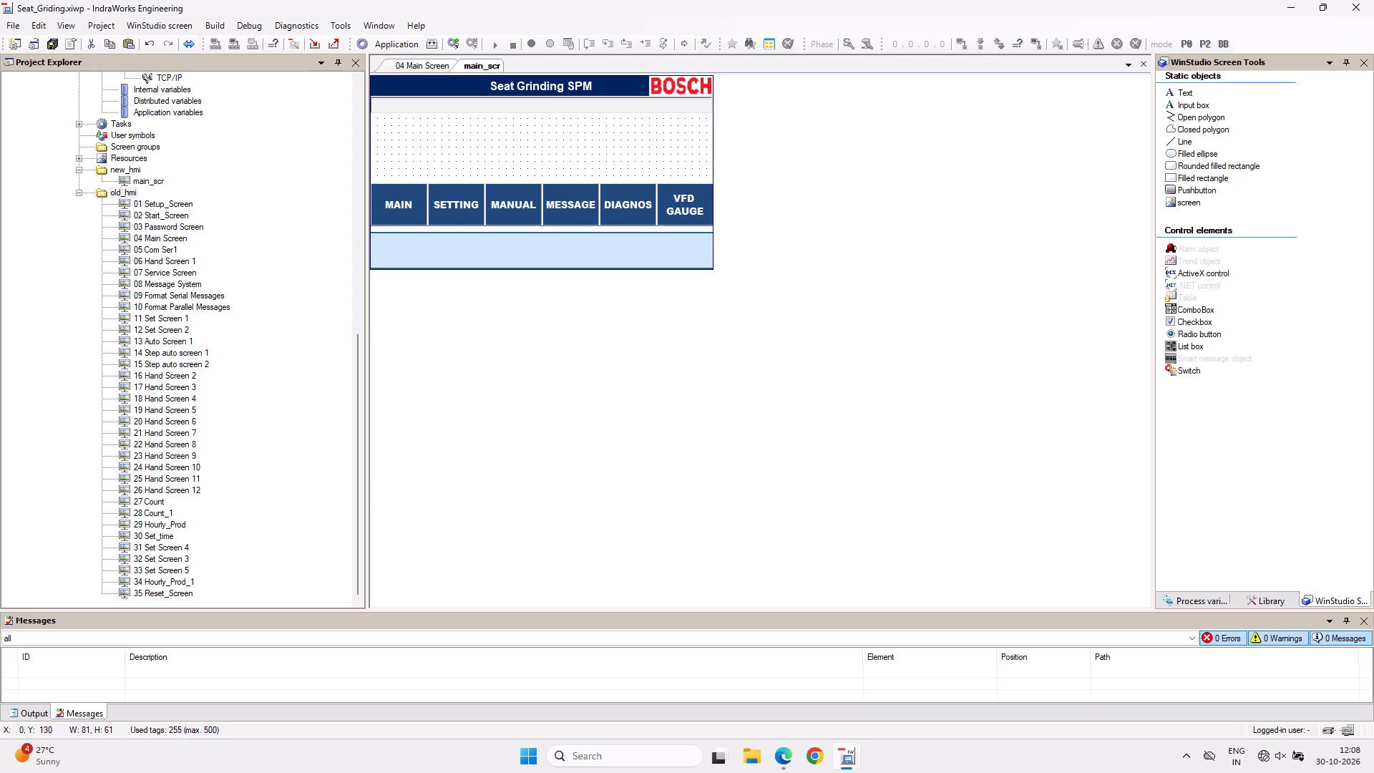
pyautogui.moveTo(565, 194); pyautogui.dragTo(562, 237)
pyautogui.click(548, 169)
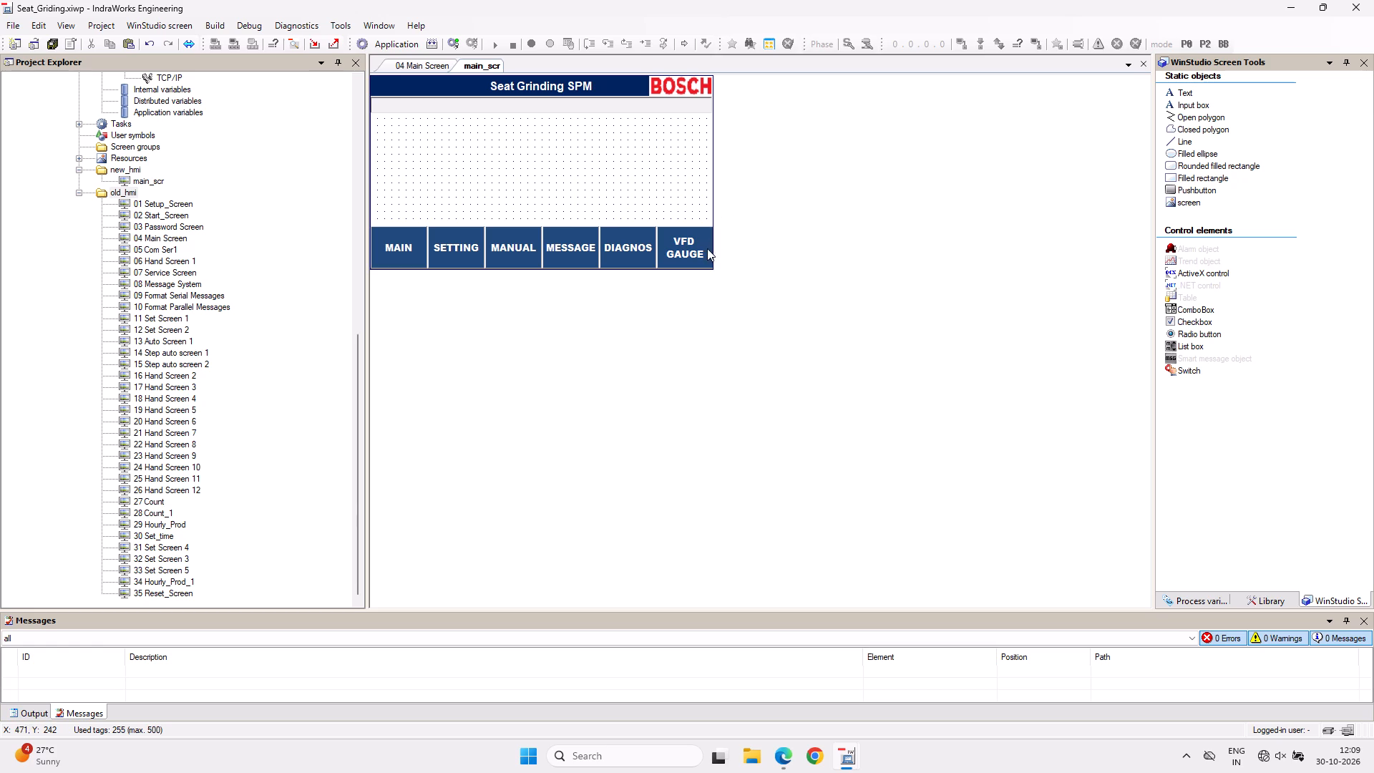
# Move the six navigation buttons up to Y 150 to expose the light-blue bottom bar, and delete that bar.
pyautogui.keyDown('shift'); pyautogui.click(685, 244); pyautogui.keyUp('shift')
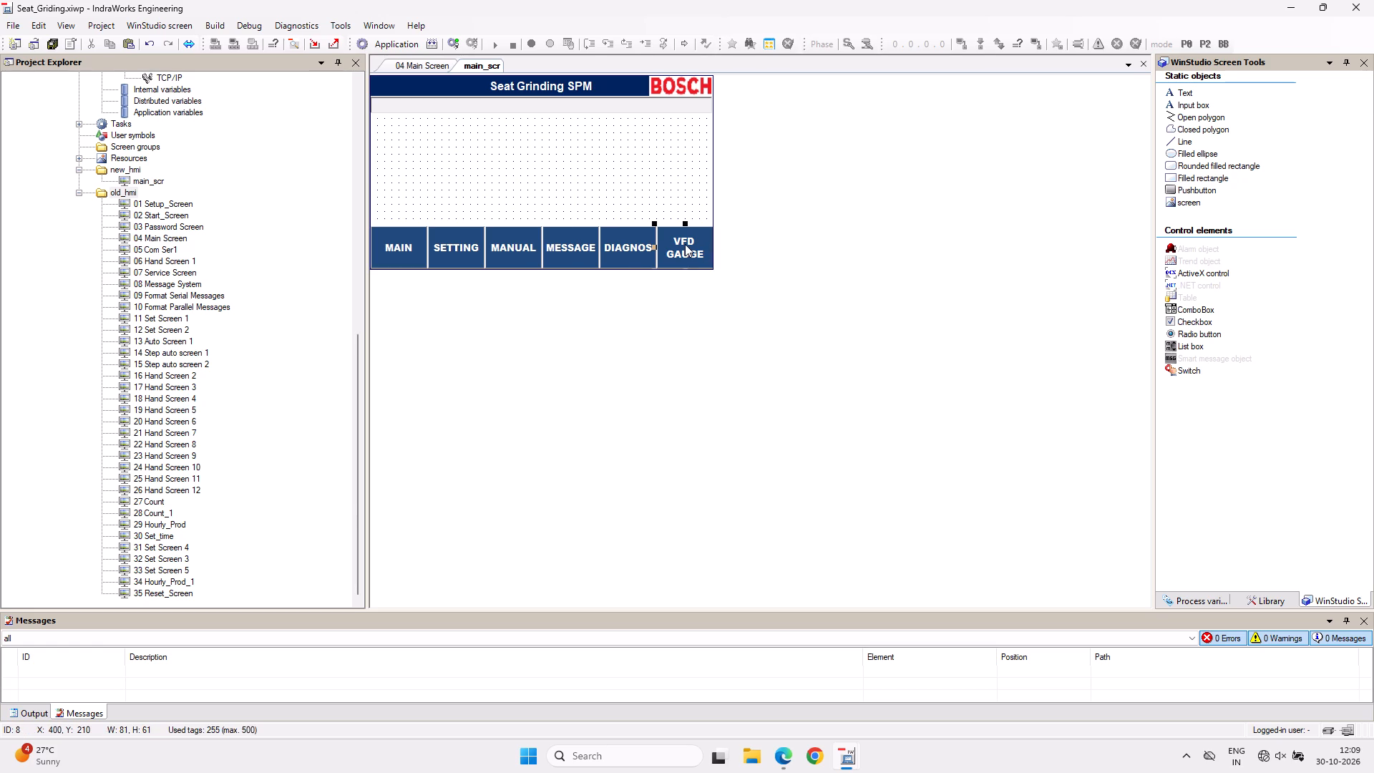
pyautogui.keyDown('shift'); pyautogui.click(626, 245); pyautogui.keyUp('shift')
pyautogui.keyDown('shift'); pyautogui.click(567, 236); pyautogui.keyUp('shift')
pyautogui.keyDown('shift'); pyautogui.click(515, 237); pyautogui.keyUp('shift')
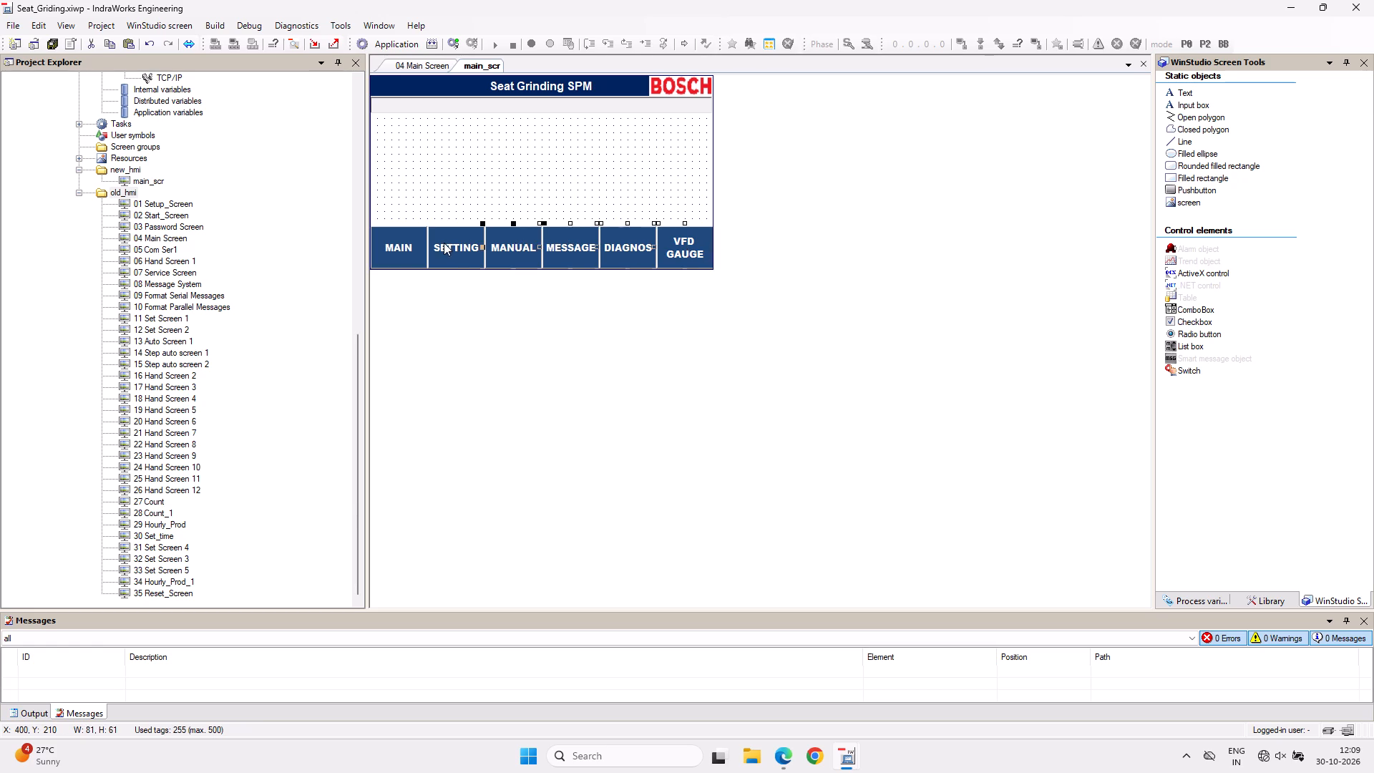
pyautogui.keyDown('shift'); pyautogui.click(444, 243); pyautogui.keyUp('shift')
pyautogui.keyDown('shift'); pyautogui.click(405, 238); pyautogui.keyUp('shift')
pyautogui.moveTo(515, 238); pyautogui.dragTo(515, 195)
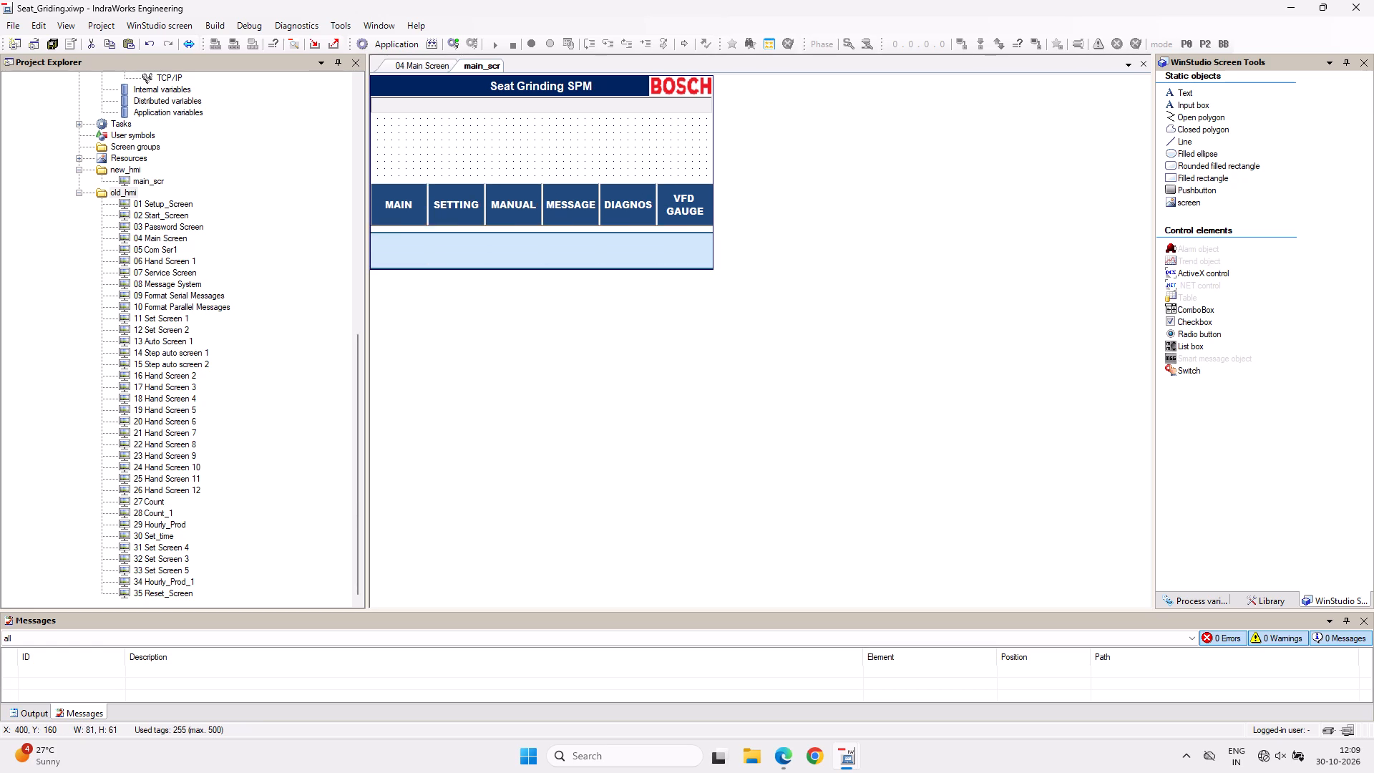
pyautogui.moveTo(515, 195); pyautogui.dragTo(515, 193)
pyautogui.click(530, 245)
pyautogui.press('Delete')
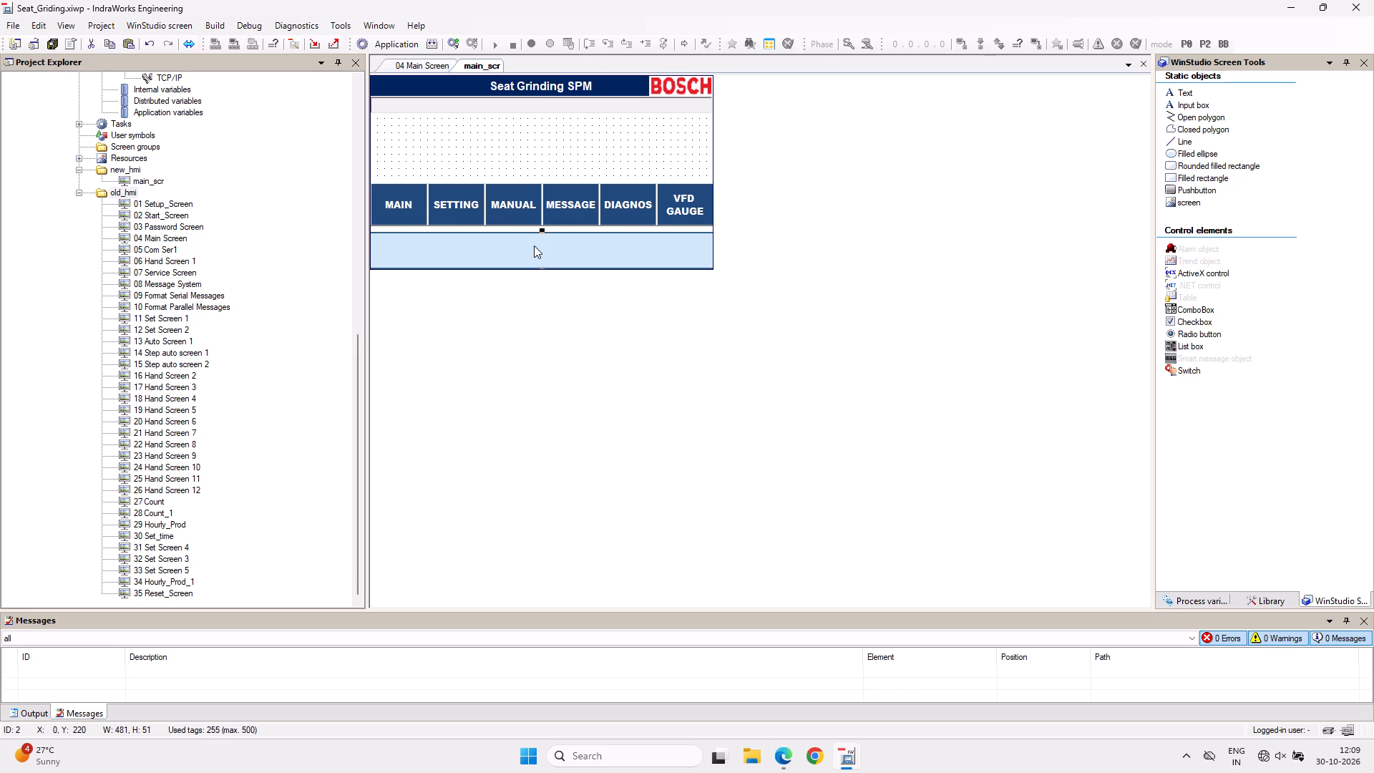
# Move all six navigation buttons together back down to the bottom edge of main_scr at Y 210.
pyautogui.click(393, 206)
pyautogui.keyDown('shift'); pyautogui.click(447, 203); pyautogui.keyUp('shift')
pyautogui.keyDown('shift'); pyautogui.click(507, 203); pyautogui.keyUp('shift')
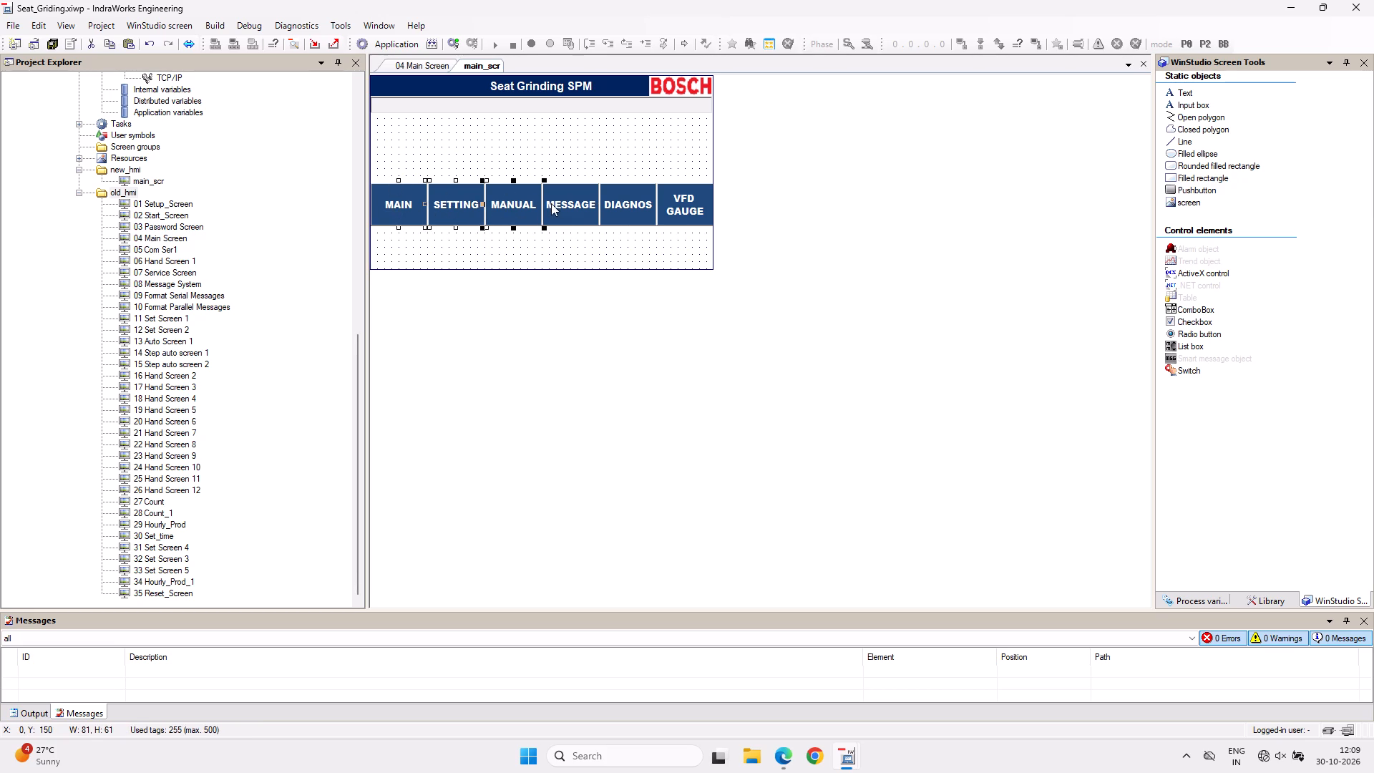
pyautogui.keyDown('shift'); pyautogui.click(557, 203); pyautogui.keyUp('shift')
pyautogui.keyDown('shift'); pyautogui.click(618, 203); pyautogui.keyUp('shift')
pyautogui.keyDown('shift'); pyautogui.click(671, 198); pyautogui.keyUp('shift')
pyautogui.moveTo(674, 199); pyautogui.dragTo(677, 238)
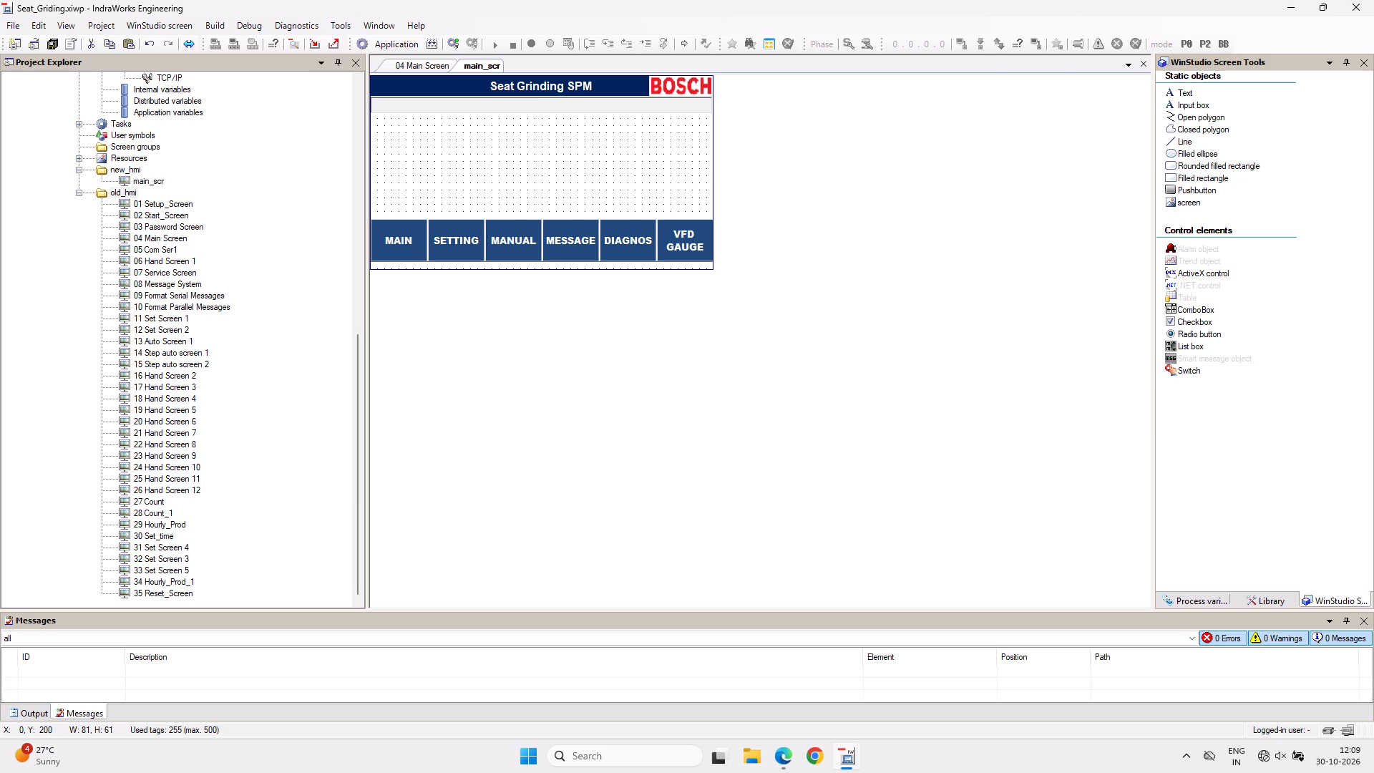
pyautogui.moveTo(677, 238); pyautogui.dragTo(677, 241)
pyautogui.click(643, 187)
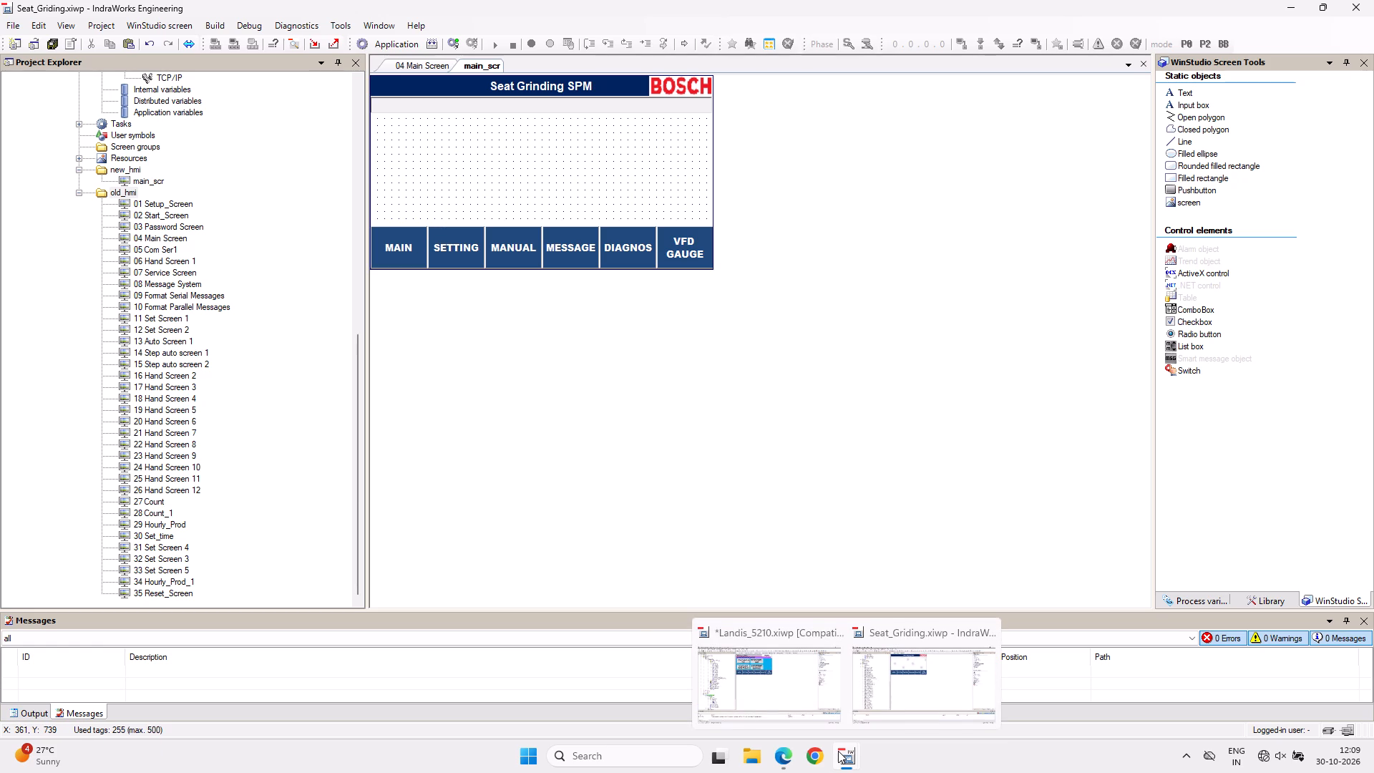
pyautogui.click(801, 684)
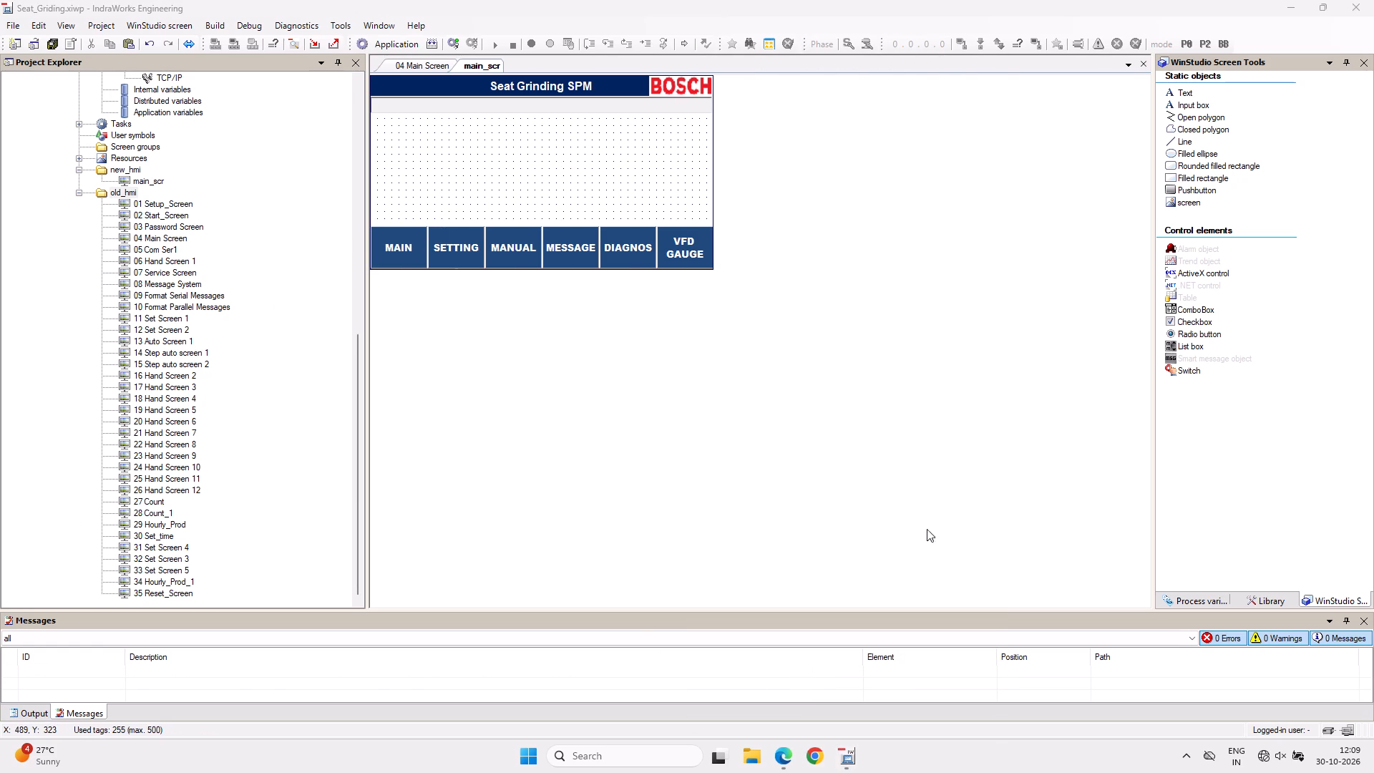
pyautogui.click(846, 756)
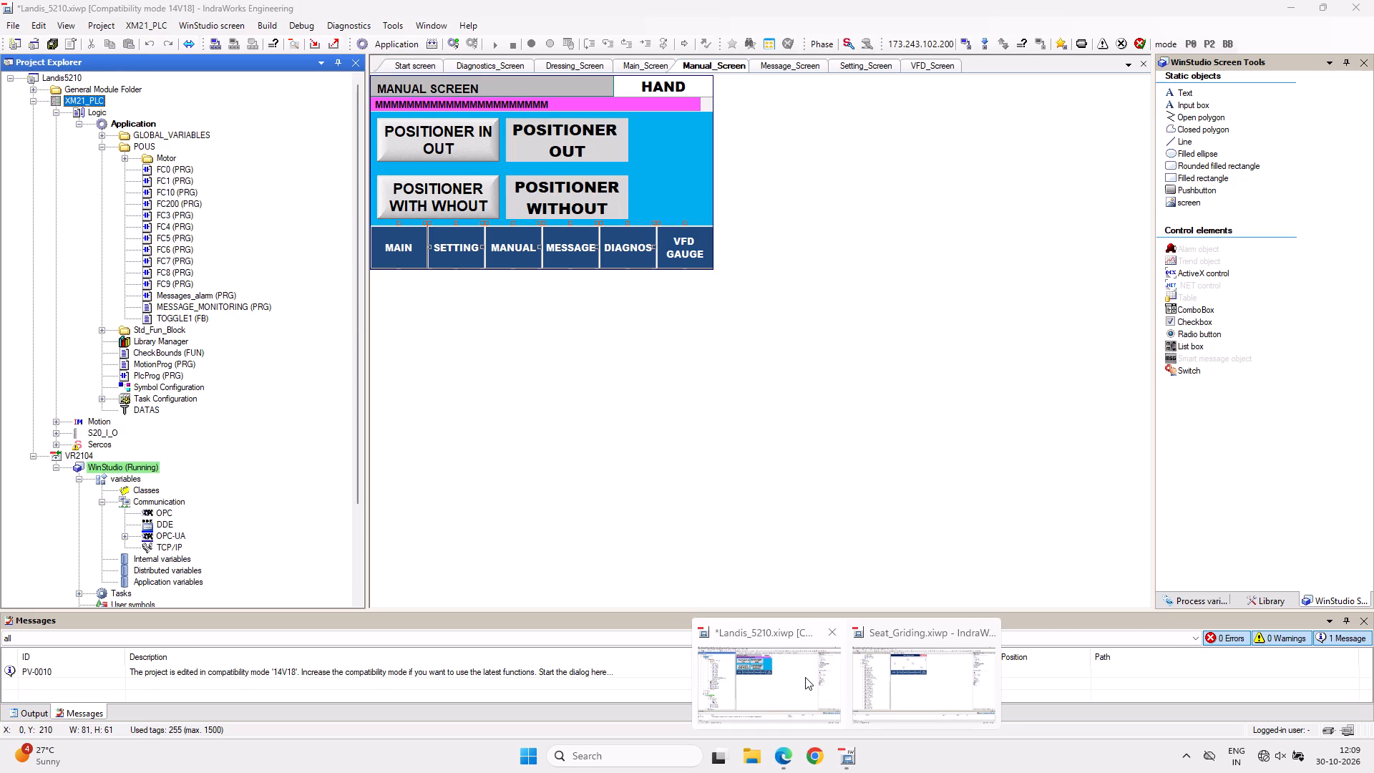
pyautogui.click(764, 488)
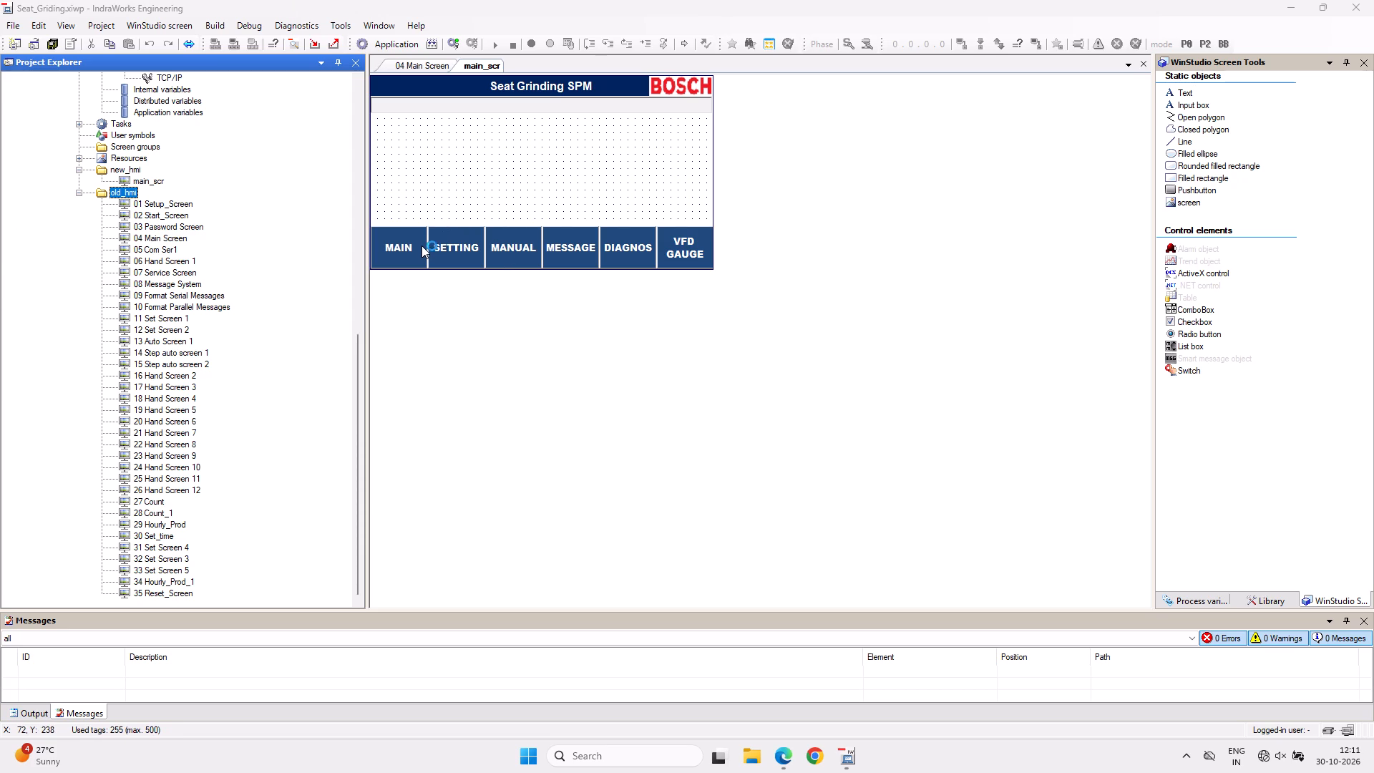
# Preview main_scr with the navigation buttons in Test Screen mode, then return to editing.
pyautogui.rightClick(467, 172)
pyautogui.click(512, 218)
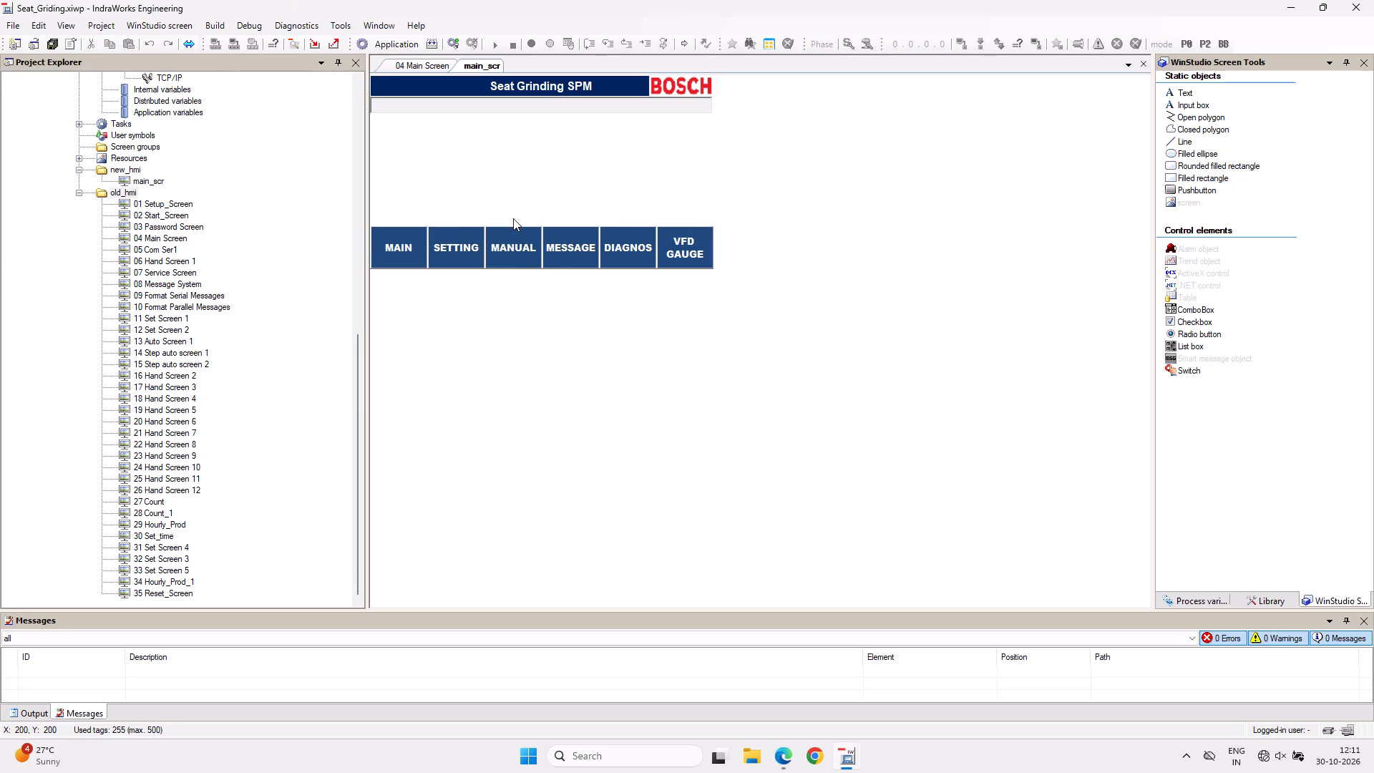
pyautogui.rightClick(464, 171)
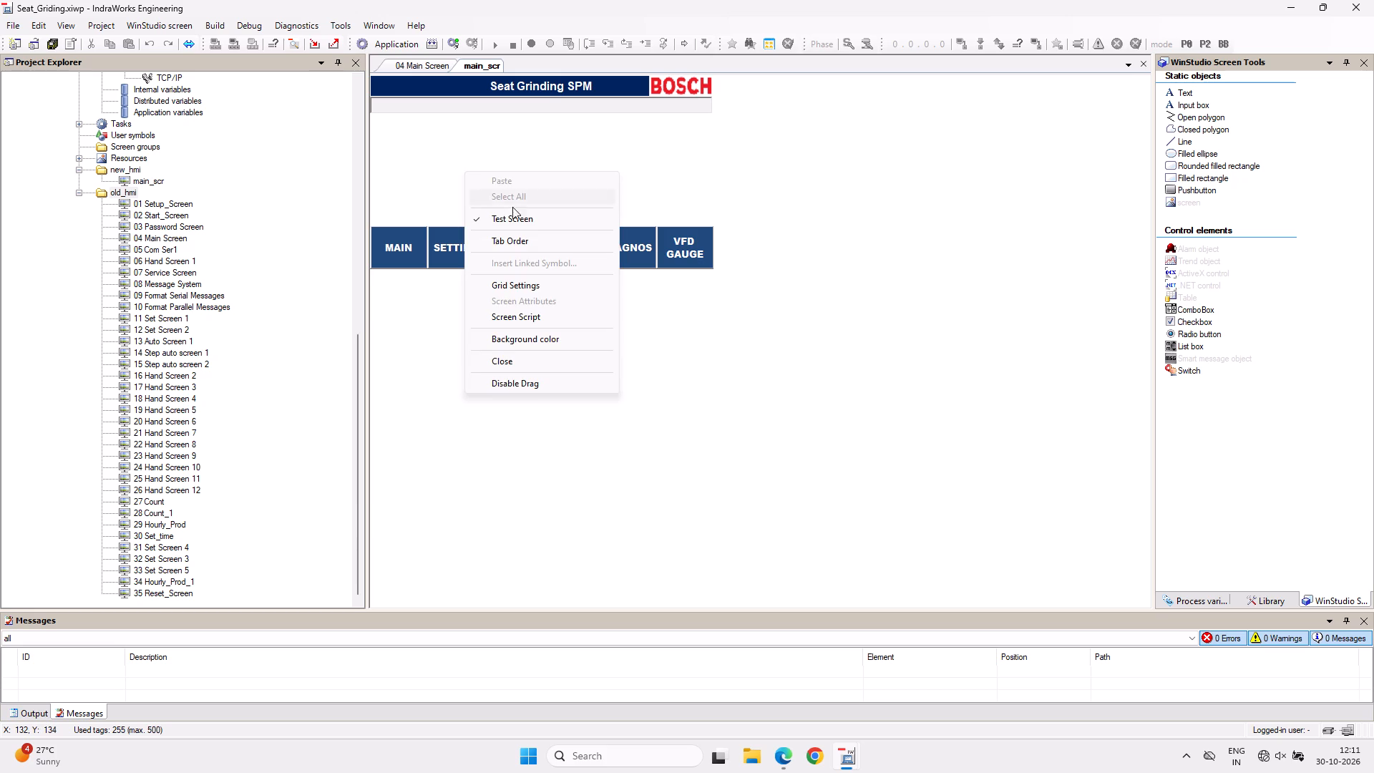
pyautogui.click(516, 219)
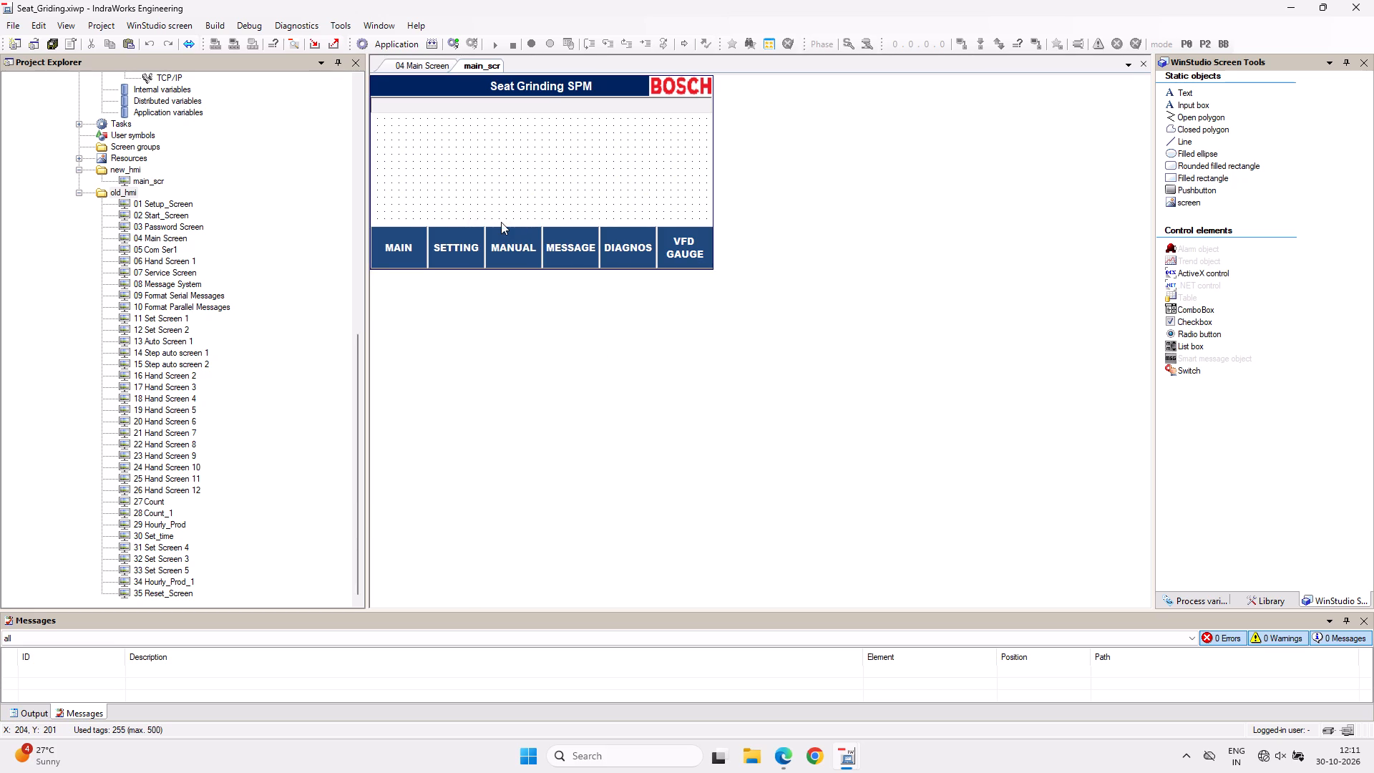
# Clear the On While Open Screen target of the MAIN button, keeping its command type as Open Screen.
pyautogui.doubleClick(393, 246)
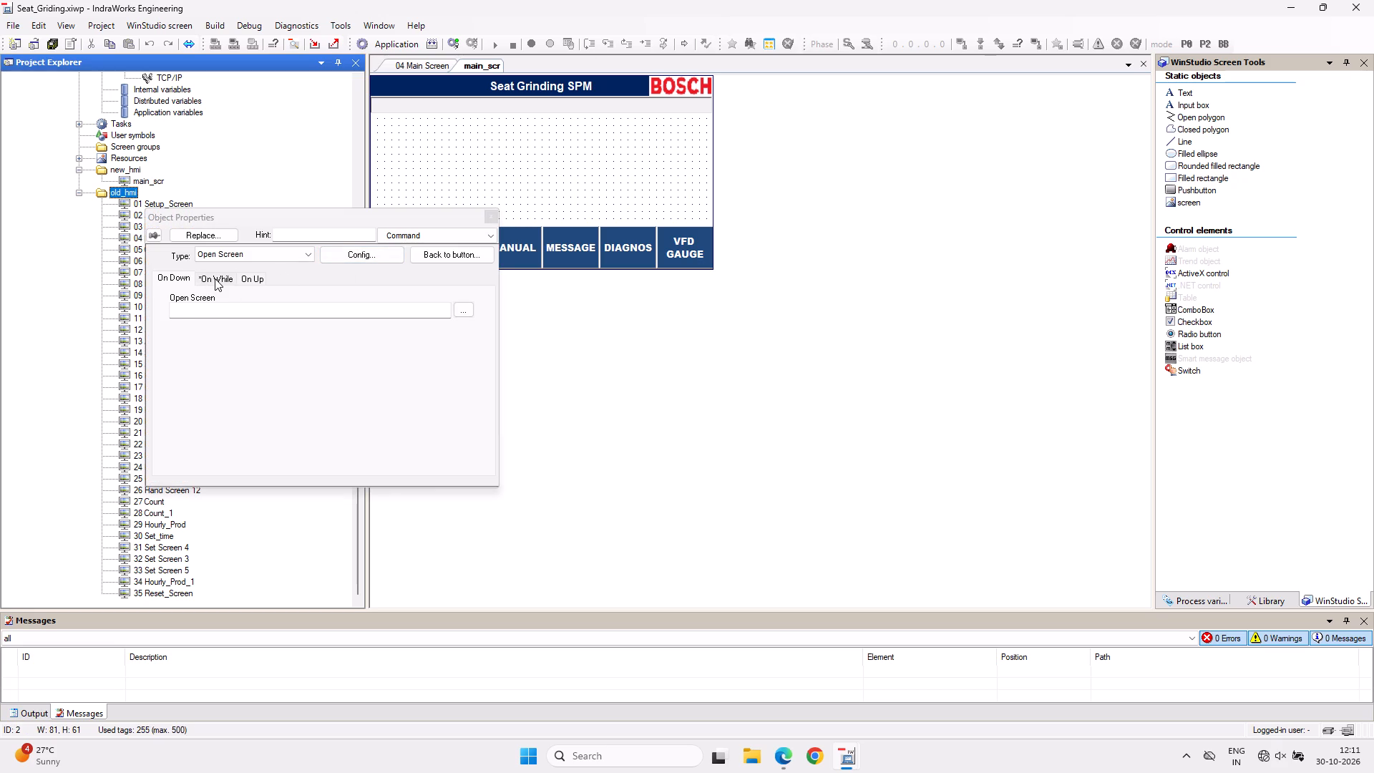
pyautogui.click(215, 278)
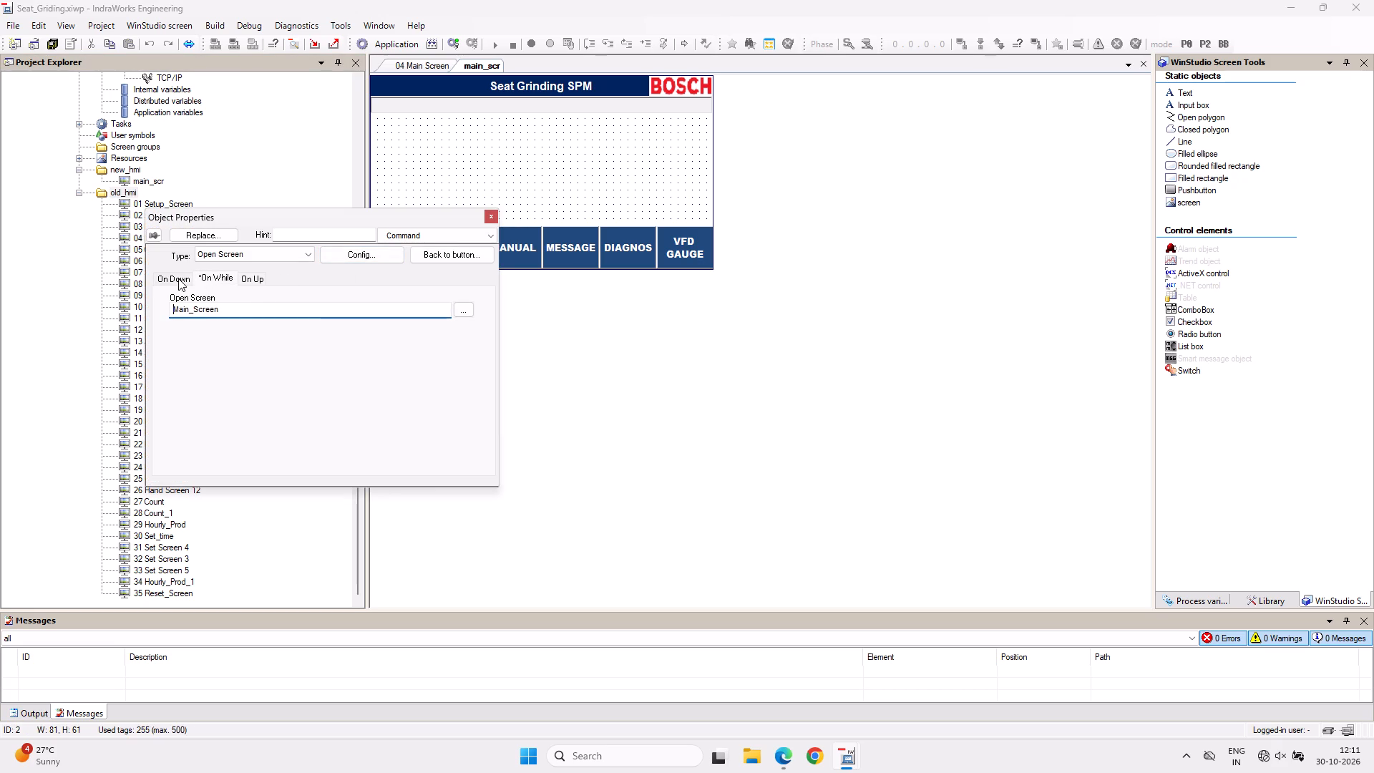
pyautogui.click(177, 278)
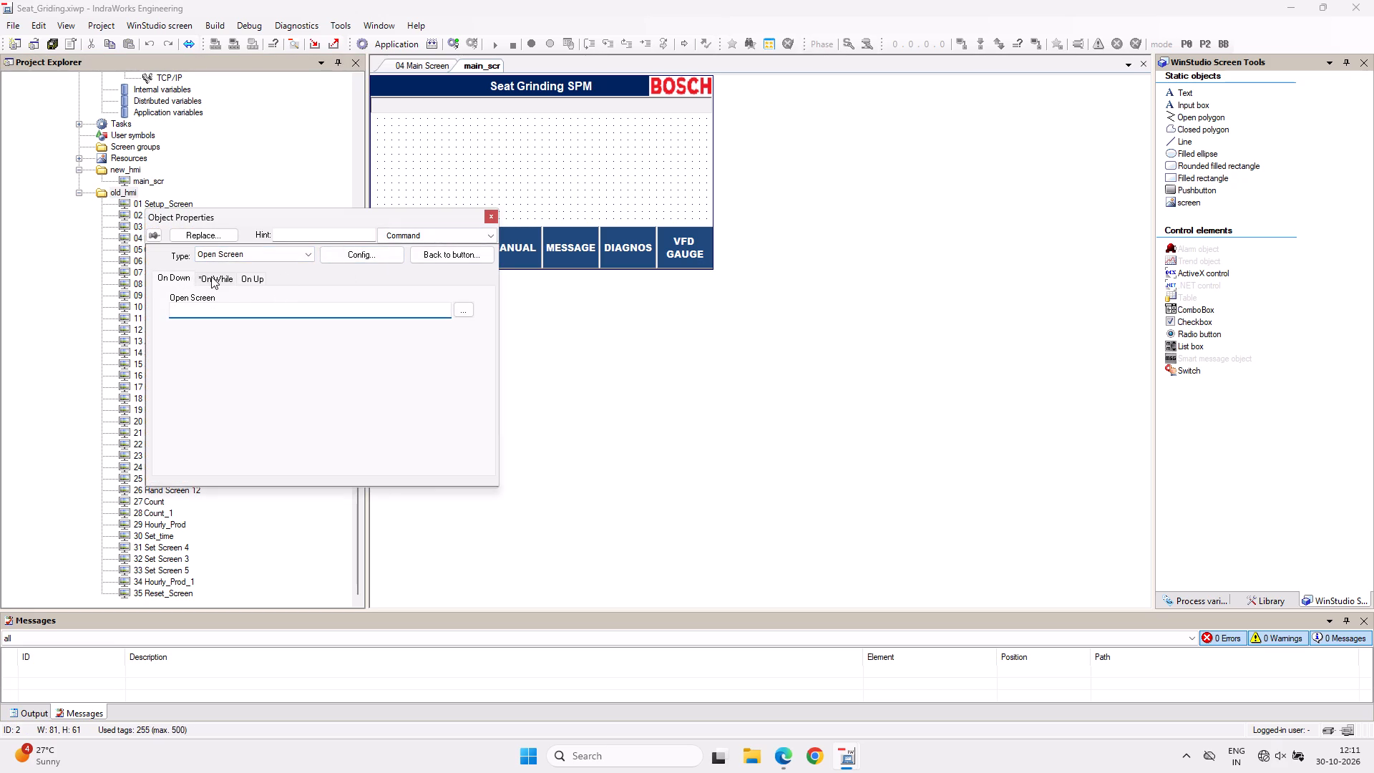
pyautogui.click(211, 276)
pyautogui.moveTo(222, 313); pyautogui.dragTo(130, 313)
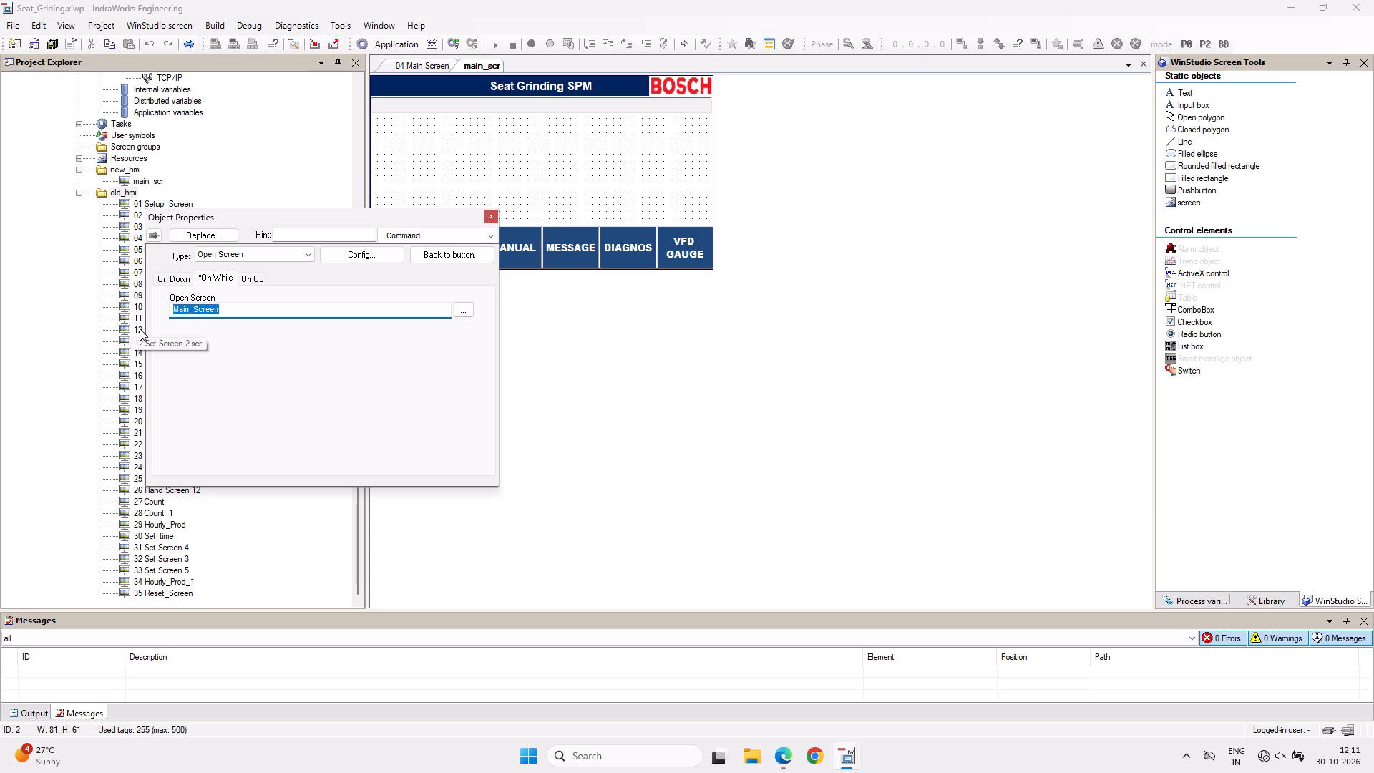
pyautogui.press('BackSpace')
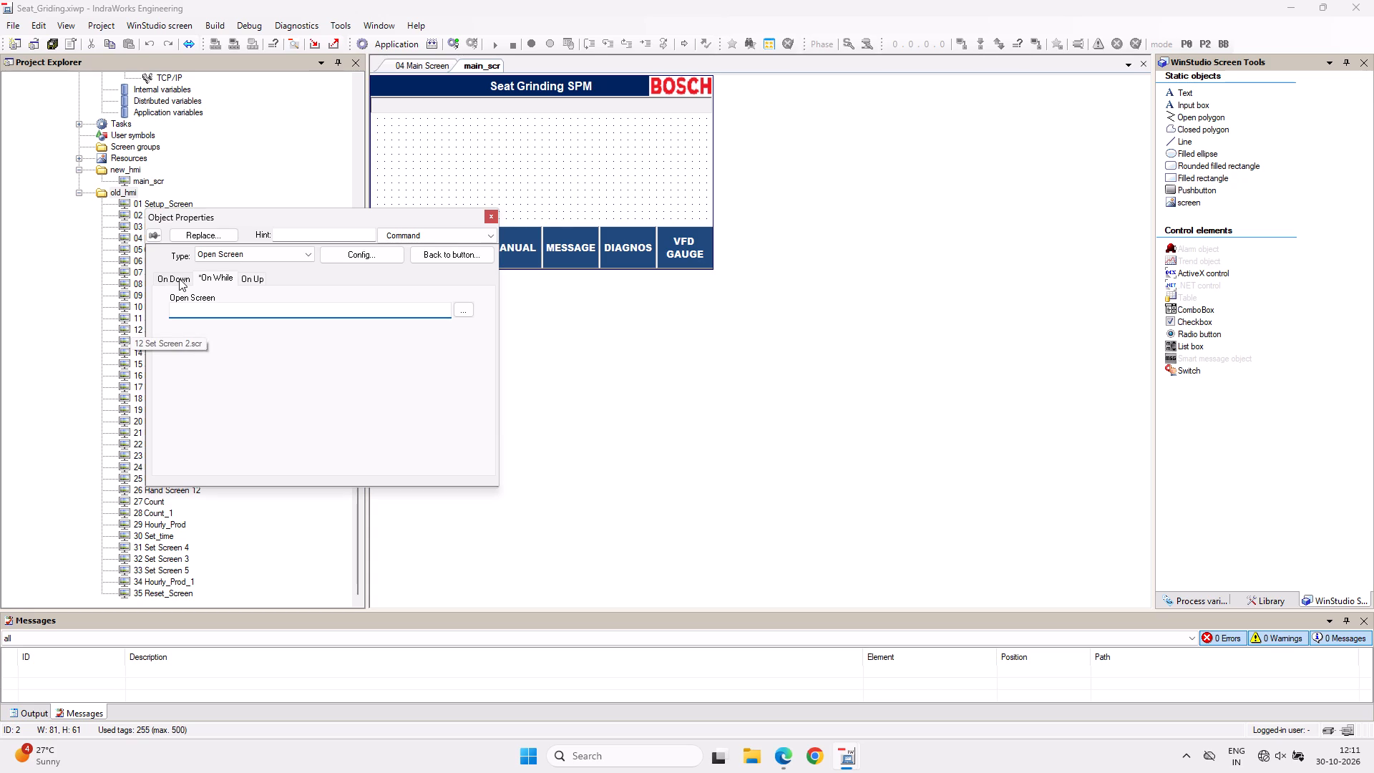
pyautogui.click(179, 278)
pyautogui.click(237, 250)
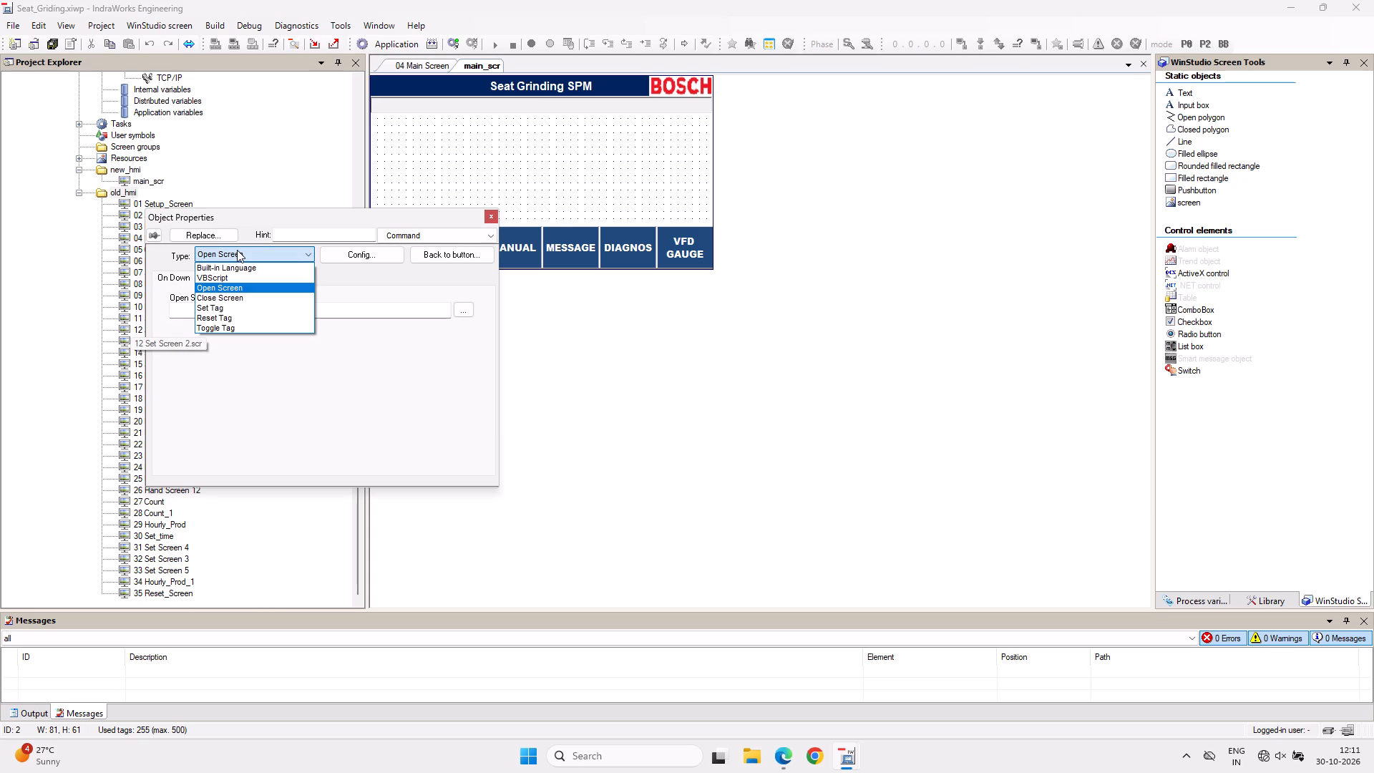
pyautogui.click(237, 250)
pyautogui.click(233, 341)
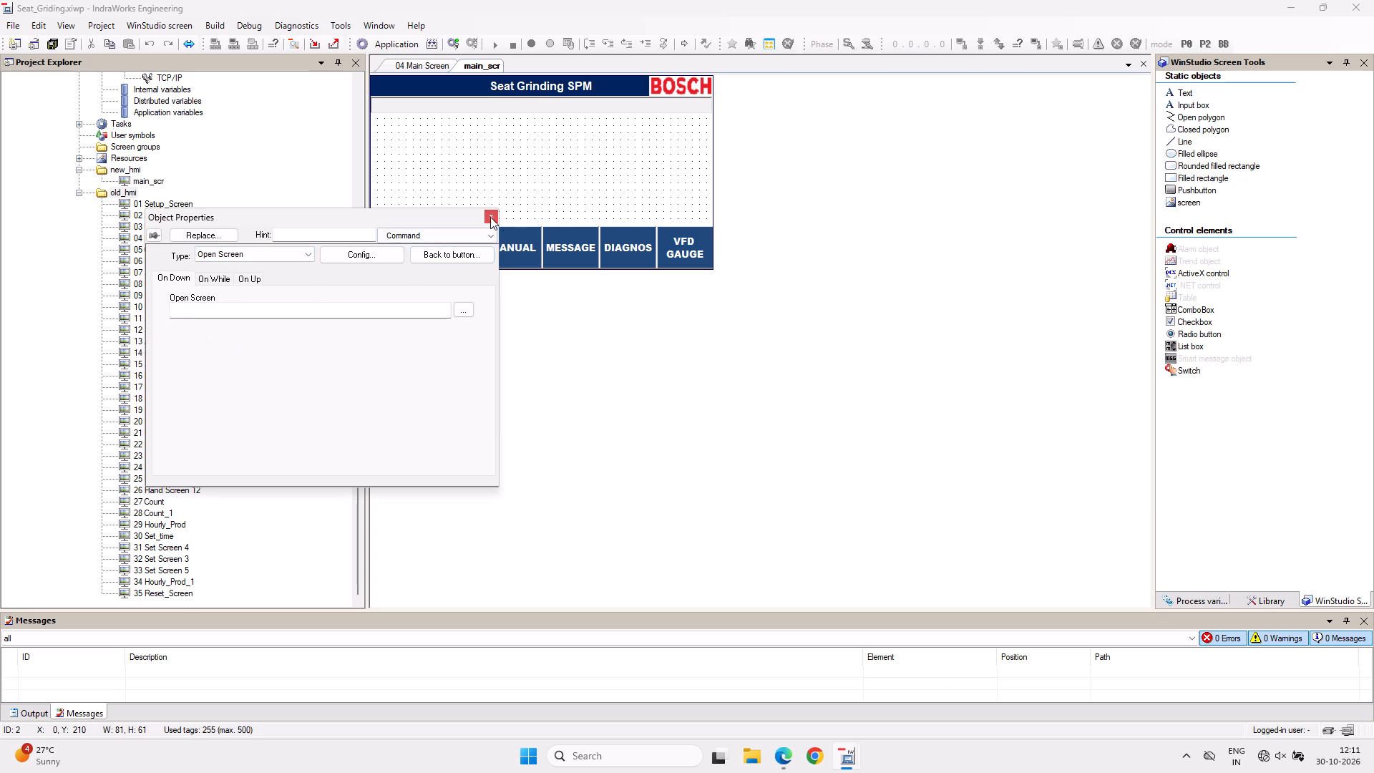
pyautogui.click(489, 217)
# Clear the On While Open Screen target of the SETTING button.
pyautogui.doubleClick(475, 254)
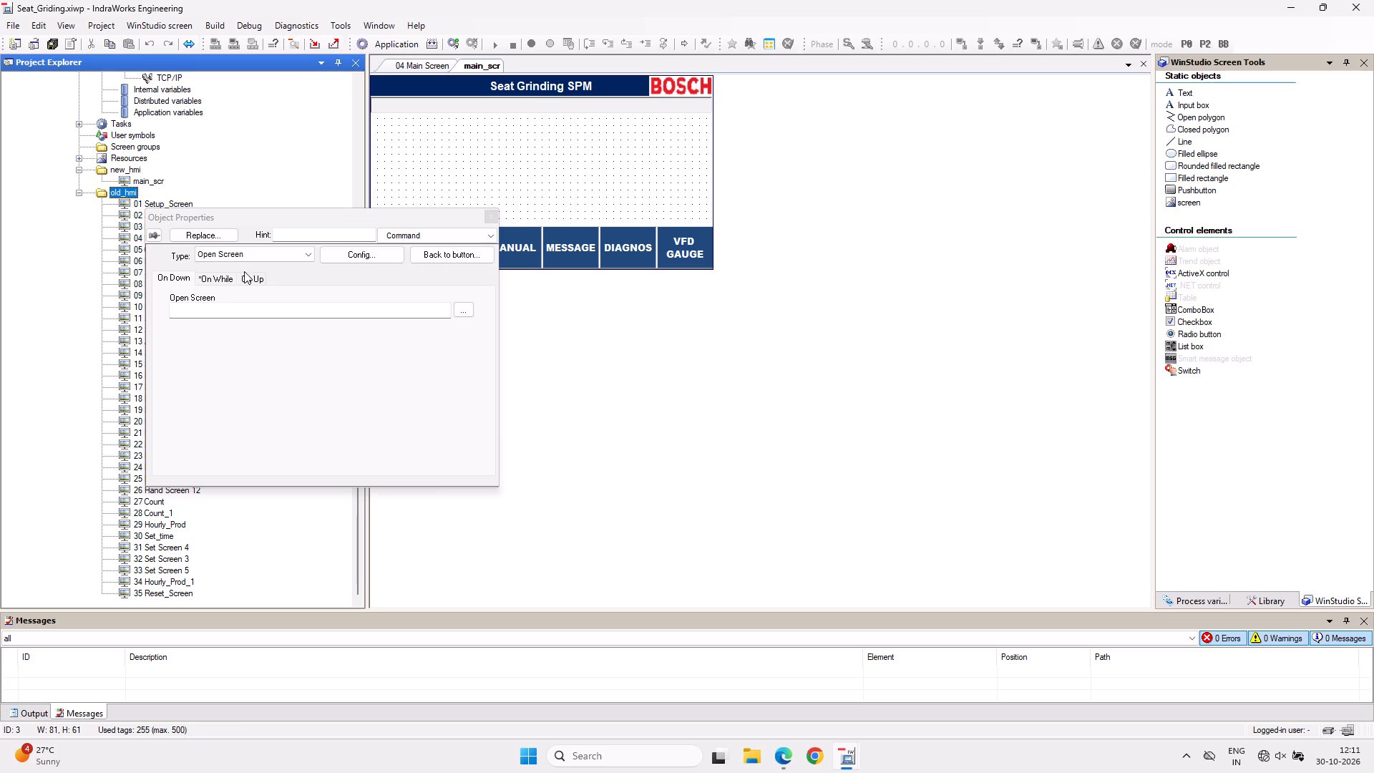
pyautogui.click(220, 276)
pyautogui.moveTo(237, 311); pyautogui.dragTo(132, 315)
pyautogui.press('BackSpace')
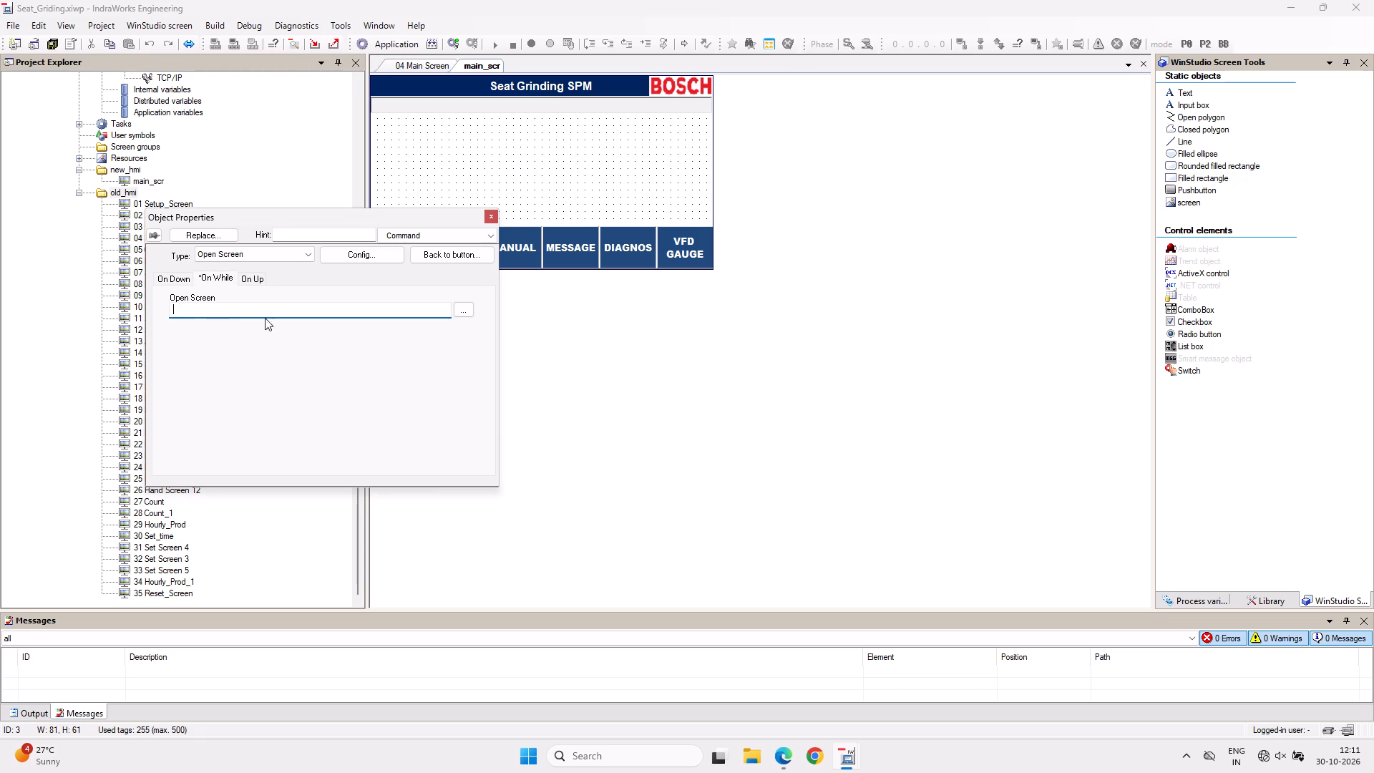
pyautogui.click(494, 217)
# Clear the On While Open Screen target of the MANUAL button on main_scr.
pyautogui.click(505, 243)
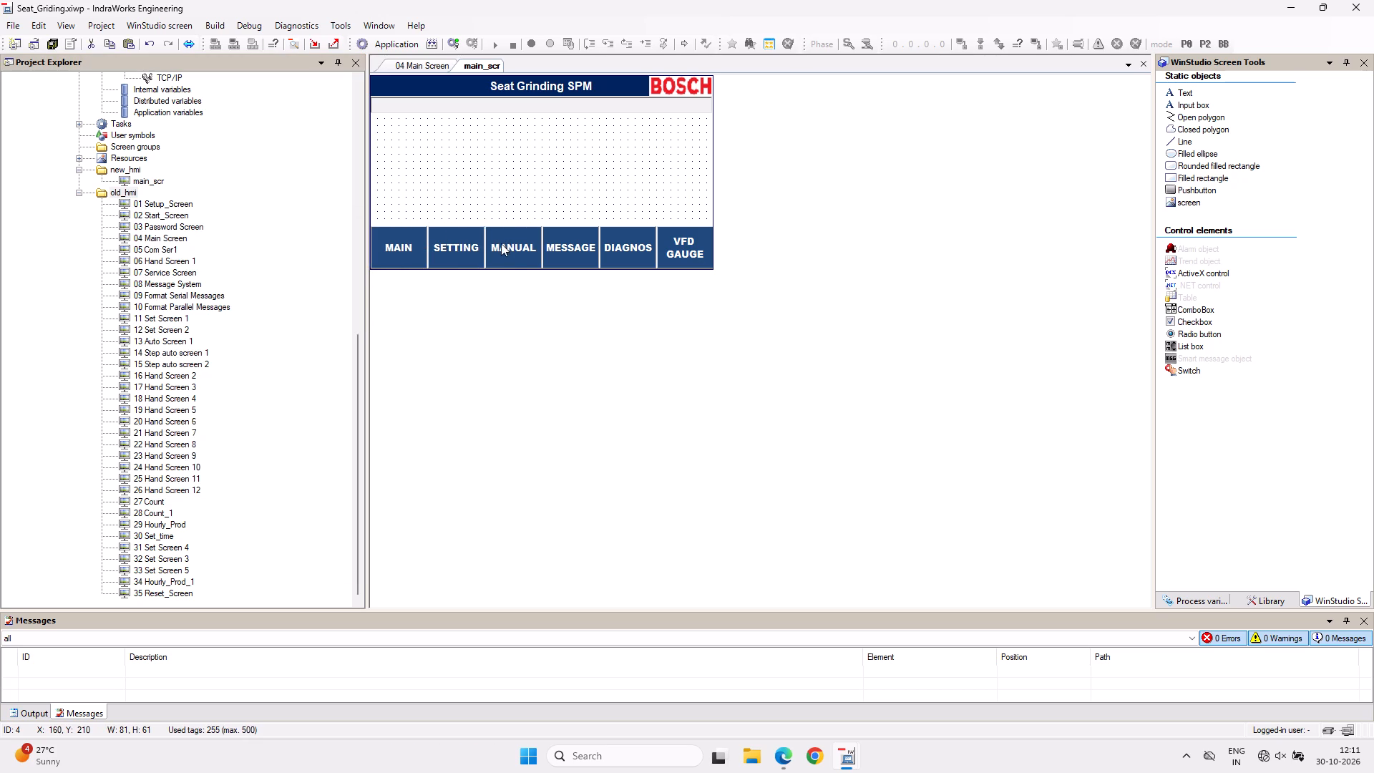
pyautogui.doubleClick(497, 245)
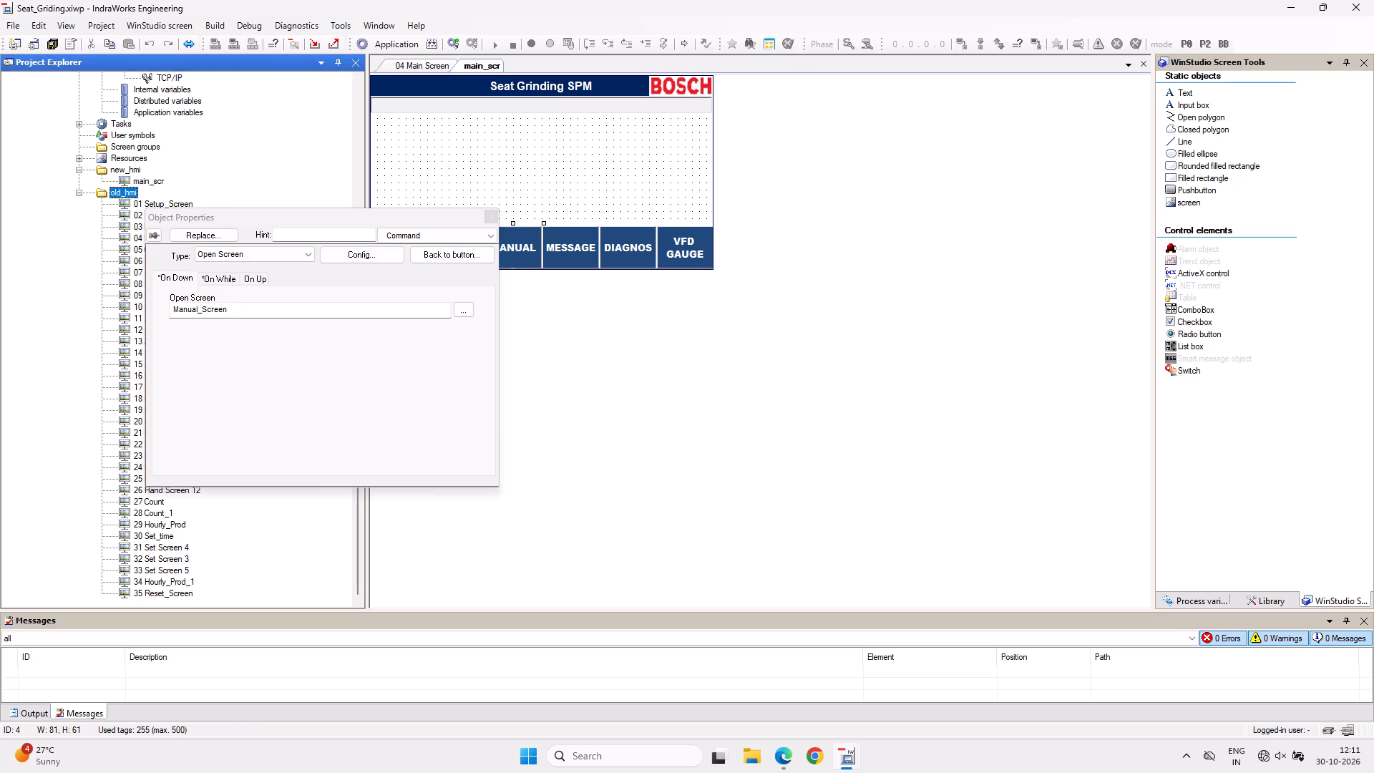
pyautogui.click(224, 274)
pyautogui.moveTo(241, 306); pyautogui.dragTo(121, 308)
pyautogui.press('BackSpace')
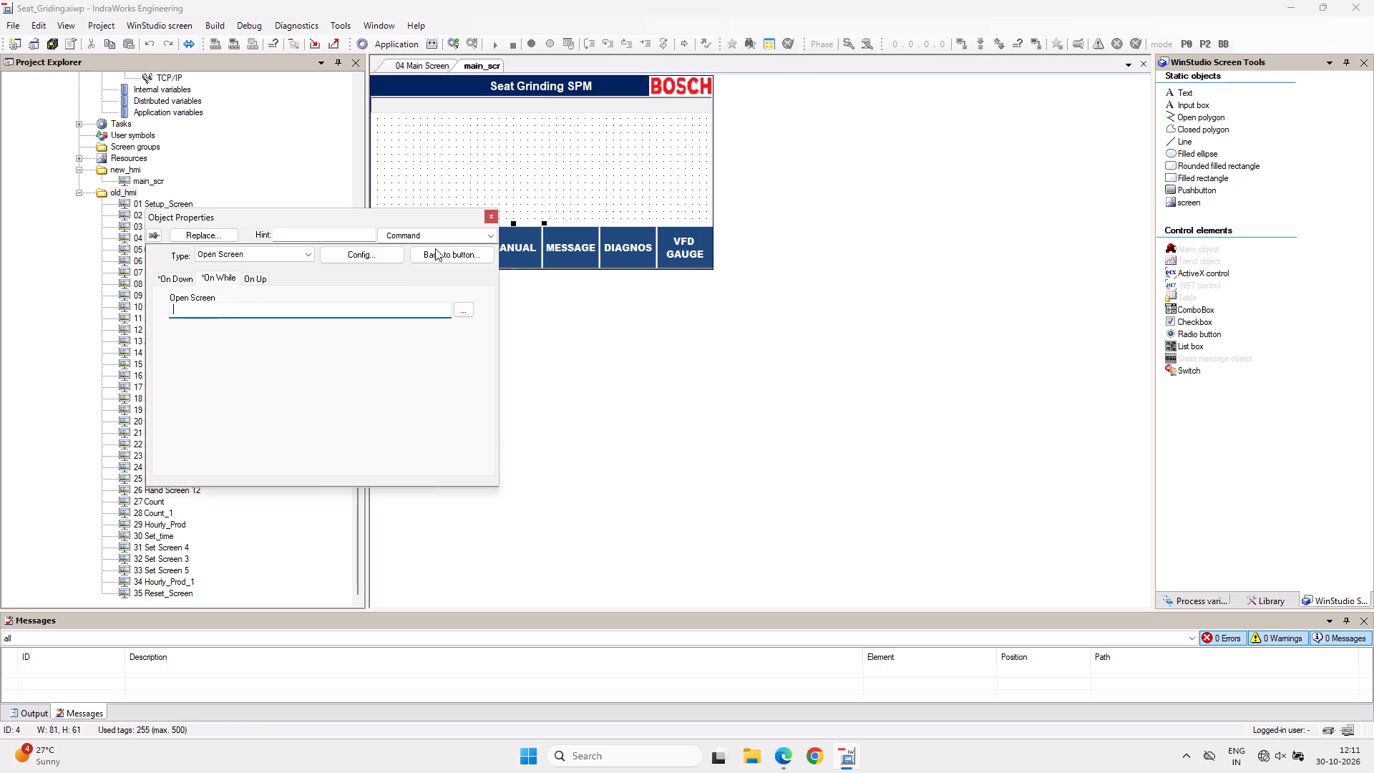
# Clear the On While Open Screen target of the MESSAGE button.
pyautogui.click(569, 248)
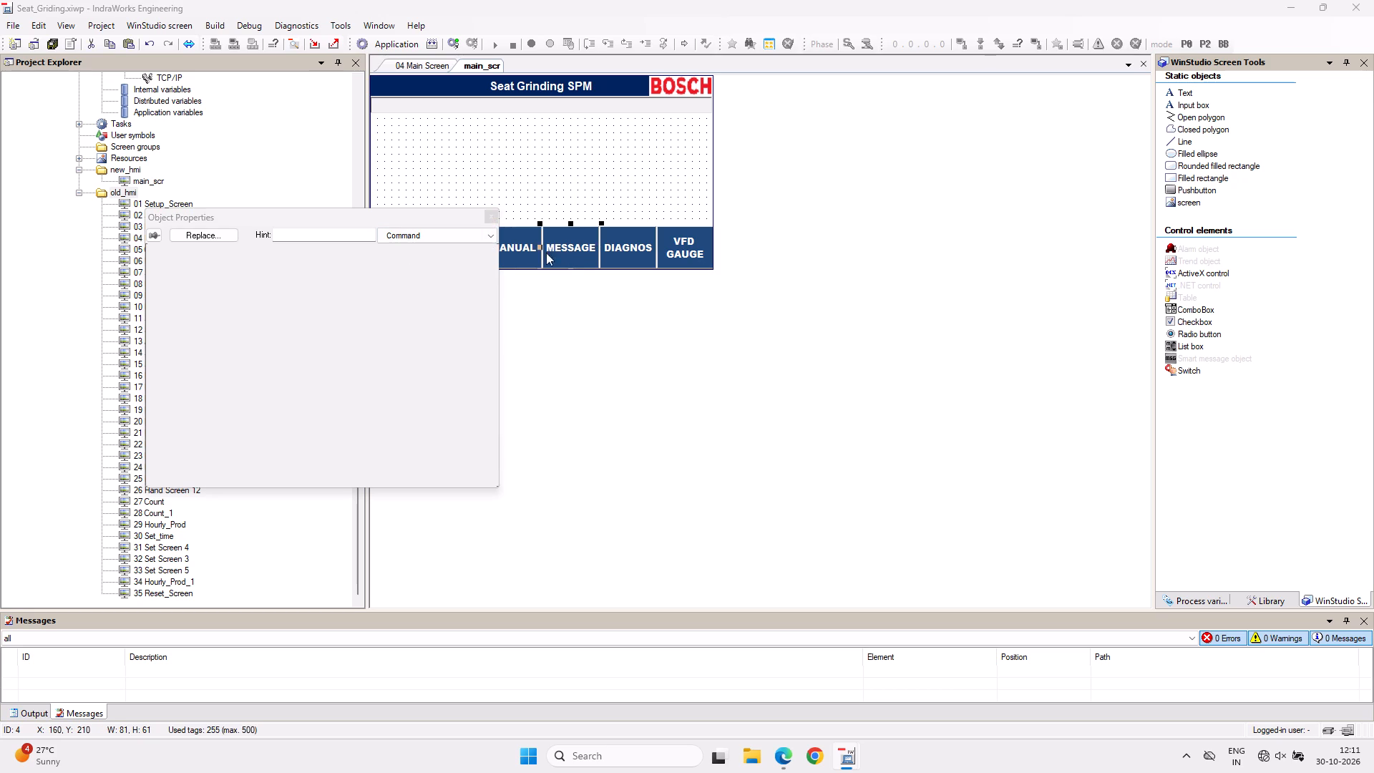
pyautogui.click(215, 278)
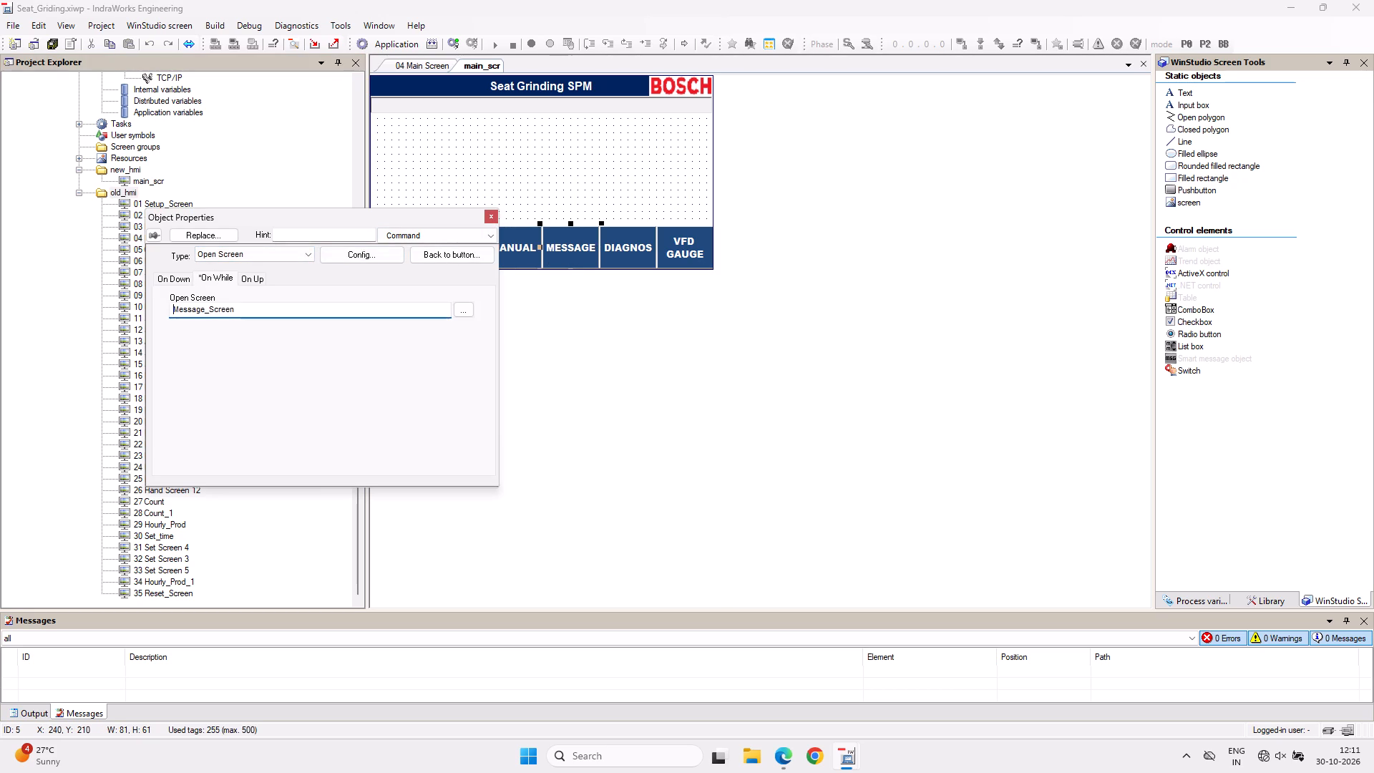
pyautogui.moveTo(241, 313); pyautogui.dragTo(129, 311)
pyautogui.press('BackSpace')
# Clear the On While Open Screen target of the DIAGNOS button.
pyautogui.click(638, 258)
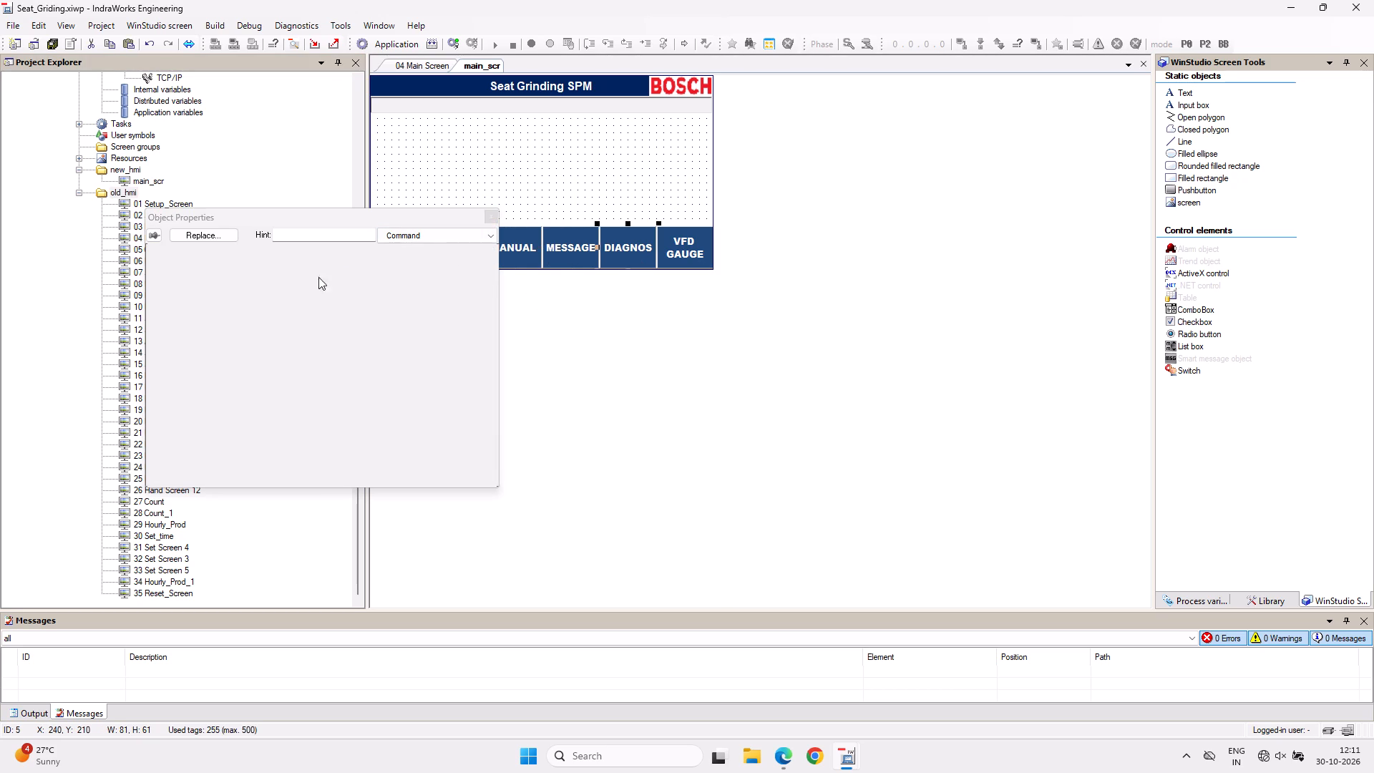
pyautogui.click(223, 279)
pyautogui.moveTo(257, 313); pyautogui.dragTo(180, 316)
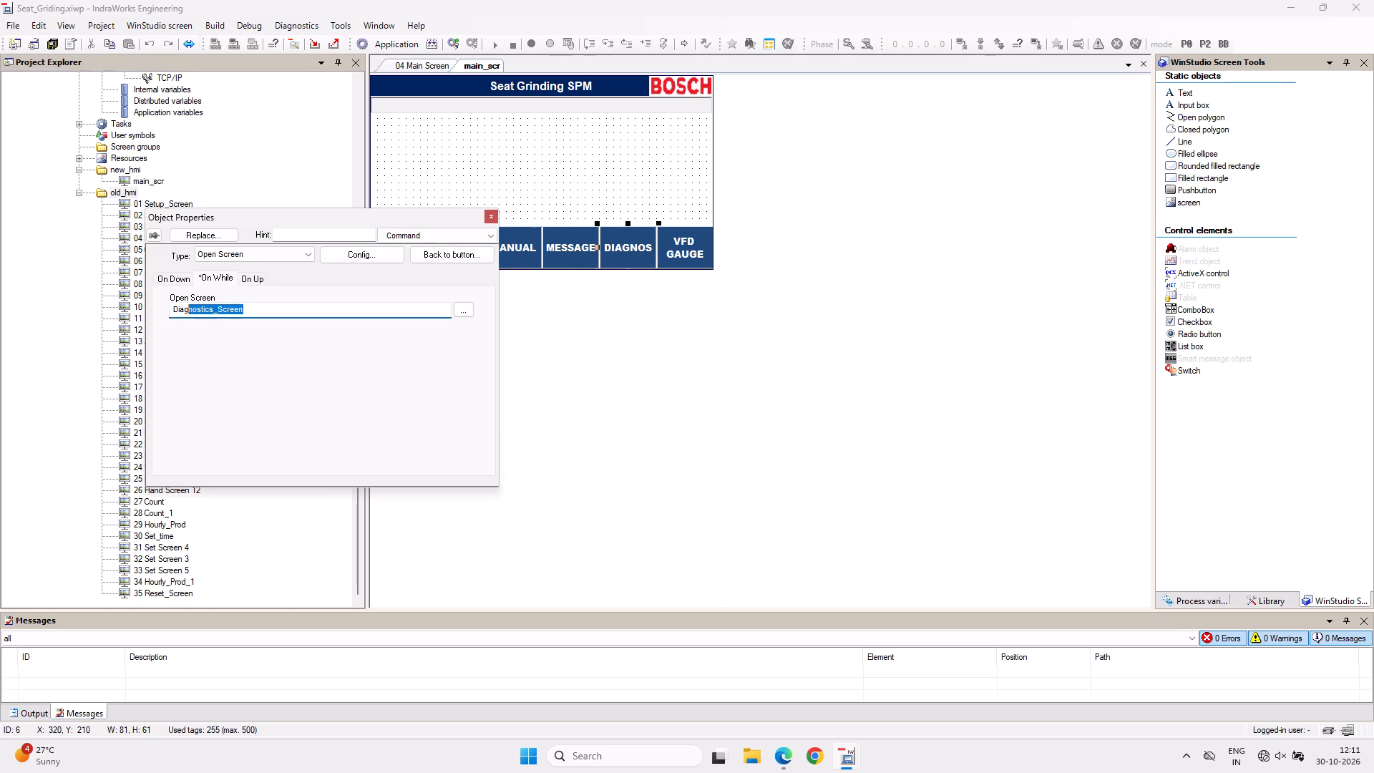
pyautogui.moveTo(180, 316); pyautogui.dragTo(170, 316)
pyautogui.press('BackSpace')
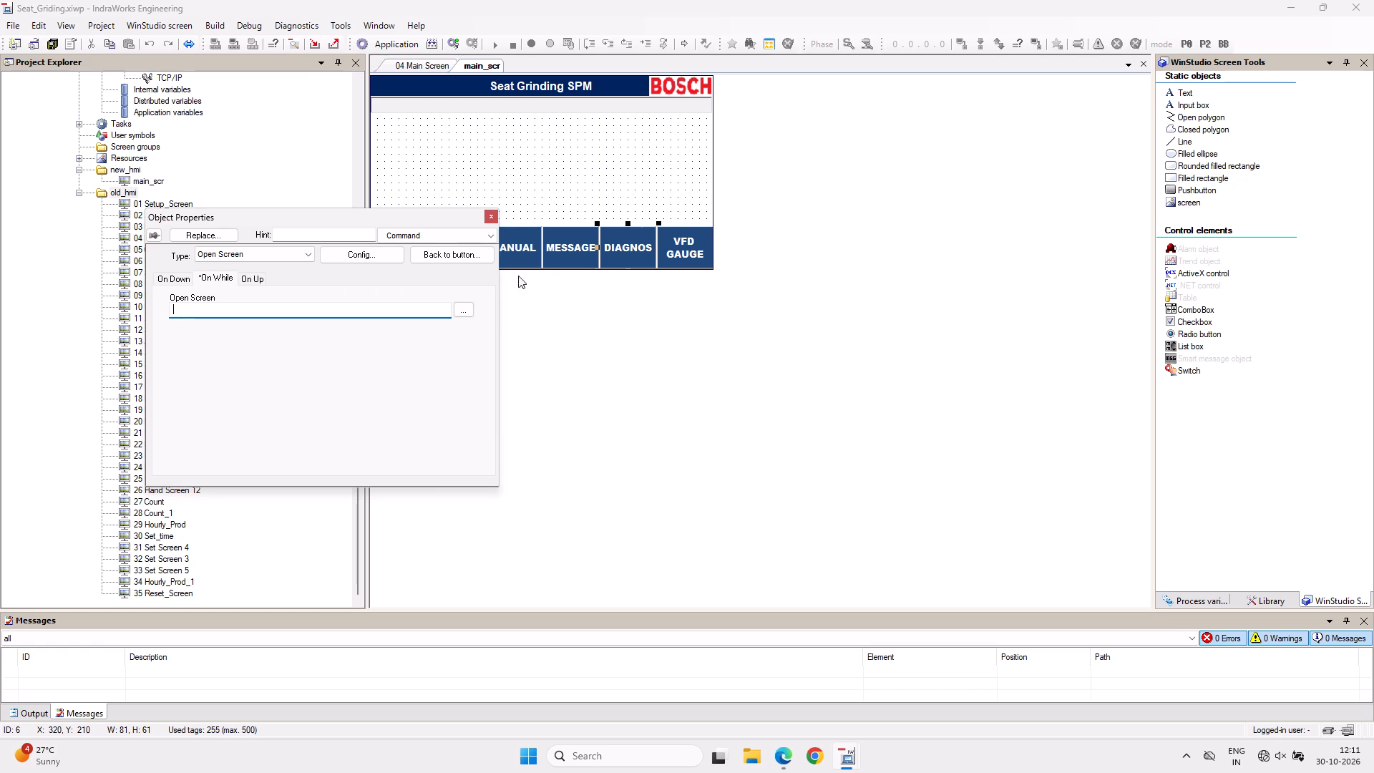
# Clear the On While Open Screen target of the VFD GAUGE button and close its object properties.
pyautogui.click(678, 246)
pyautogui.click(216, 274)
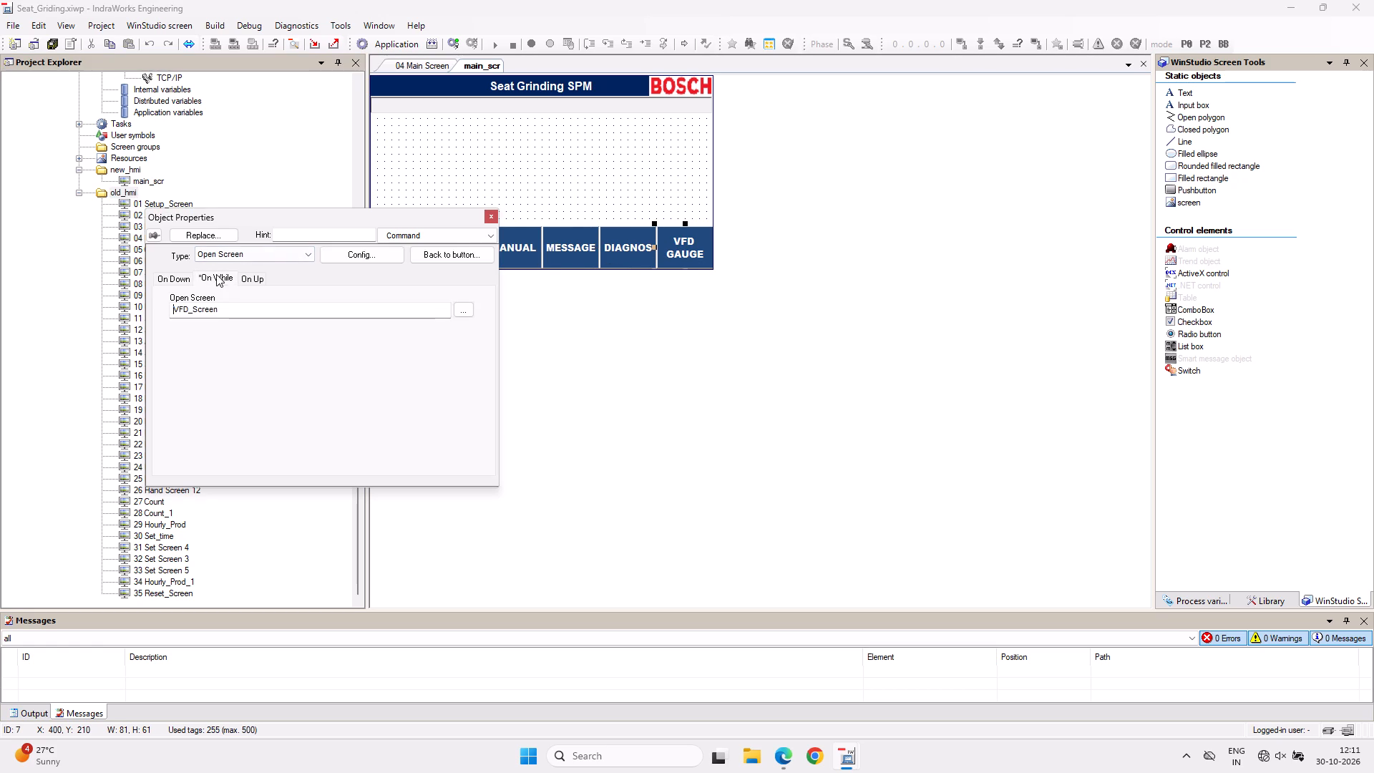
pyautogui.moveTo(228, 313); pyautogui.dragTo(113, 312)
pyautogui.press('BackSpace')
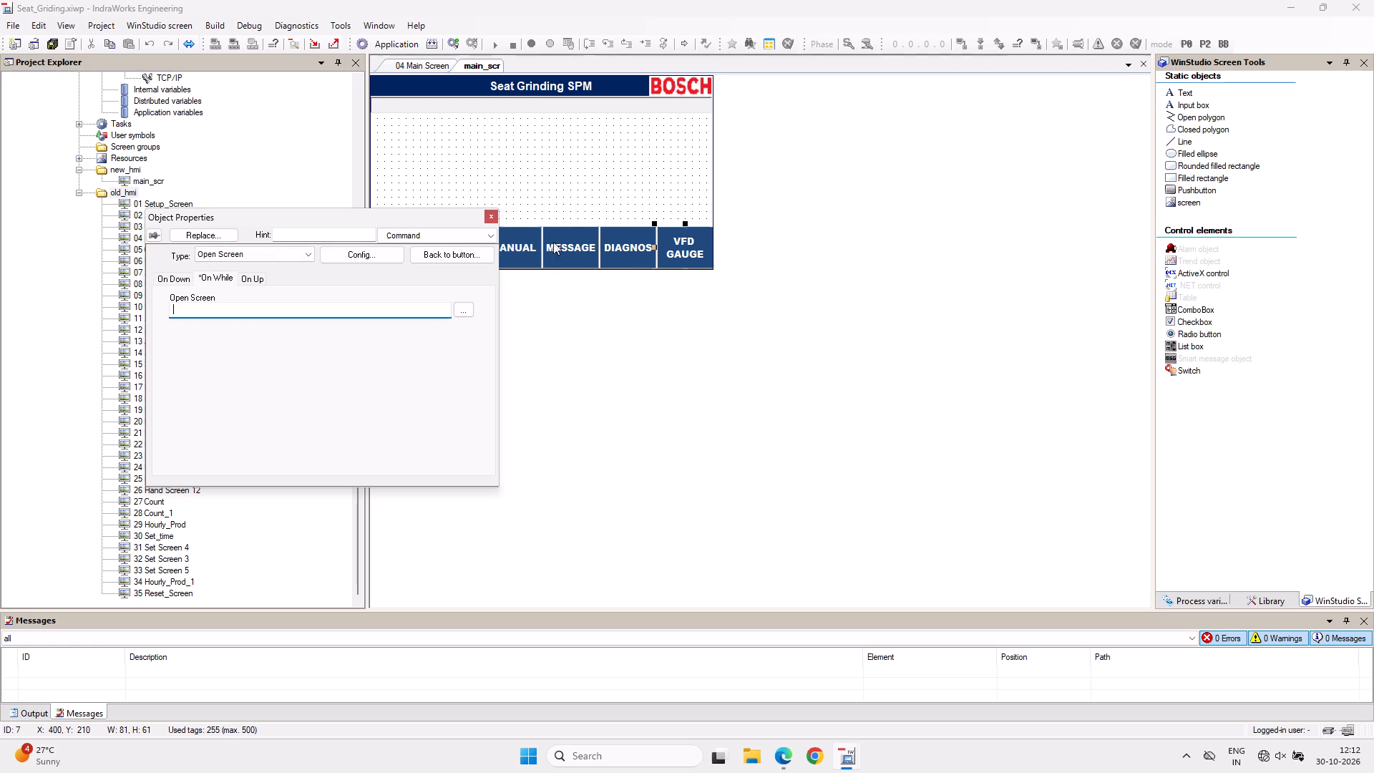
pyautogui.click(488, 215)
pyautogui.click(525, 192)
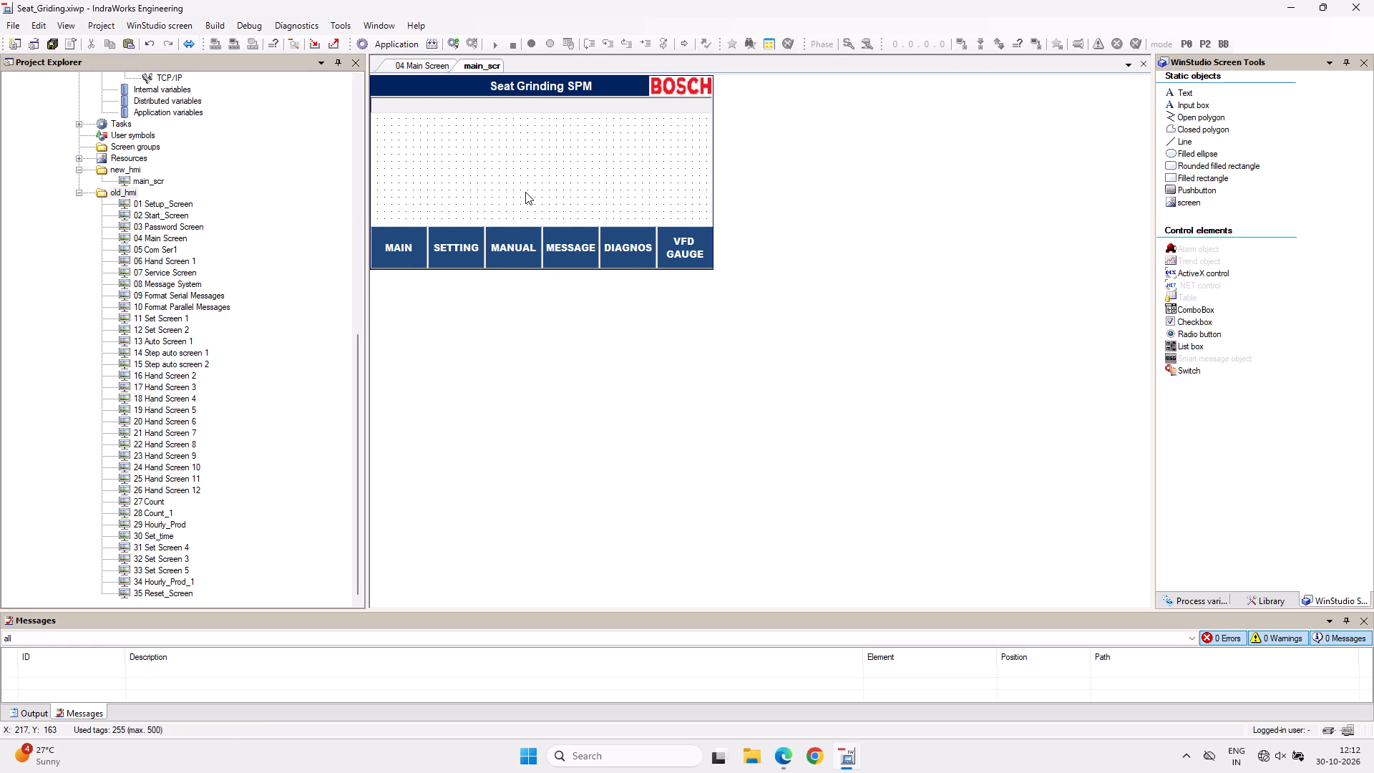
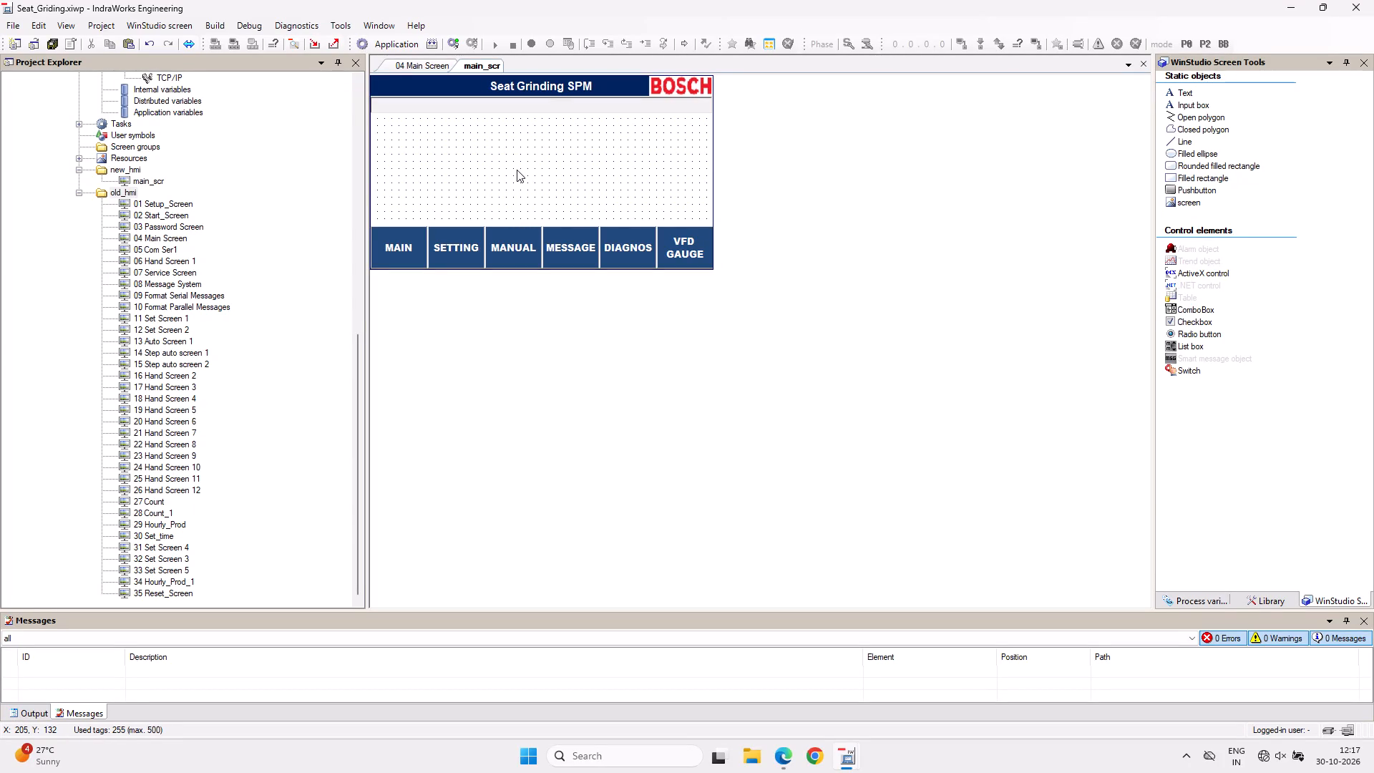
# Check the Open Screen commands of the VFD GAUGE and SETTING buttons on main_scr and view the old 04 Main Screen.
pyautogui.doubleClick(693, 243)
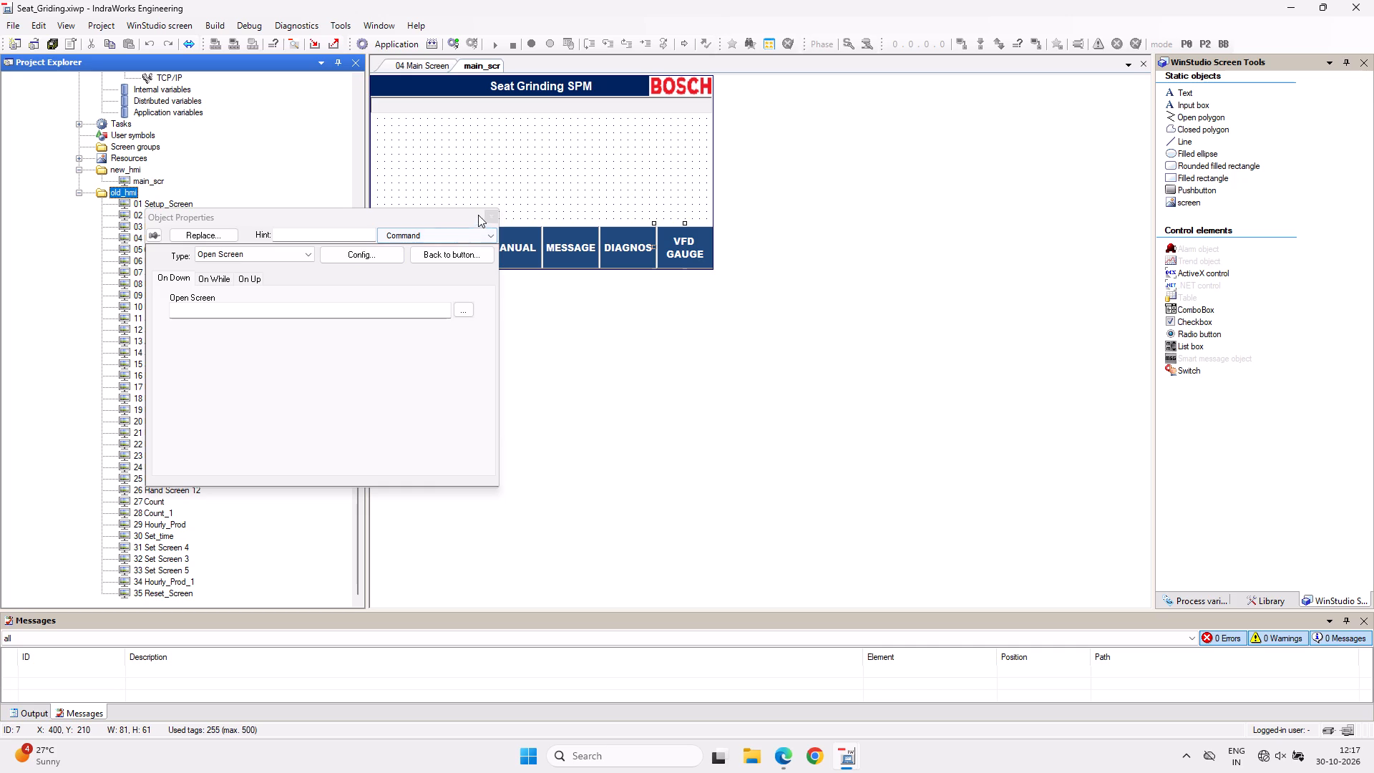
pyautogui.click(489, 215)
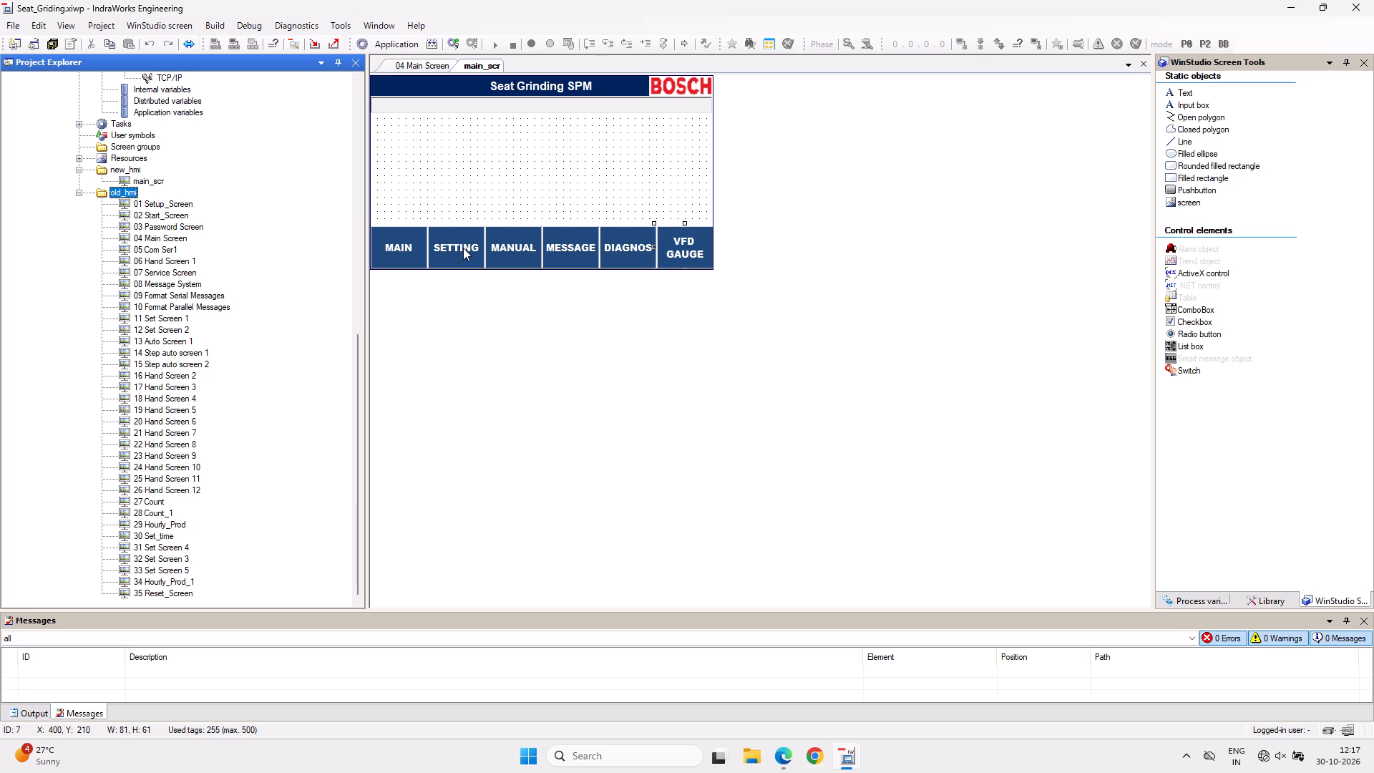
pyautogui.doubleClick(464, 248)
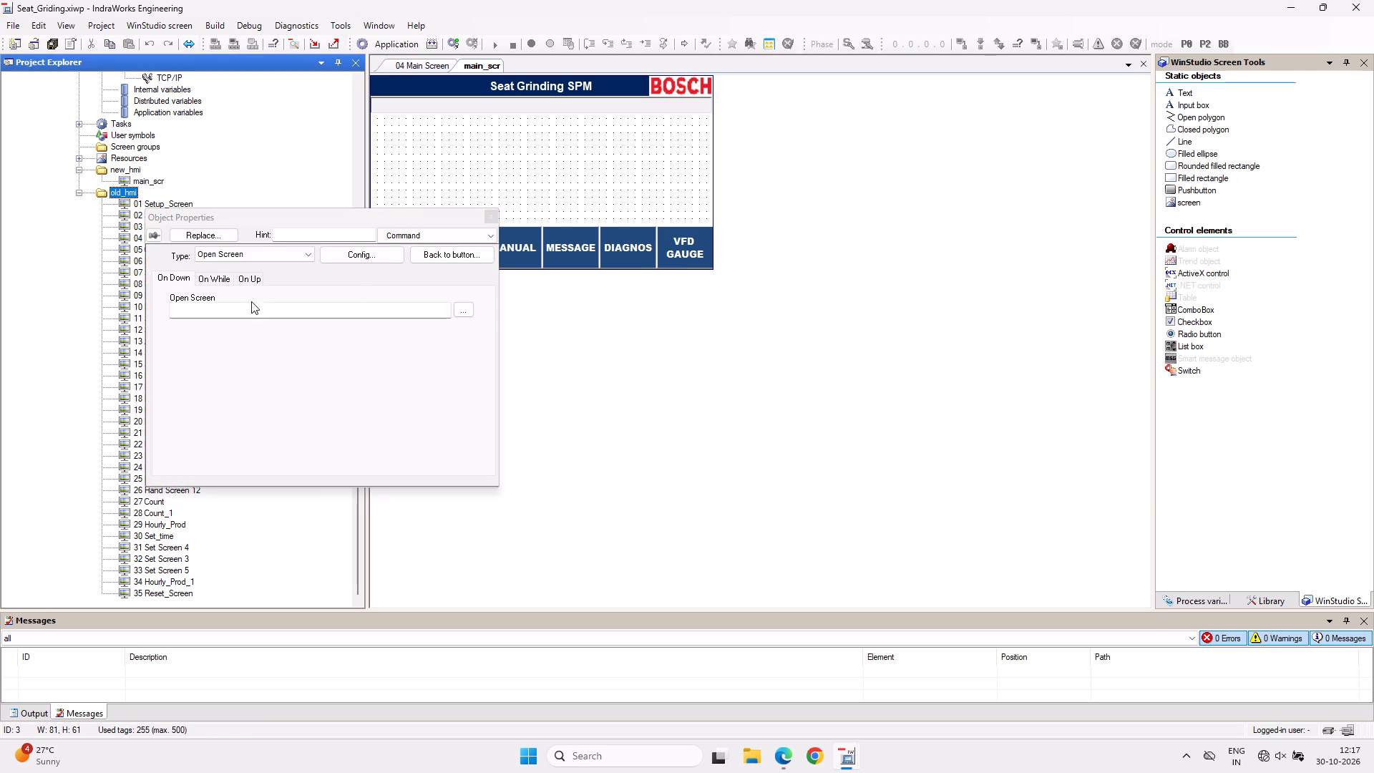
pyautogui.click(490, 218)
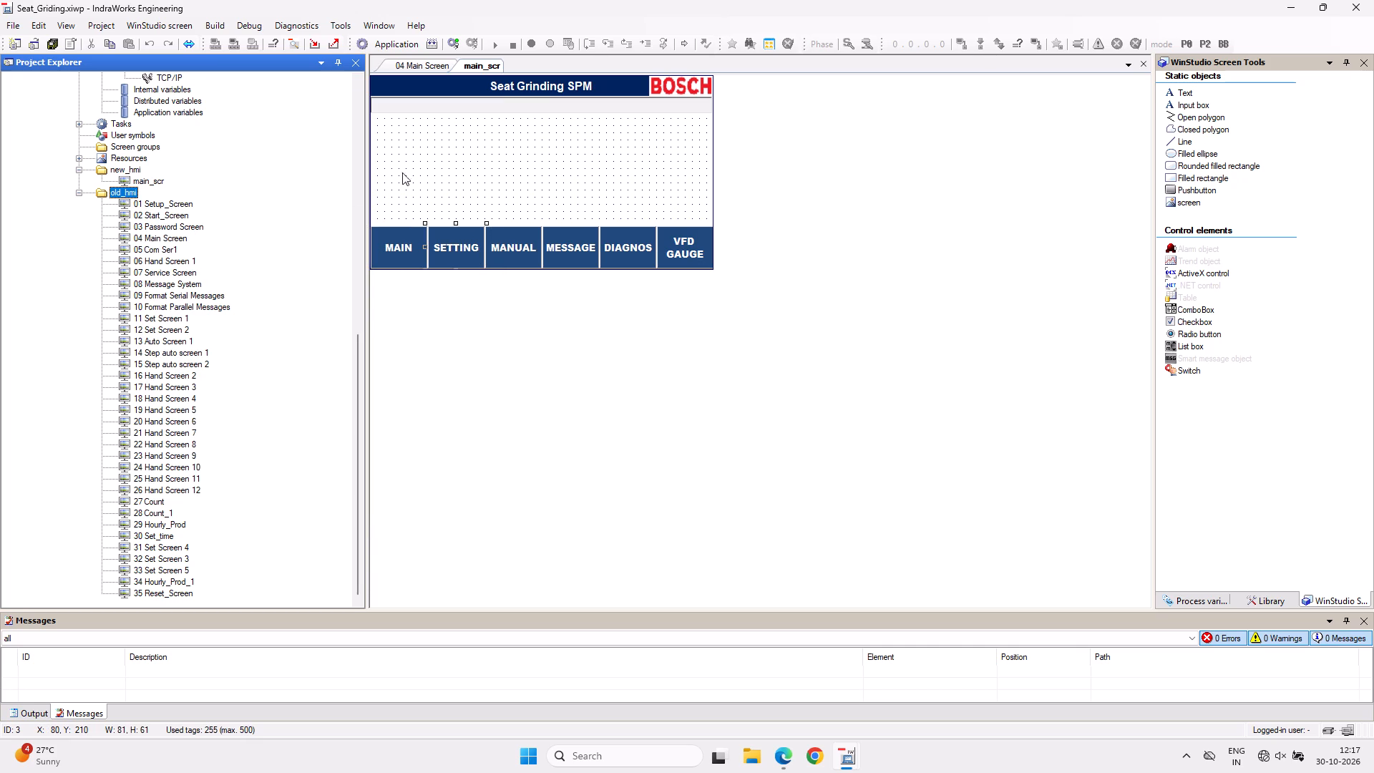
pyautogui.doubleClick(172, 234)
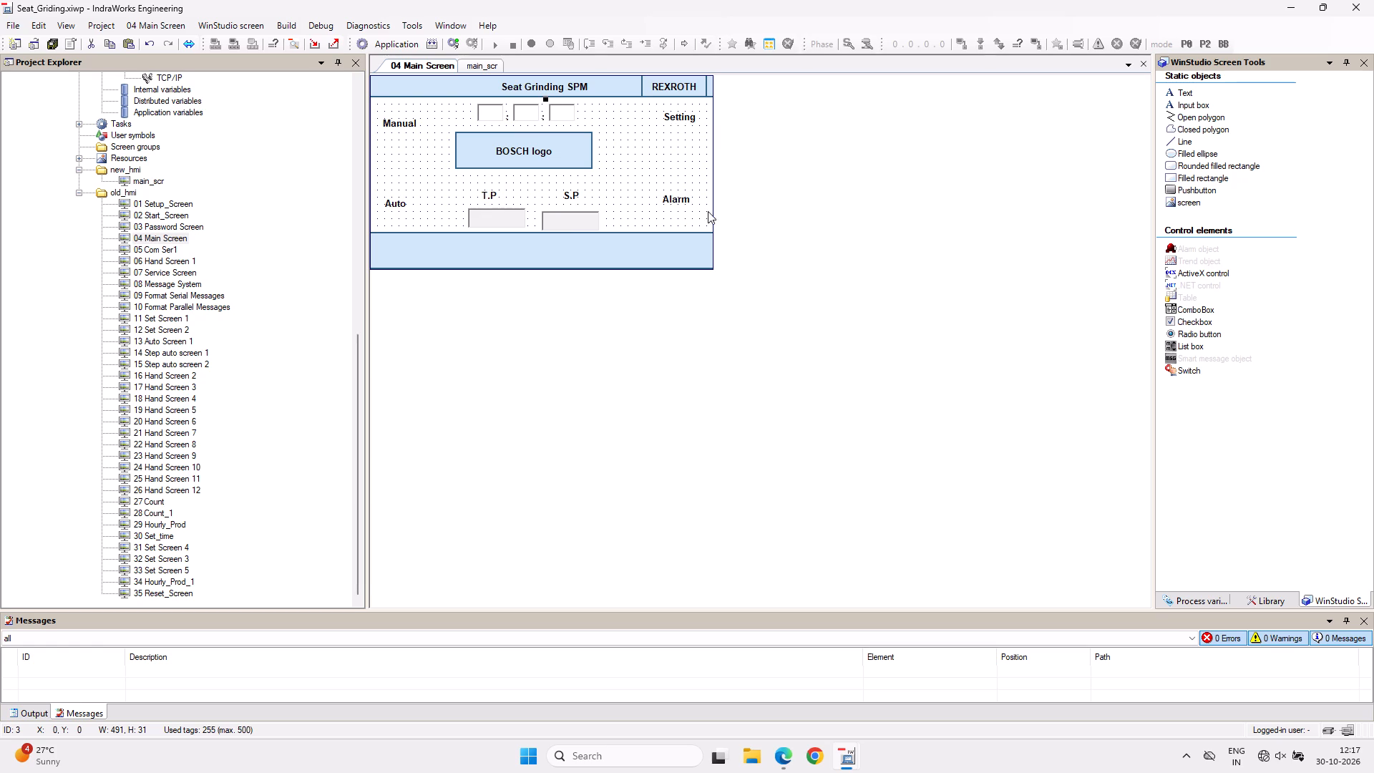
pyautogui.click(489, 62)
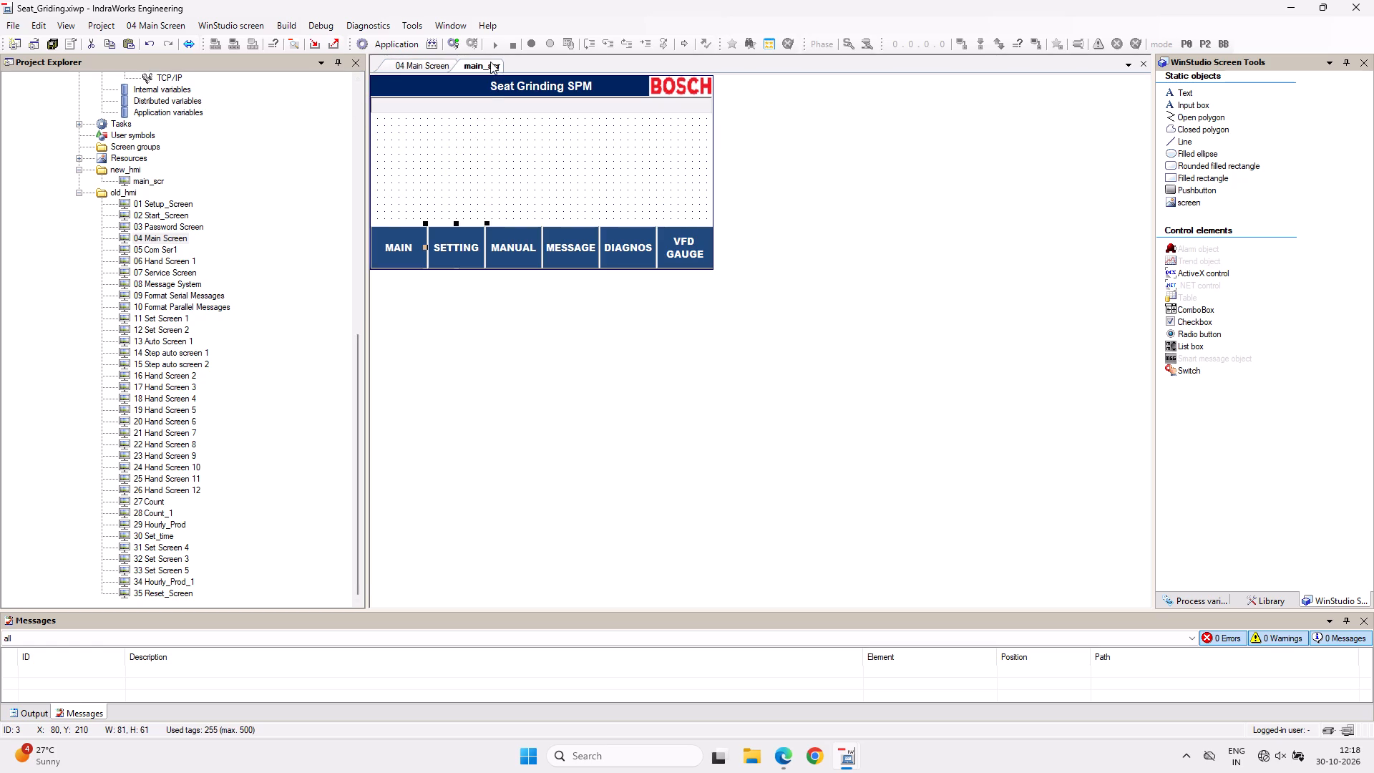
# Set the caption of the second navigation button on main_scr, beside MAIN, to MANUAL.
pyautogui.doubleClick(454, 242)
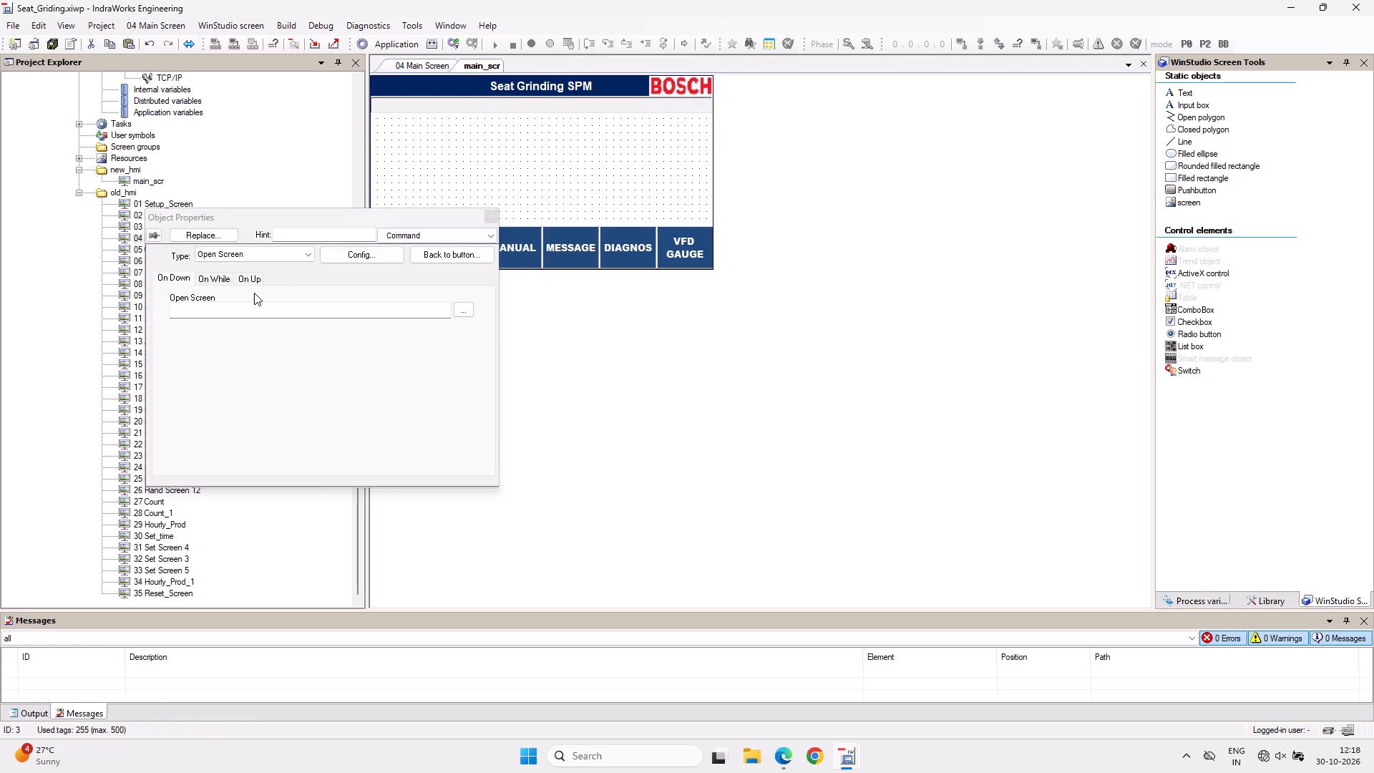
pyautogui.click(452, 256)
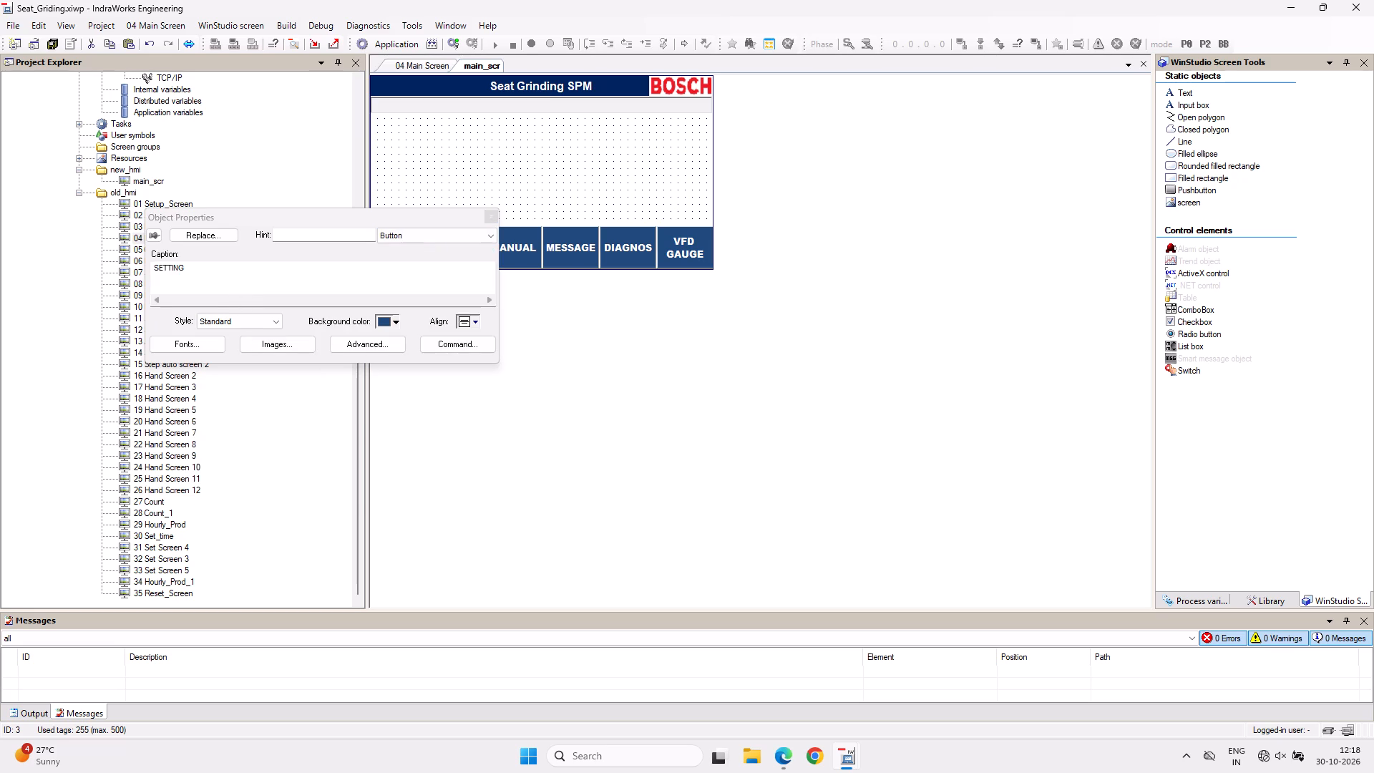
pyautogui.moveTo(203, 271); pyautogui.dragTo(79, 268)
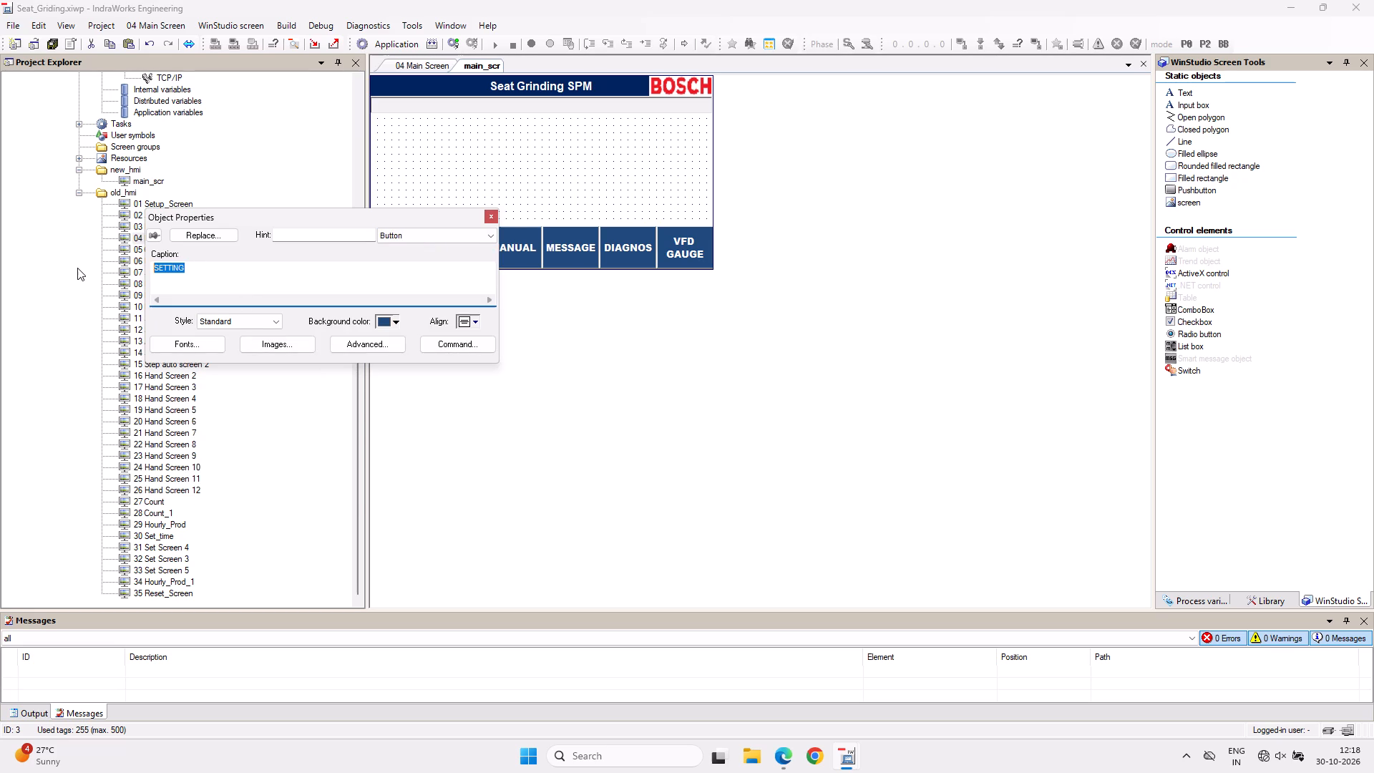
pyautogui.write('MANUAL')
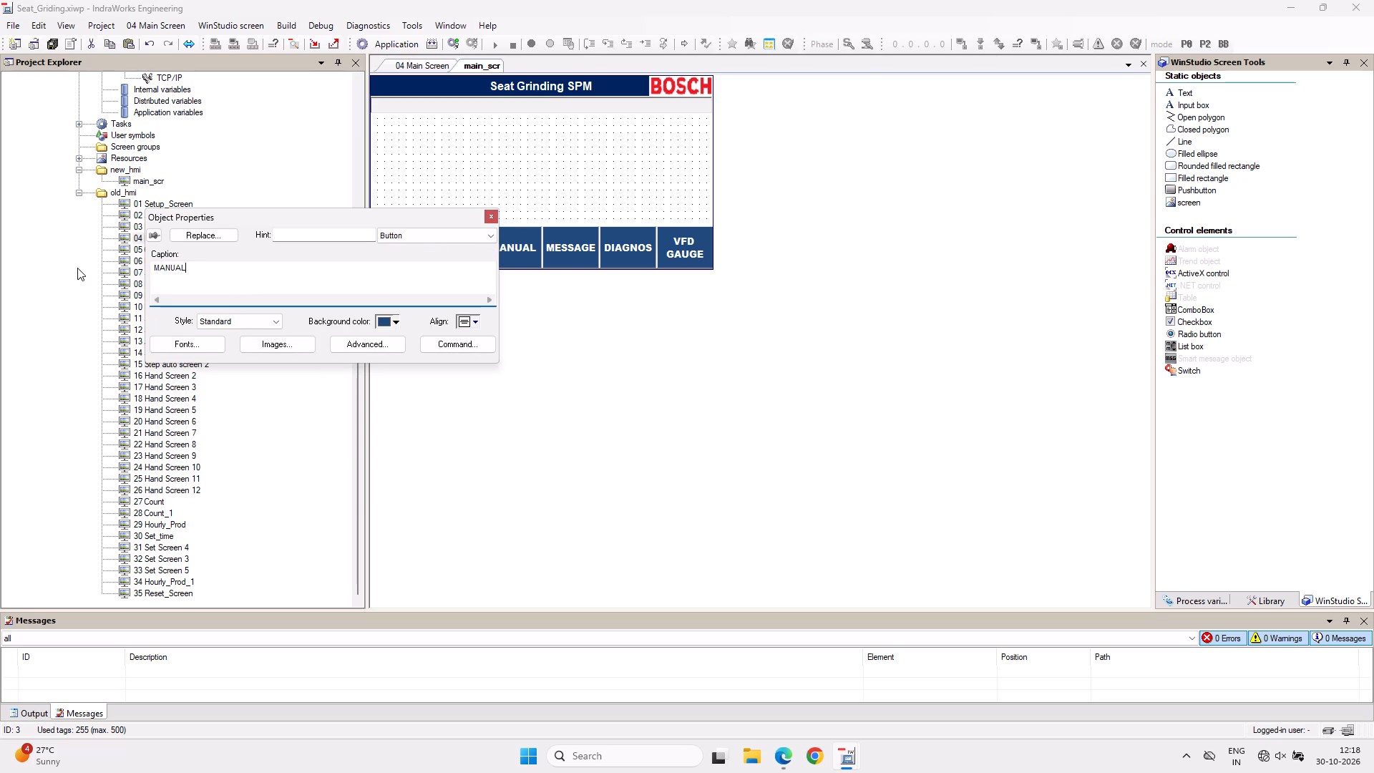
# Set the caption of the third navigation button on main_scr to AUTO.
pyautogui.moveTo(337, 217); pyautogui.dragTo(498, 296)
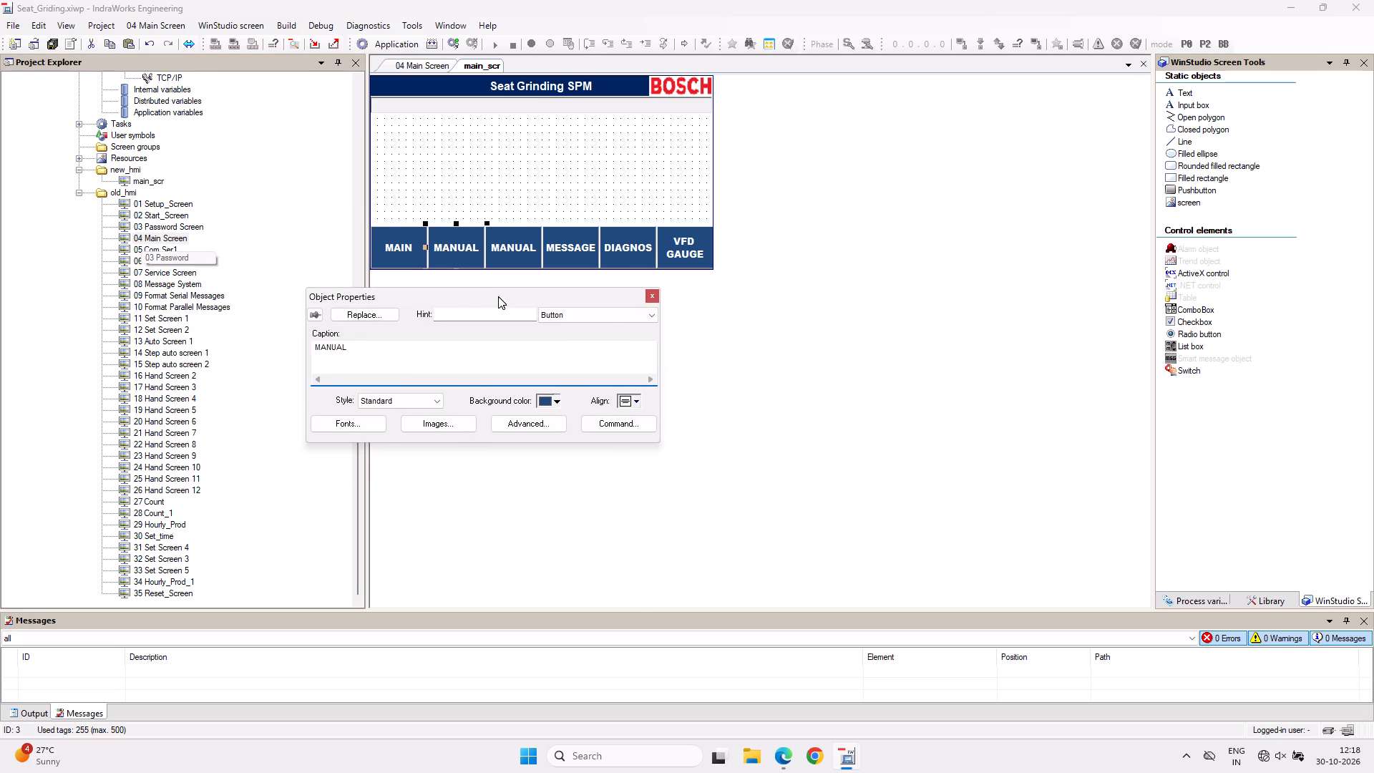
pyautogui.moveTo(498, 296); pyautogui.dragTo(555, 286)
pyautogui.click(509, 245)
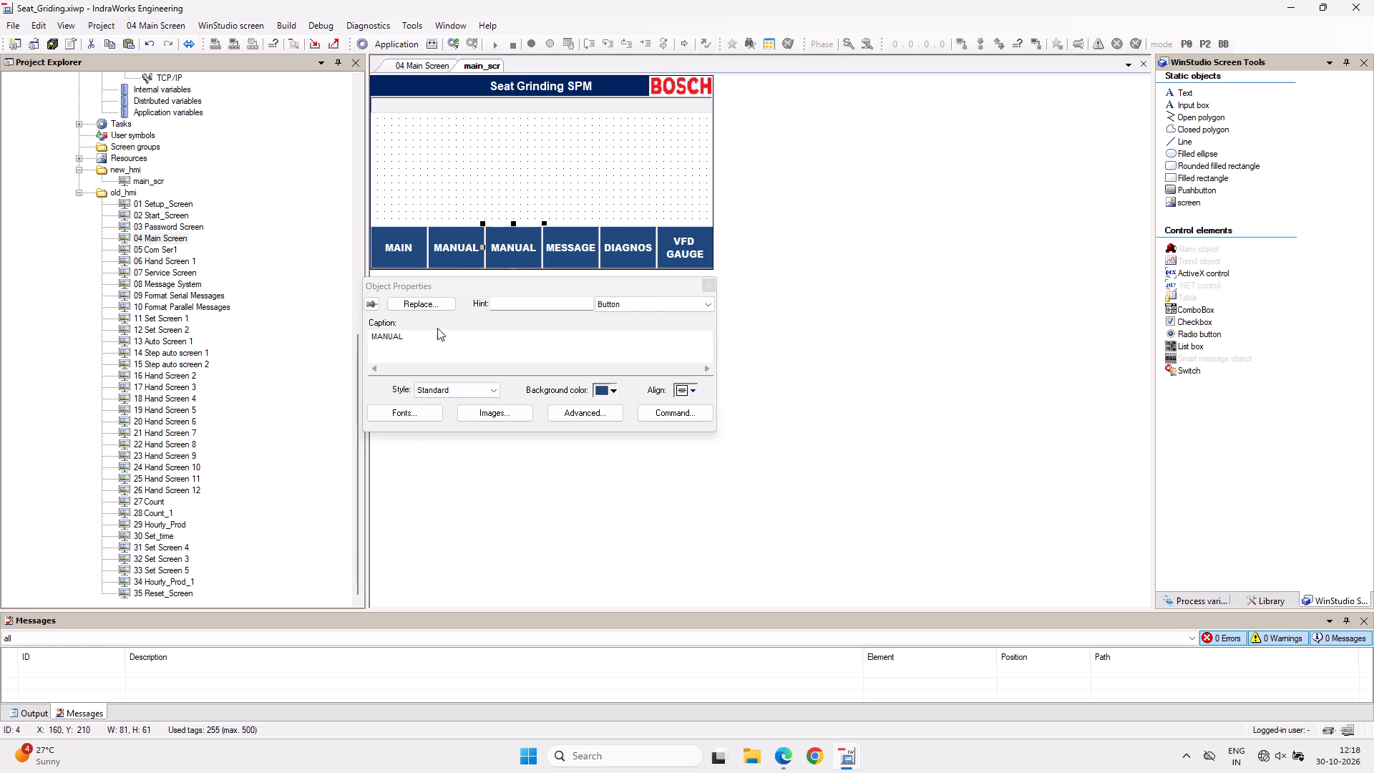
pyautogui.moveTo(407, 339); pyautogui.dragTo(335, 334)
pyautogui.write('AUTO')
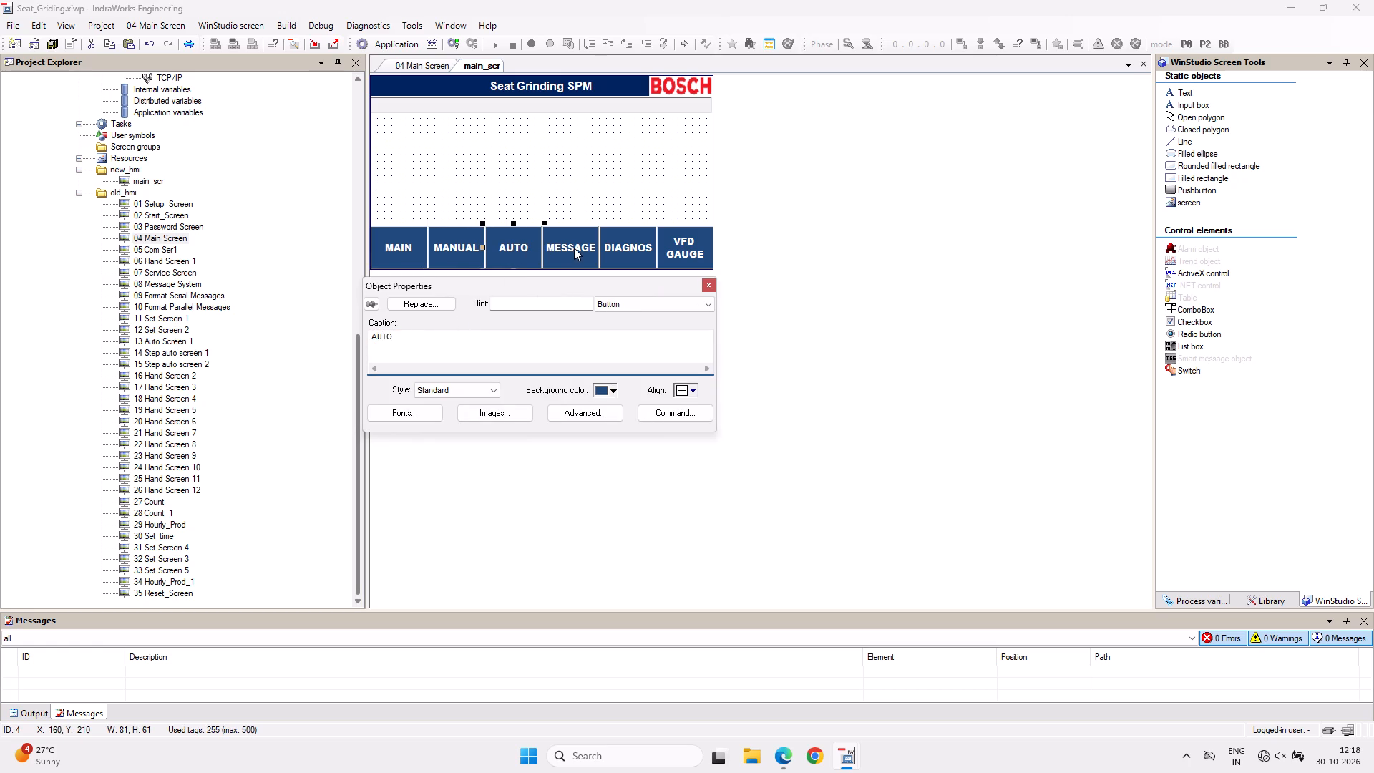
# Set the caption of the fourth navigation button on main_scr to SETTING.
pyautogui.click(574, 248)
pyautogui.moveTo(416, 339); pyautogui.dragTo(340, 337)
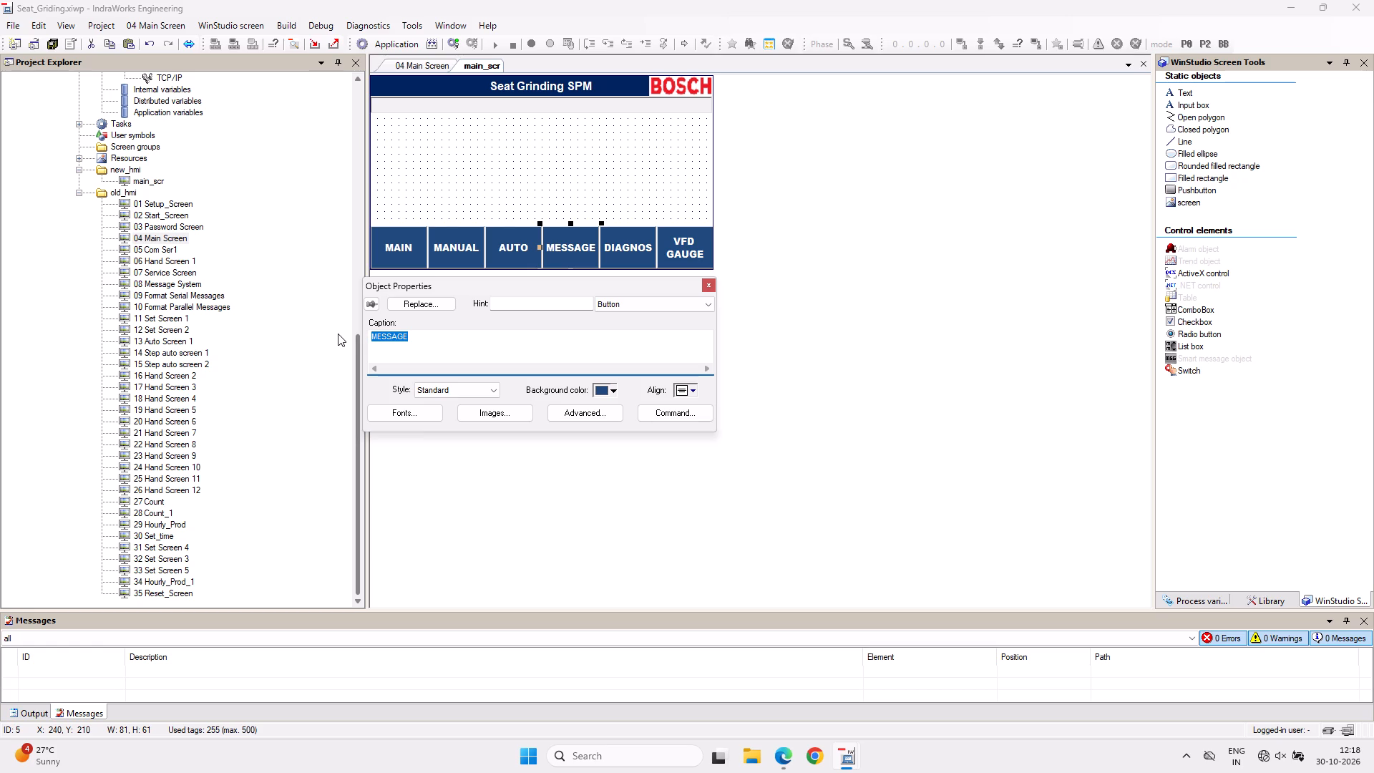
pyautogui.write('SETTING')
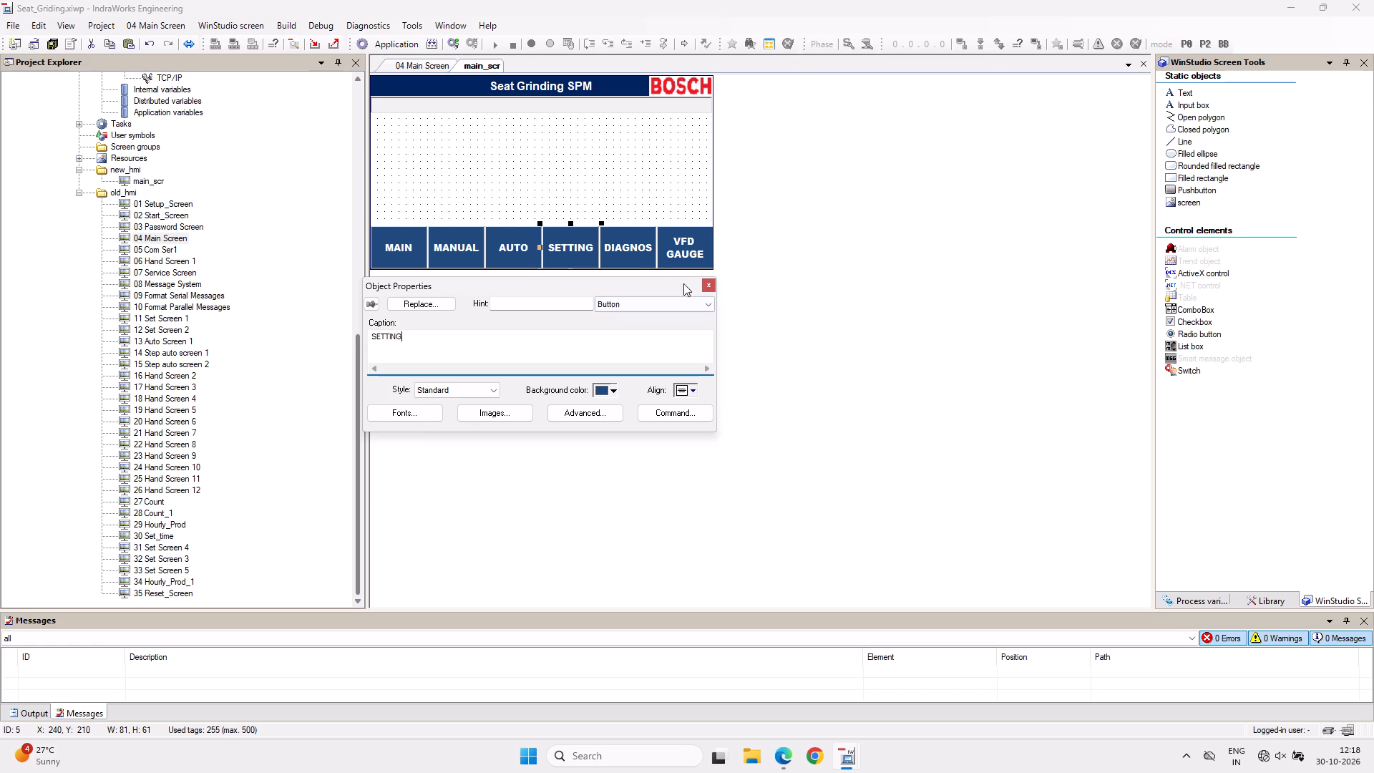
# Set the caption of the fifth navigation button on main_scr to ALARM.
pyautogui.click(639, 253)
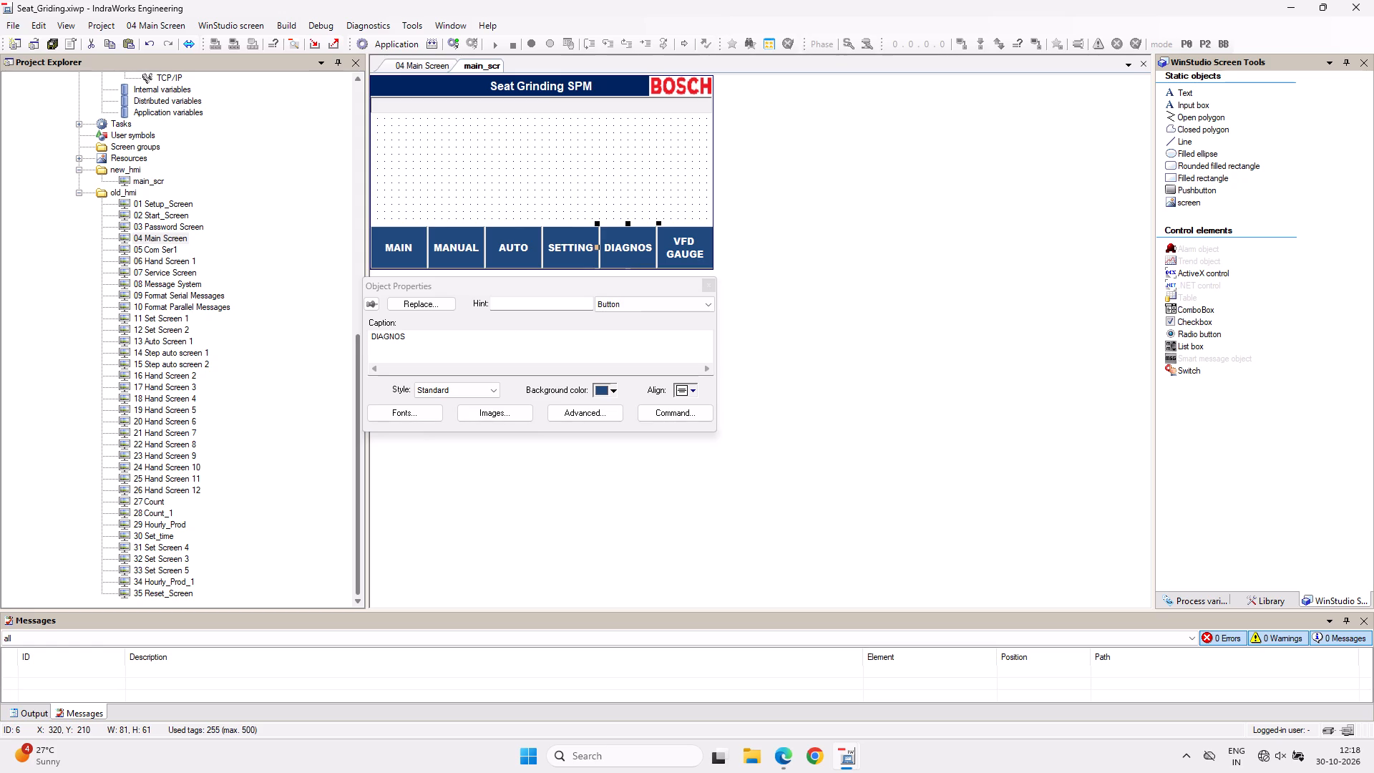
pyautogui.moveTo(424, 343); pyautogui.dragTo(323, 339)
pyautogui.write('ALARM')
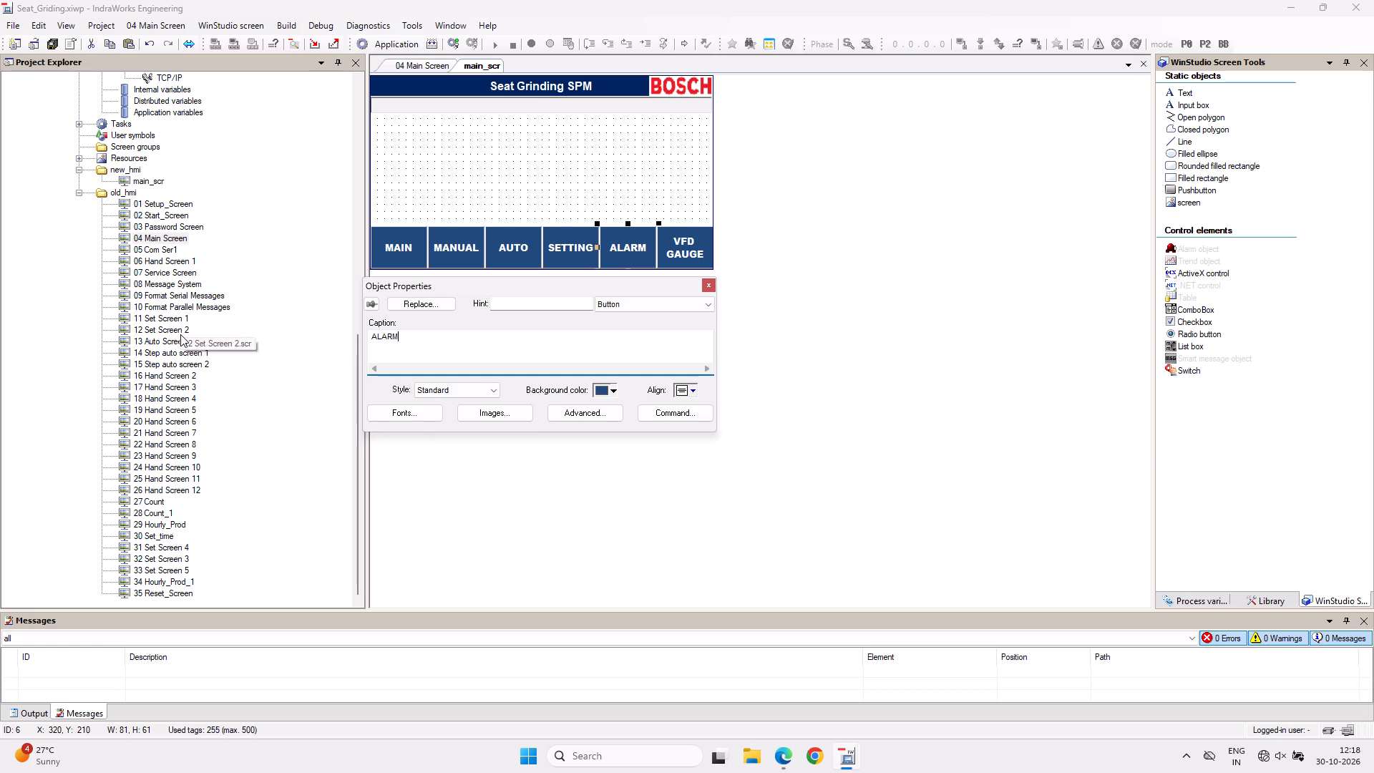
# Review the old_hmi screens 11 Set Screen 1, 12 Set Screen 2, 13 Auto Screen 1, Set Screens 3 to 5 and 04 Main Screen.
pyautogui.doubleClick(168, 321)
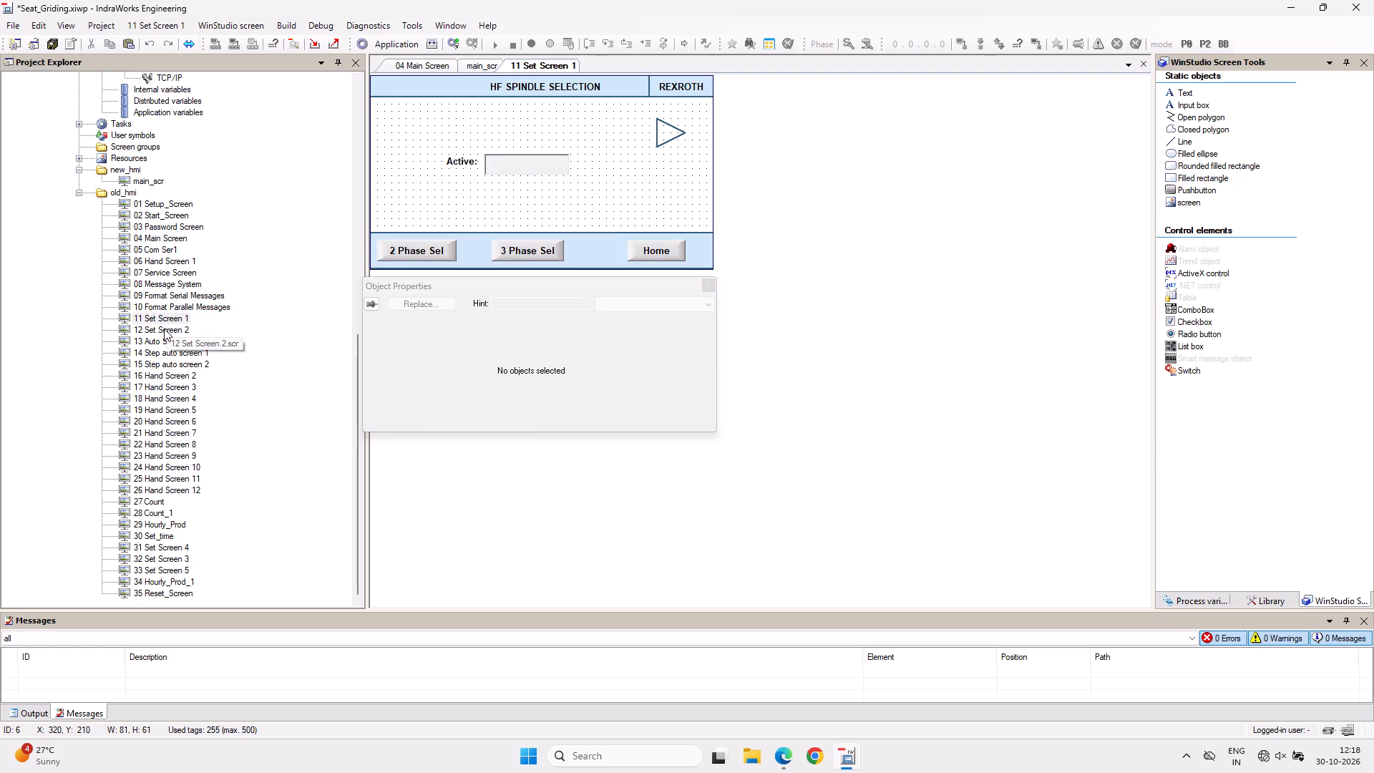
pyautogui.doubleClick(164, 329)
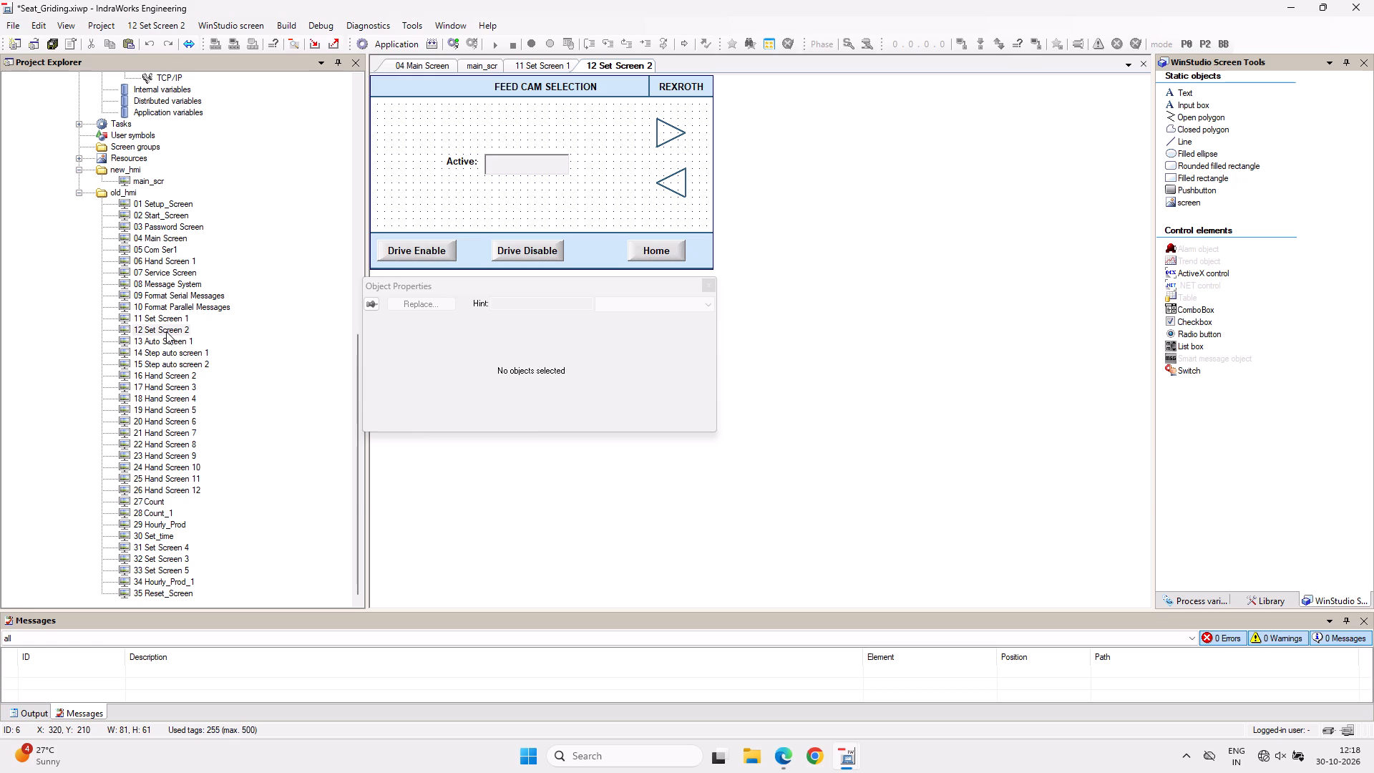
pyautogui.doubleClick(169, 342)
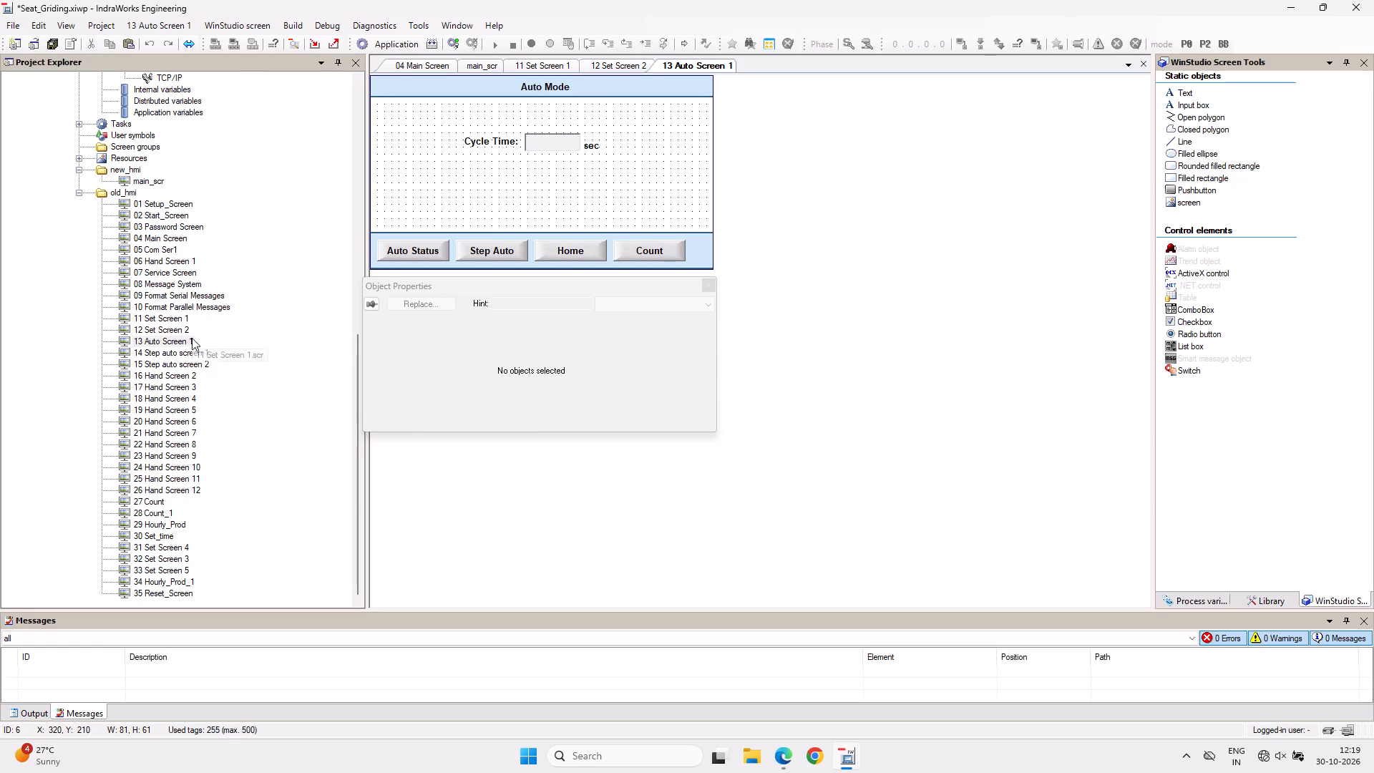
pyautogui.scroll(-4, 179, 408)
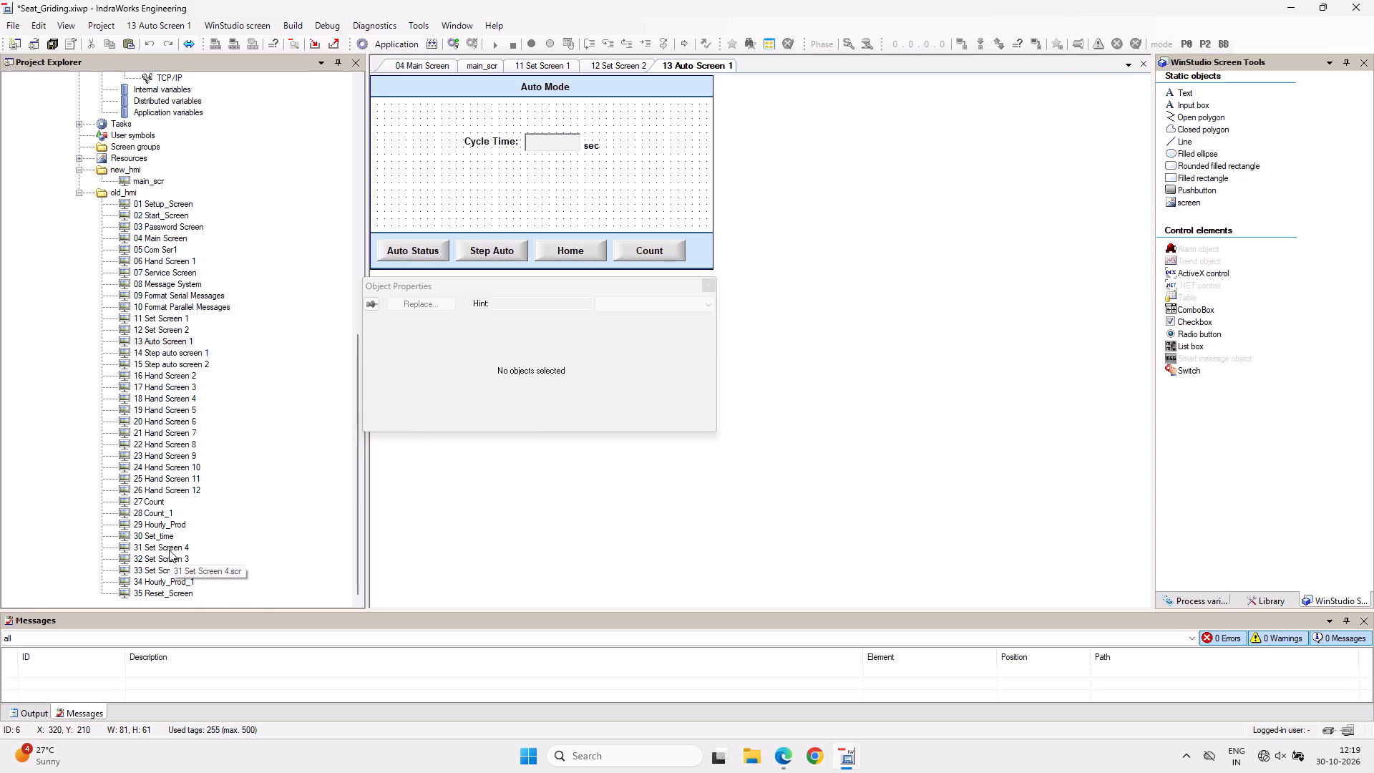
pyautogui.doubleClick(168, 547)
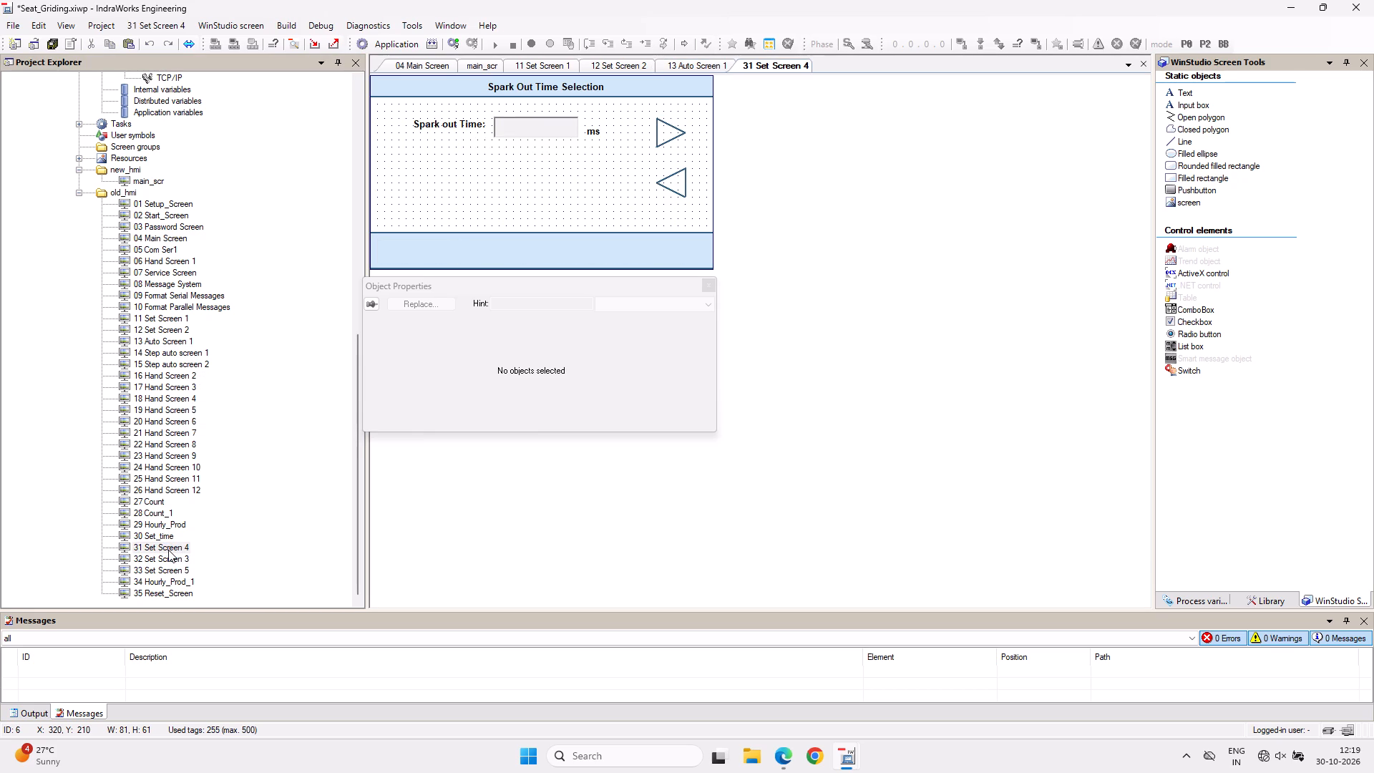
pyautogui.doubleClick(169, 559)
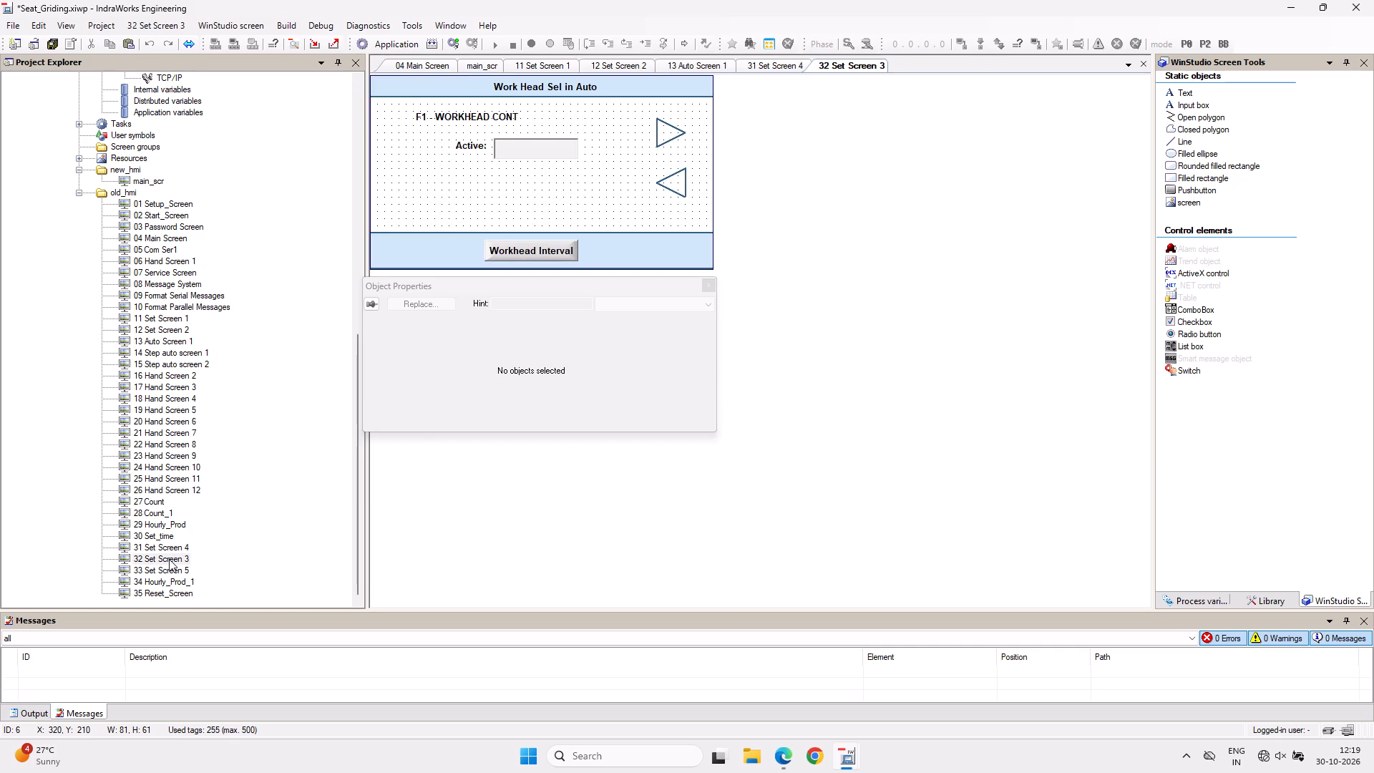
pyautogui.doubleClick(172, 569)
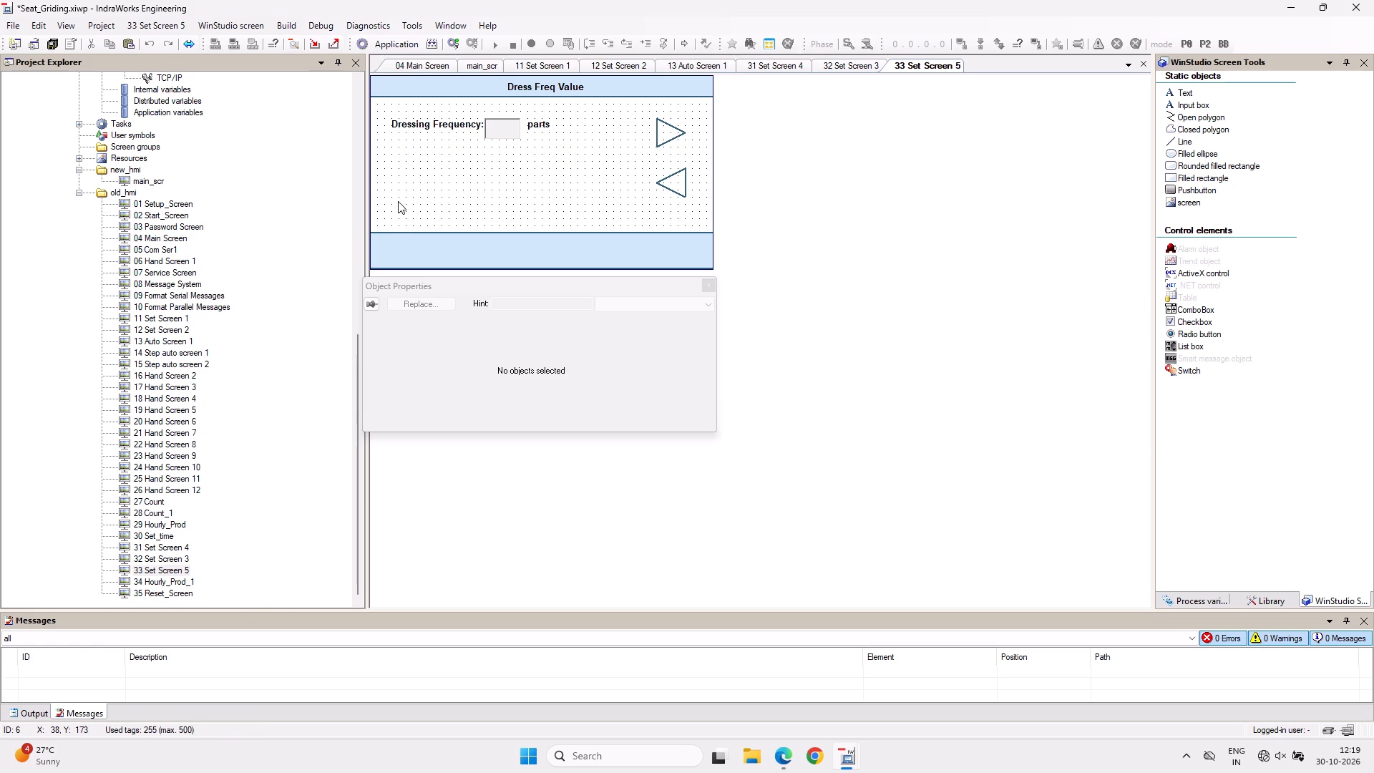
pyautogui.click(429, 64)
# Set the caption of the fifth navigation button on main_scr to DIAGNOS and close its object properties.
pyautogui.click(484, 65)
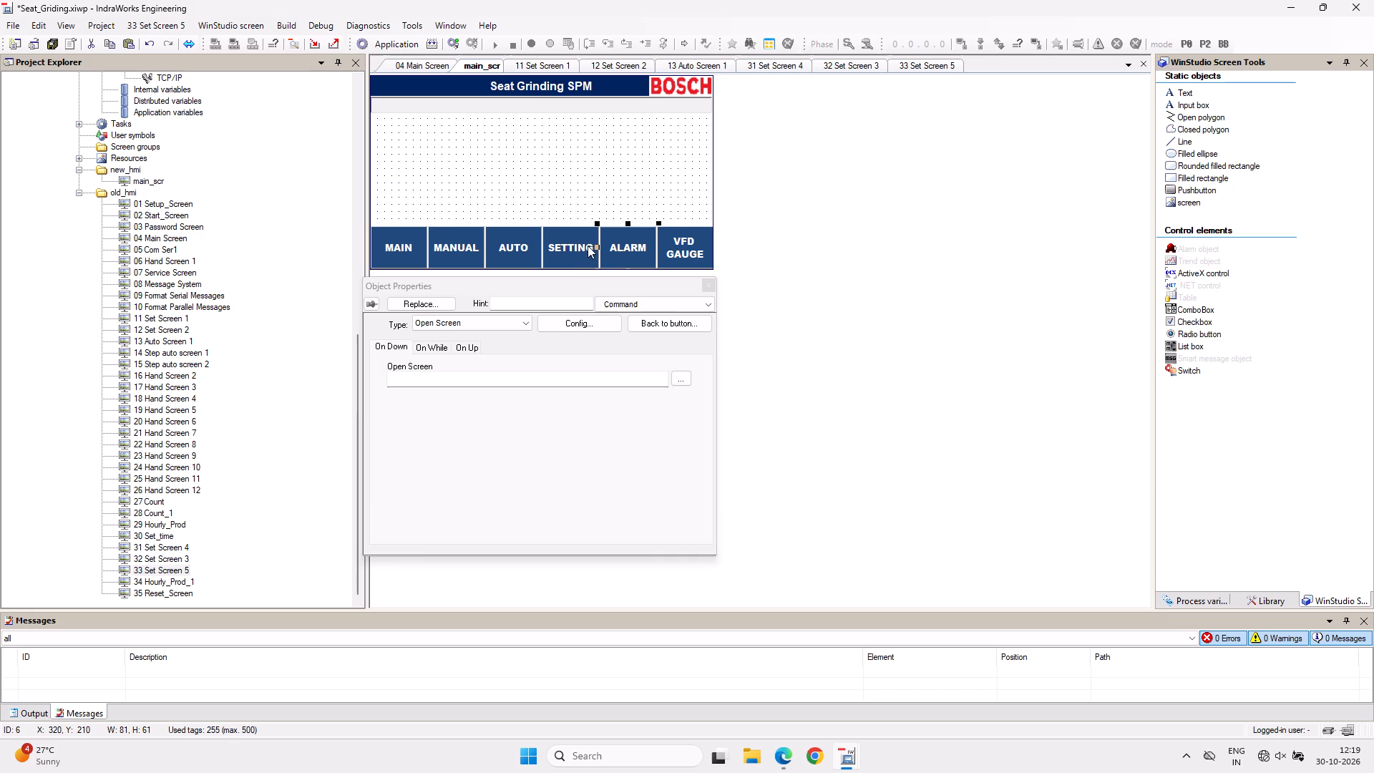
pyautogui.doubleClick(640, 247)
pyautogui.doubleClick(645, 243)
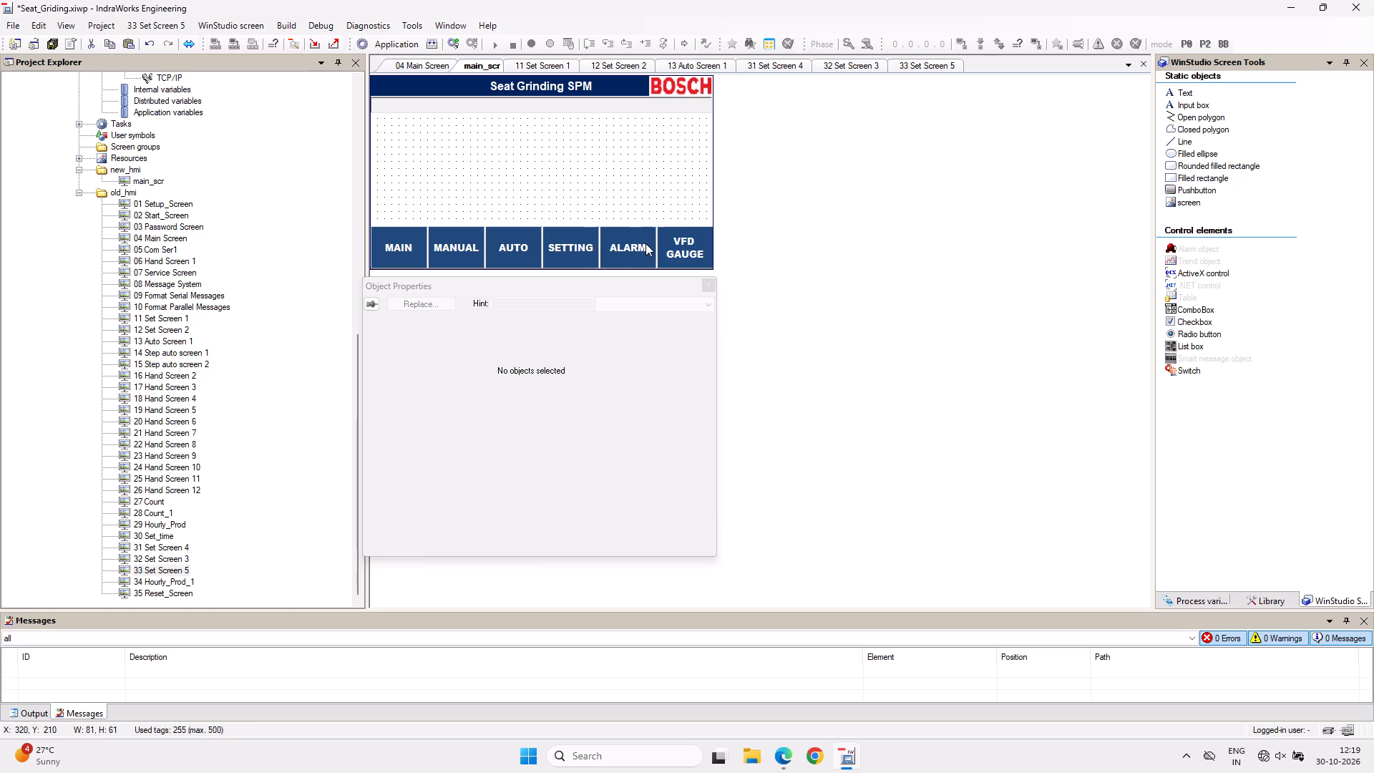
pyautogui.moveTo(638, 286); pyautogui.dragTo(663, 326)
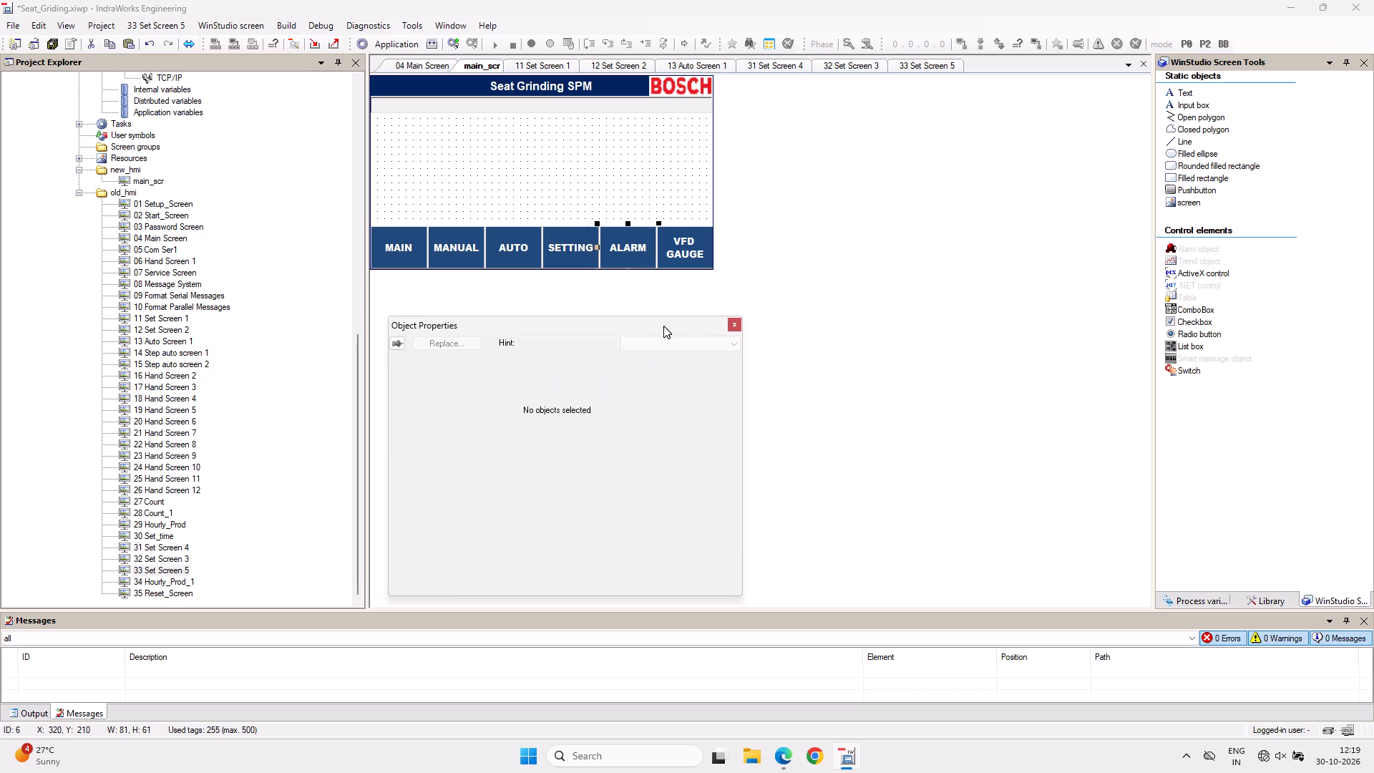
pyautogui.moveTo(663, 326); pyautogui.dragTo(665, 327)
pyautogui.click(639, 253)
pyautogui.click(737, 321)
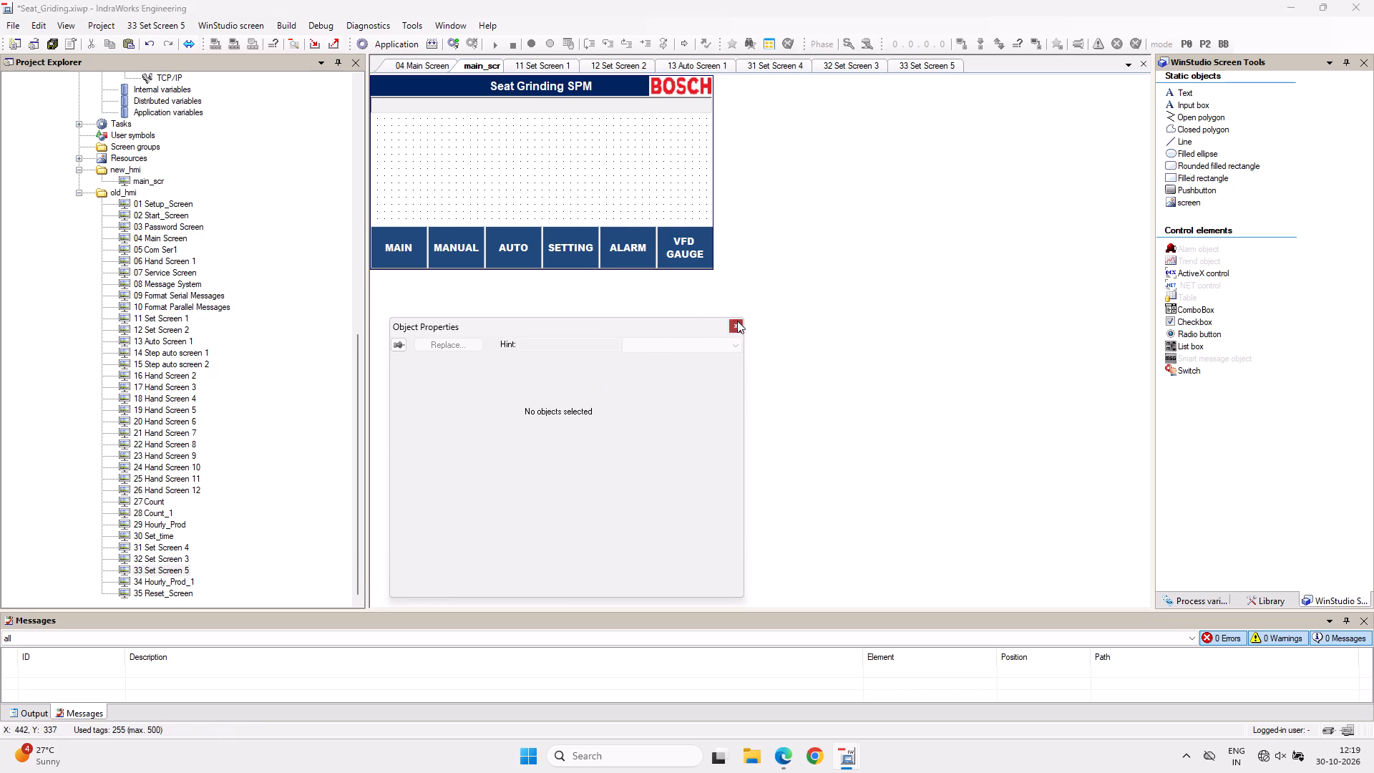
pyautogui.doubleClick(628, 246)
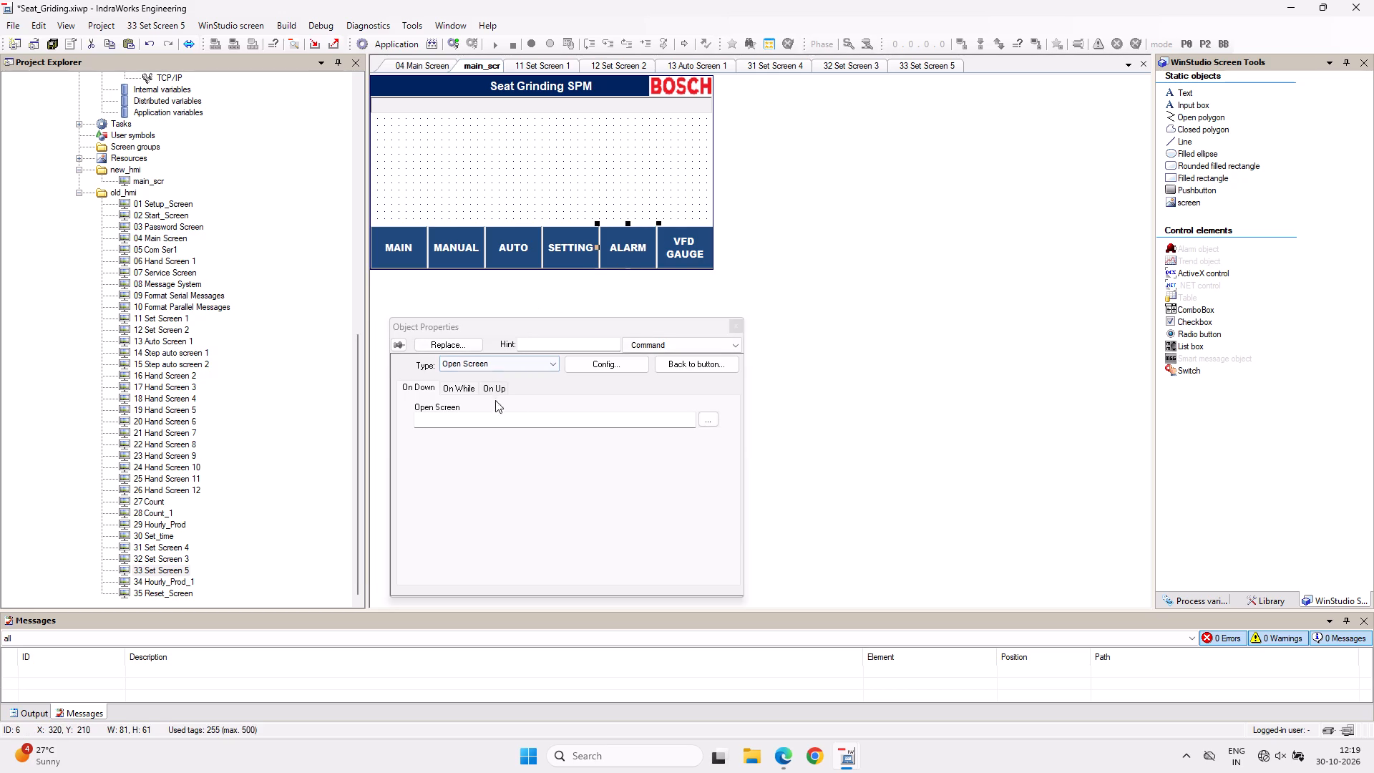
pyautogui.click(708, 361)
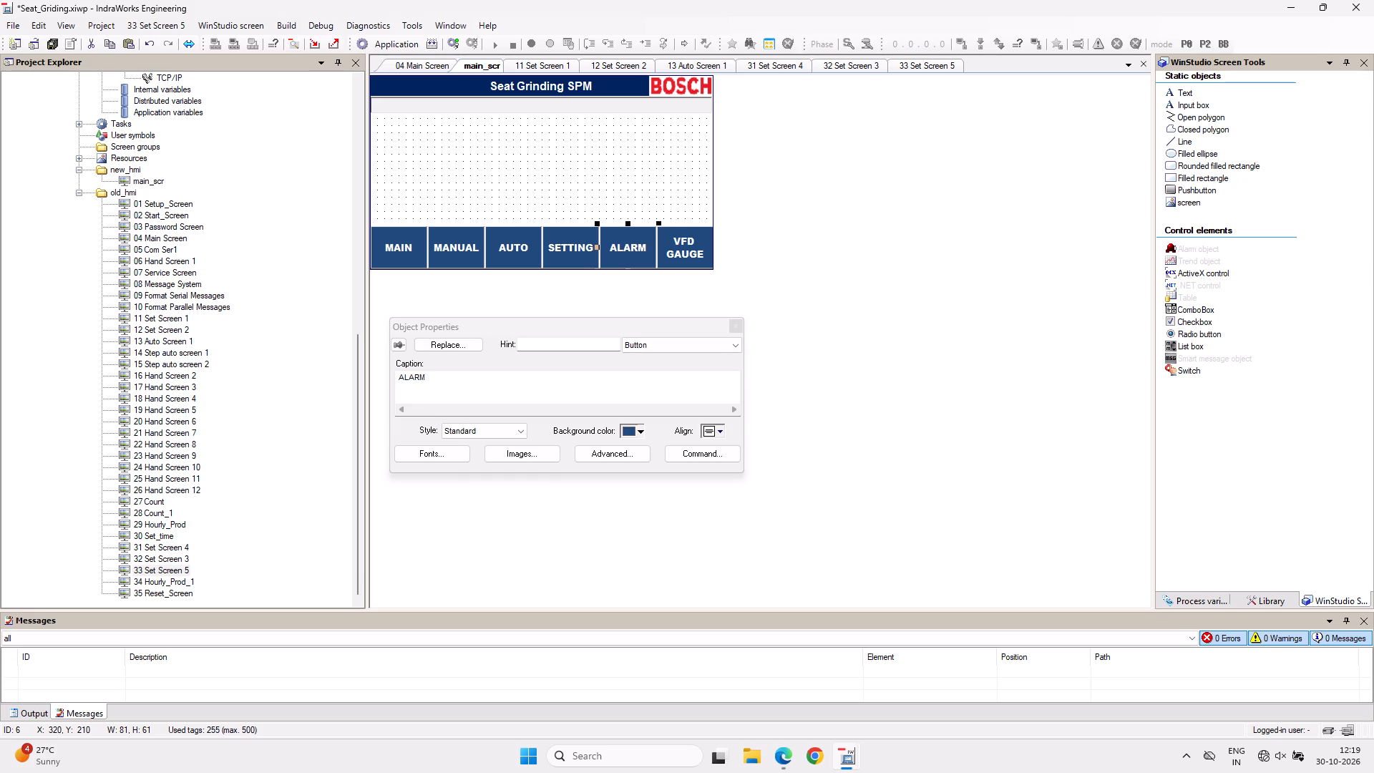
pyautogui.moveTo(437, 380); pyautogui.dragTo(376, 378)
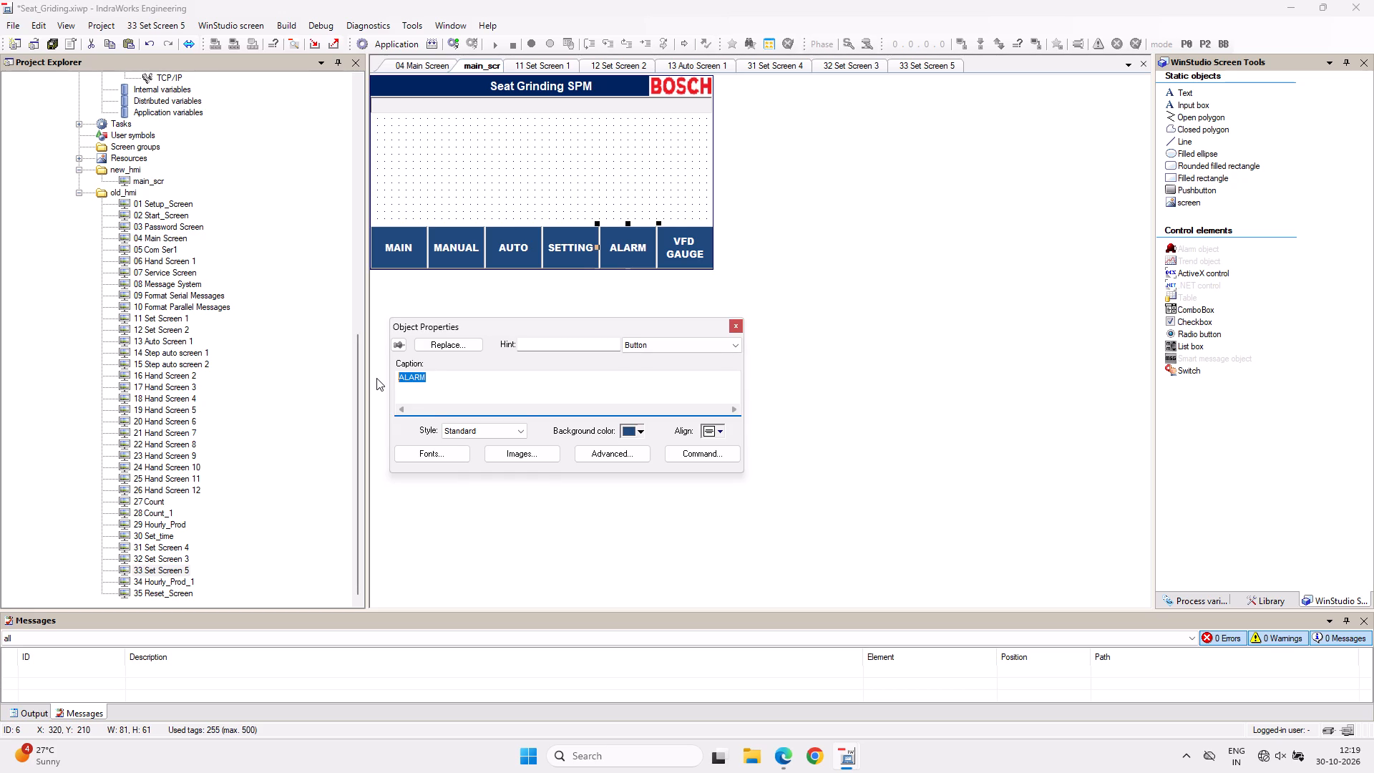
pyautogui.write('DIAGNO')
pyautogui.press('s')
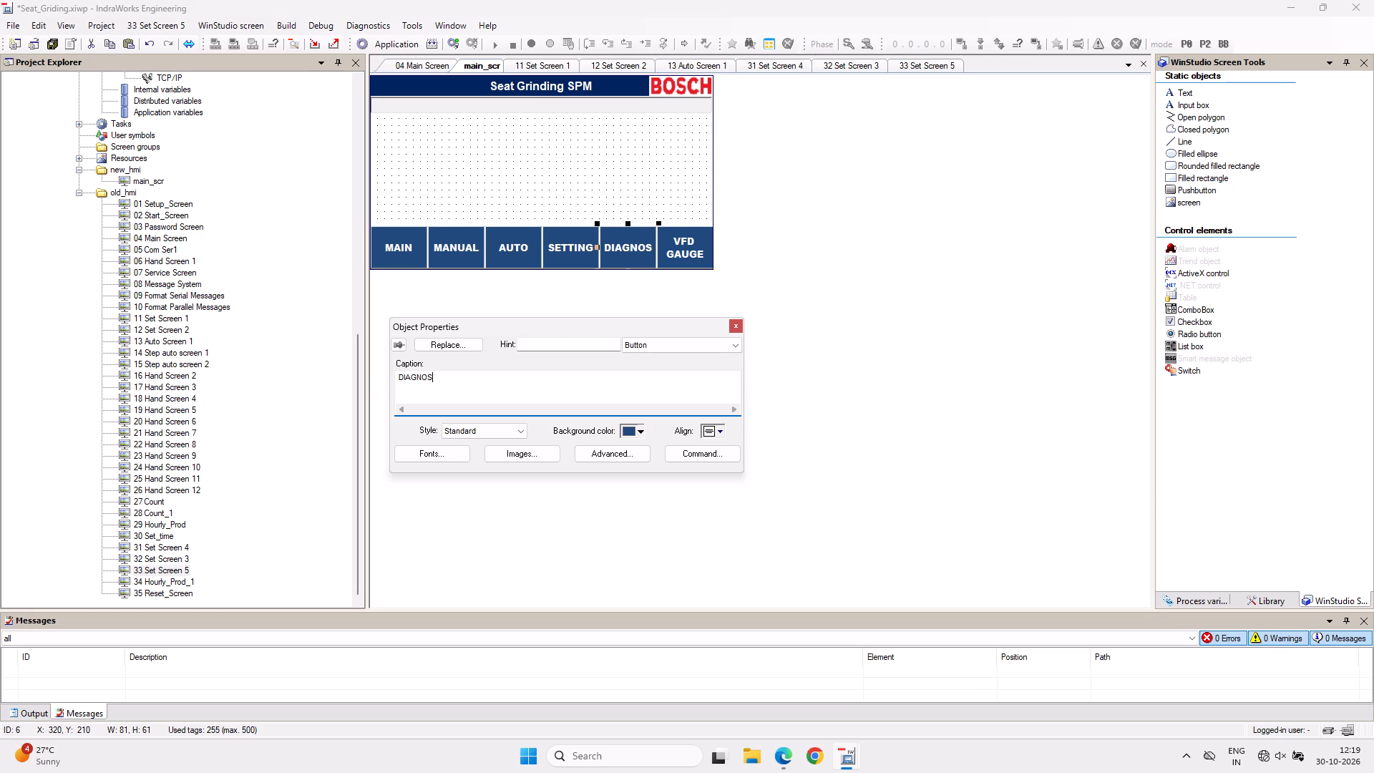
pyautogui.click(737, 327)
pyautogui.click(671, 308)
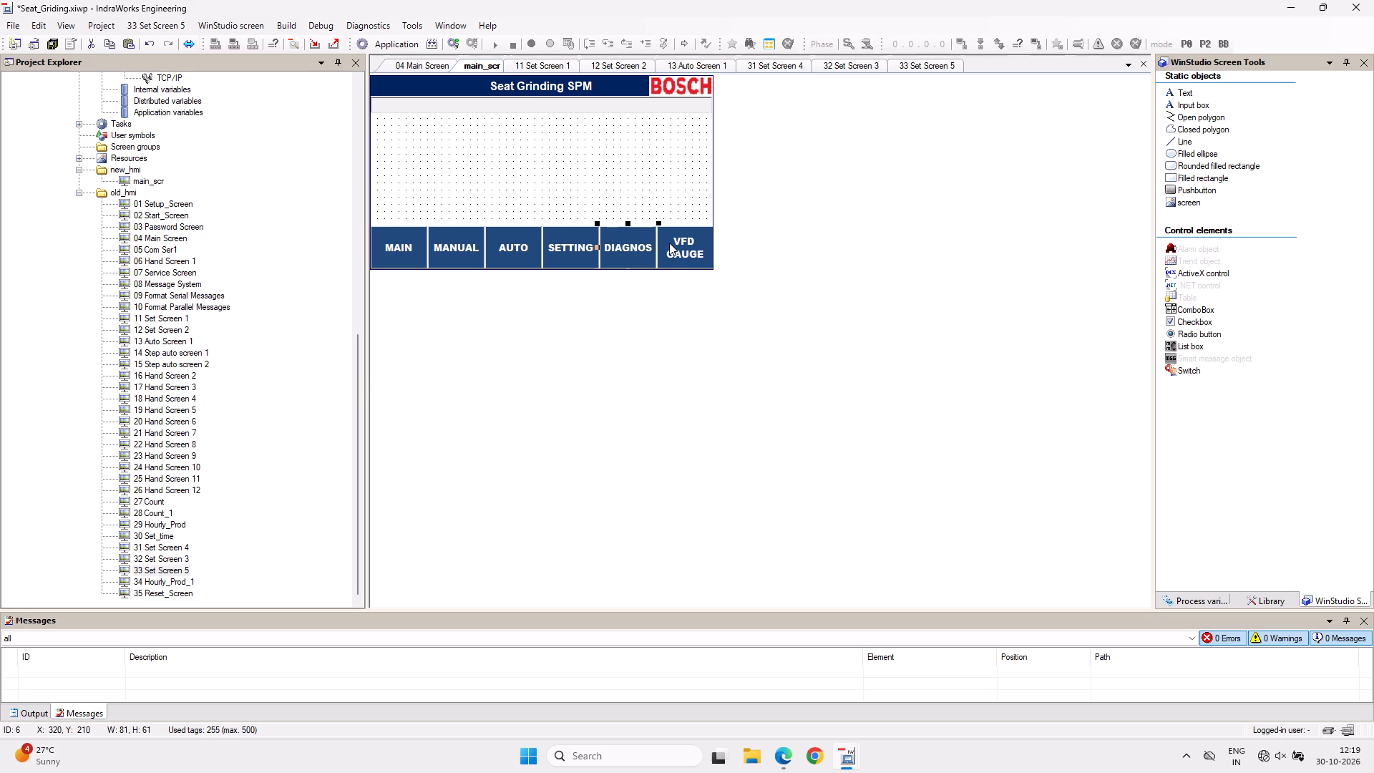
pyautogui.click(691, 210)
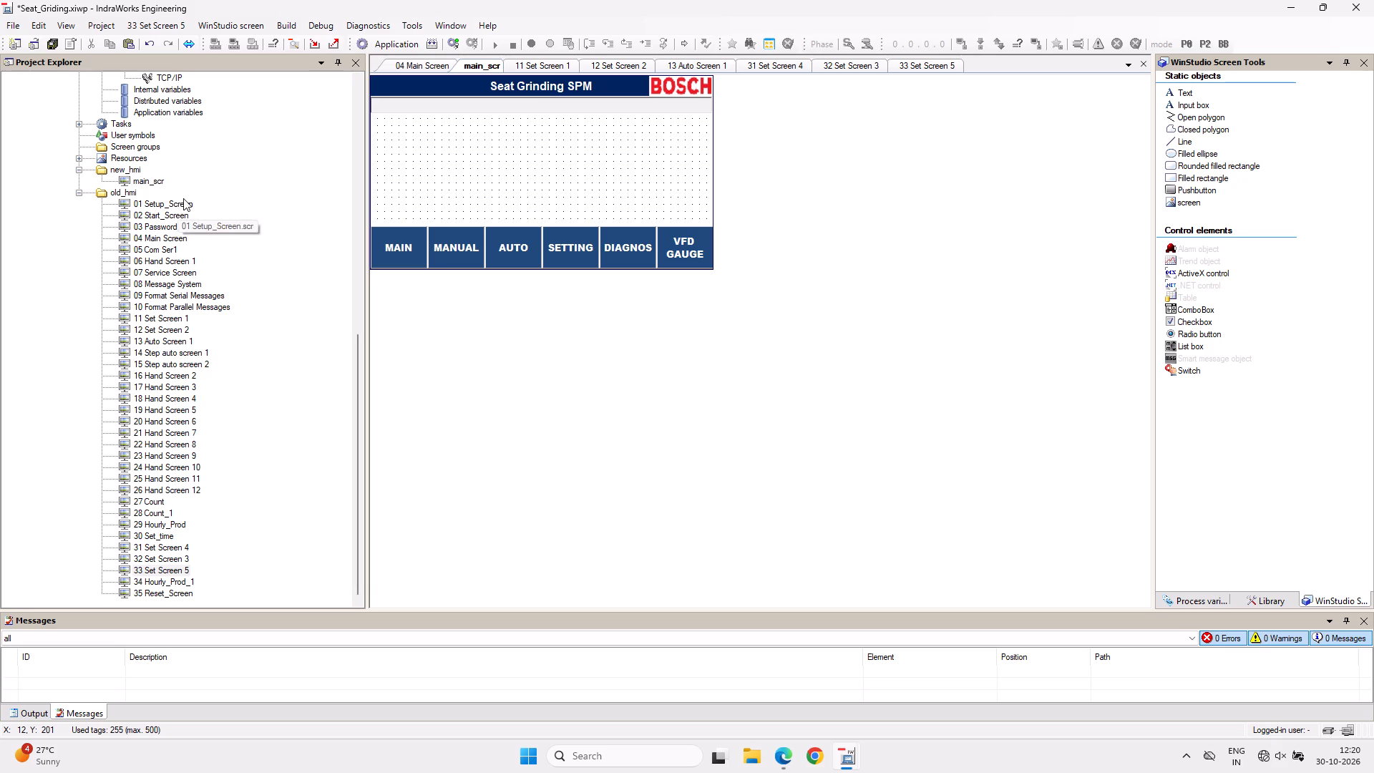
# Compare the layout of the old 04 Main Screen with main_scr.
pyautogui.doubleClick(167, 239)
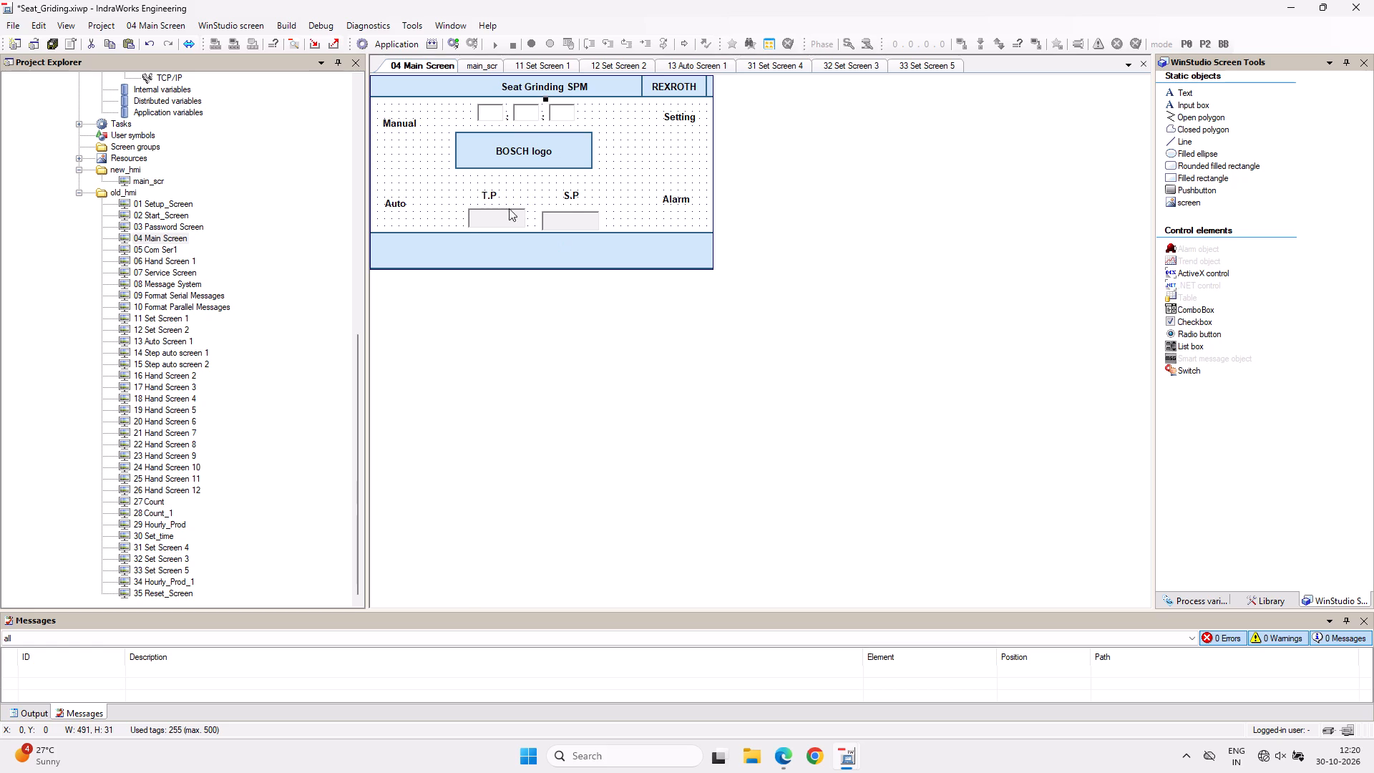
pyautogui.click(484, 63)
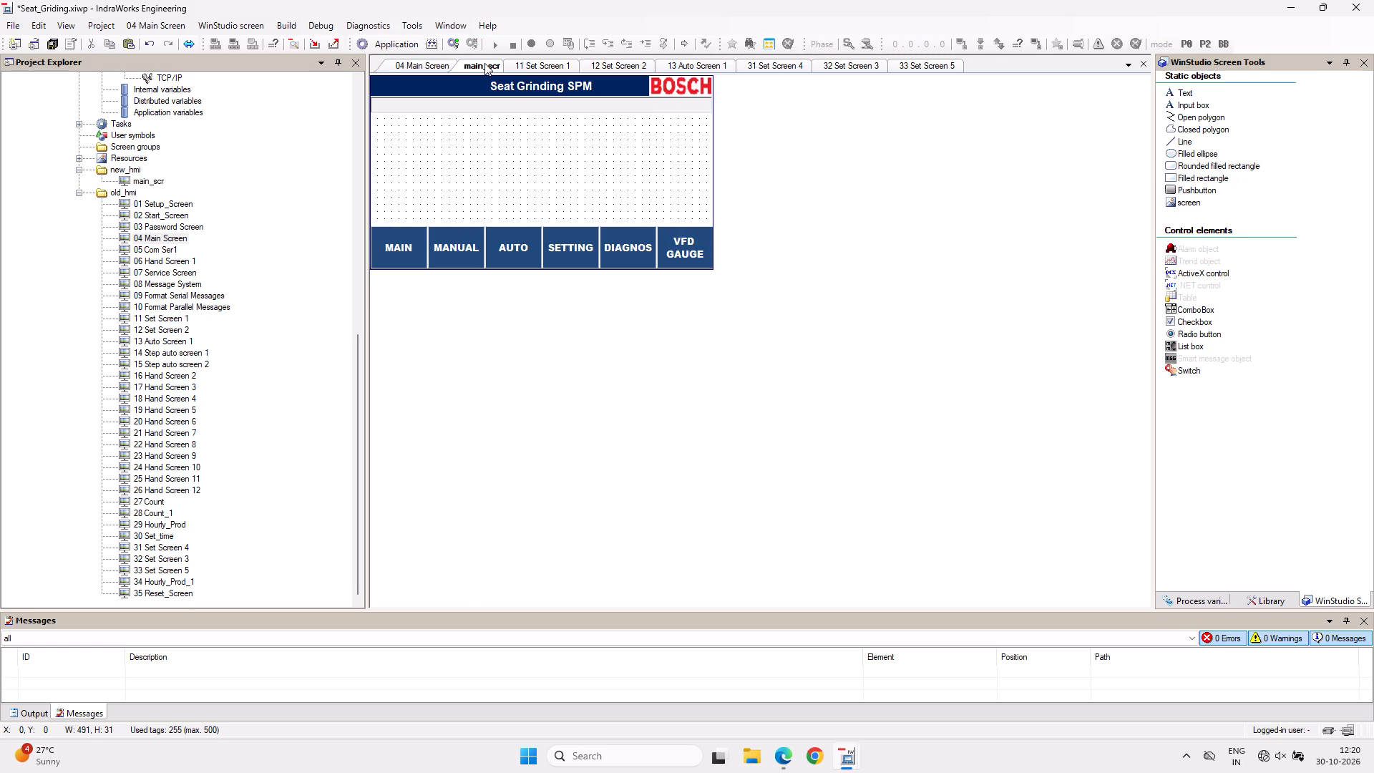
pyautogui.click(421, 64)
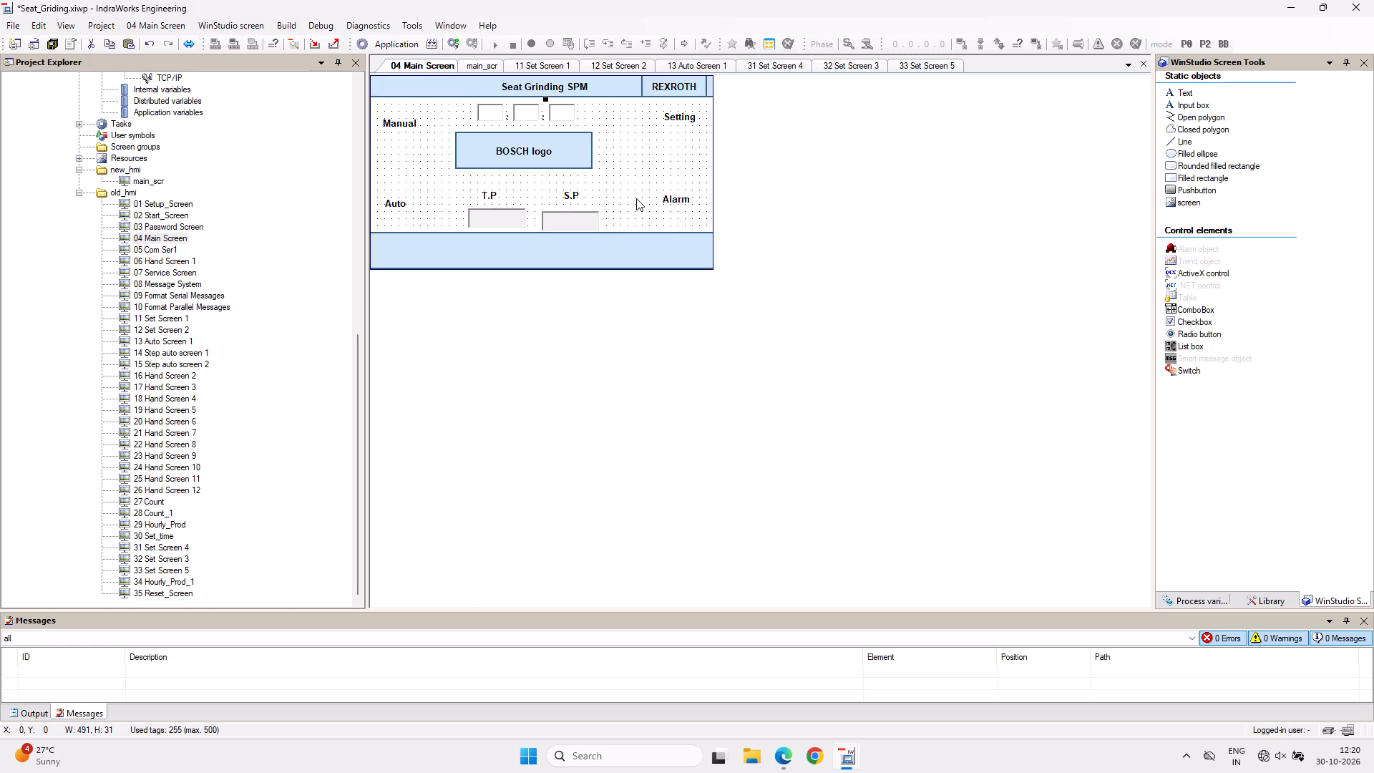
pyautogui.click(485, 63)
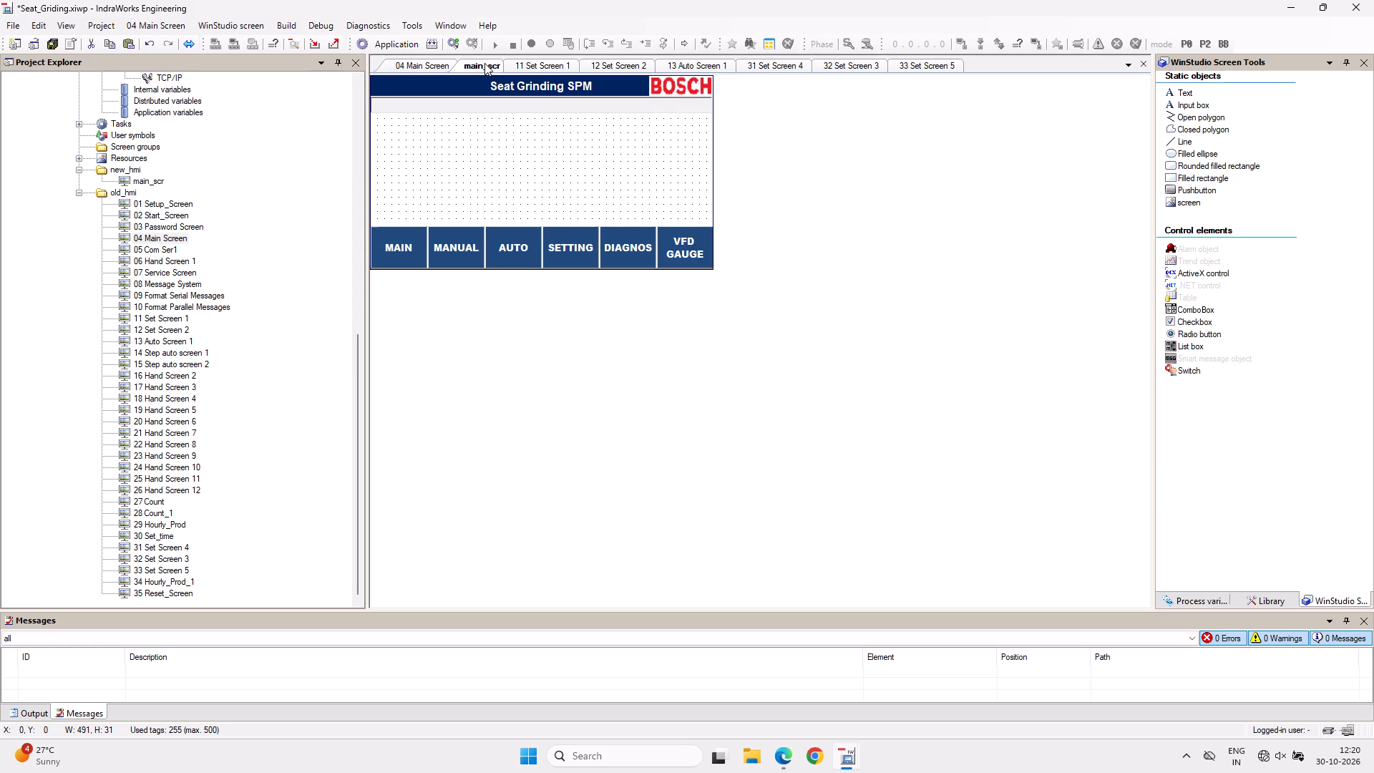
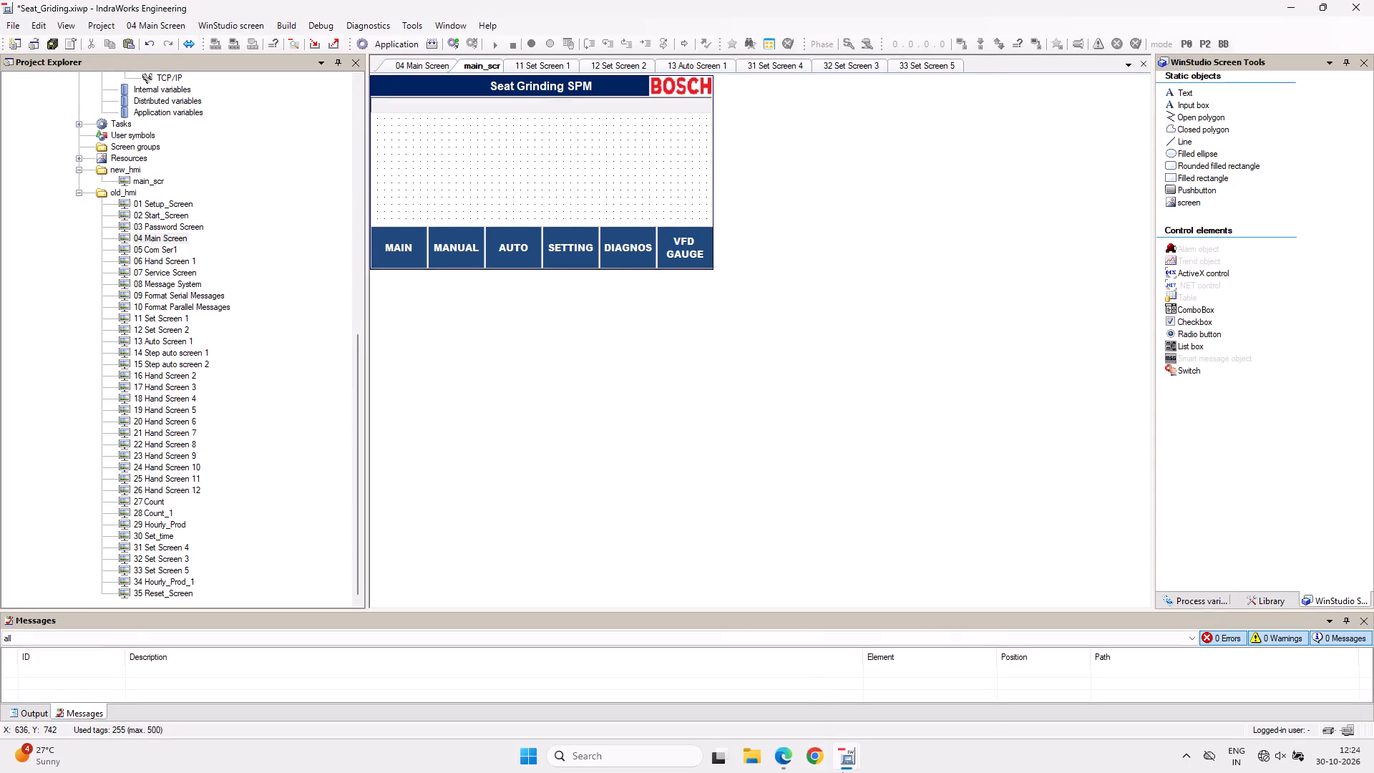
# Switch to the Landis_5210 project and restart the WinStudio application of its VR2104 device.
pyautogui.click(808, 687)
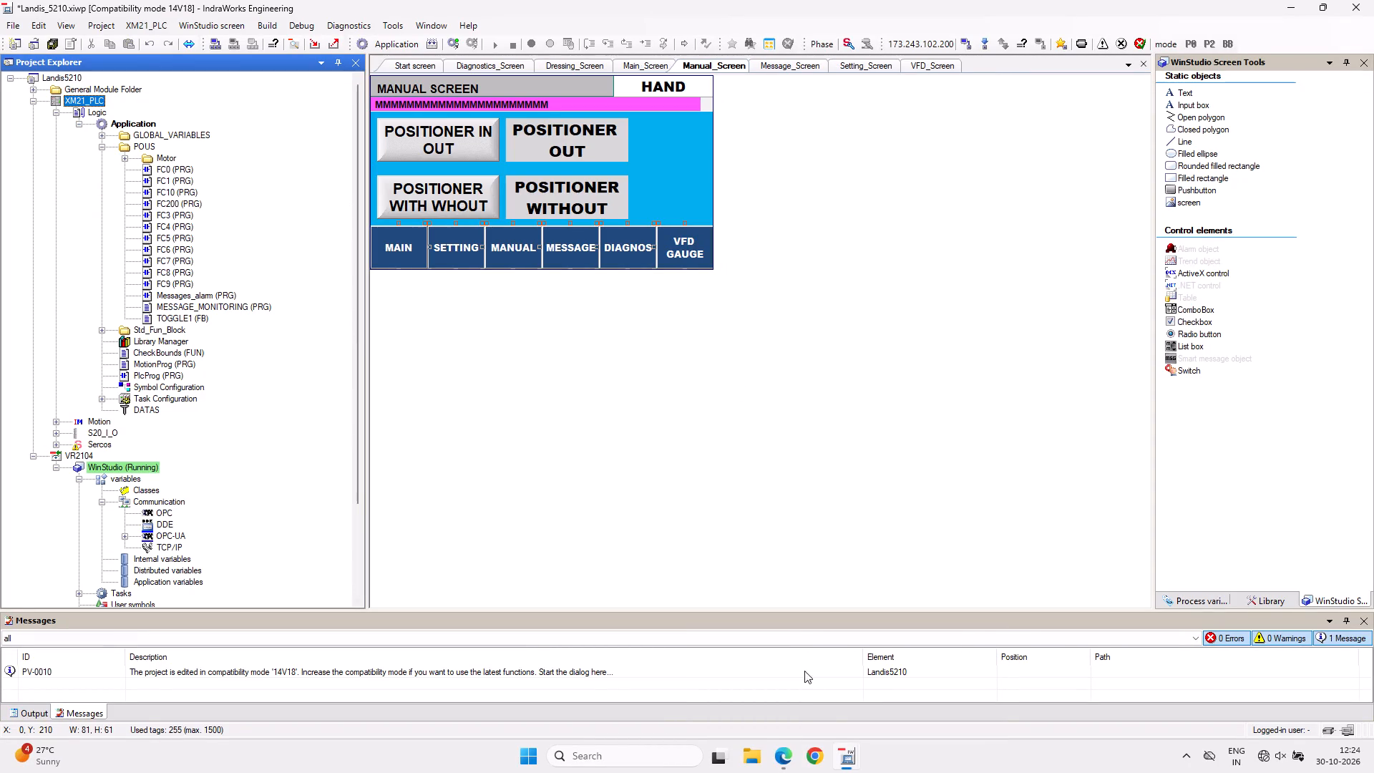
pyautogui.click(499, 374)
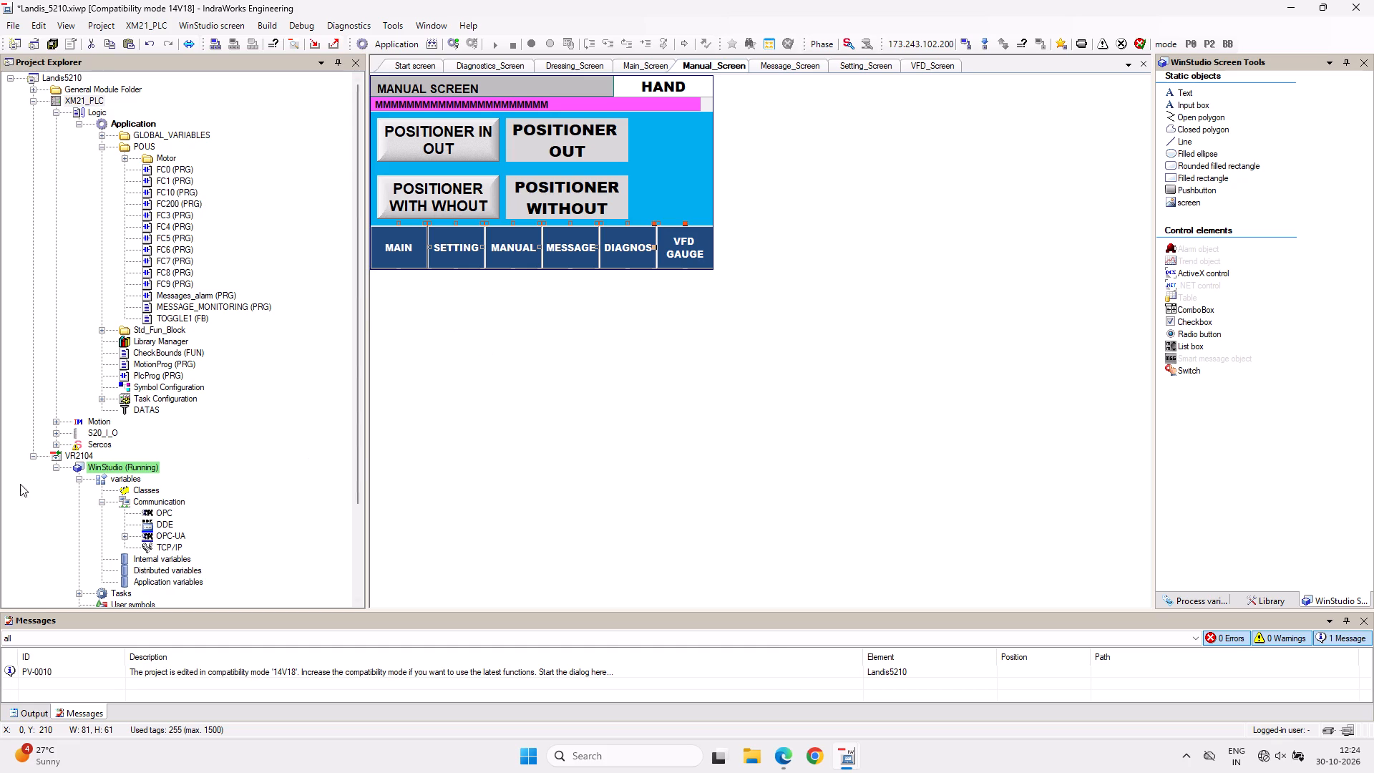
pyautogui.rightClick(81, 456)
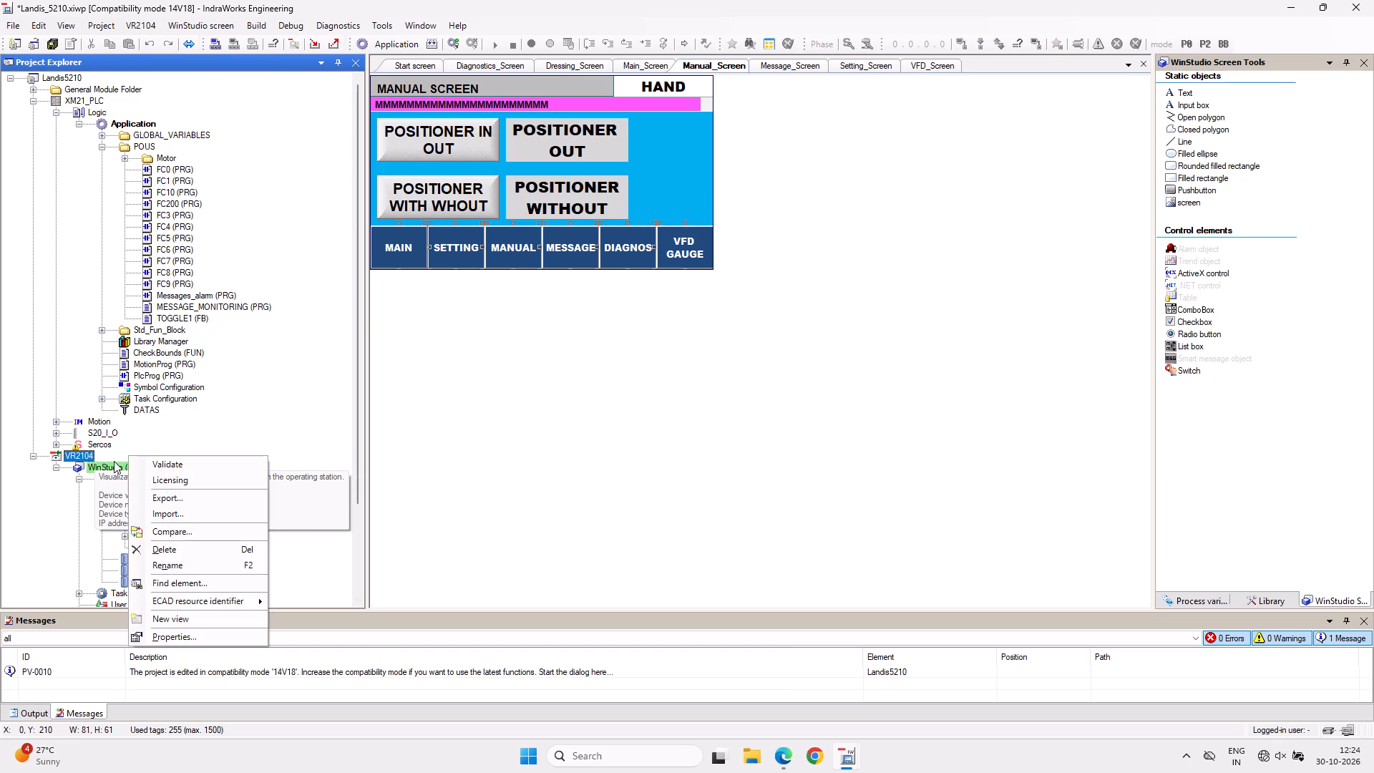
pyautogui.click(94, 465)
pyautogui.rightClick(94, 465)
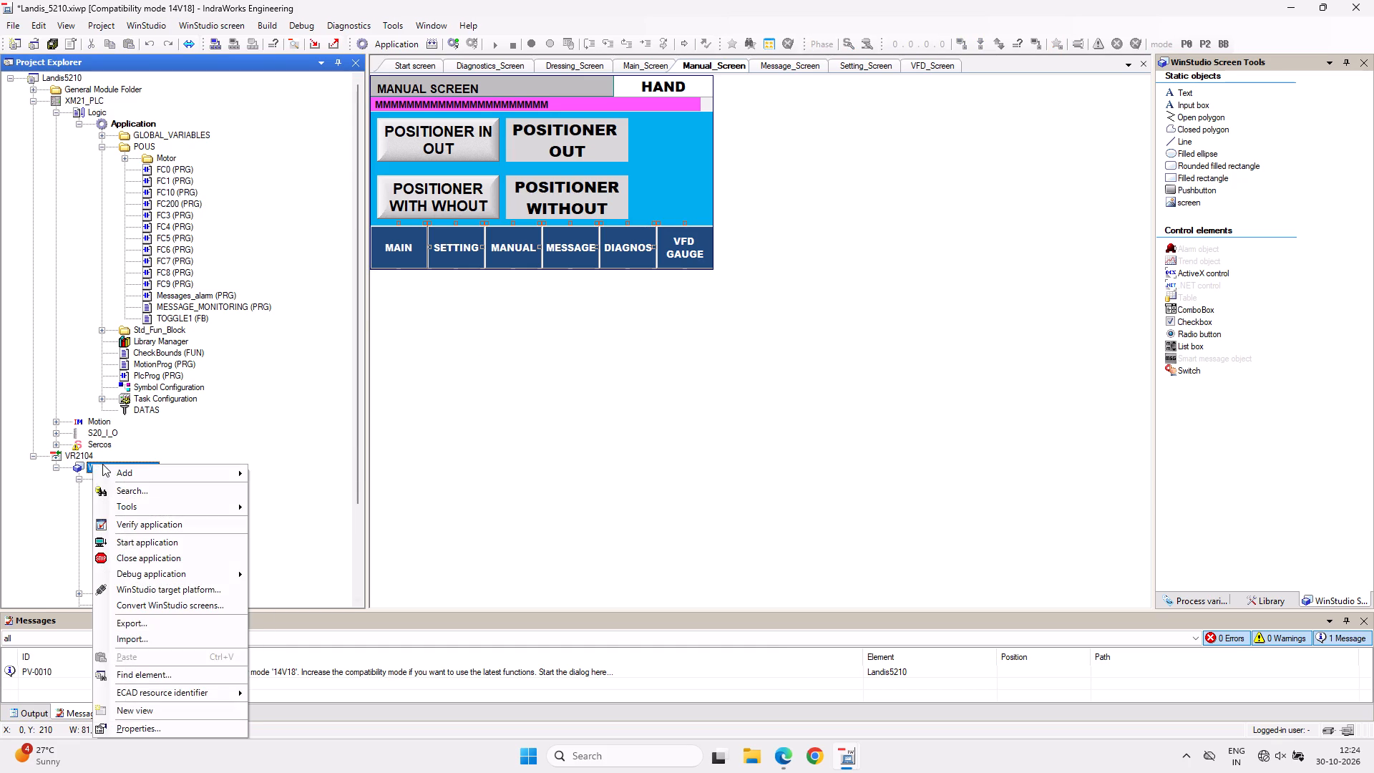
pyautogui.click(137, 554)
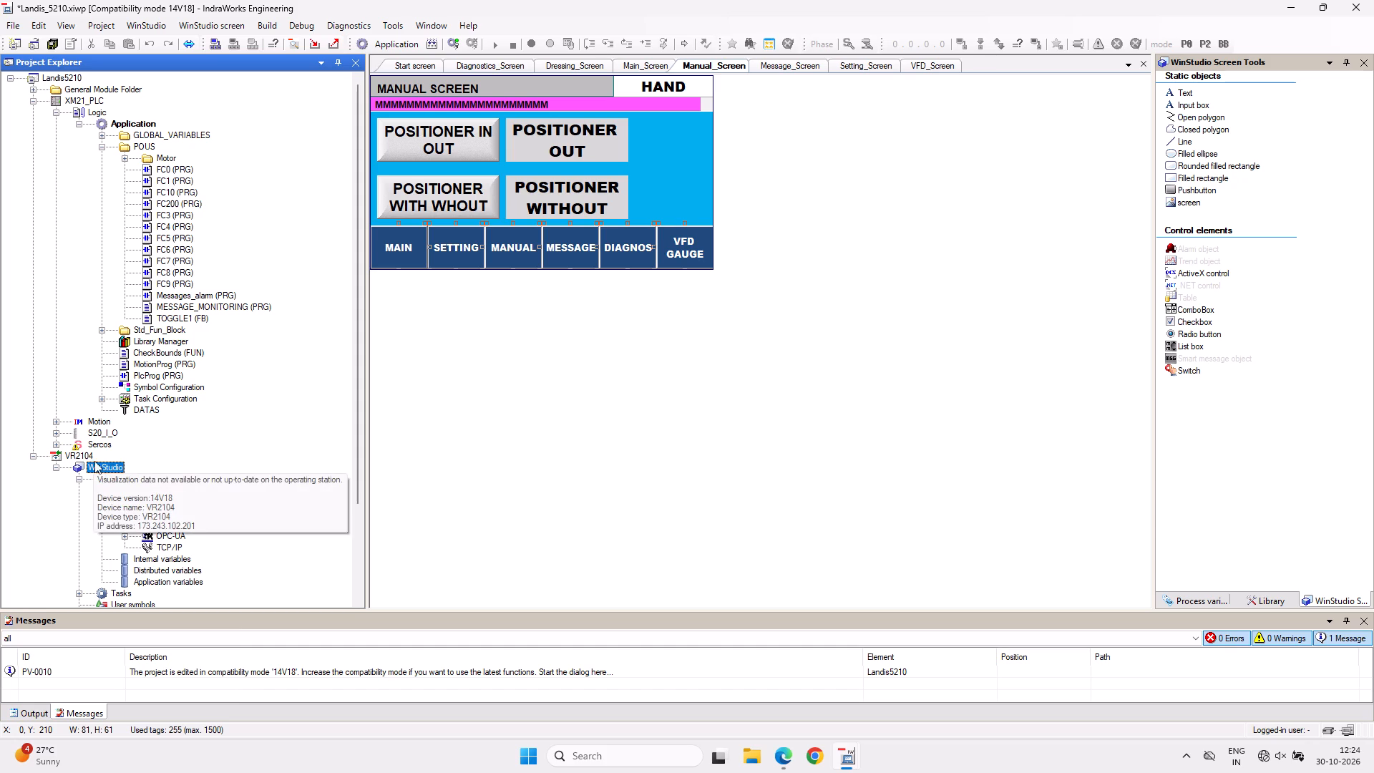
pyautogui.rightClick(104, 465)
pyautogui.click(195, 273)
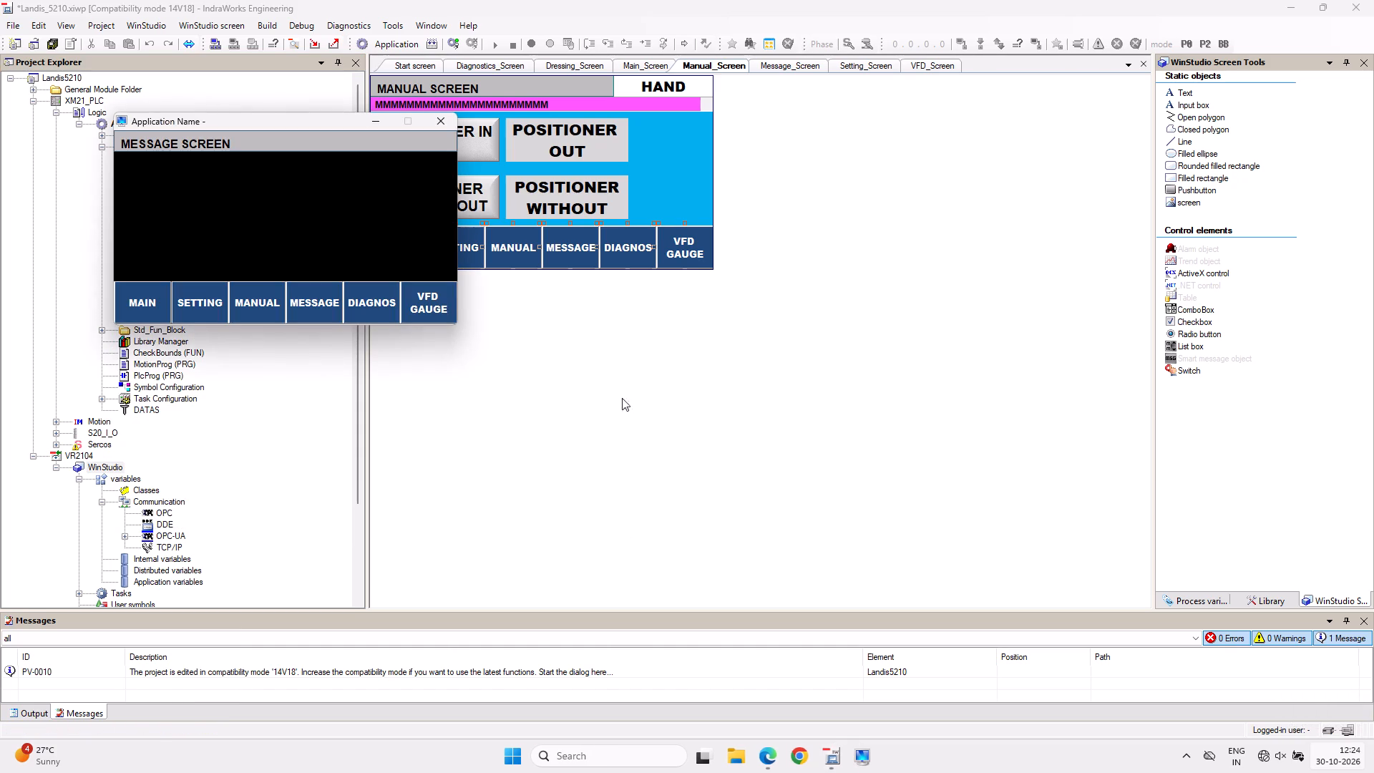
# Examine the running application's Main, Setting, Manual, Message, Diagnostics, Dressing Status and VFD & Movamatic screens and how their navigation buttons link.
pyautogui.moveTo(308, 119); pyautogui.dragTo(738, 308)
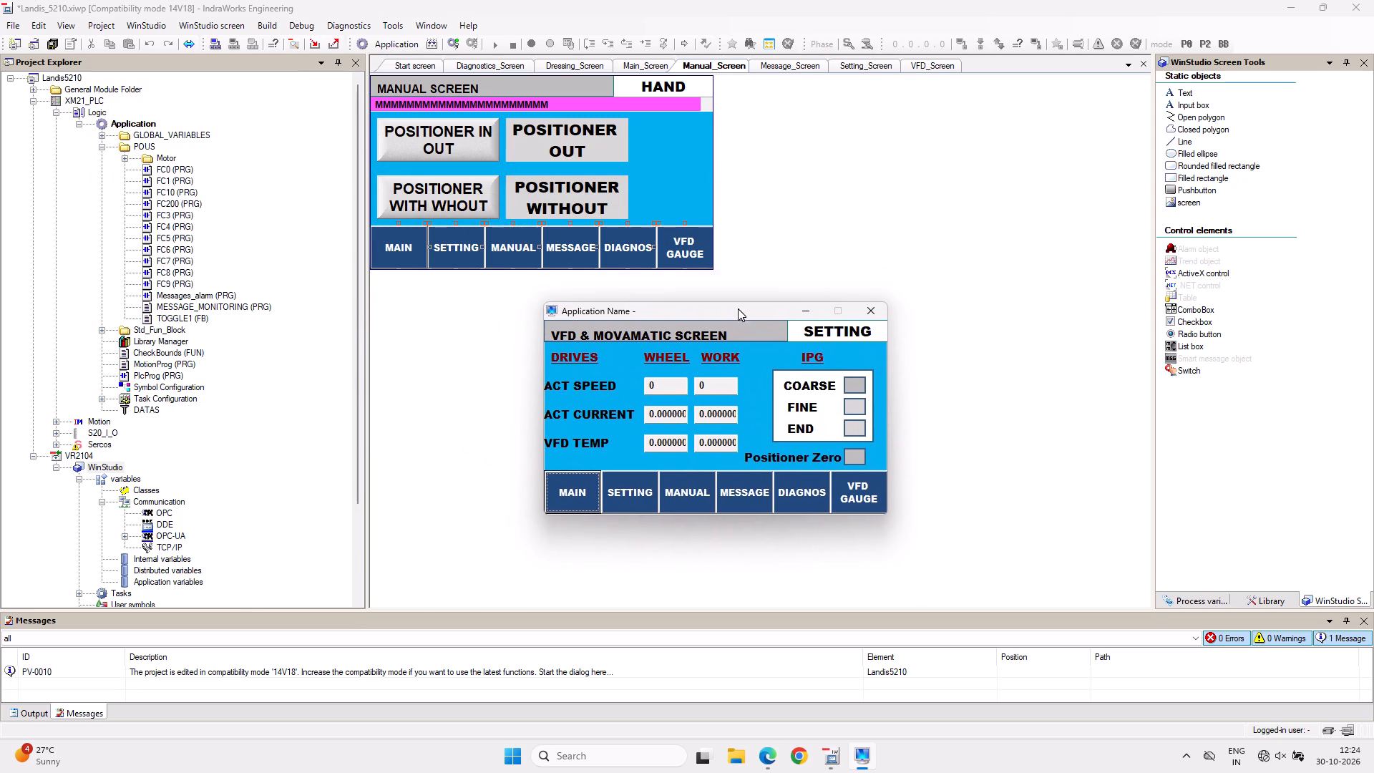
pyautogui.moveTo(738, 308); pyautogui.dragTo(742, 321)
pyautogui.click(630, 506)
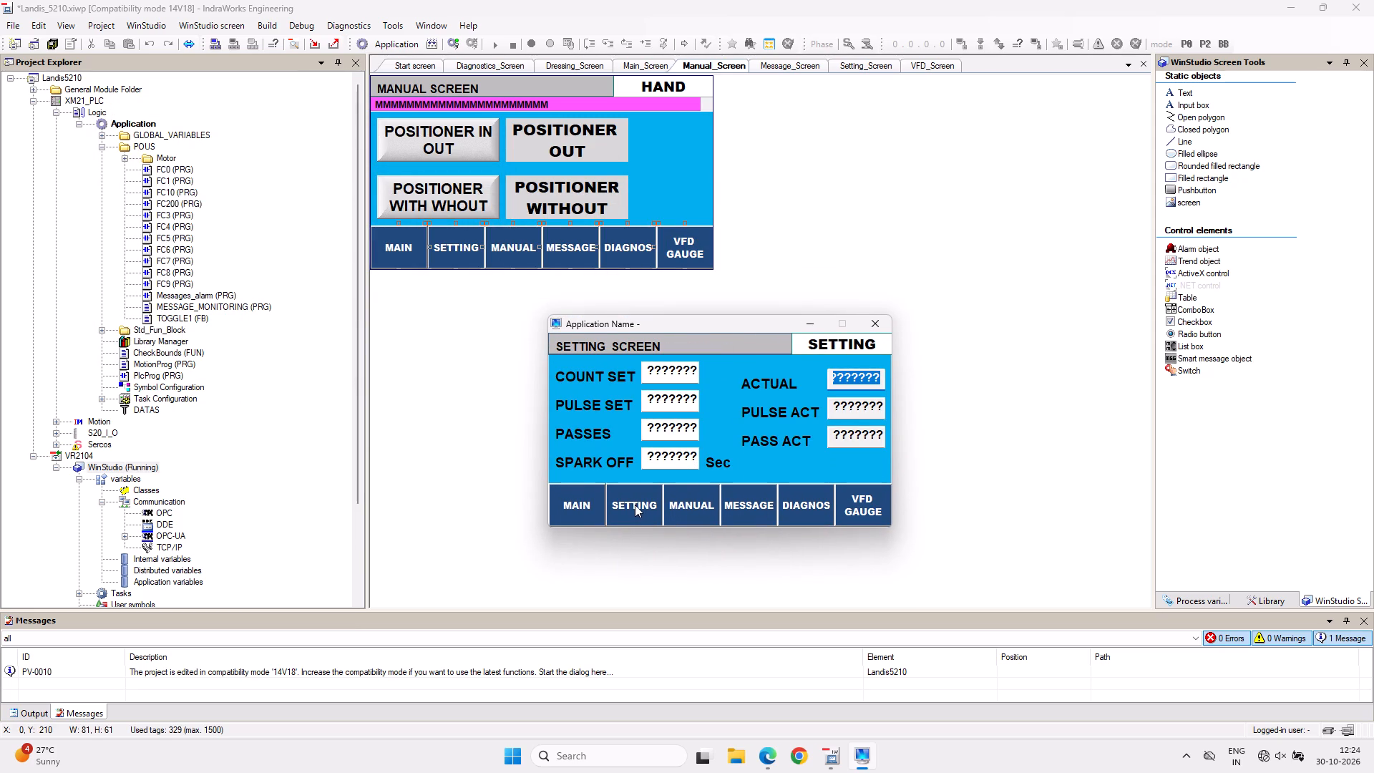
pyautogui.click(573, 506)
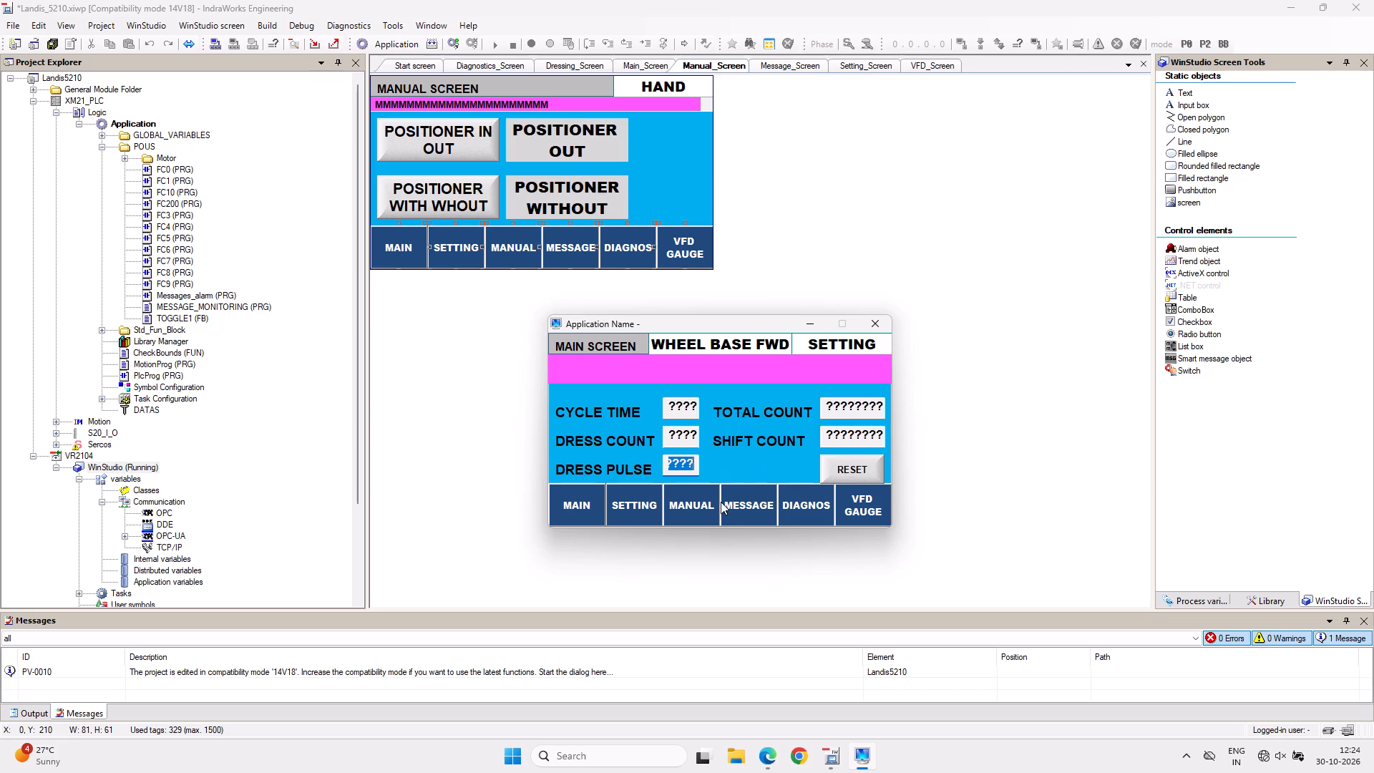
pyautogui.click(633, 500)
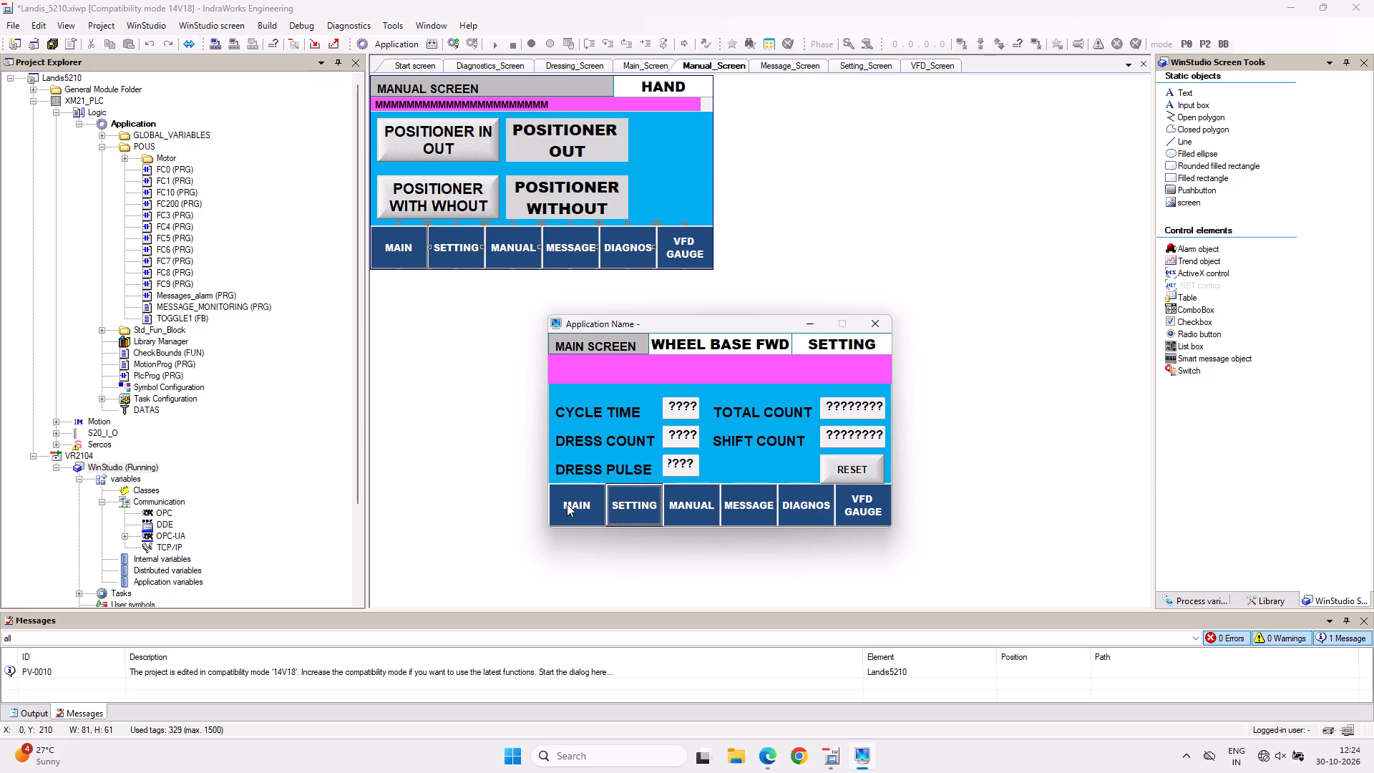
pyautogui.click(567, 504)
pyautogui.doubleClick(565, 504)
pyautogui.doubleClick(627, 502)
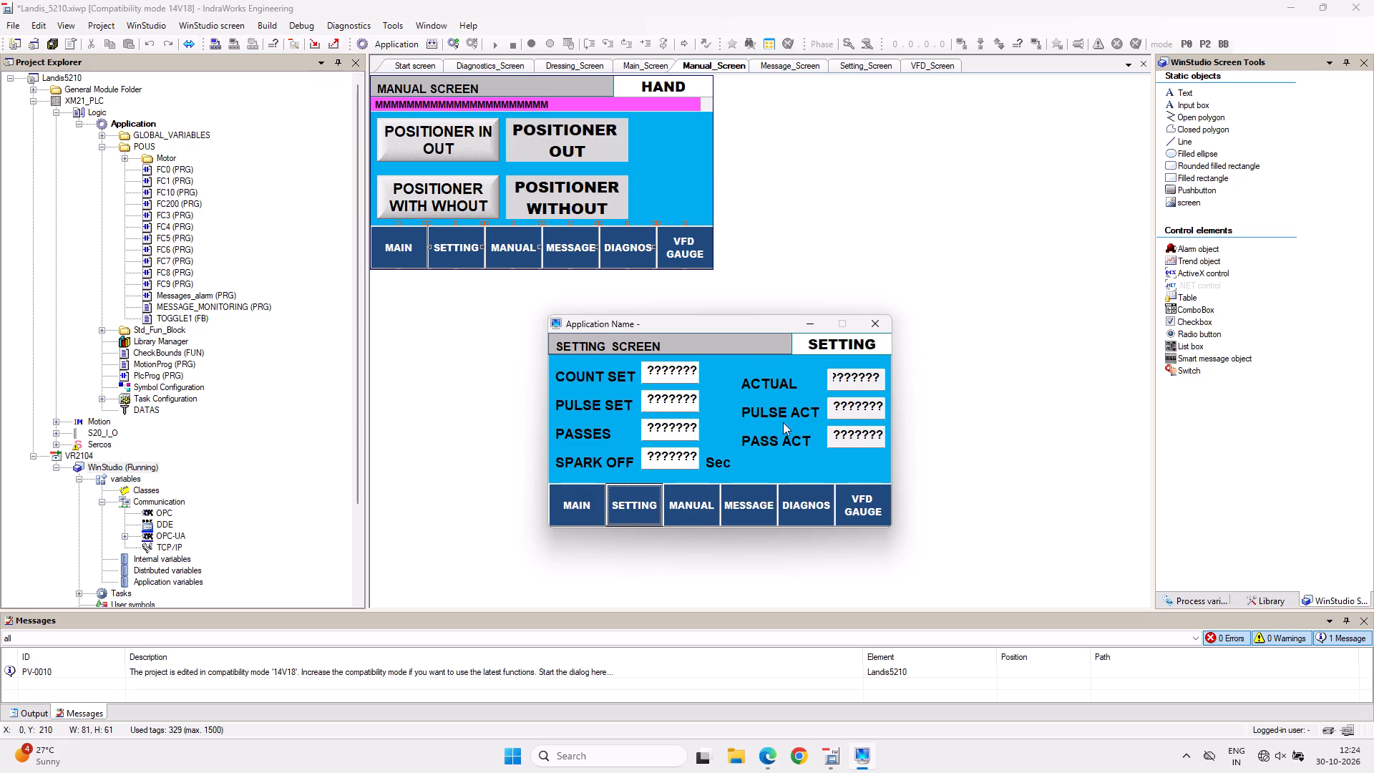
pyautogui.click(687, 510)
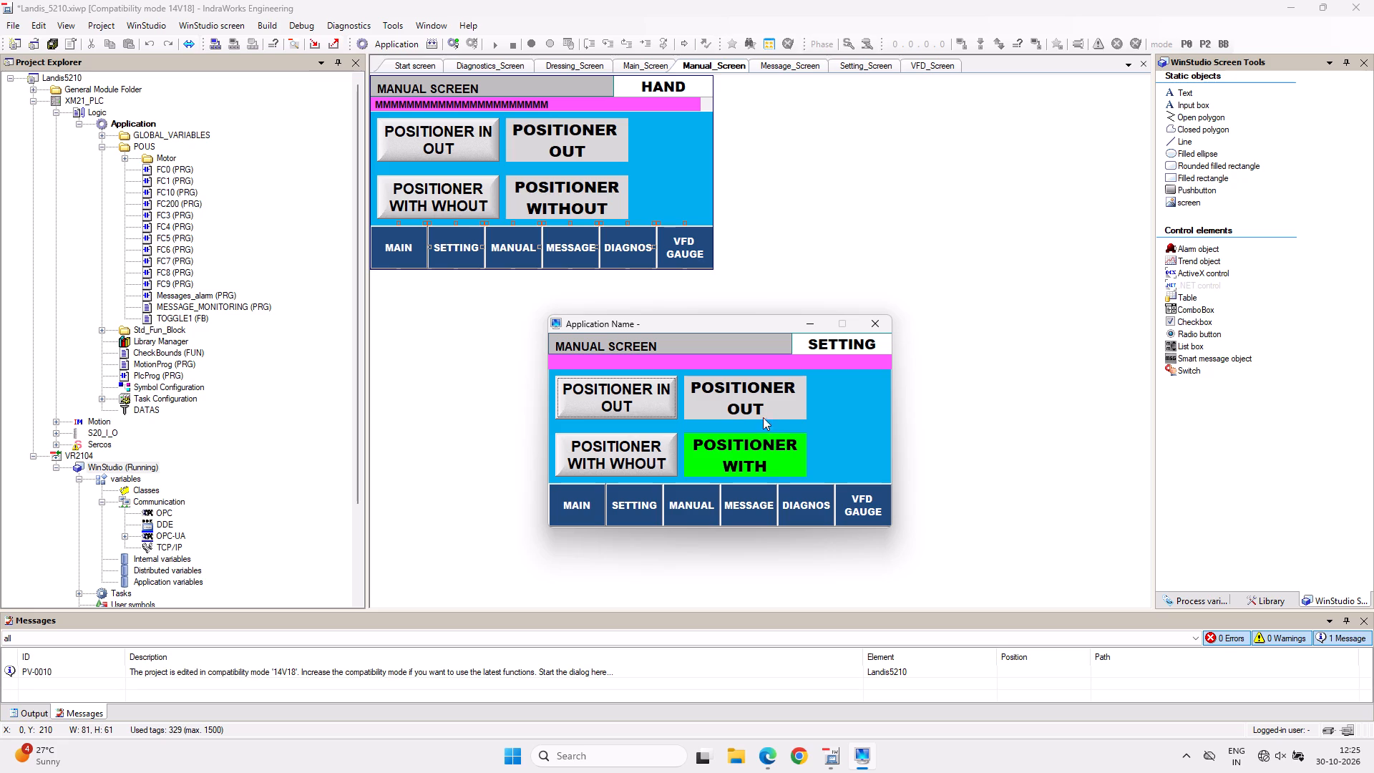
pyautogui.click(746, 500)
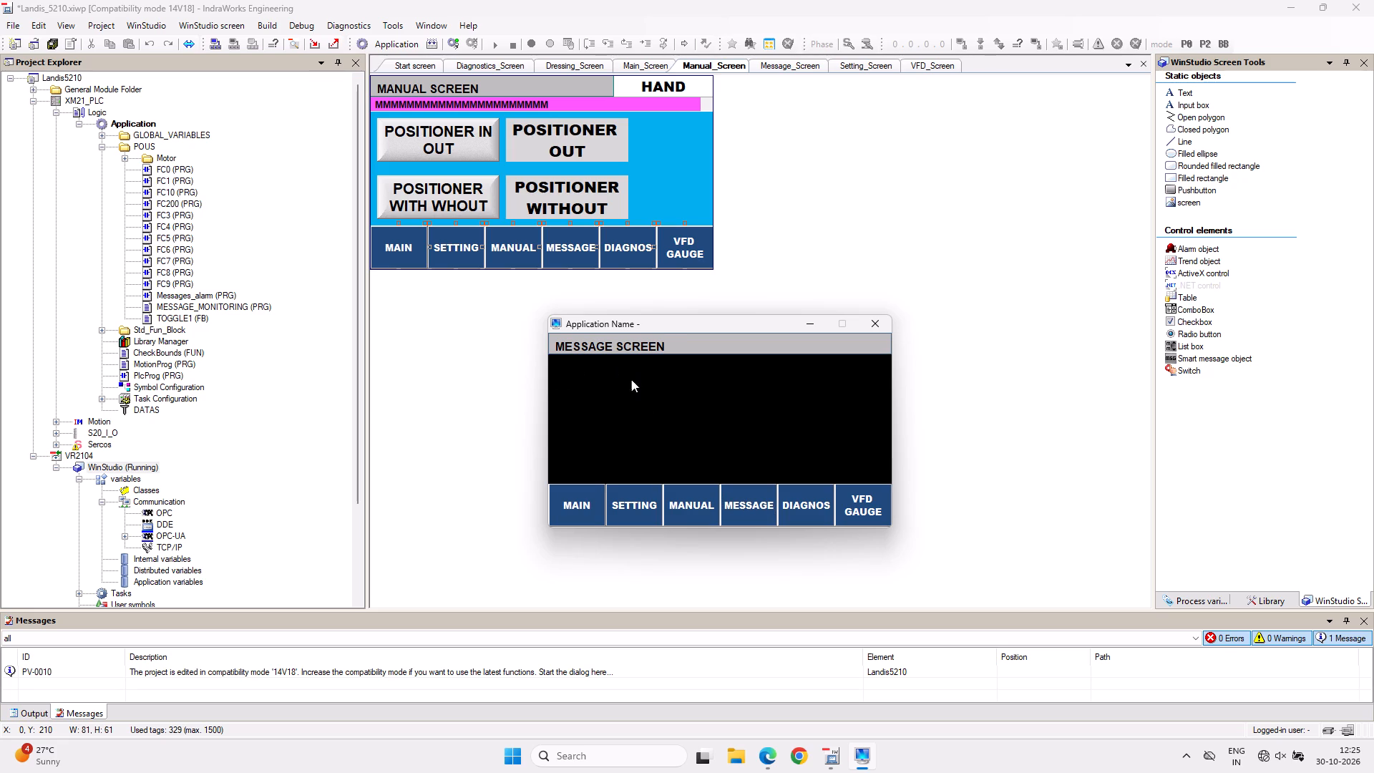
pyautogui.click(809, 498)
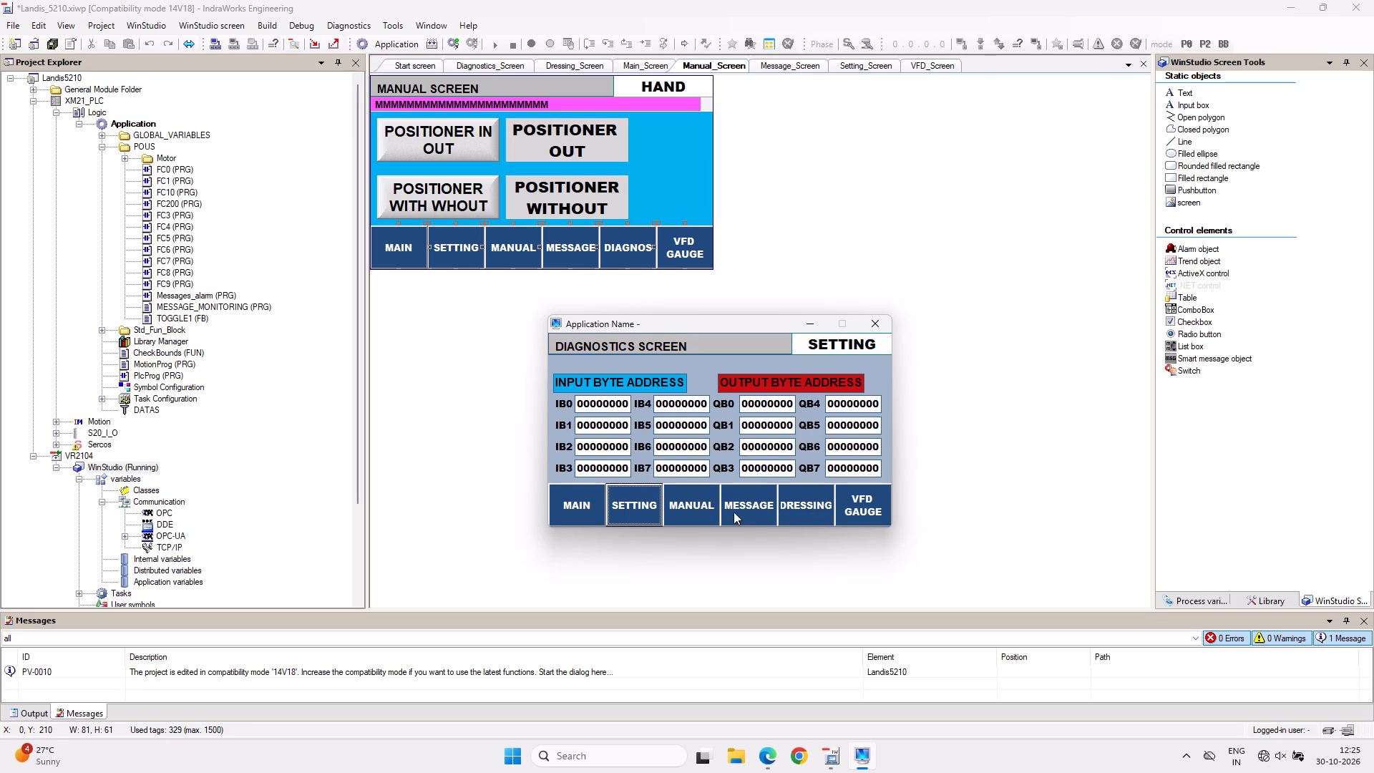
pyautogui.click(583, 507)
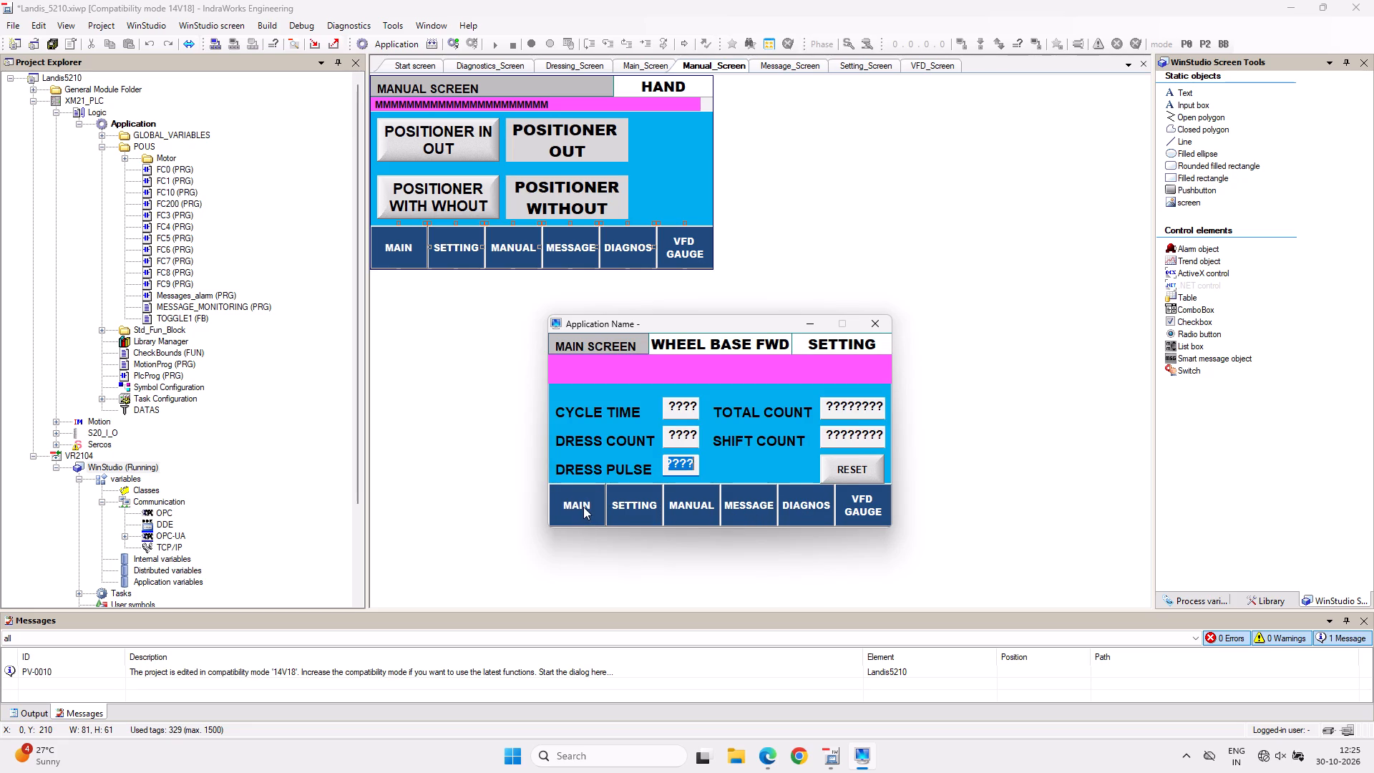
pyautogui.click(814, 505)
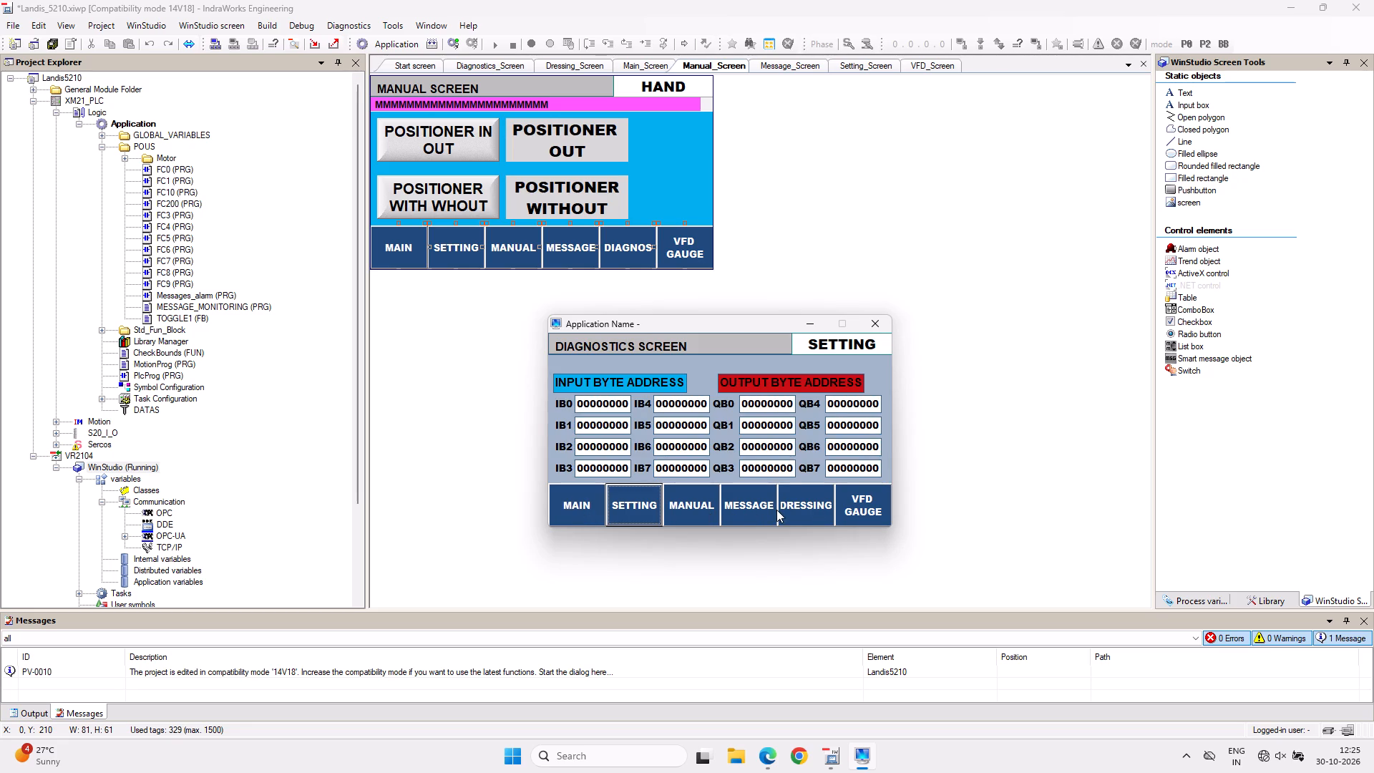
pyautogui.click(806, 508)
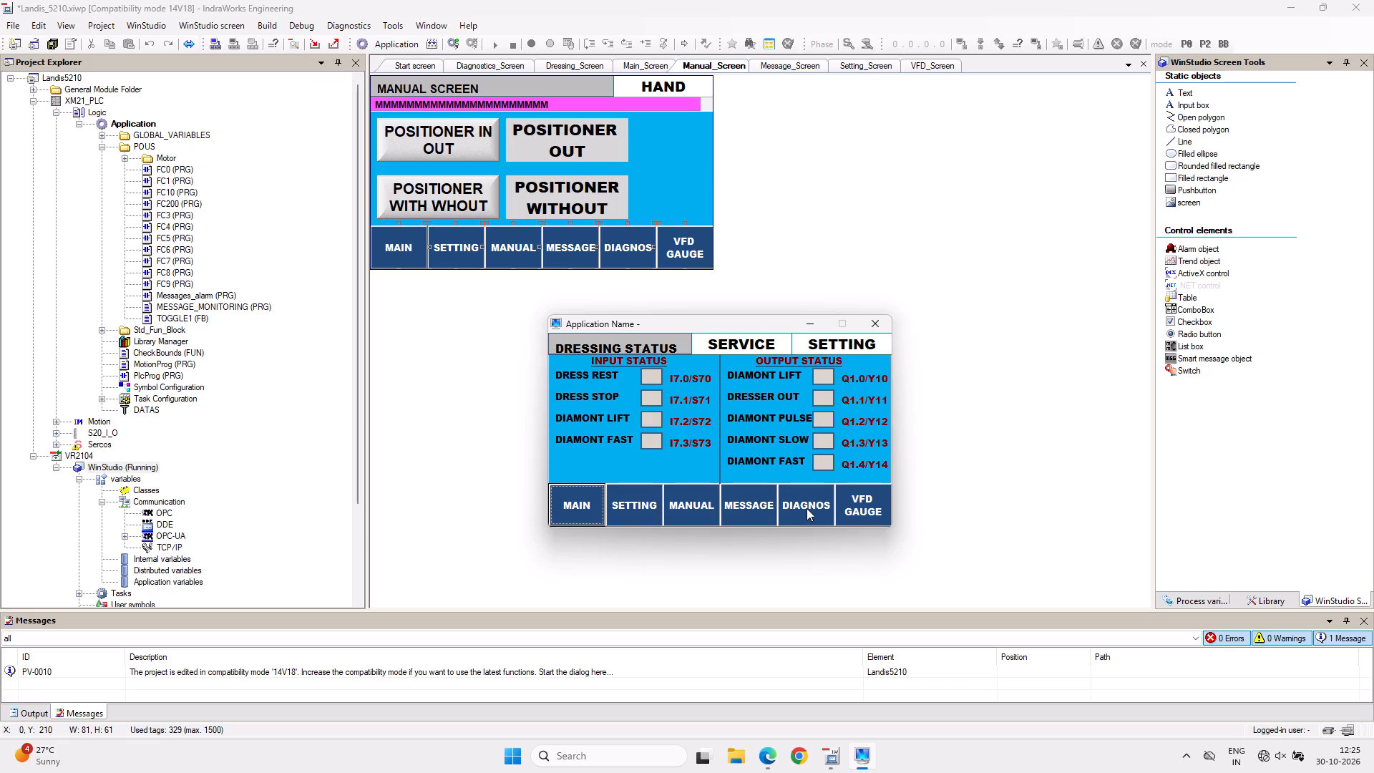
pyautogui.click(807, 508)
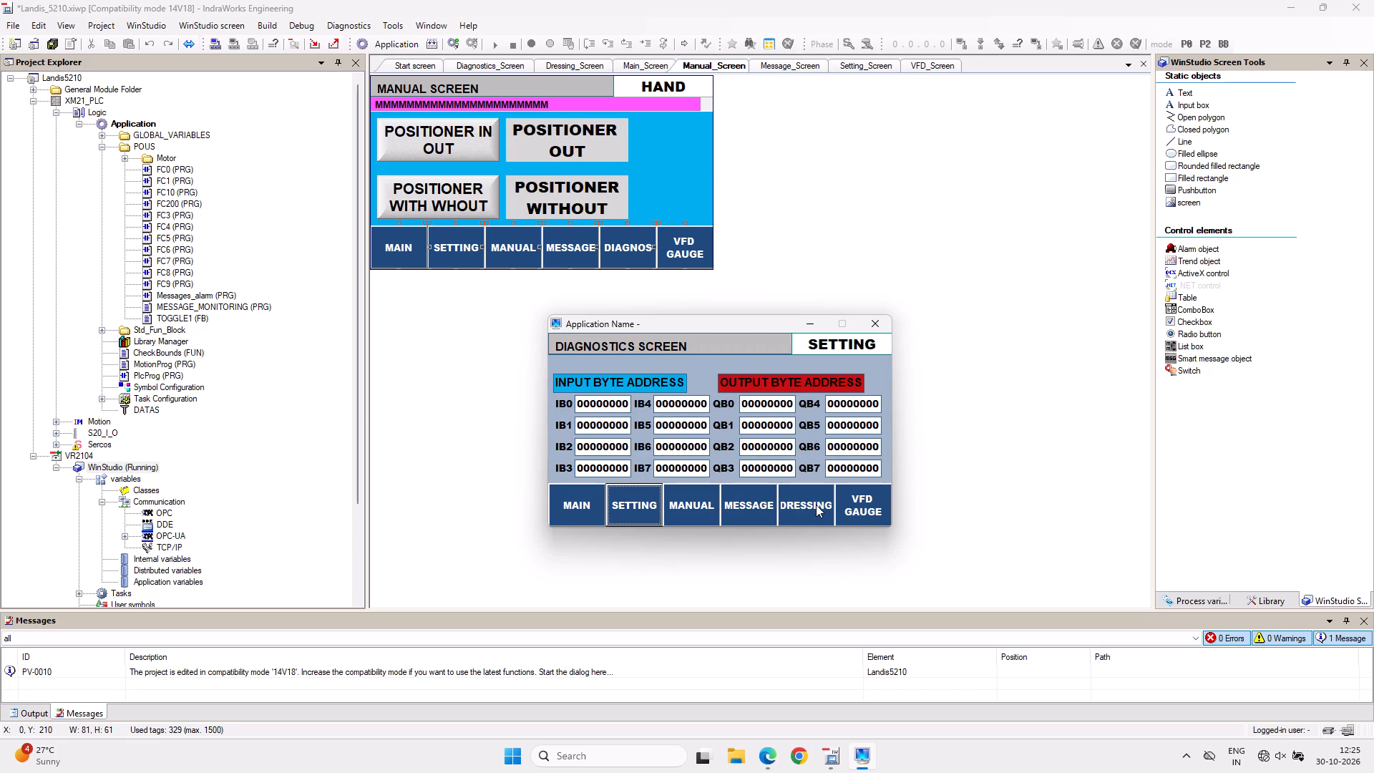
pyautogui.click(816, 505)
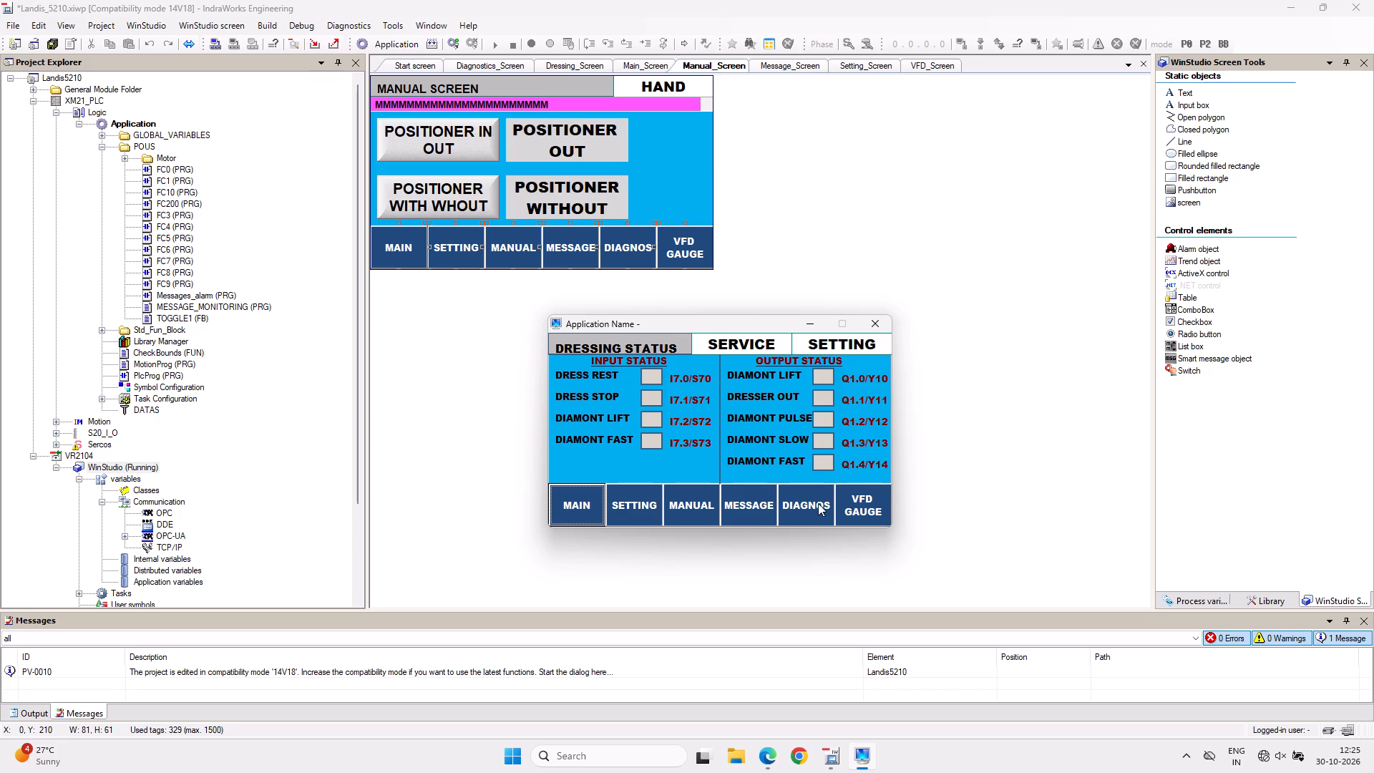
pyautogui.click(816, 510)
pyautogui.click(867, 500)
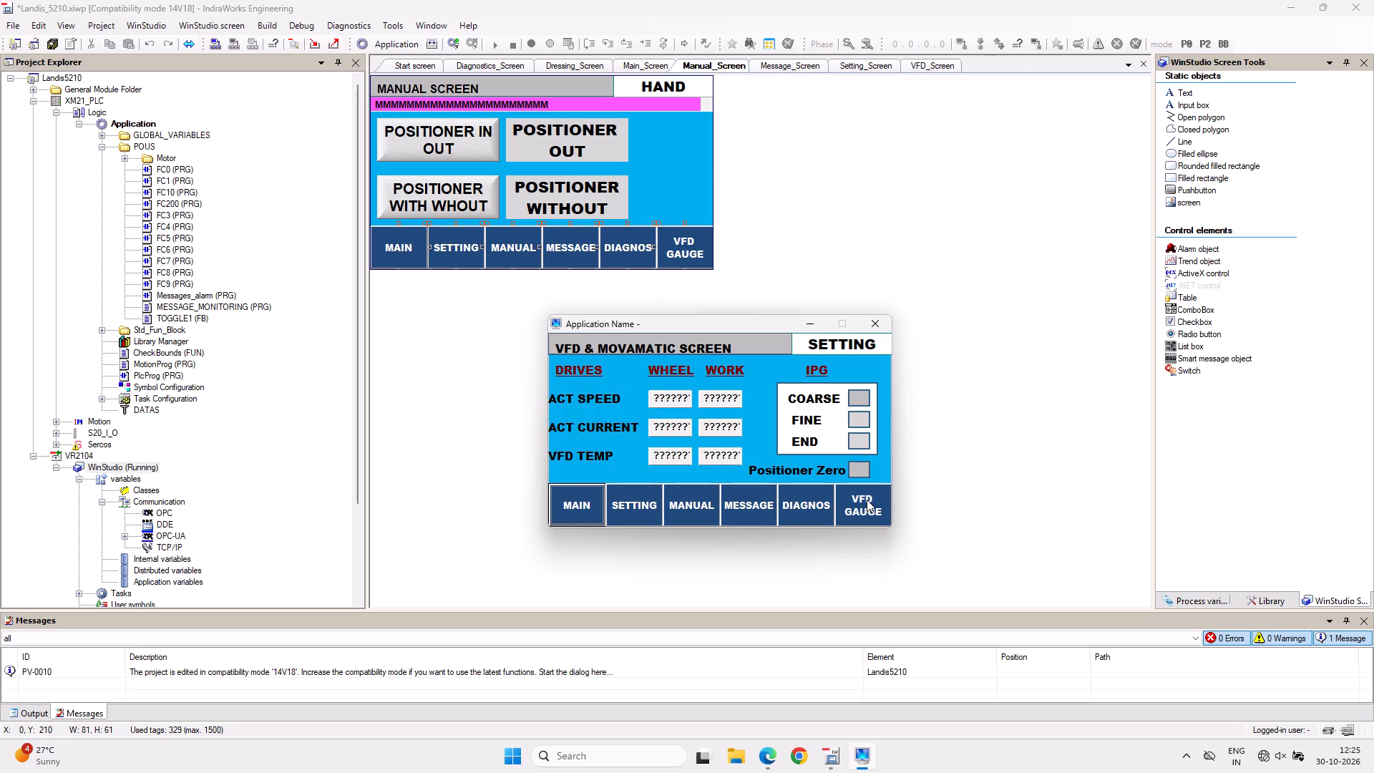
pyautogui.click(867, 500)
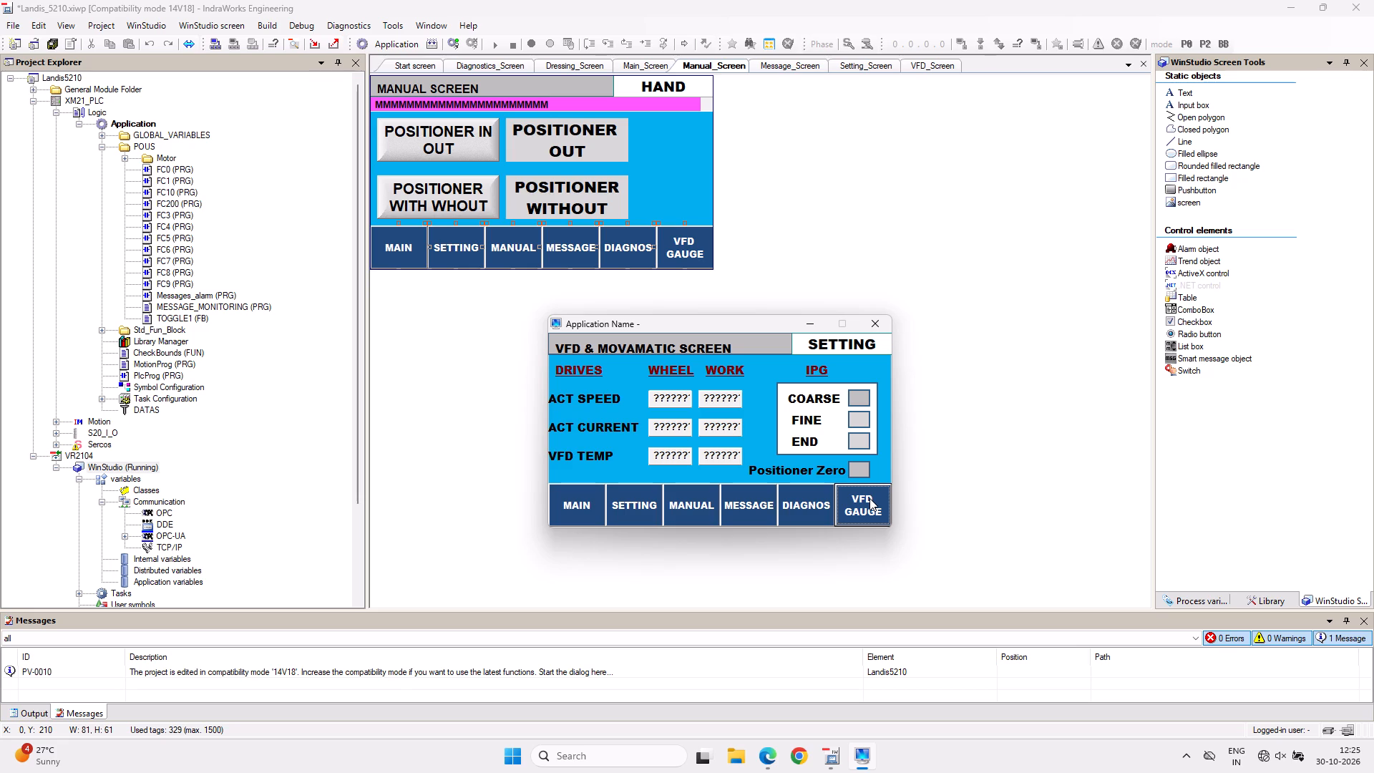
# Check the navigation from the running Main screen to the Setting, Manual, Message, Diagnostics and VFD screens and back.
pyautogui.click(572, 500)
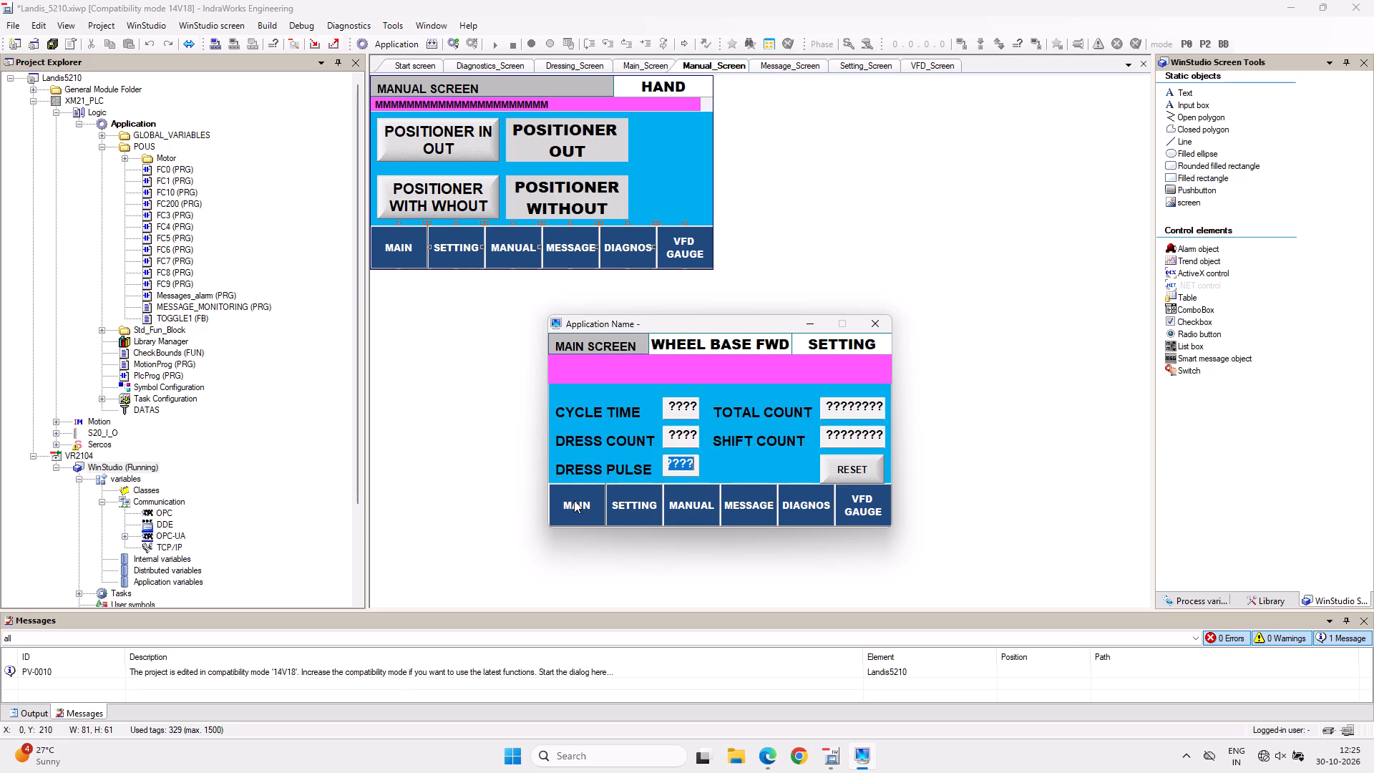
pyautogui.click(643, 500)
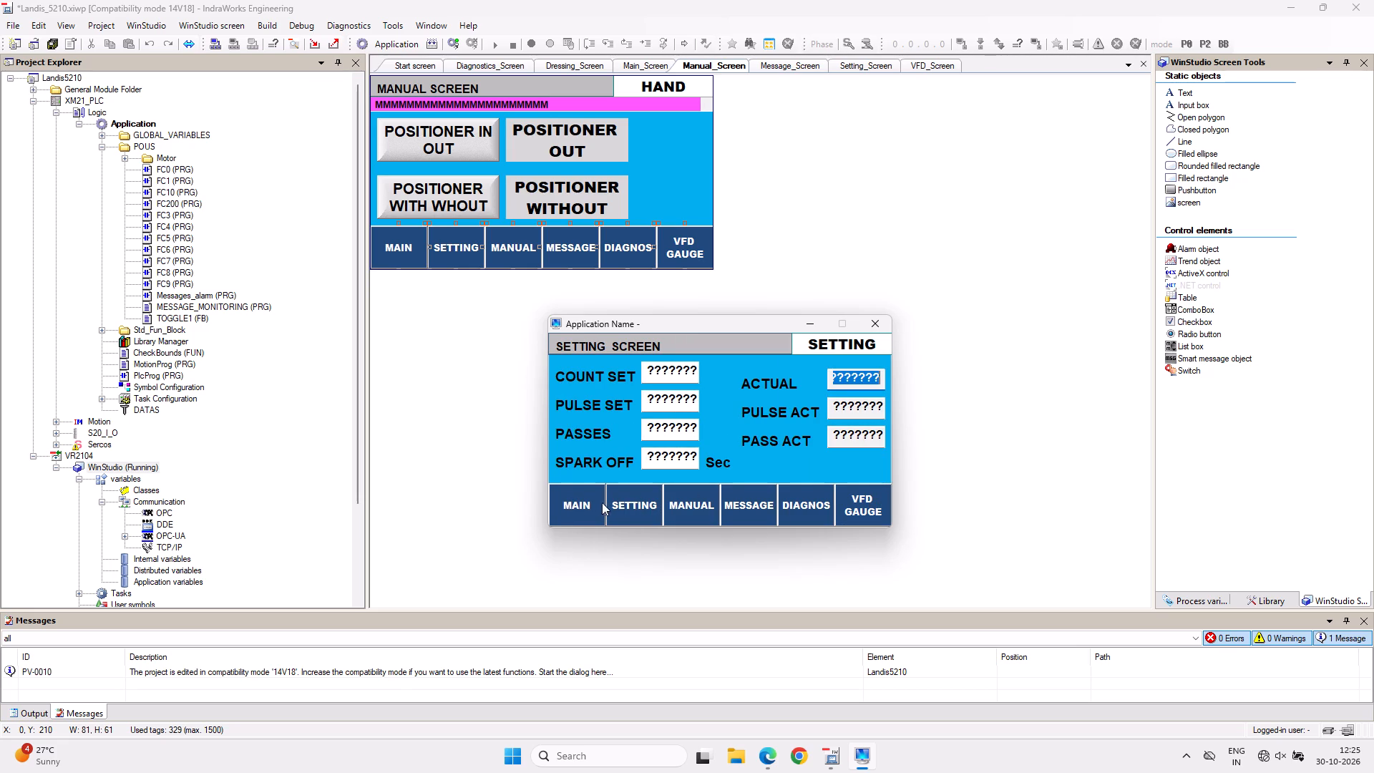
pyautogui.click(577, 502)
pyautogui.click(680, 503)
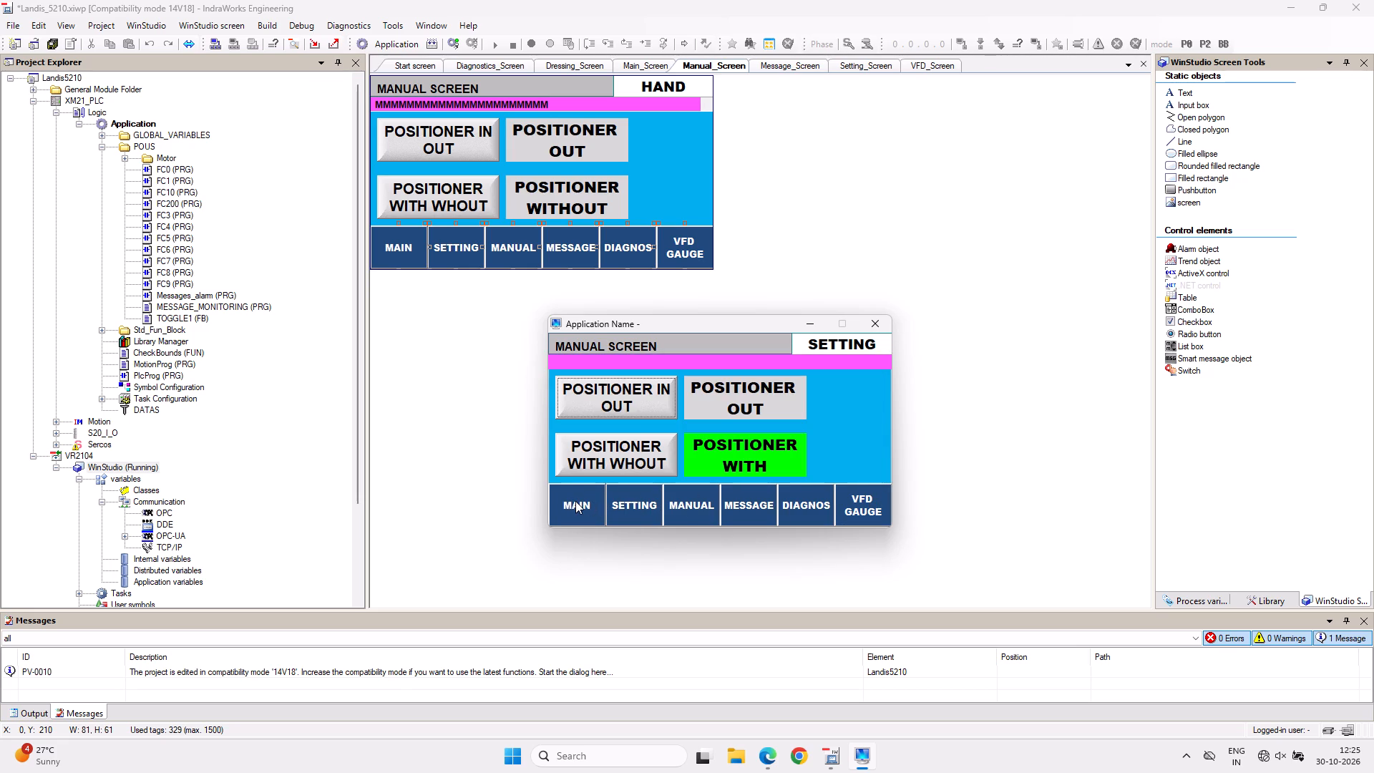
pyautogui.click(575, 501)
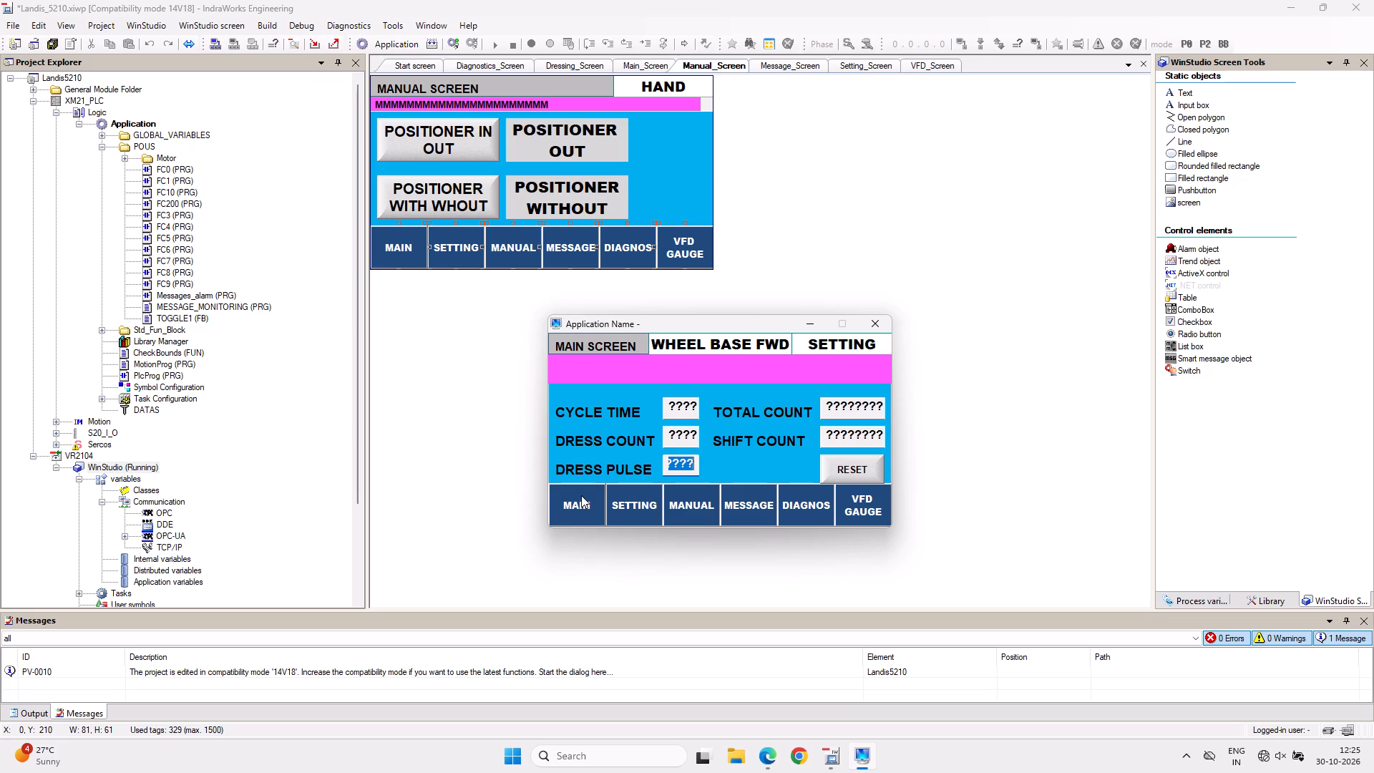
pyautogui.click(743, 510)
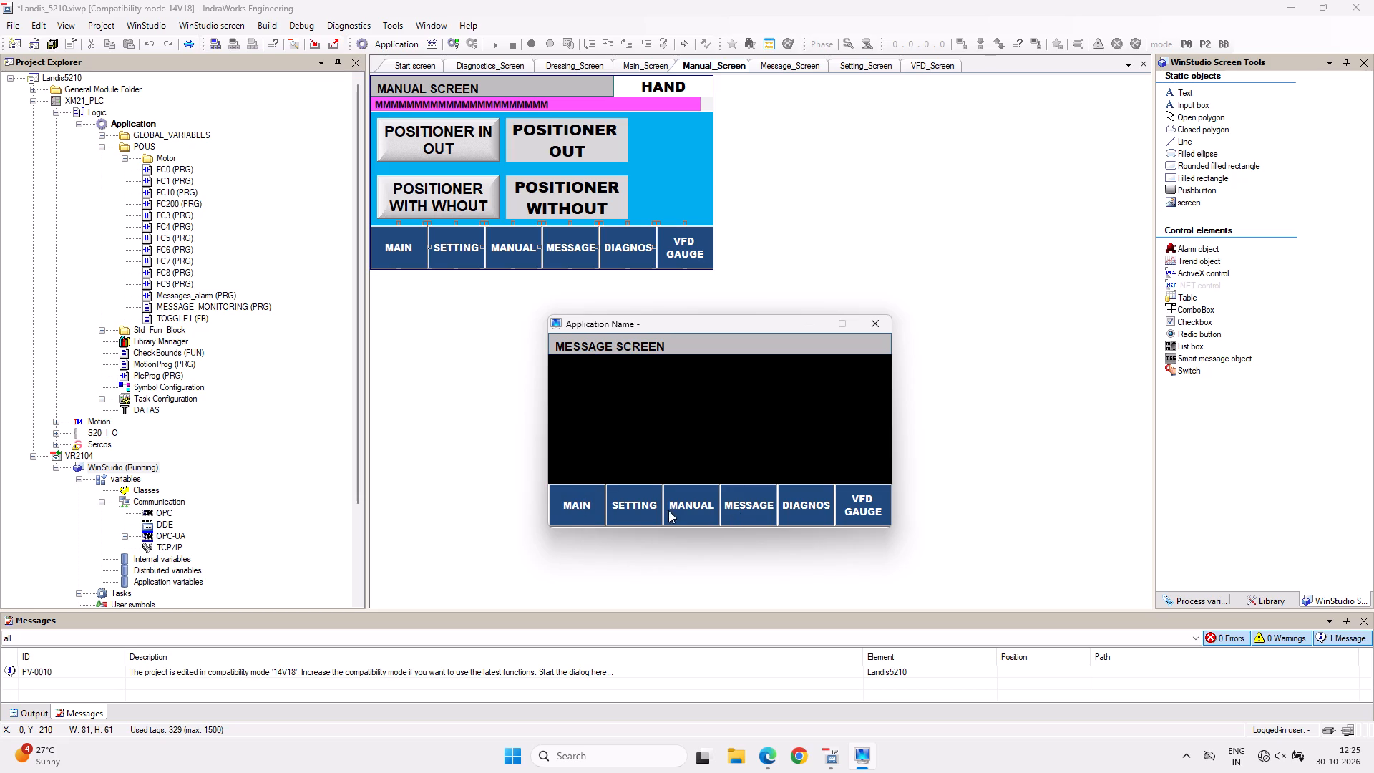
pyautogui.click(583, 510)
pyautogui.click(798, 505)
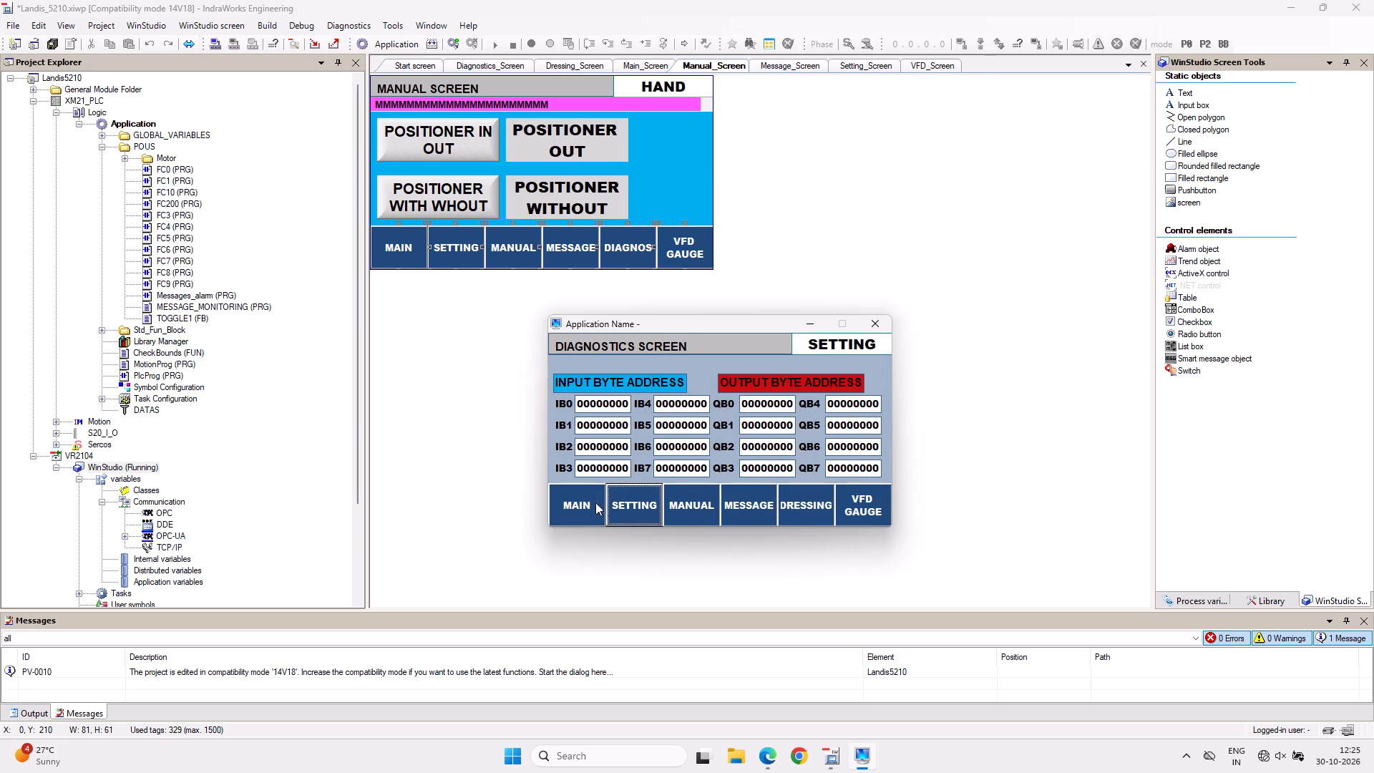
pyautogui.click(580, 502)
pyautogui.click(868, 512)
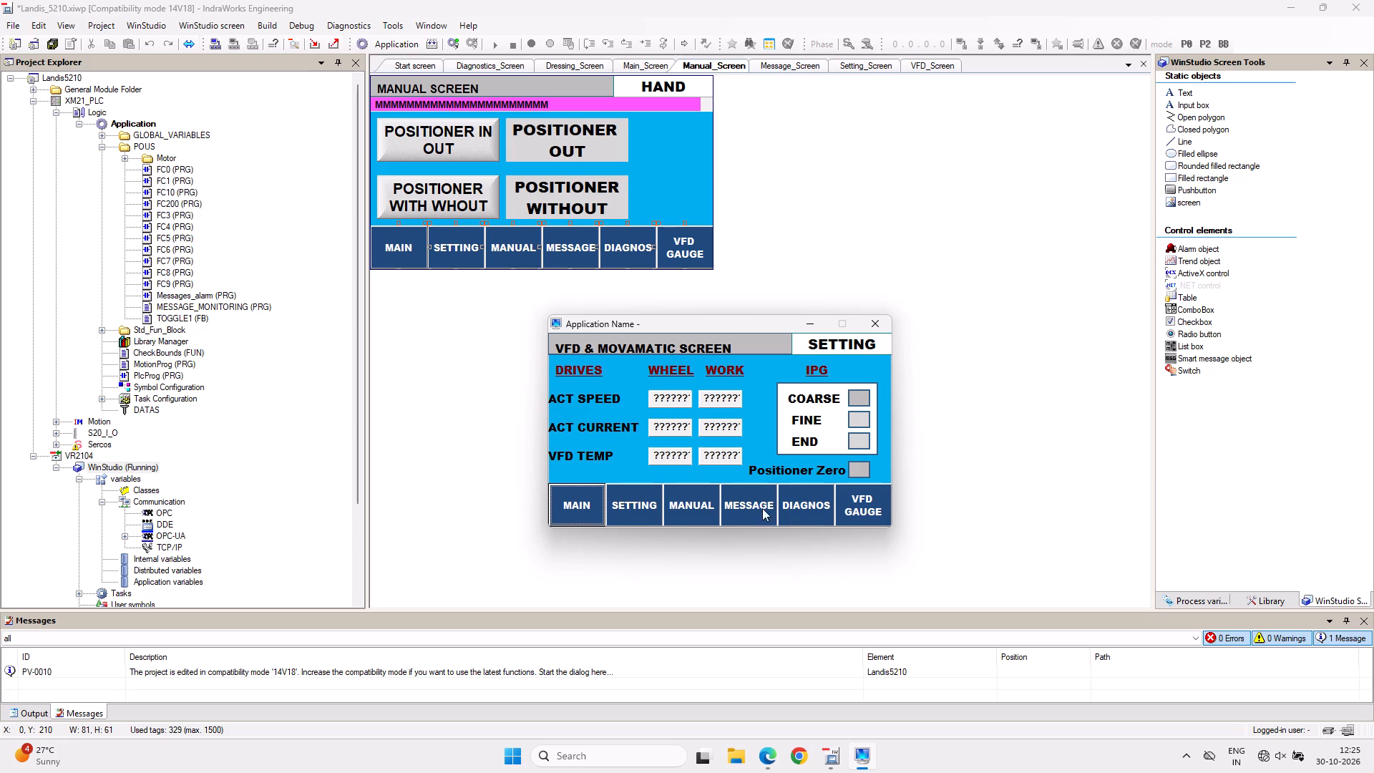
pyautogui.click(565, 500)
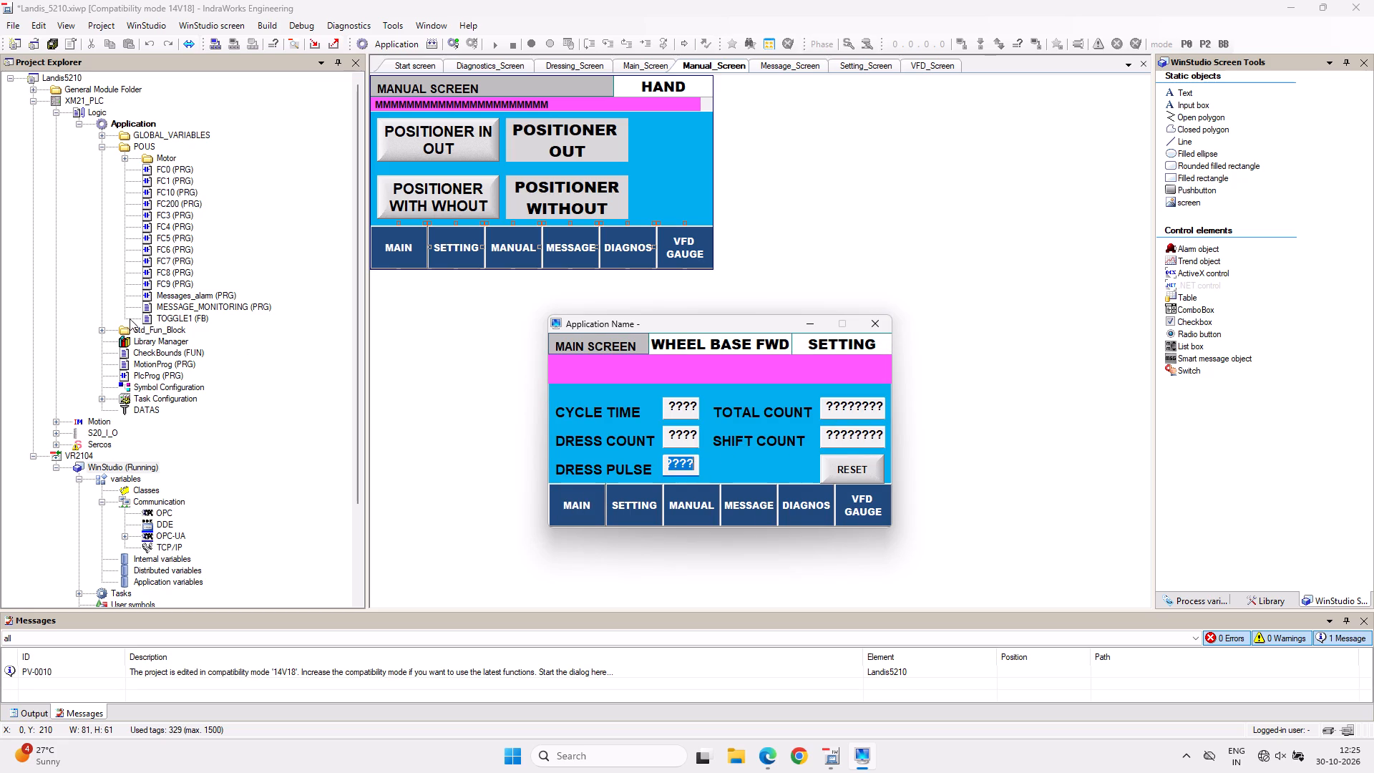
# Close the running WinStudio application of the Landis_5210 project.
pyautogui.click(139, 467)
pyautogui.rightClick(139, 467)
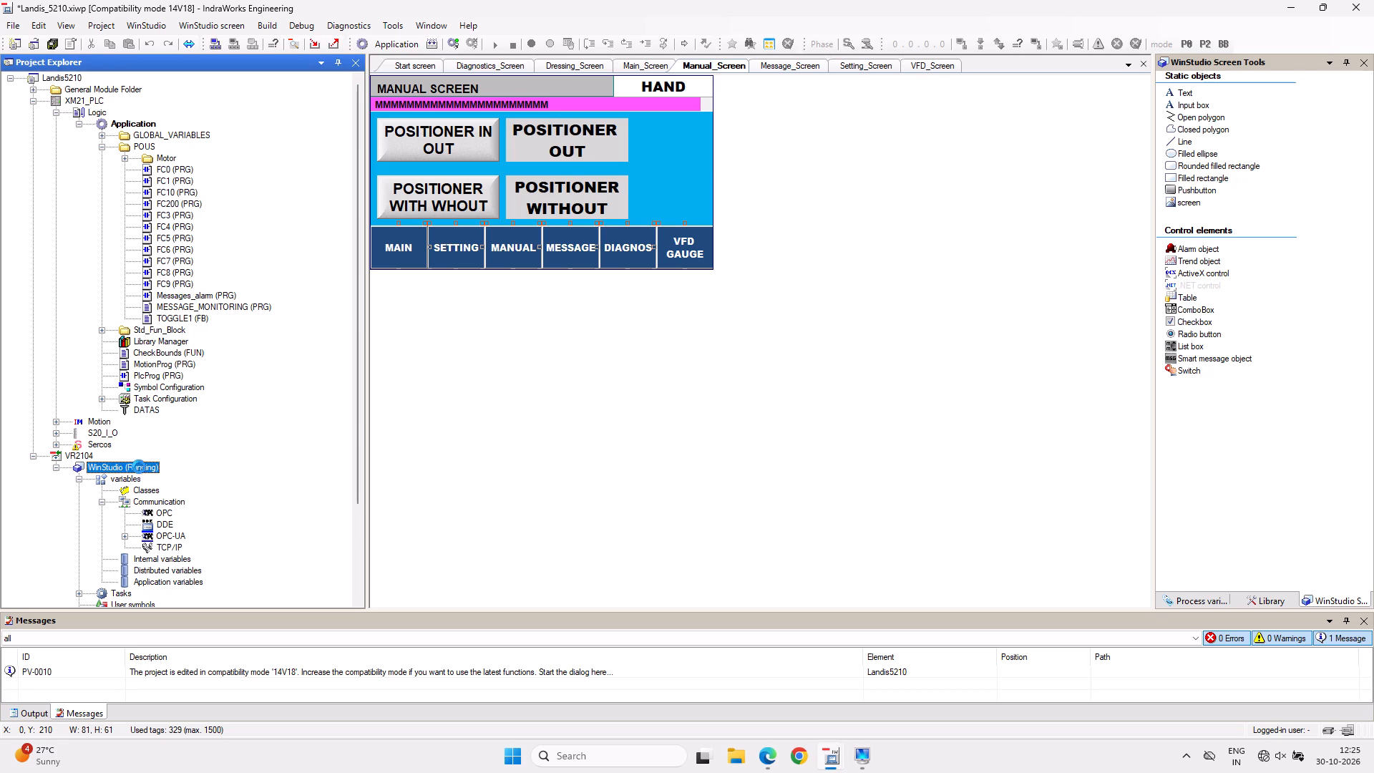
pyautogui.click(196, 283)
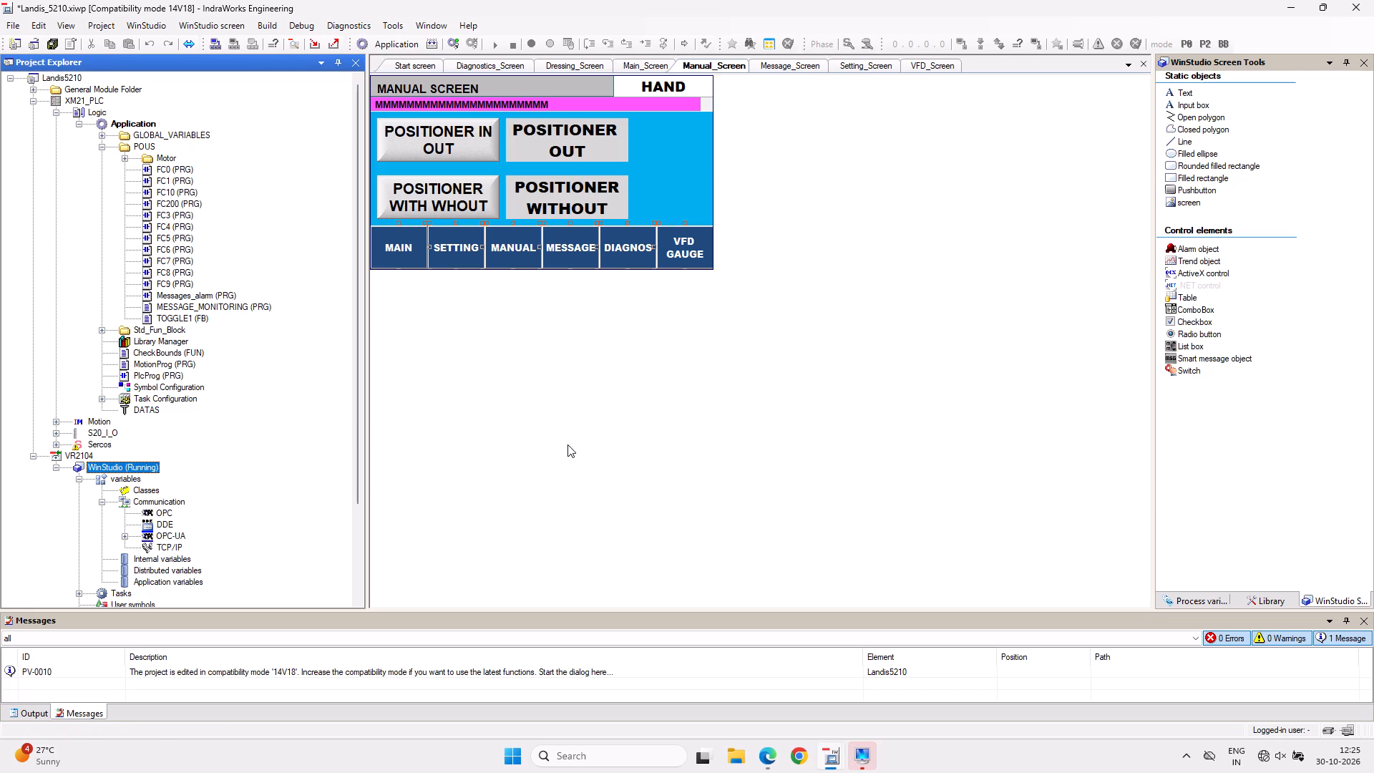
pyautogui.click(807, 533)
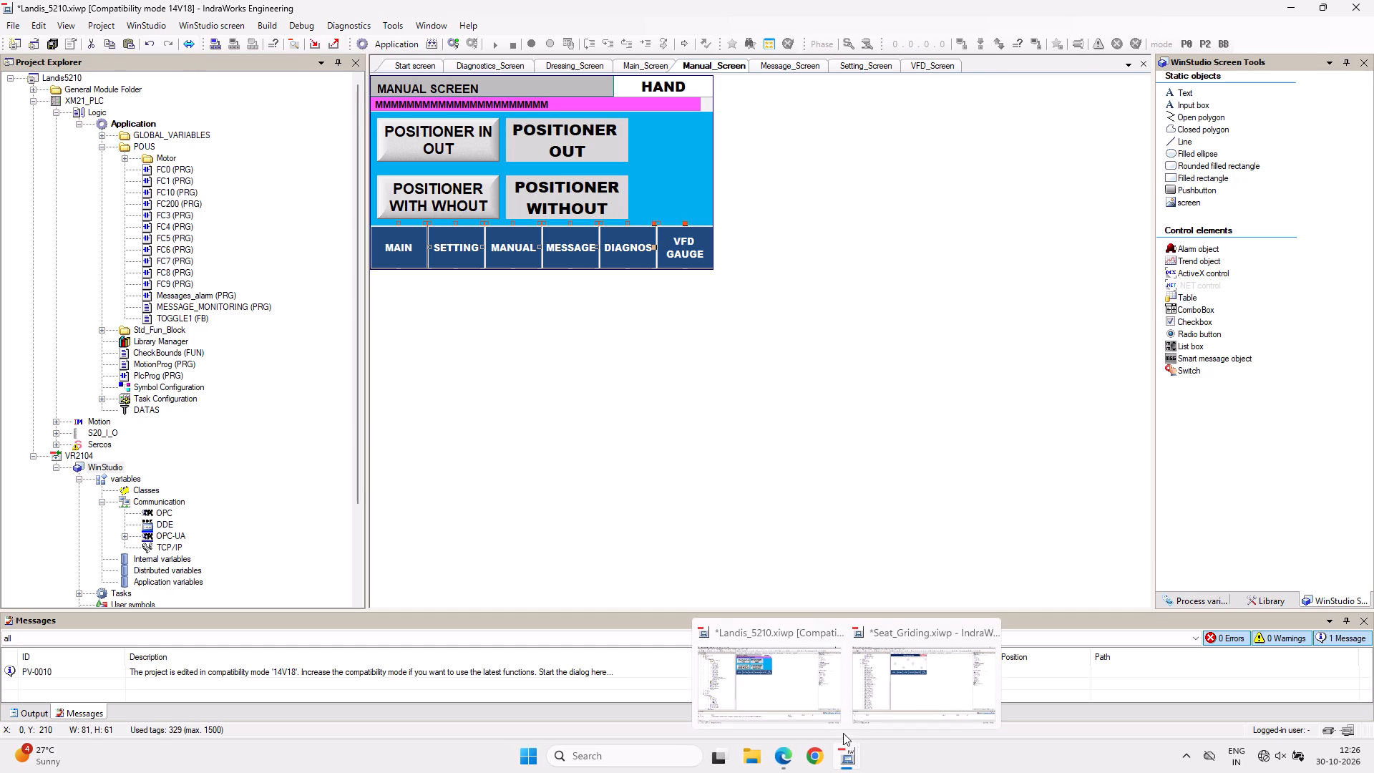
# Return to the Seat_Griding project and compare main_scr with the old 04 Main Screen.
pyautogui.click(917, 677)
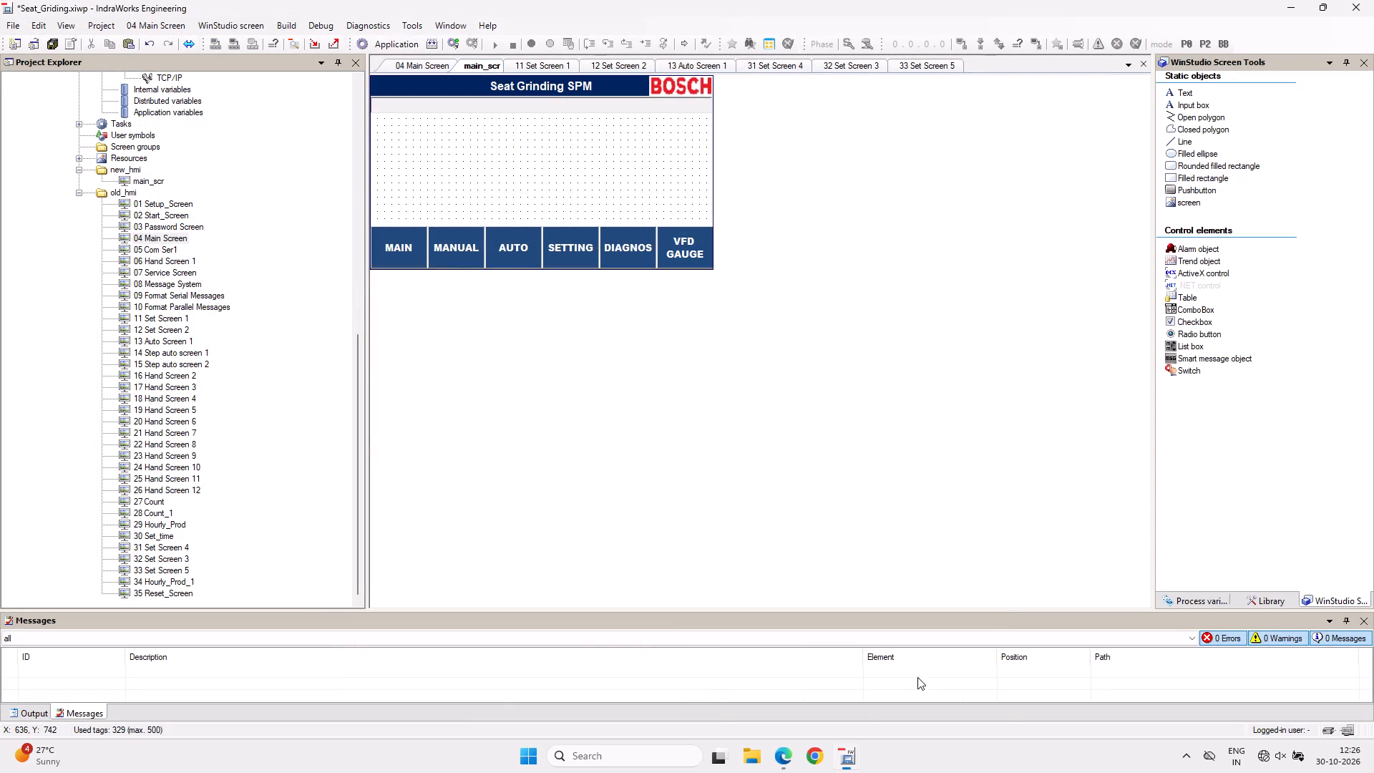
pyautogui.click(600, 441)
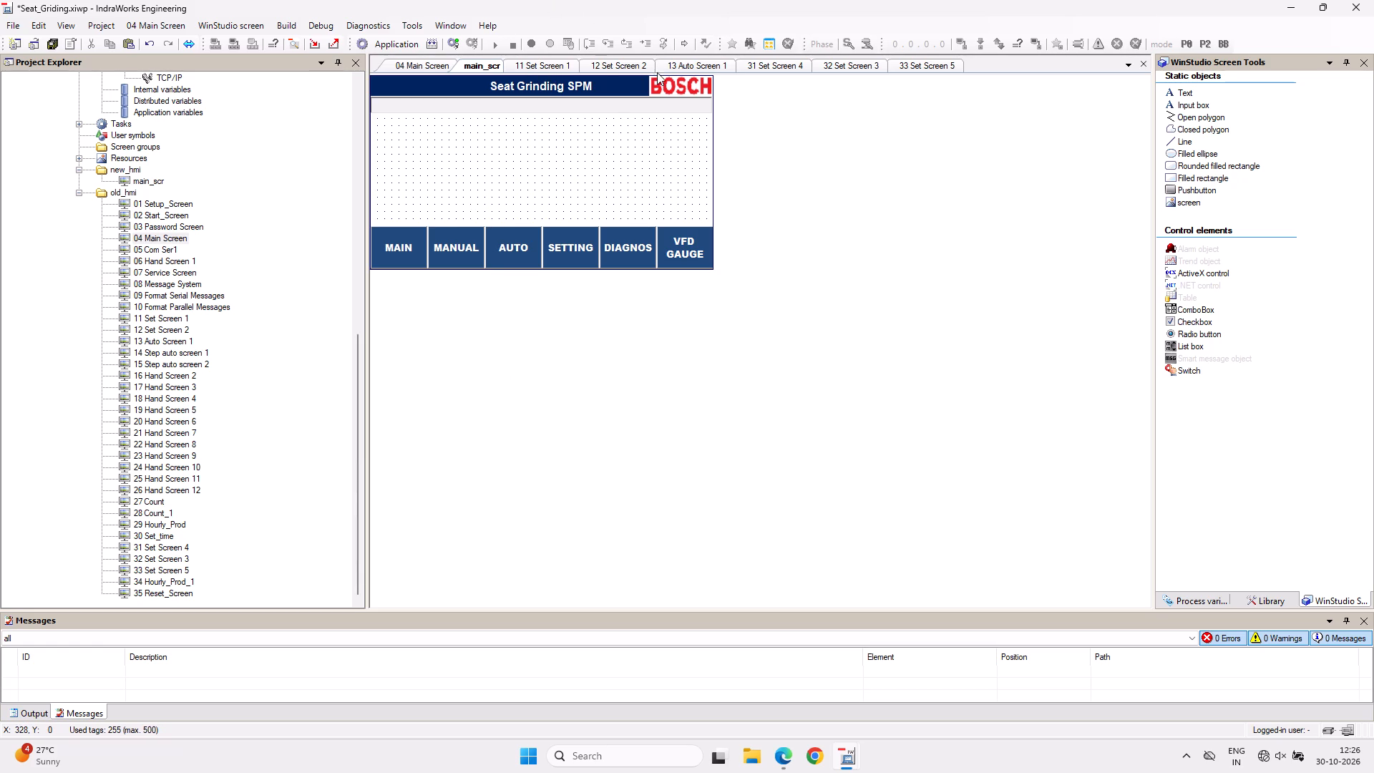
pyautogui.click(429, 66)
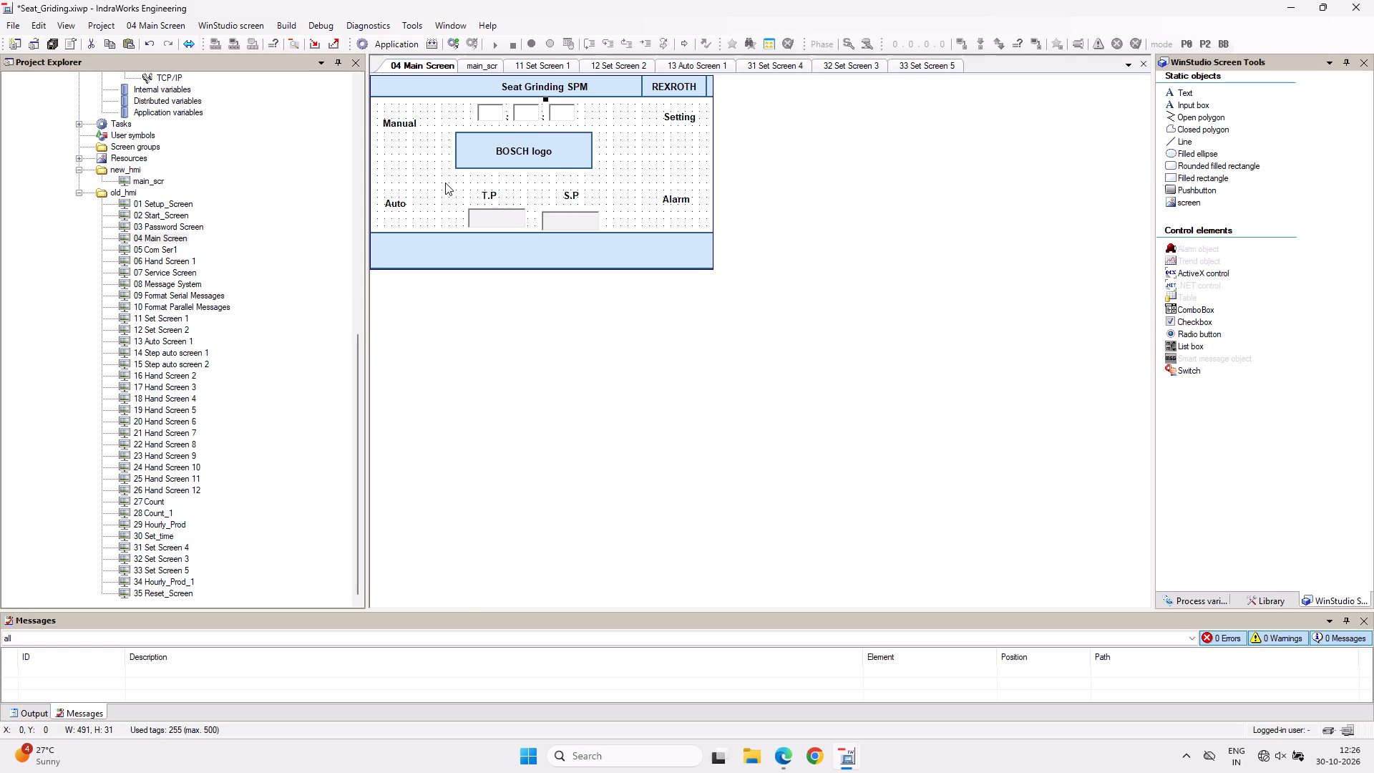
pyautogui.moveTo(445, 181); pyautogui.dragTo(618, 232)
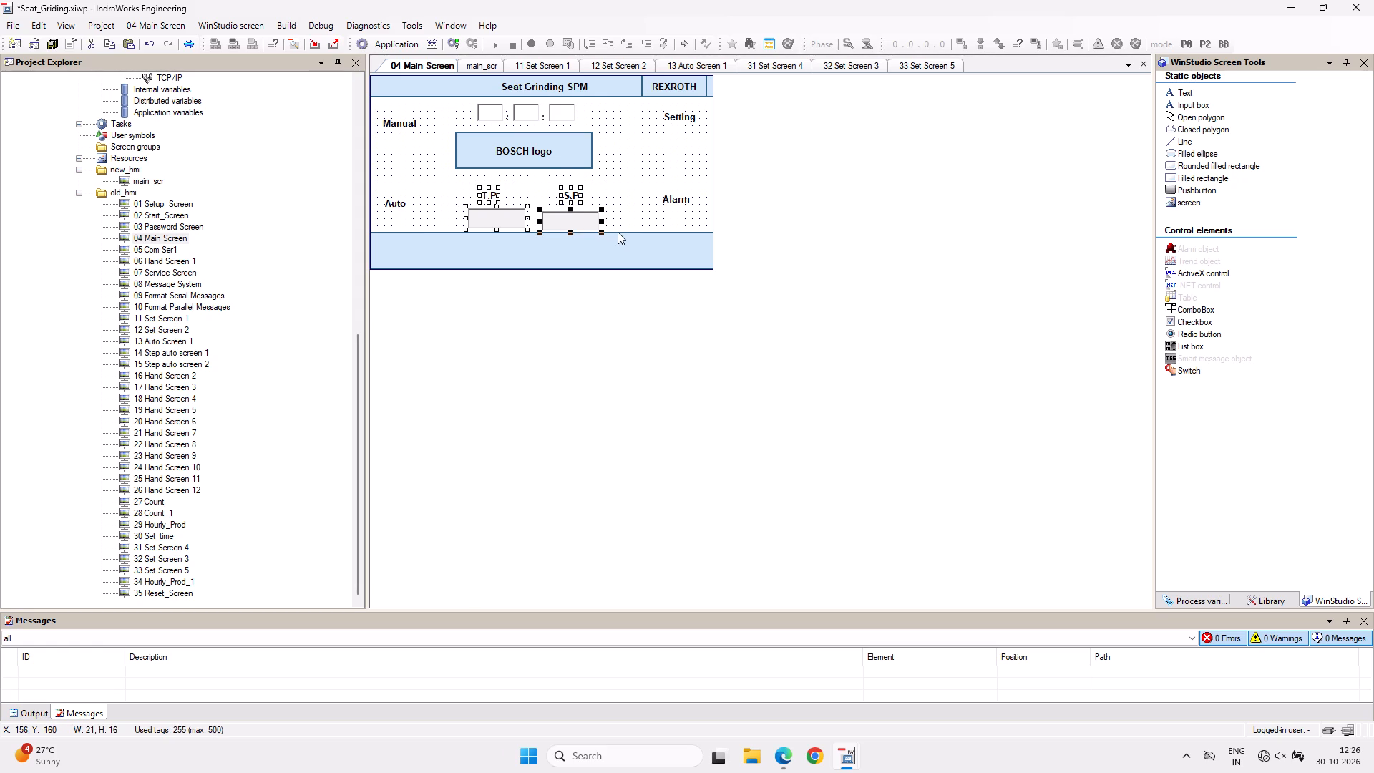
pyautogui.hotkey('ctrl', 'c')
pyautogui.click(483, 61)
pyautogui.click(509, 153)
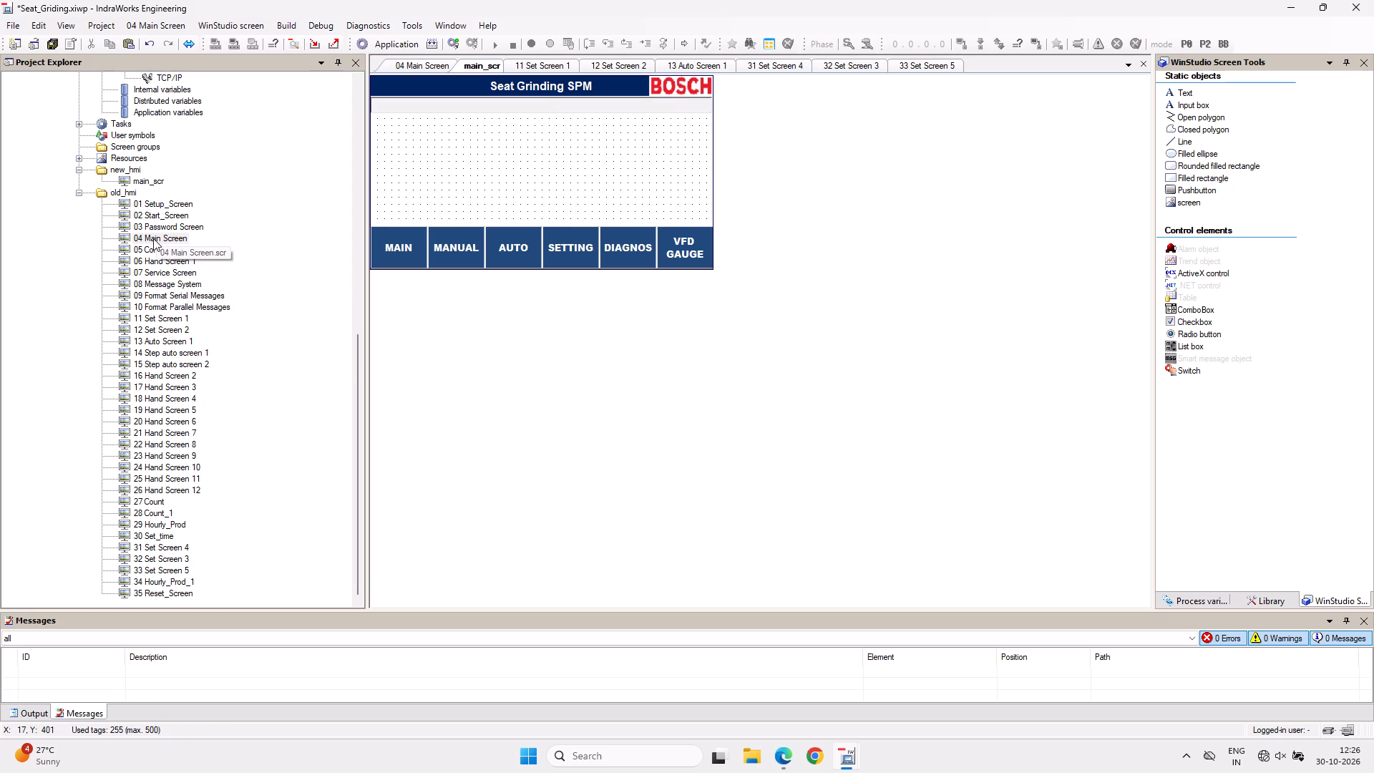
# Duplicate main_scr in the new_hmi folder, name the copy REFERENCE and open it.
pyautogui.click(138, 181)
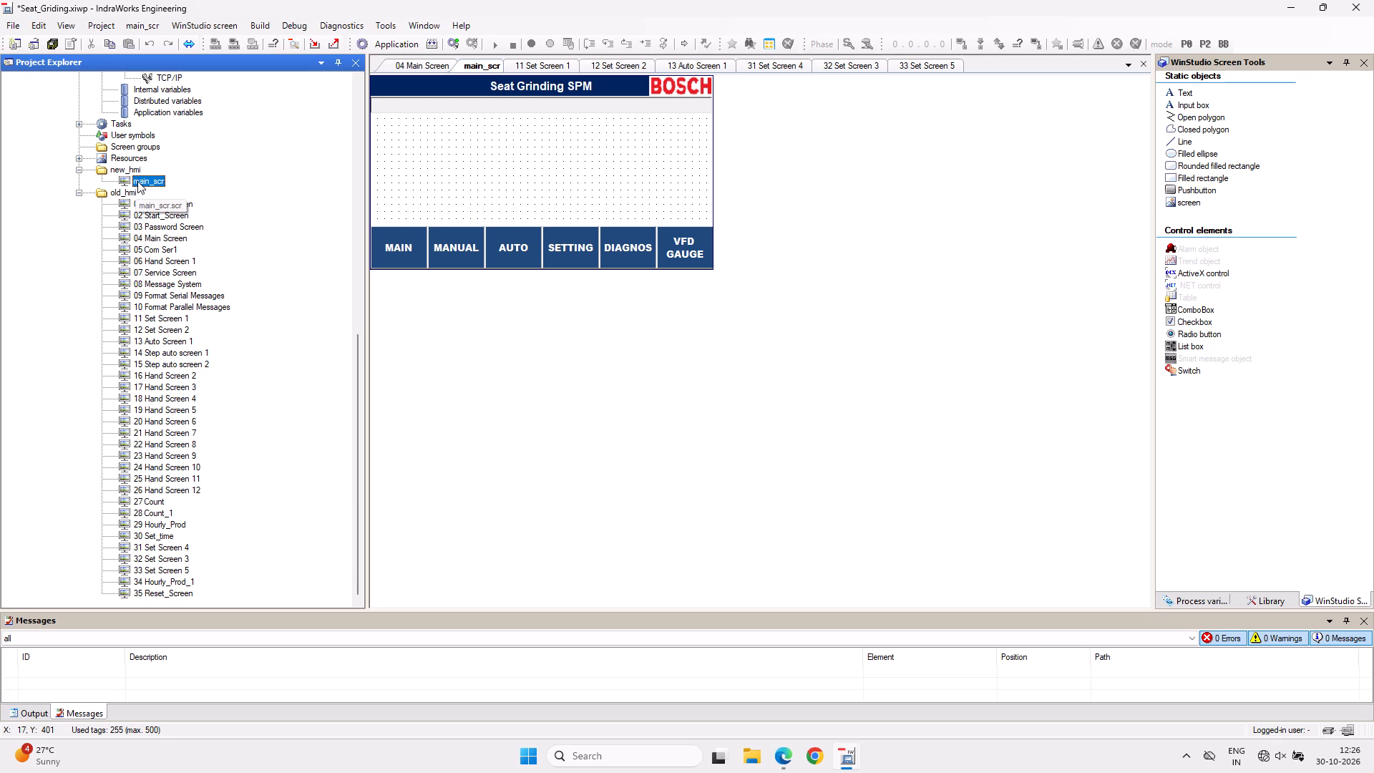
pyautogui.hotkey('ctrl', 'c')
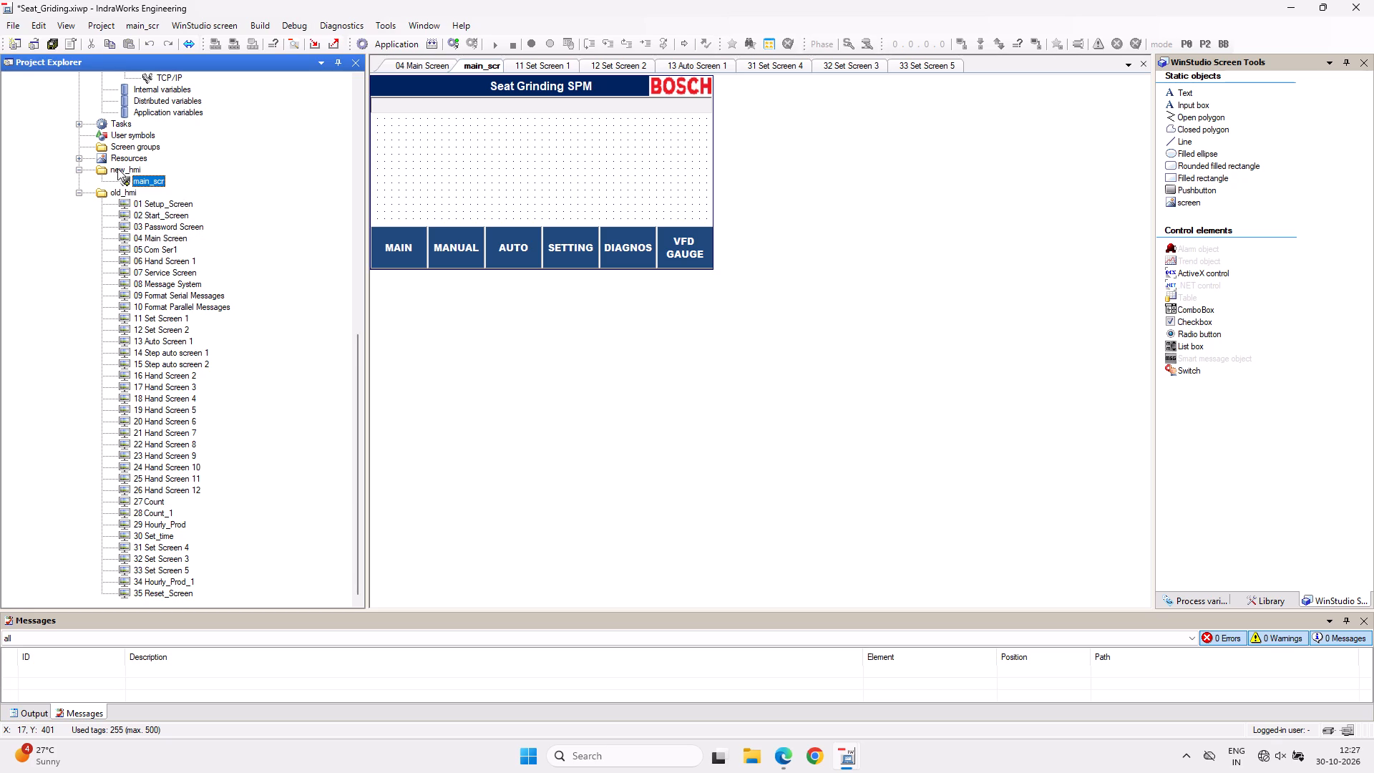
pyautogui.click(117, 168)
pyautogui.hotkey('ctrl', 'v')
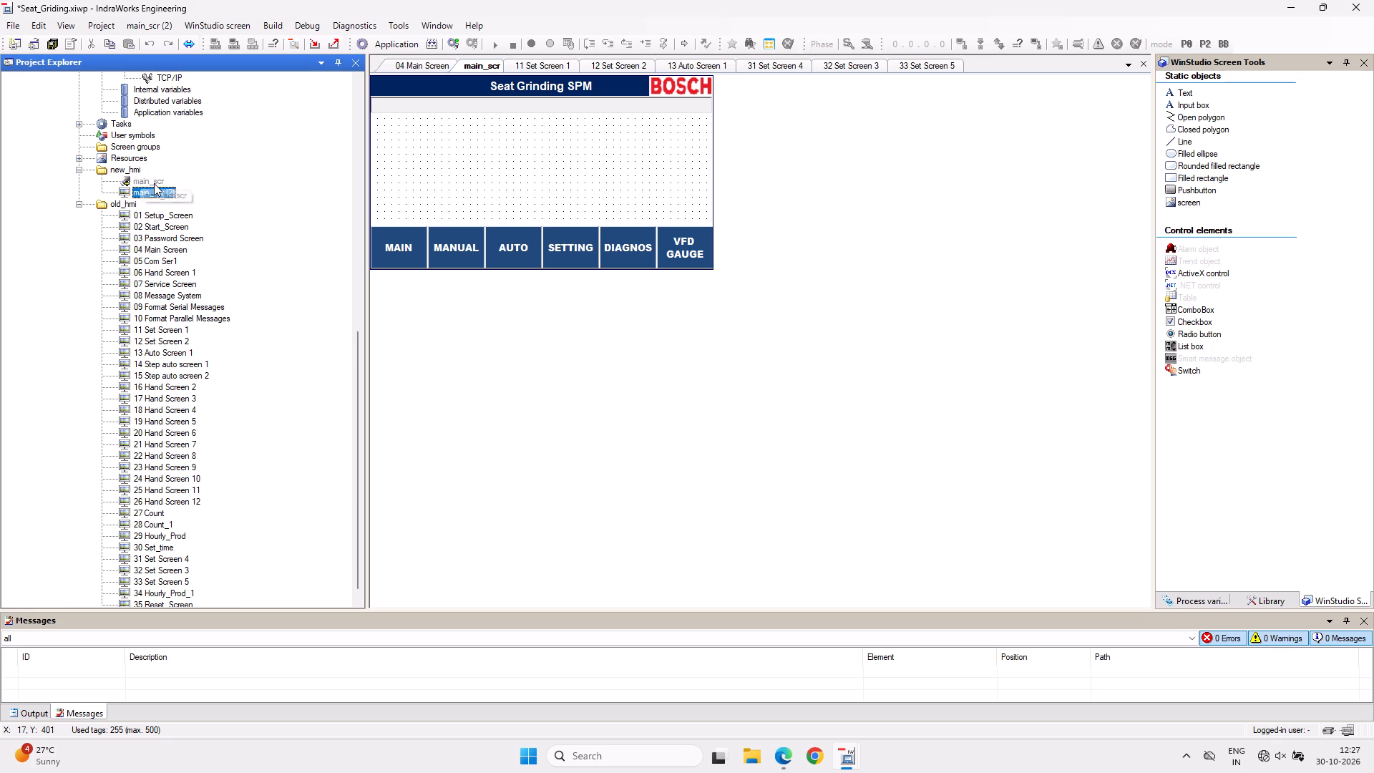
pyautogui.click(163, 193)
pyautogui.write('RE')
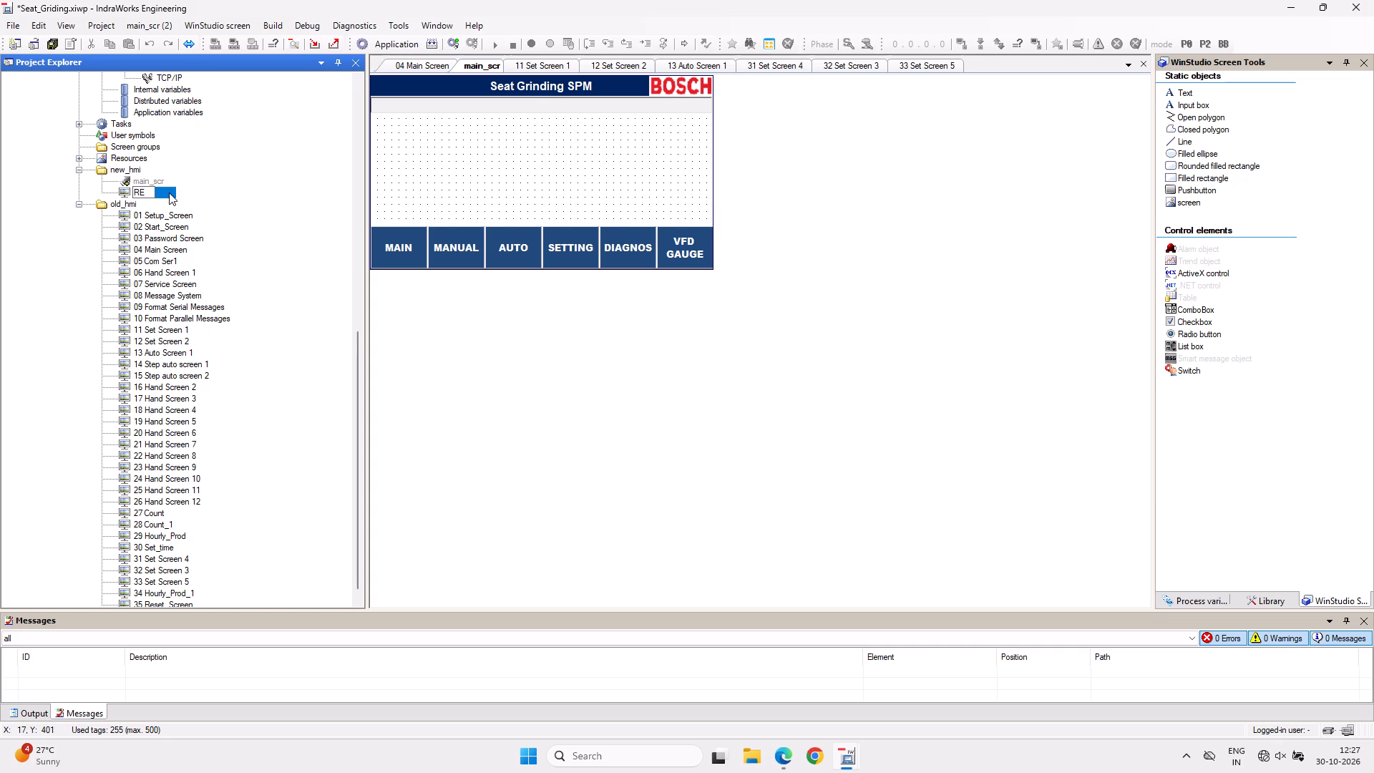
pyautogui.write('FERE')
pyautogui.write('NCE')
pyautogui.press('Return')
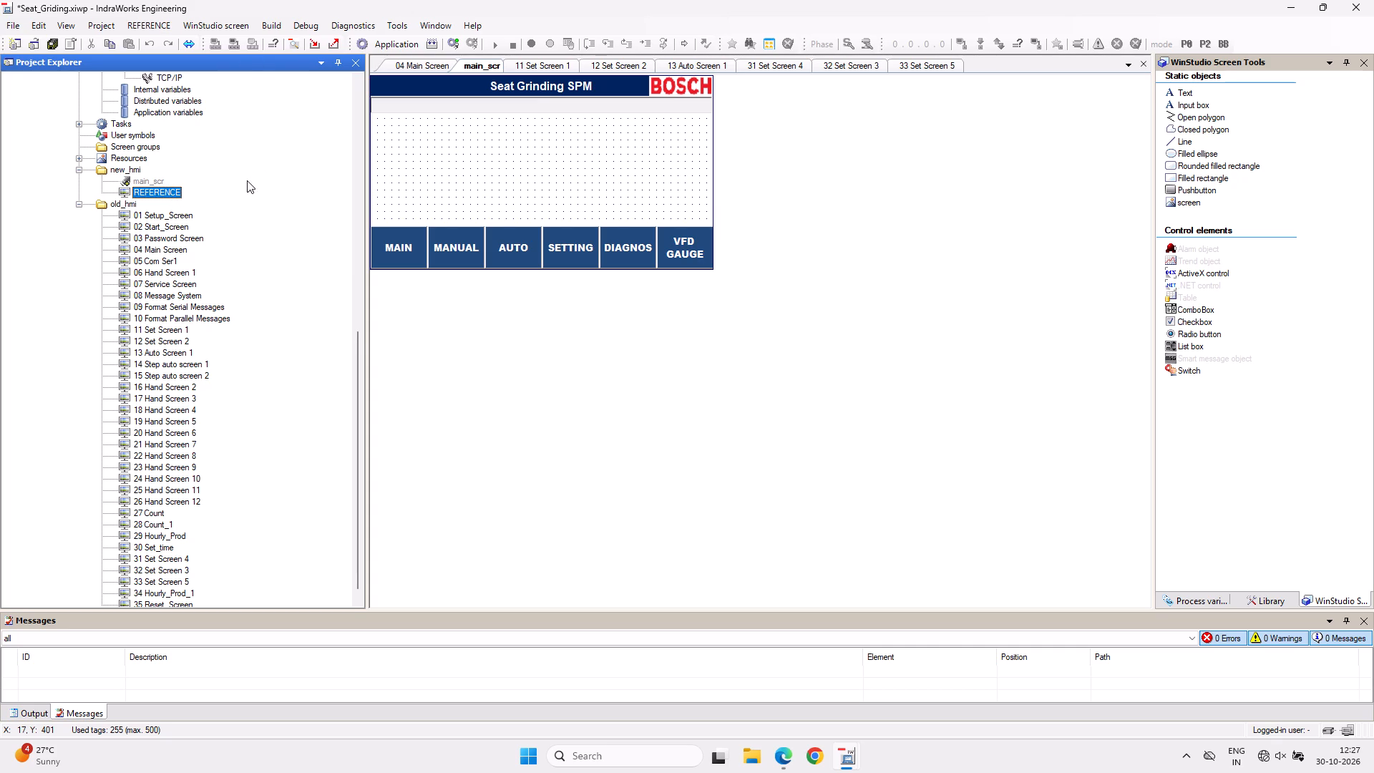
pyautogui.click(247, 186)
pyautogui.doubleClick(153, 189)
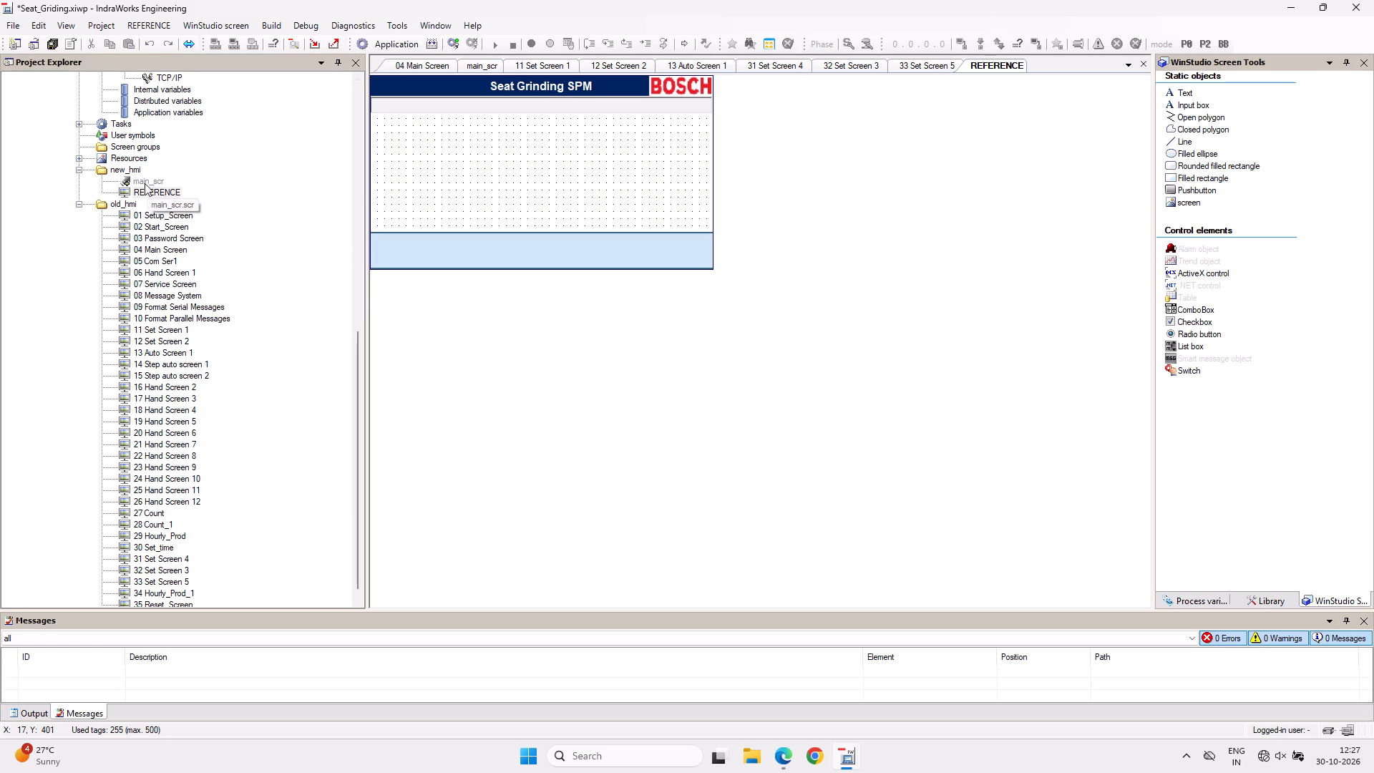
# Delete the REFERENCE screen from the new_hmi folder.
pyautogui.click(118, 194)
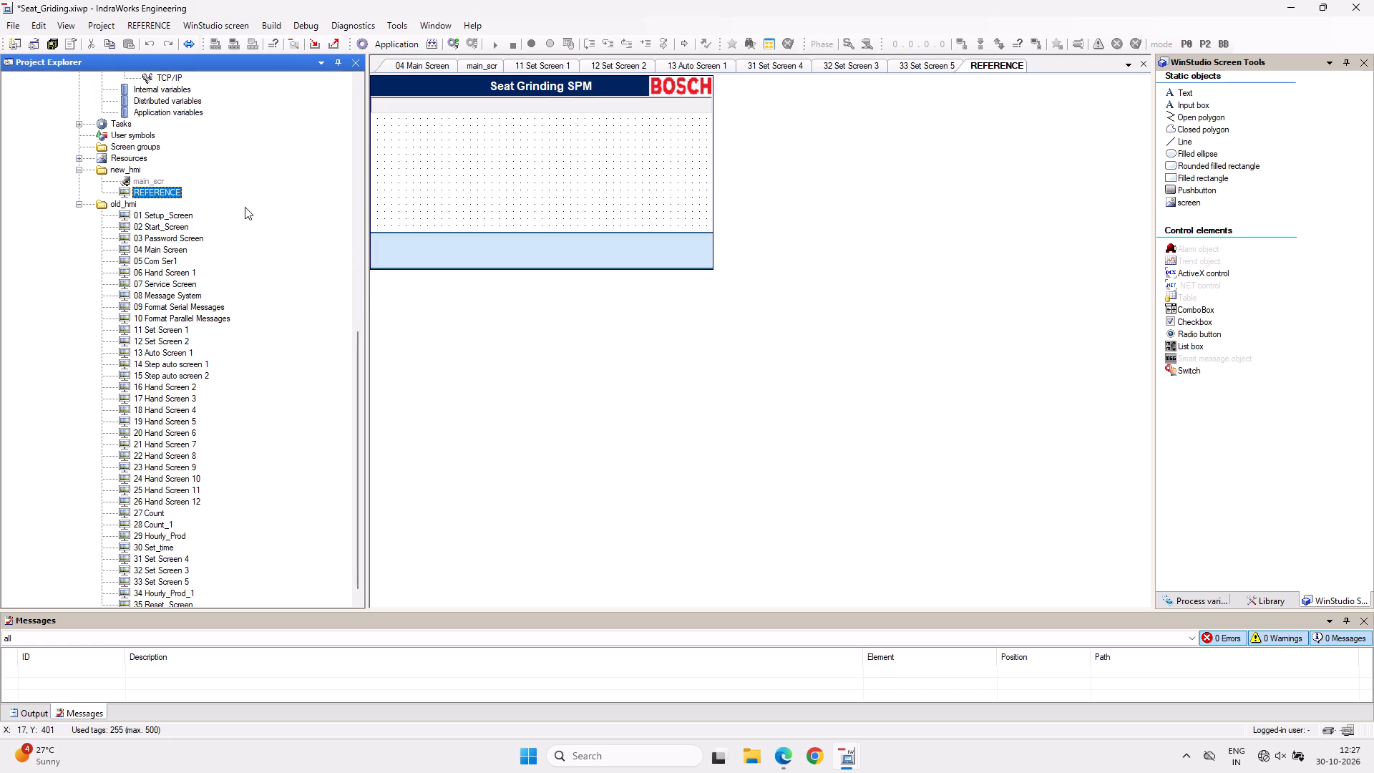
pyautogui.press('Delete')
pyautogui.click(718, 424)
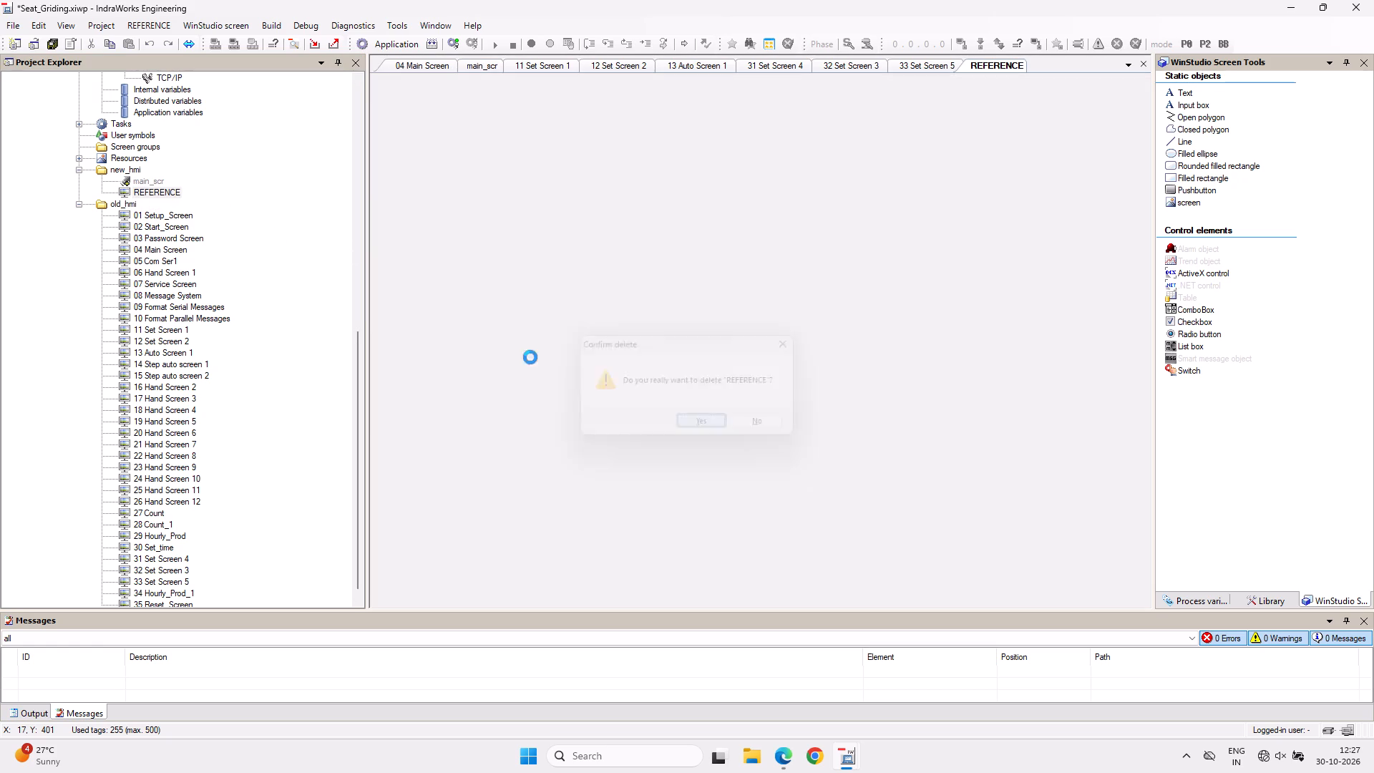
# Save the Seat_Griding project with main_scr.
pyautogui.click(52, 42)
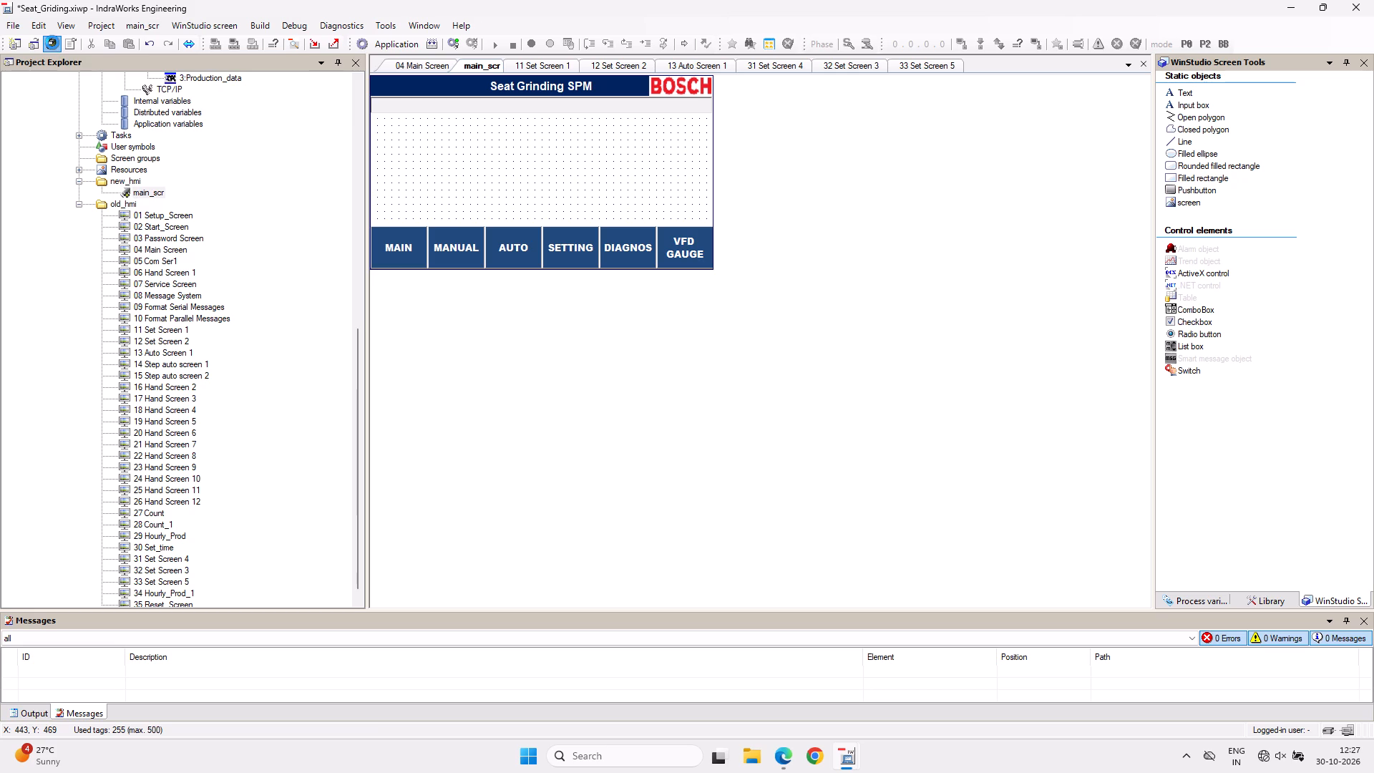
# Duplicate the saved main_scr in the new_hmi folder, name the copy REFERENCE and open it to check its layout.
pyautogui.click(130, 192)
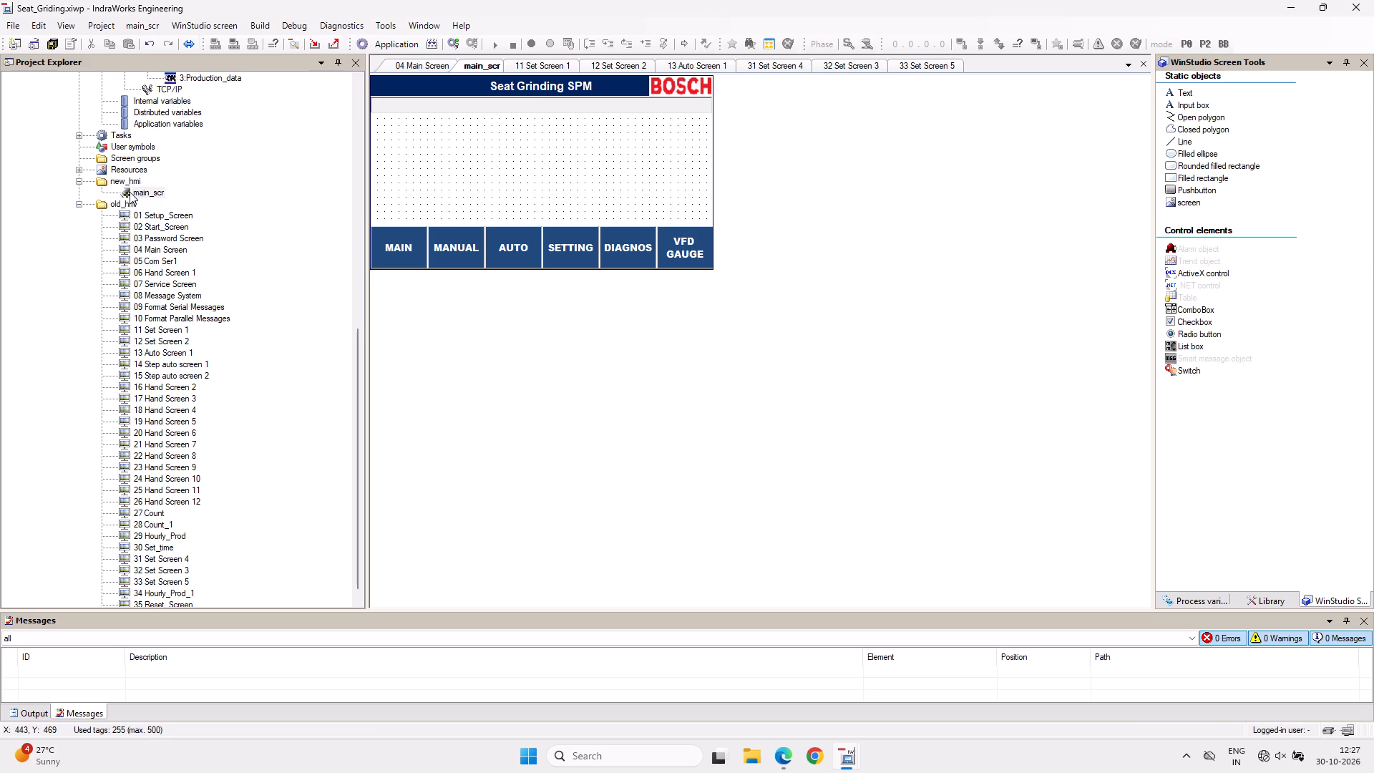
pyautogui.hotkey('ctrl', 'c')
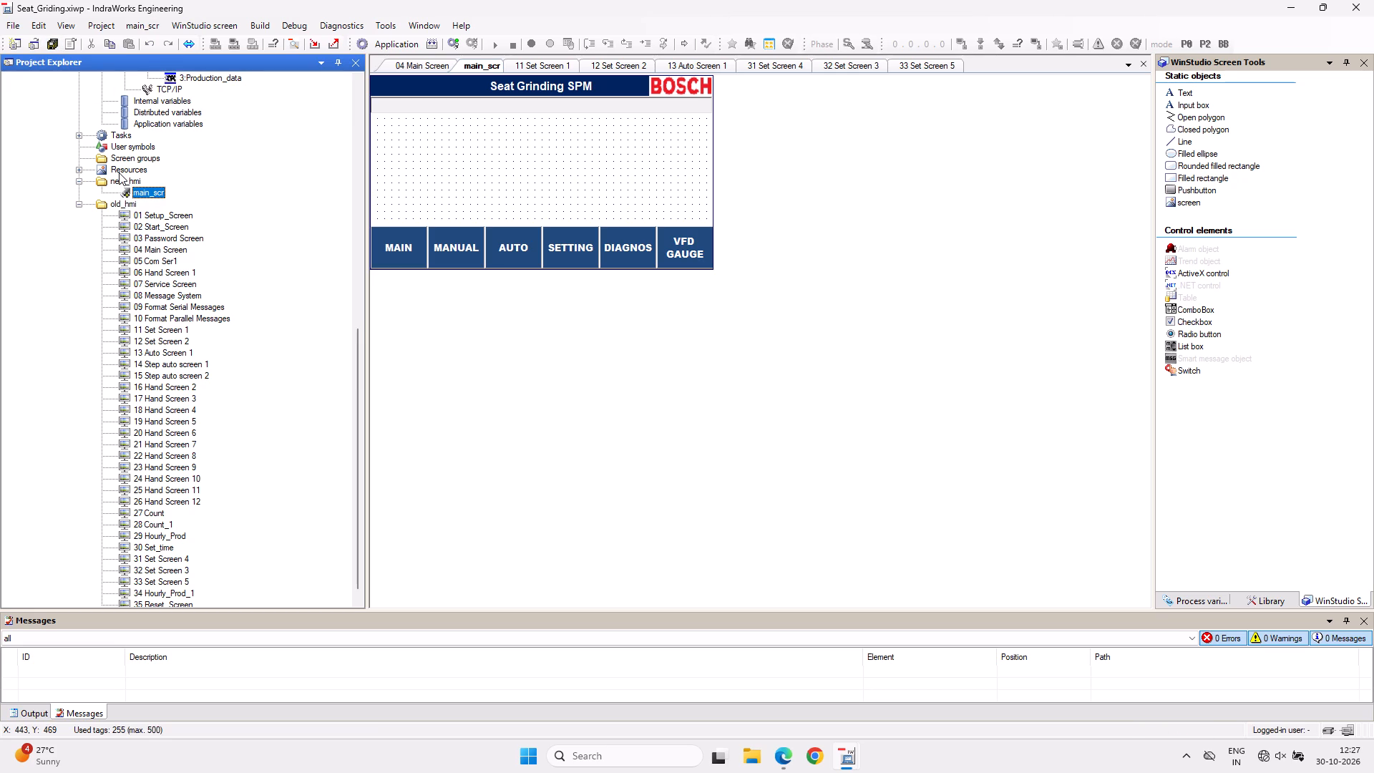
pyautogui.click(119, 178)
pyautogui.hotkey('ctrl', 'v')
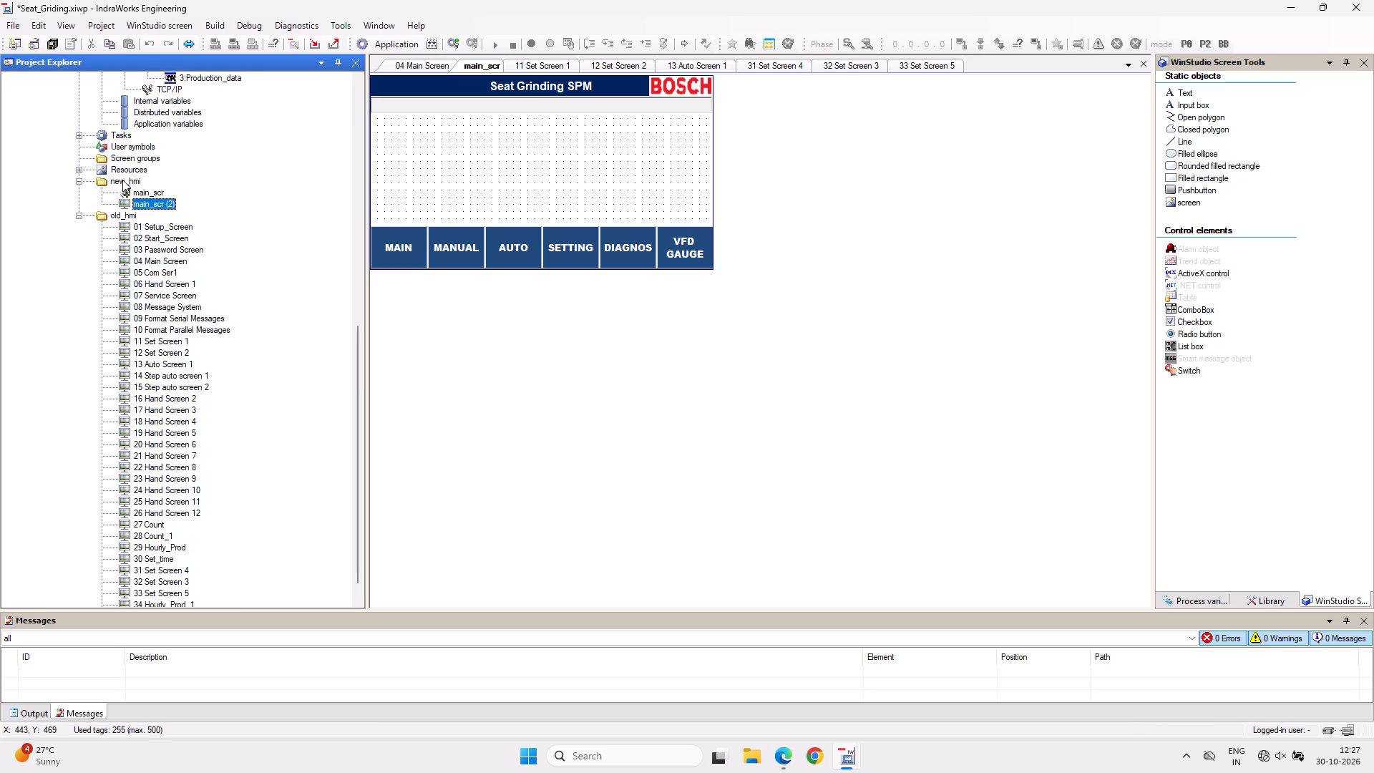
pyautogui.click(167, 206)
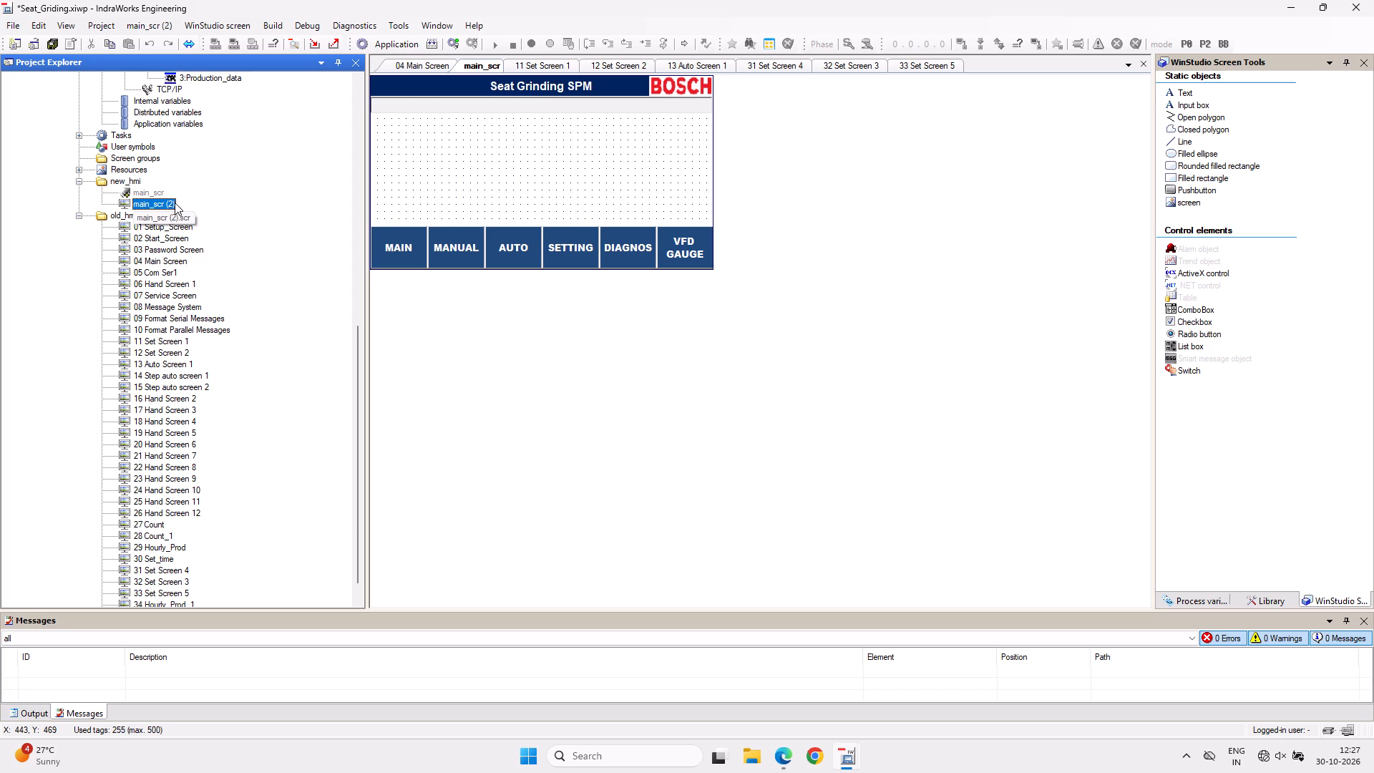
pyautogui.press('BackSpace')
pyautogui.write('REFERENCE')
pyautogui.press('Return')
pyautogui.doubleClick(126, 204)
pyautogui.click(594, 381)
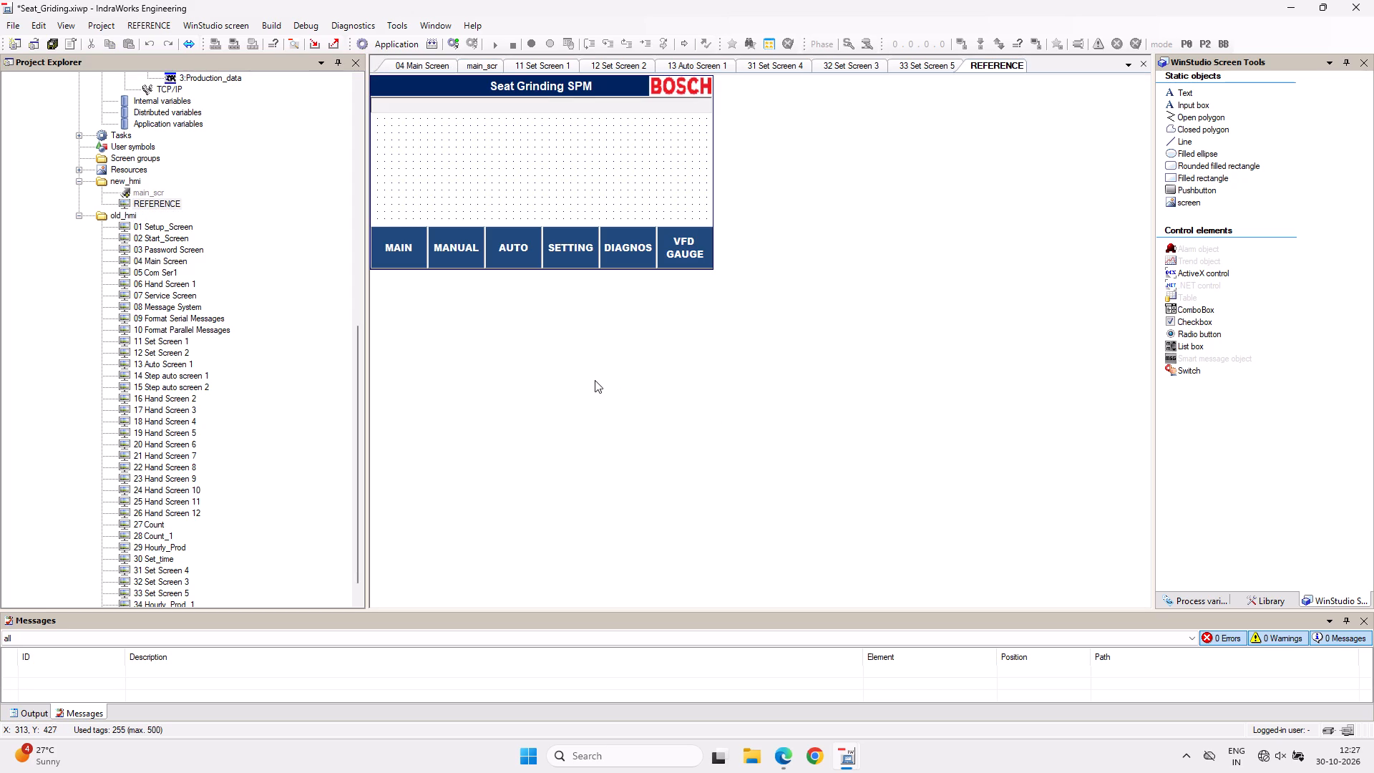
# Copy the T.P and S.P labels with their value fields from 04 Main Screen into the middle of main_scr.
pyautogui.doubleClick(155, 189)
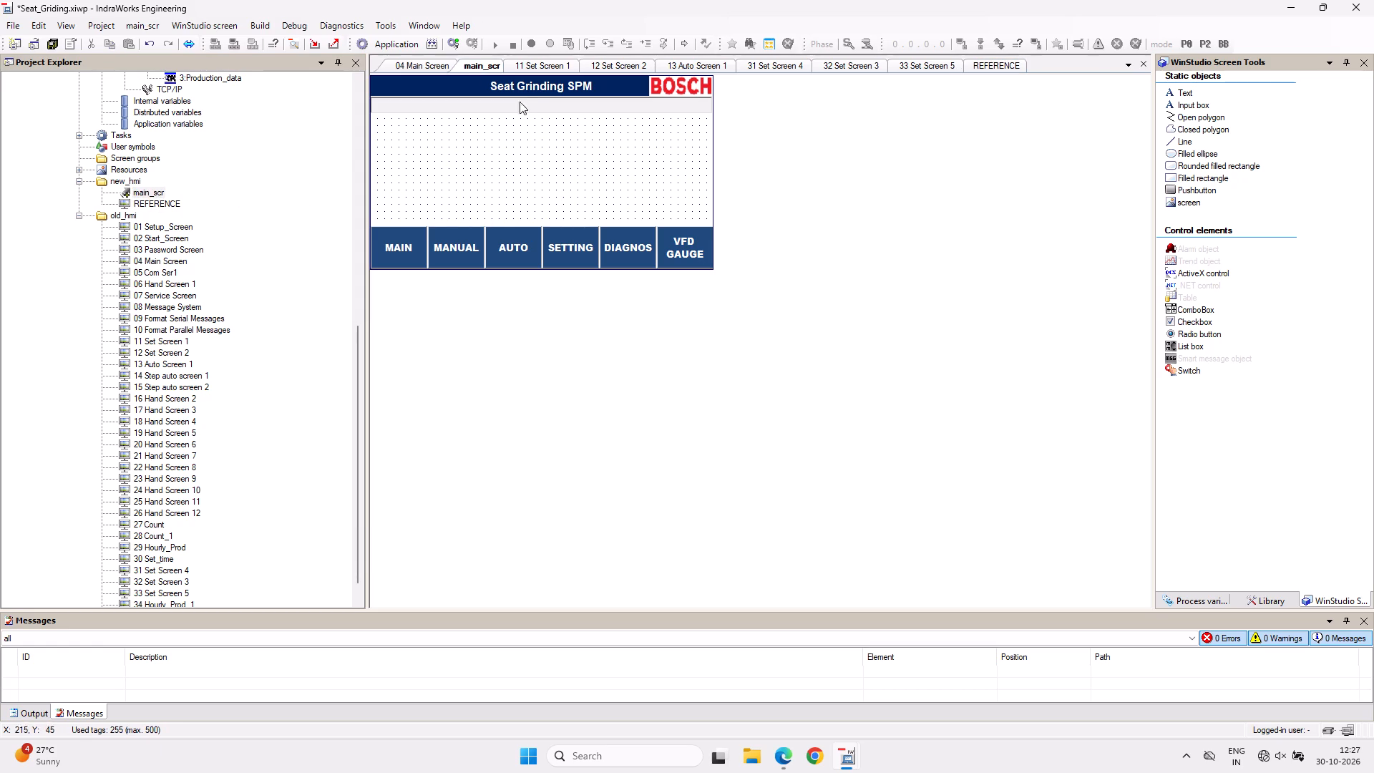
pyautogui.click(434, 66)
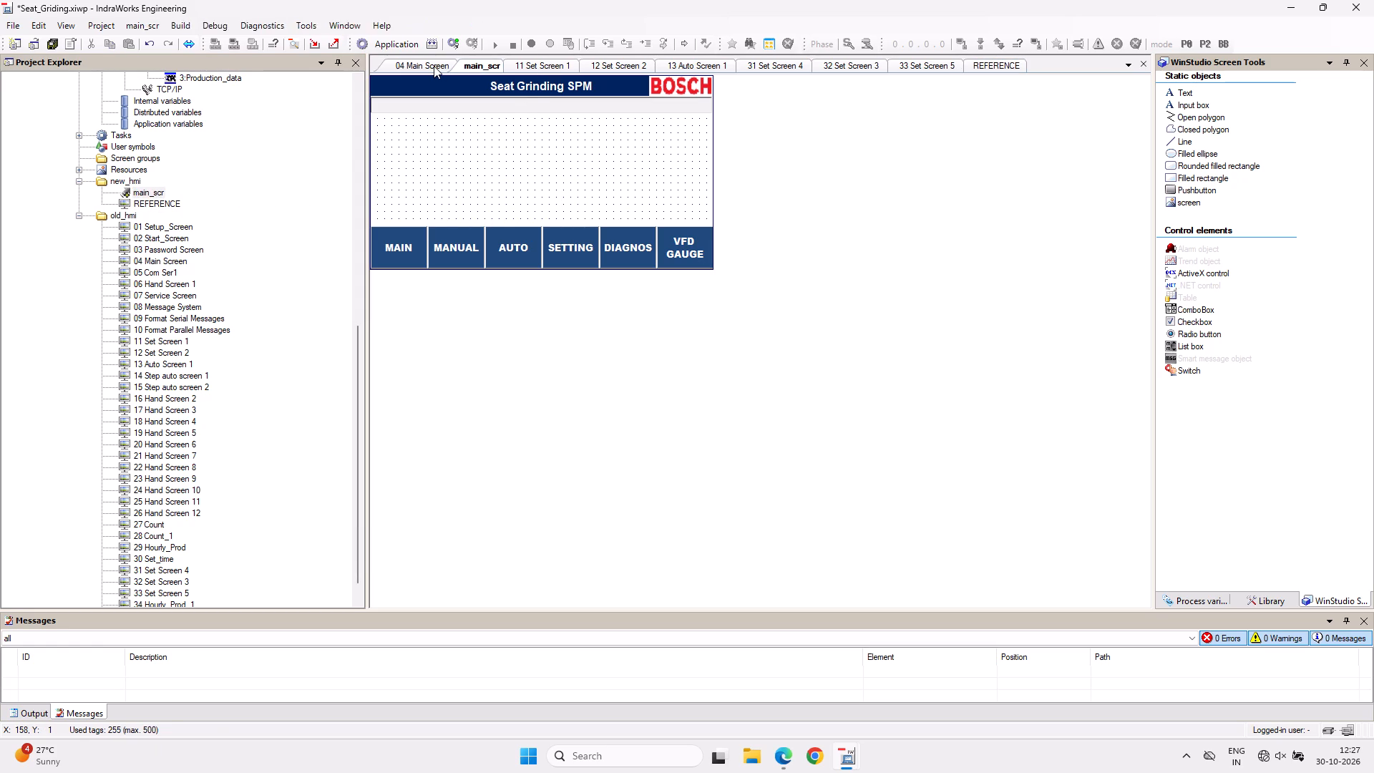
pyautogui.click(411, 178)
pyautogui.moveTo(411, 177); pyautogui.dragTo(487, 226)
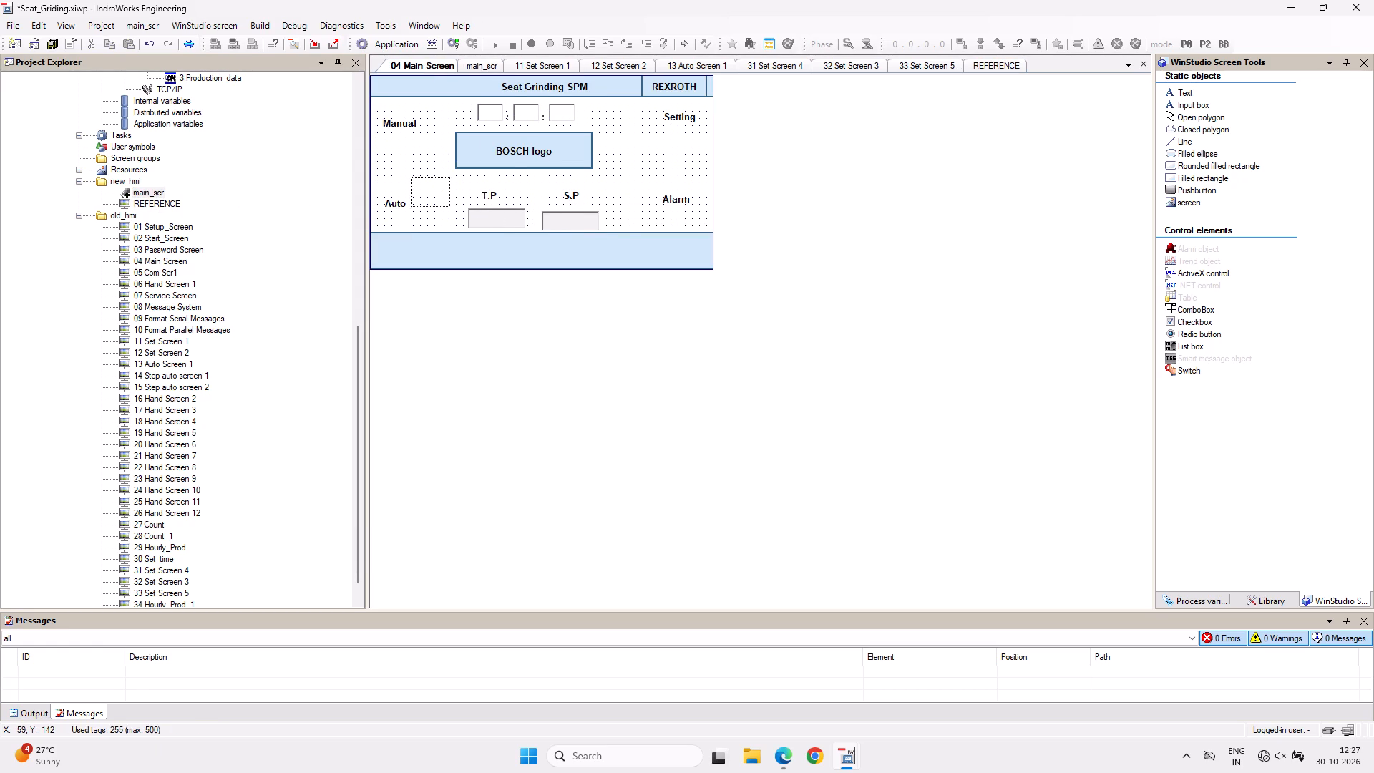
pyautogui.moveTo(487, 226); pyautogui.dragTo(635, 240)
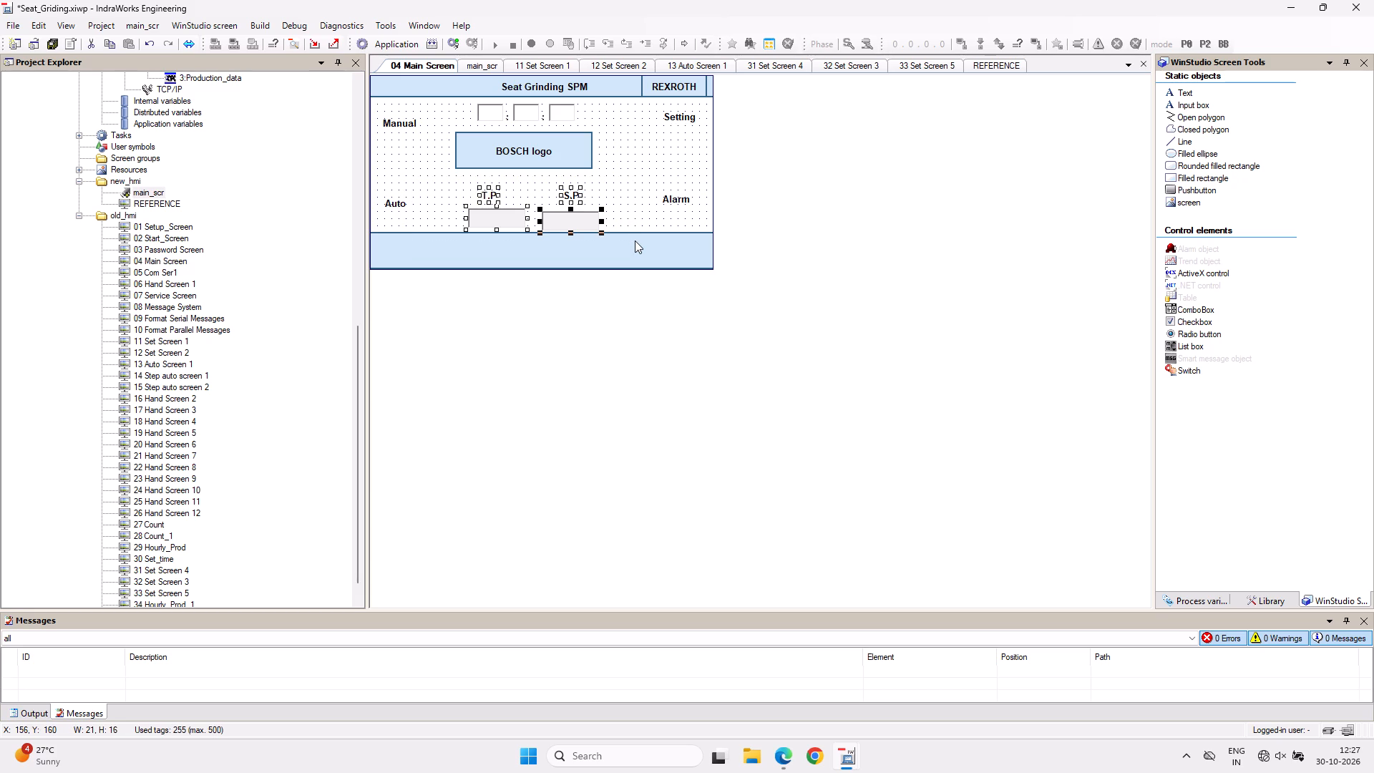
pyautogui.hotkey('ctrl', 'c')
pyautogui.click(477, 69)
pyautogui.click(550, 172)
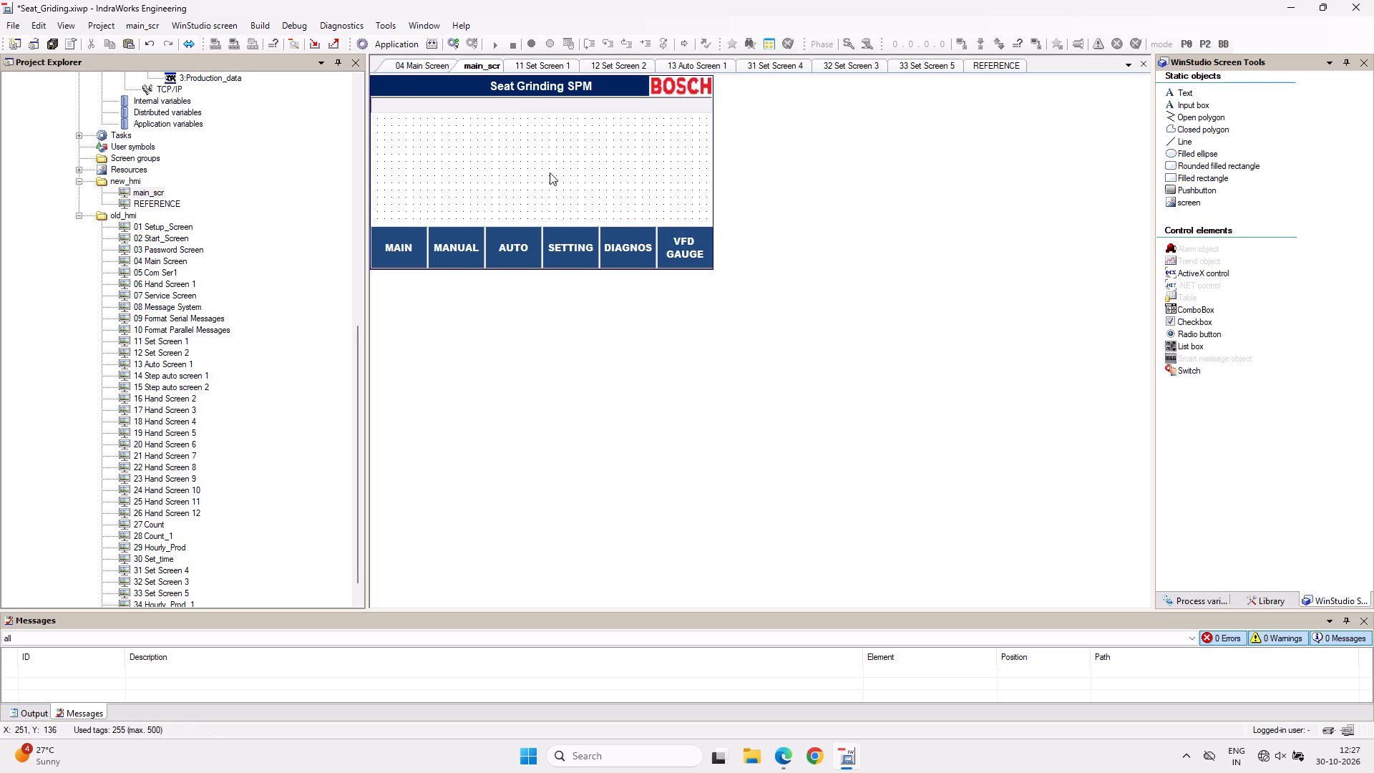
pyautogui.hotkey('ctrl', 'v')
pyautogui.moveTo(474, 109); pyautogui.dragTo(542, 183)
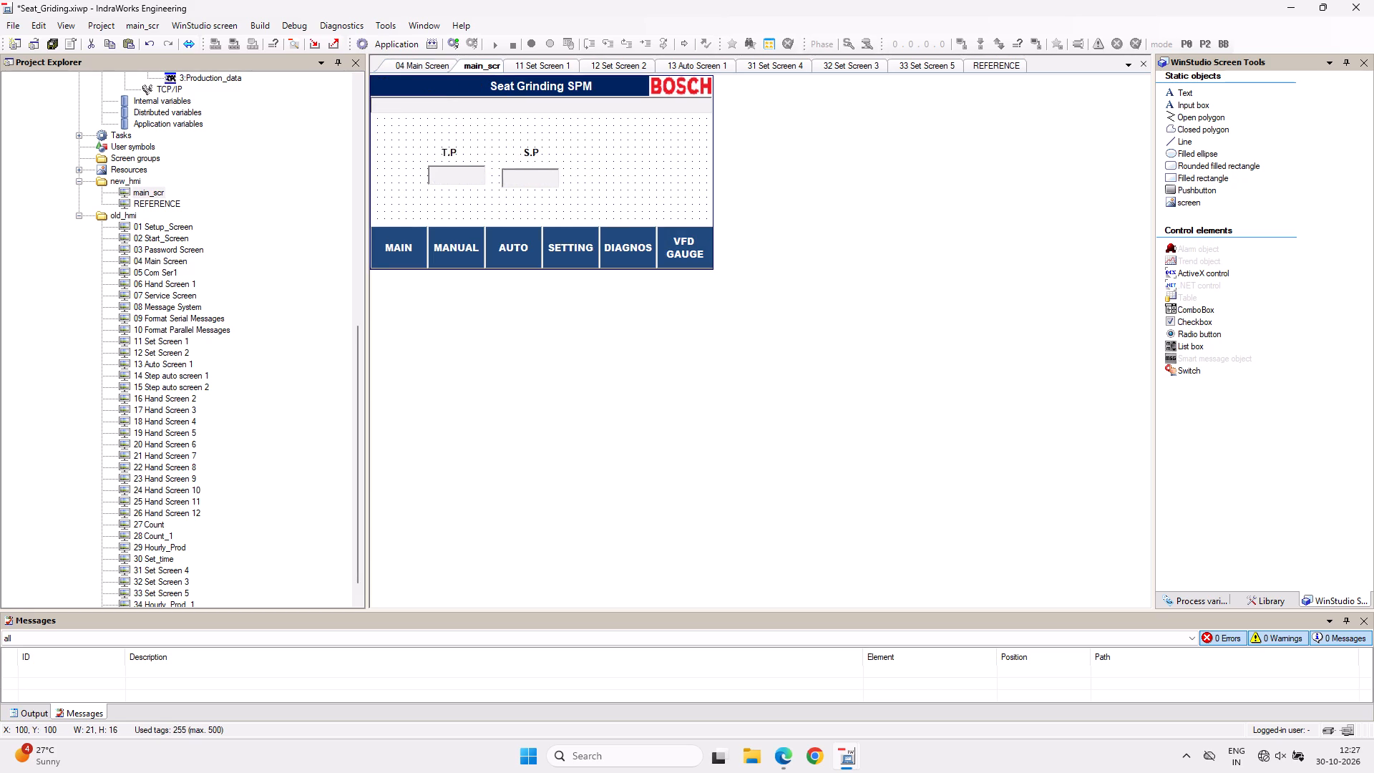
pyautogui.moveTo(542, 183); pyautogui.dragTo(550, 178)
pyautogui.click(523, 129)
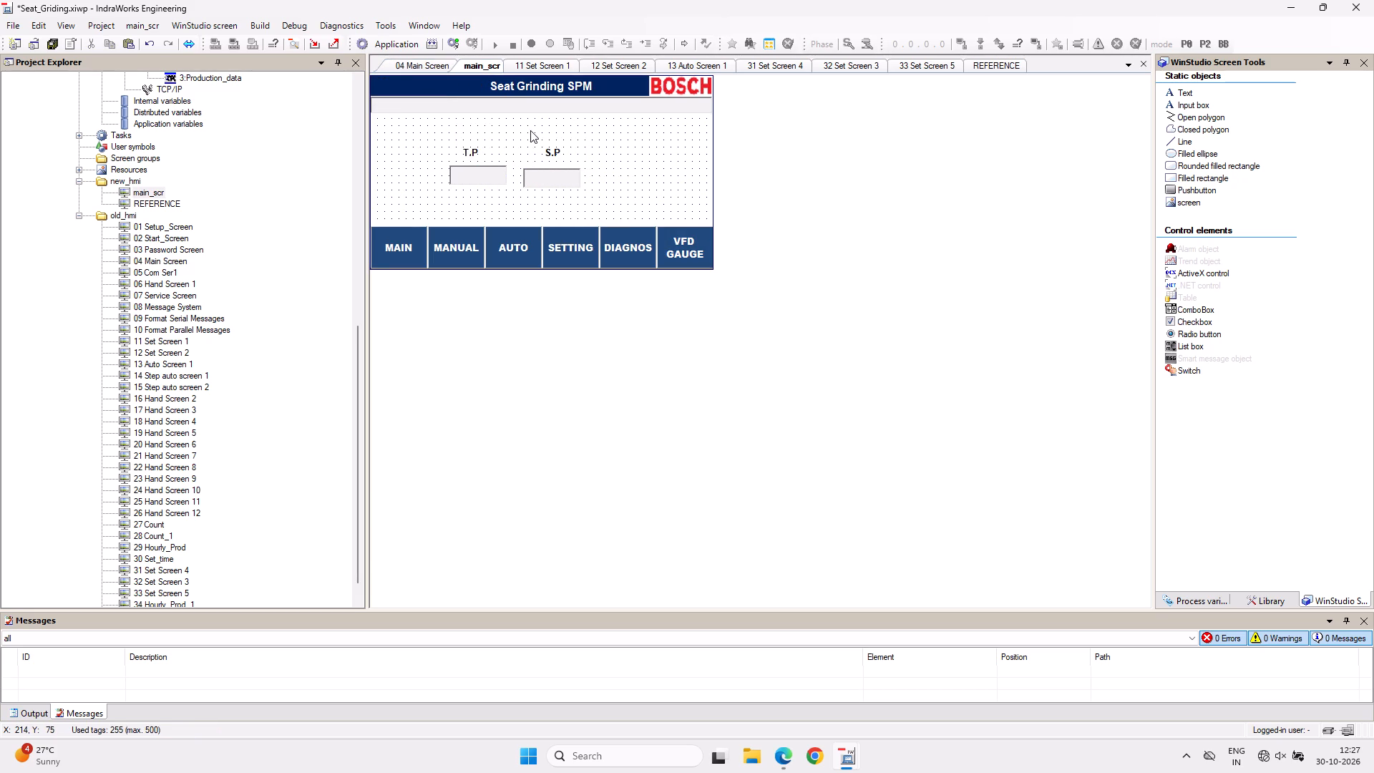
# Stack the T.P label and field above the S.P pair on main_scr, placing the T.P label to the left of its field.
pyautogui.moveTo(508, 136); pyautogui.dragTo(608, 204)
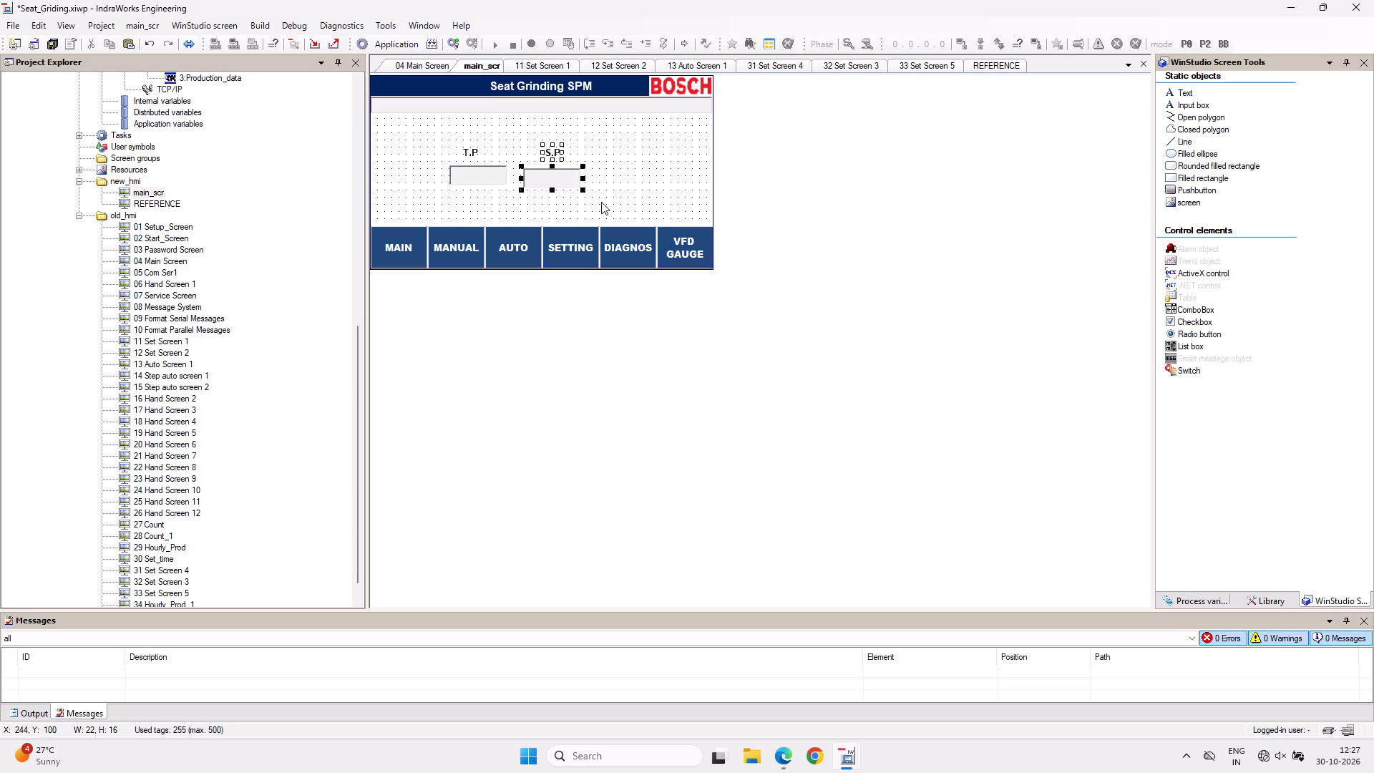
pyautogui.moveTo(556, 176); pyautogui.dragTo(561, 206)
pyautogui.moveTo(415, 136); pyautogui.dragTo(495, 185)
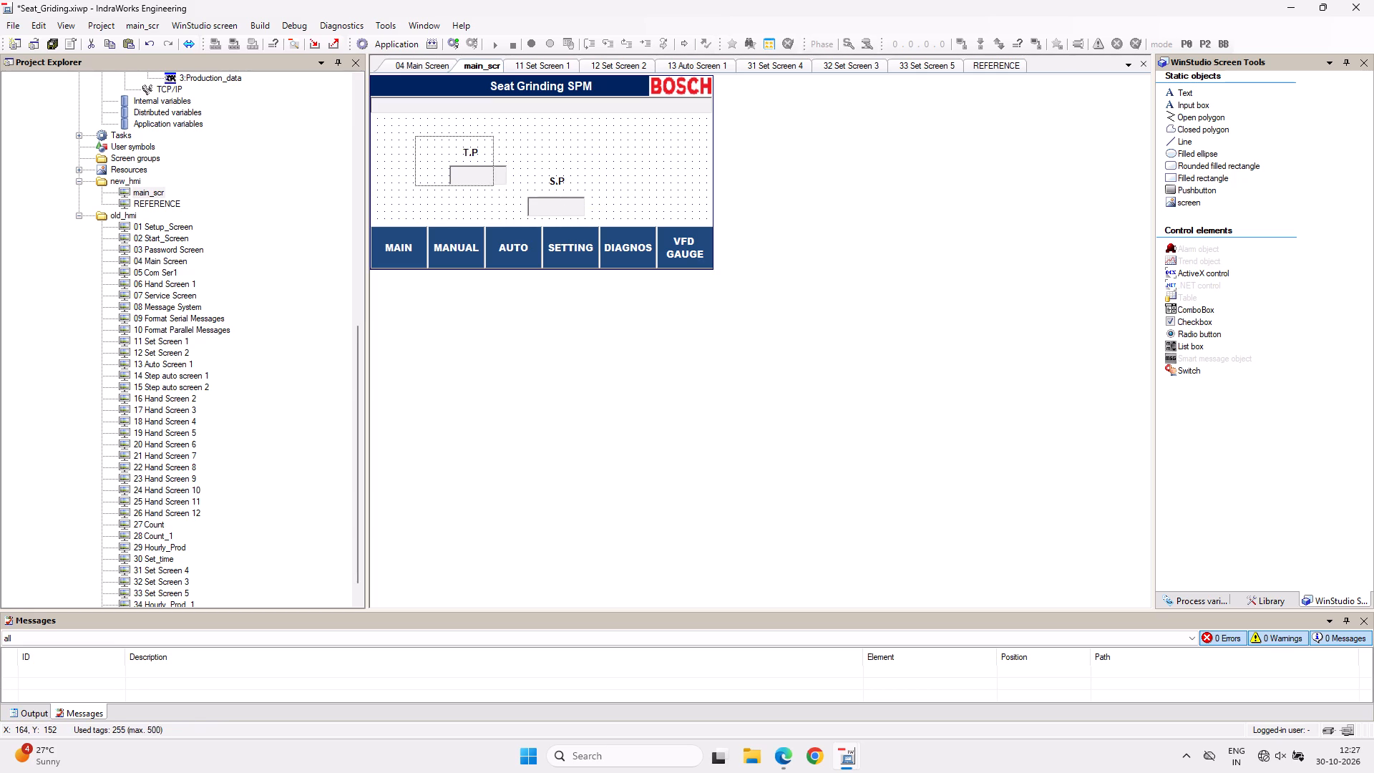
pyautogui.moveTo(495, 185); pyautogui.dragTo(518, 187)
pyautogui.moveTo(477, 174); pyautogui.dragTo(529, 155)
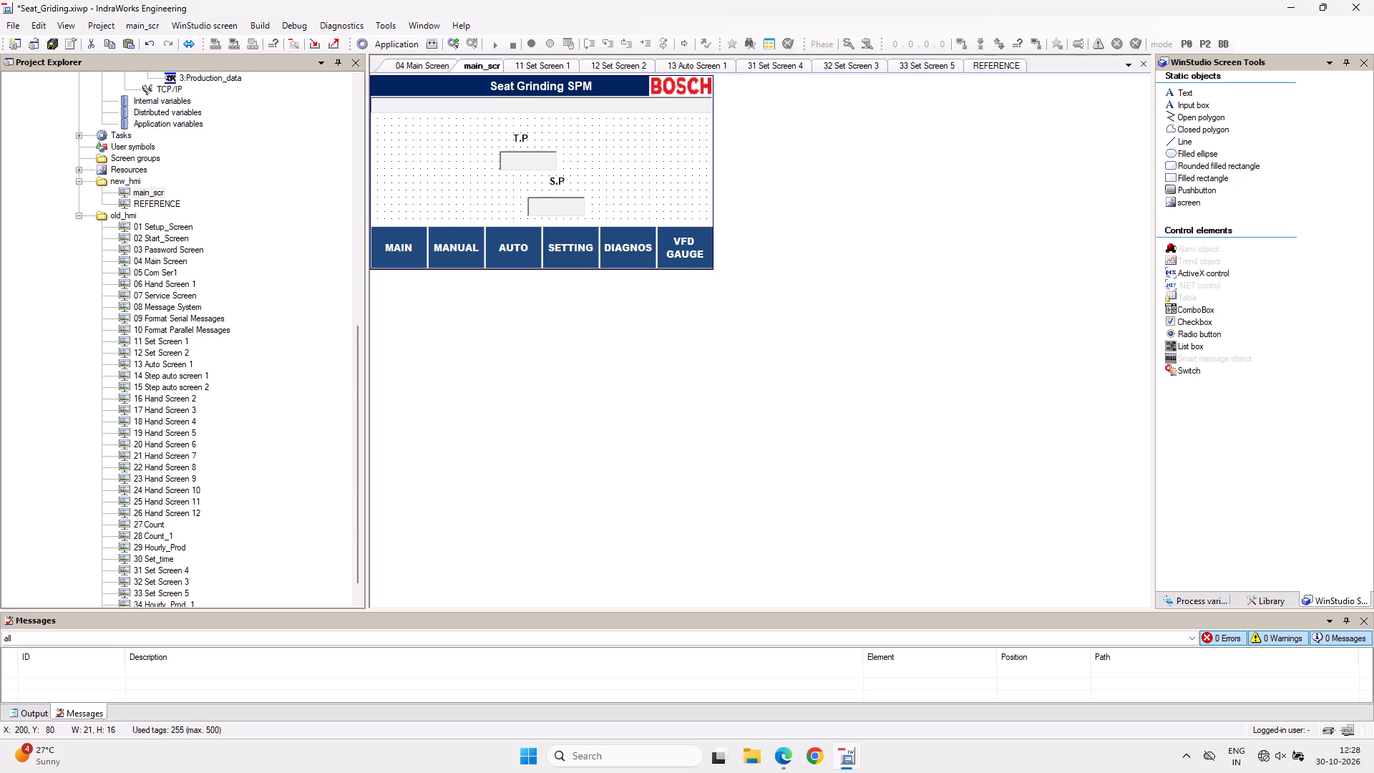
pyautogui.moveTo(529, 155); pyautogui.dragTo(530, 155)
pyautogui.click(474, 178)
pyautogui.moveTo(517, 130); pyautogui.dragTo(444, 152)
# Change the T.P label's caption on main_scr to "TOTAL PRODUCTION:".
pyautogui.doubleClick(445, 152)
pyautogui.click(483, 374)
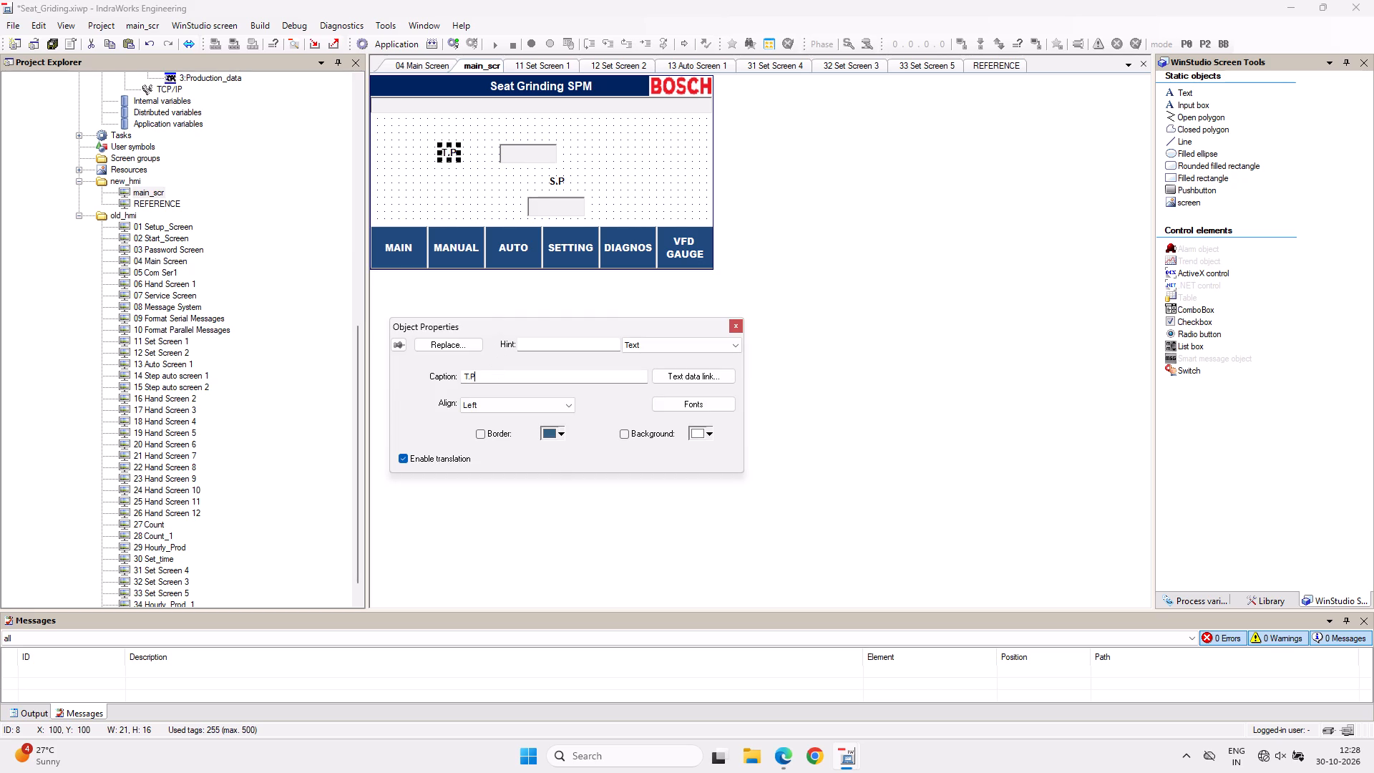
pyautogui.press('BackSpace')
pyautogui.press('BackSpace')
pyautogui.press('BackSpace')
pyautogui.press('BackSpace')
pyautogui.press('BackSpace')
pyautogui.press('BackSpace')
pyautogui.press('BackSpace')
pyautogui.press('BackSpace')
pyautogui.hotkey('shift', 't')
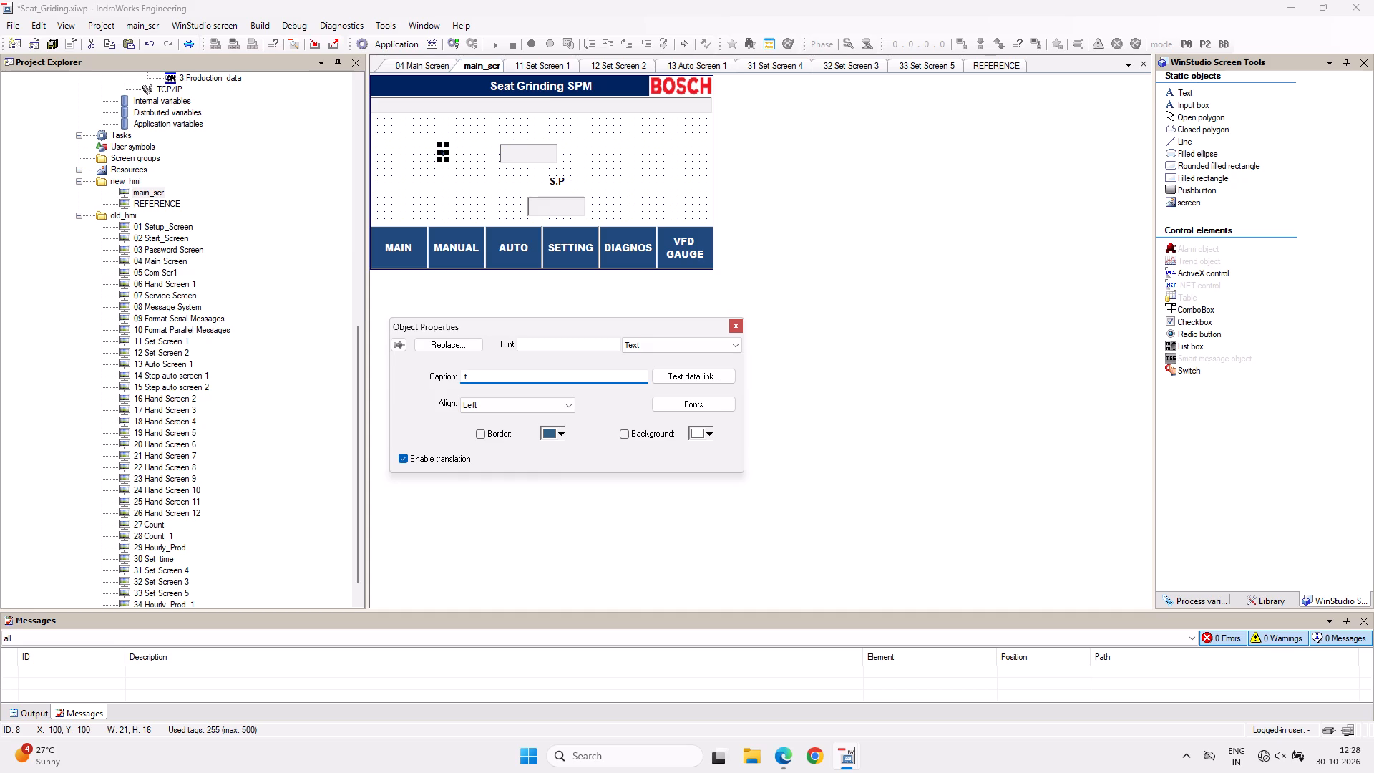
pyautogui.press('BackSpace')
pyautogui.write('TOTAL PRODUCTION')
pyautogui.hotkey('shift', ':')
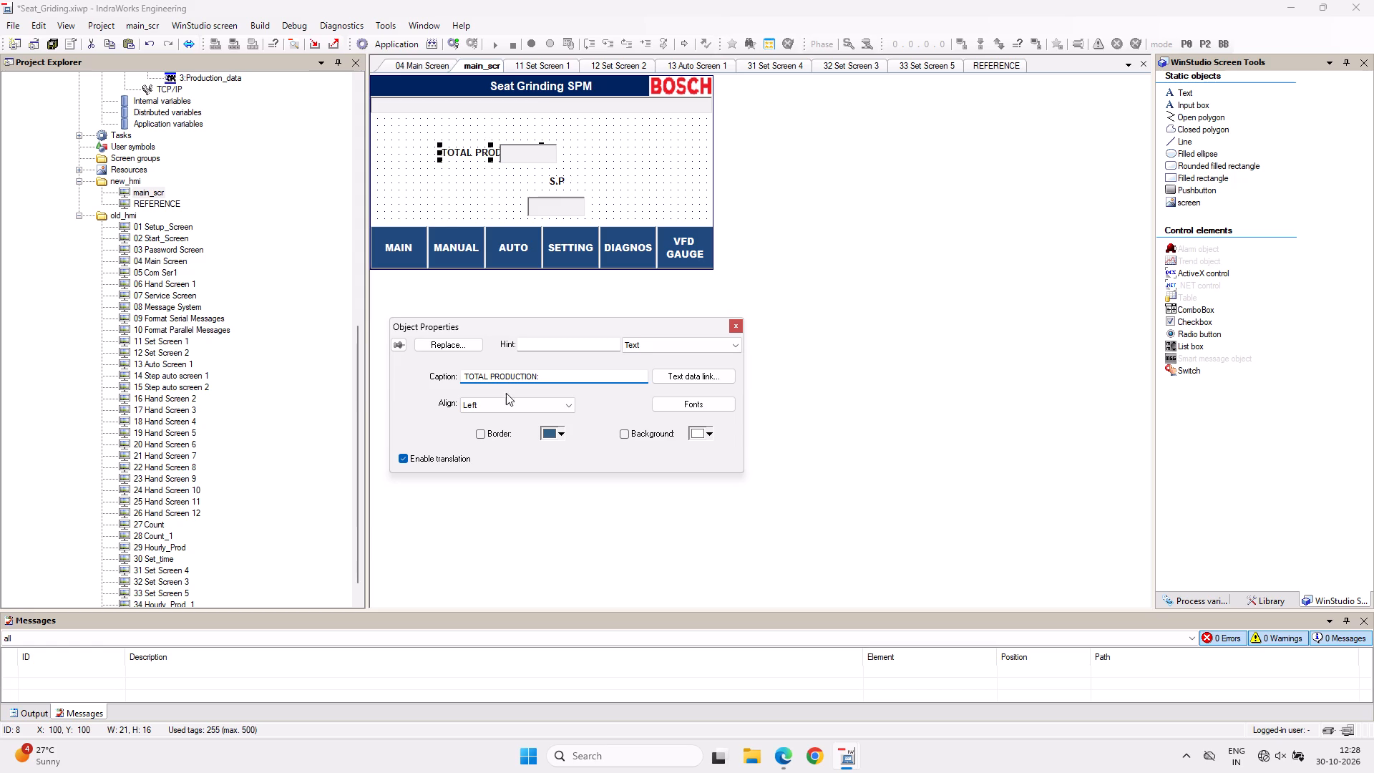
# Change the S.P label's caption on main_scr to "SHIFT PRODUCTION:".
pyautogui.click(561, 181)
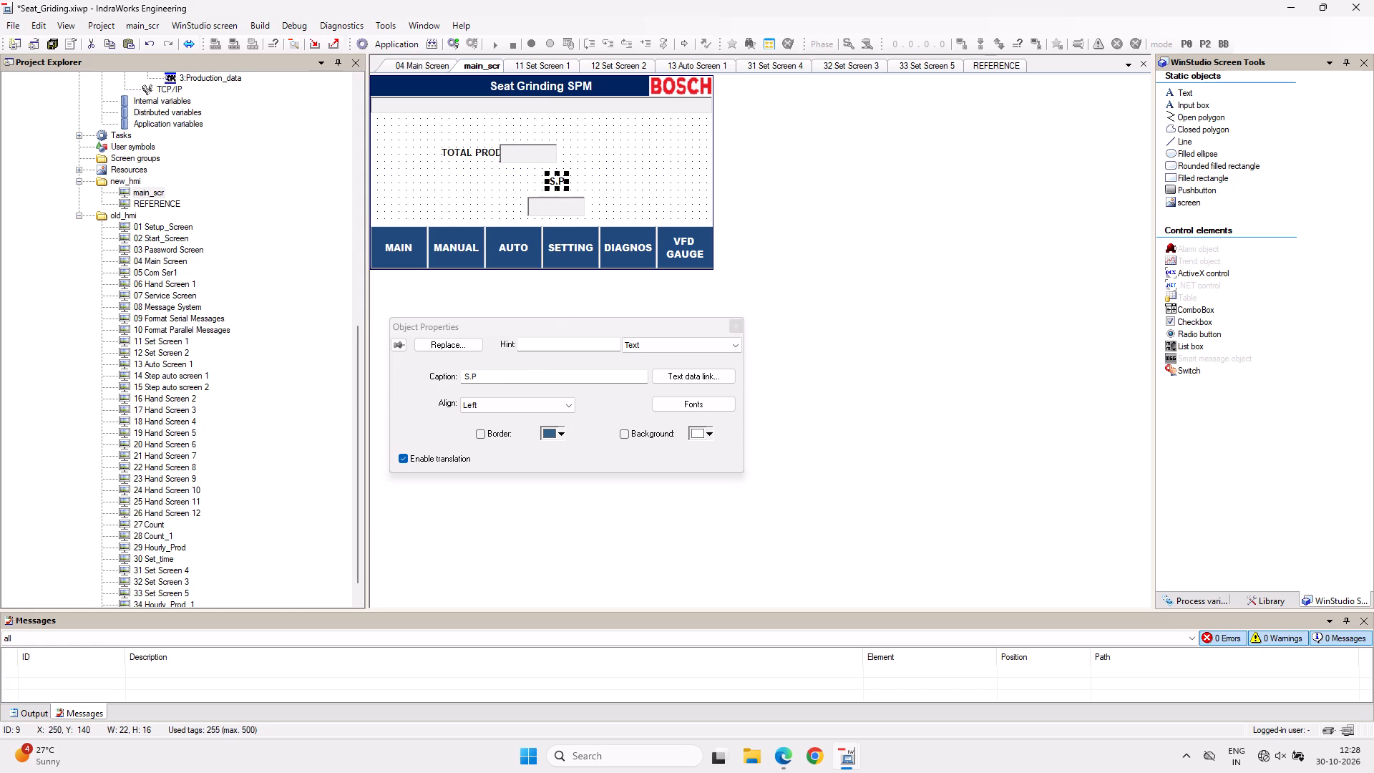
pyautogui.moveTo(492, 371); pyautogui.dragTo(422, 379)
pyautogui.write('SHIFT')
pyautogui.press('space')
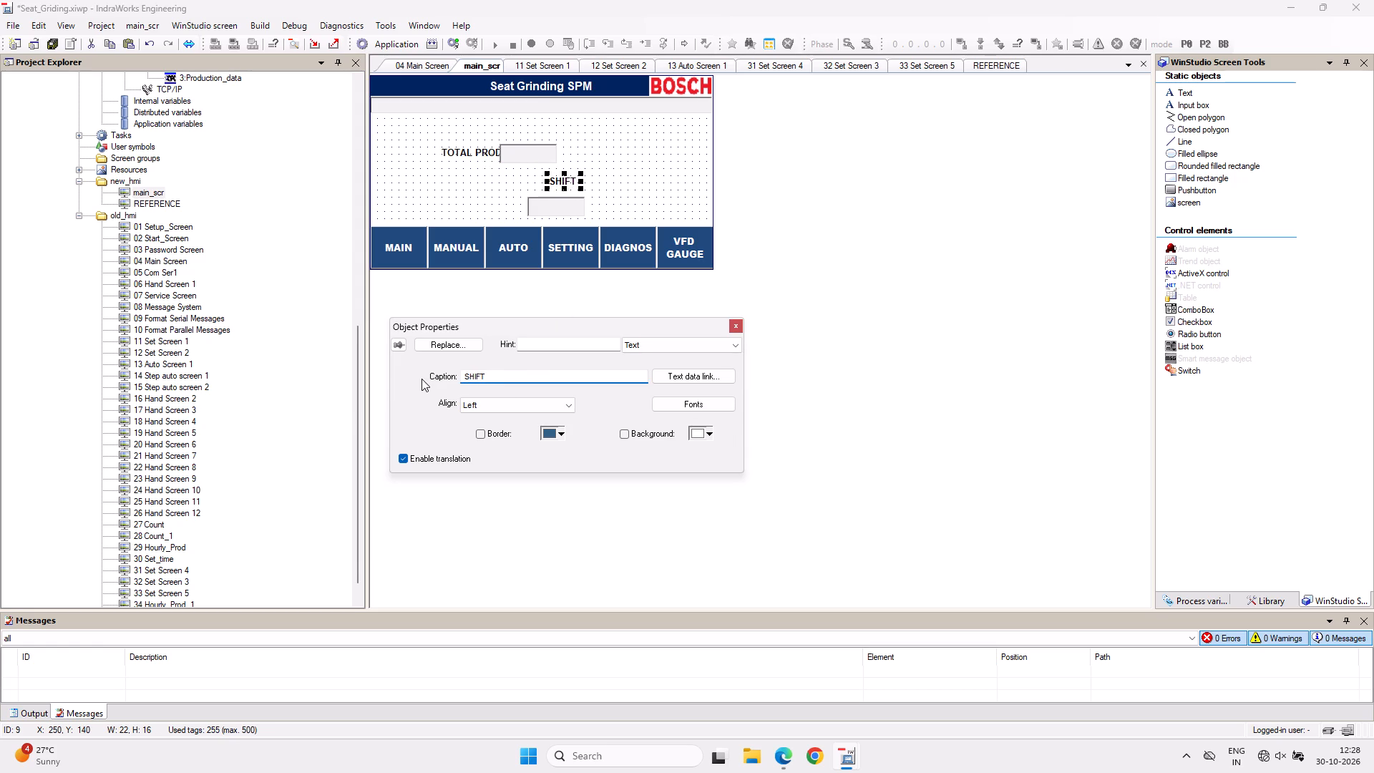
pyautogui.write('PRODUCTION')
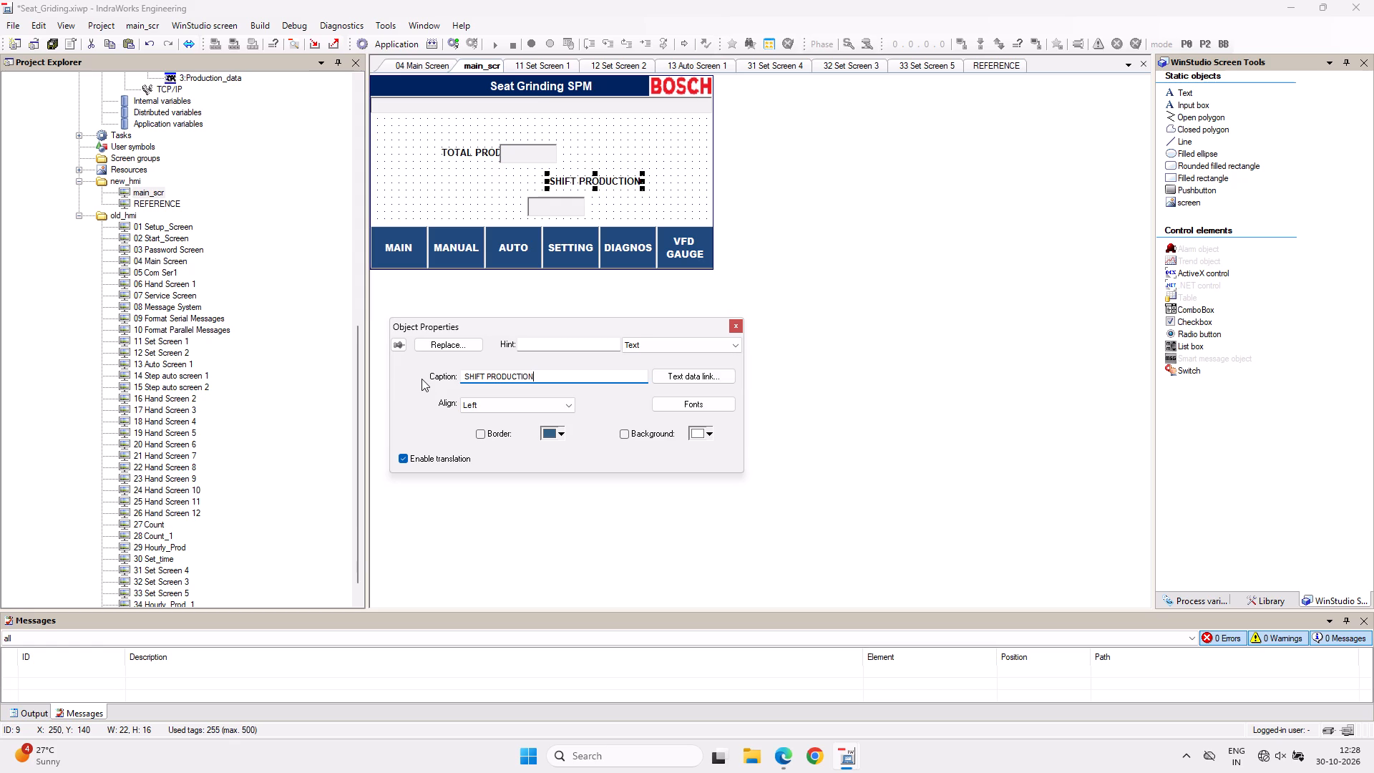
pyautogui.hotkey('shift', ':')
pyautogui.click(603, 145)
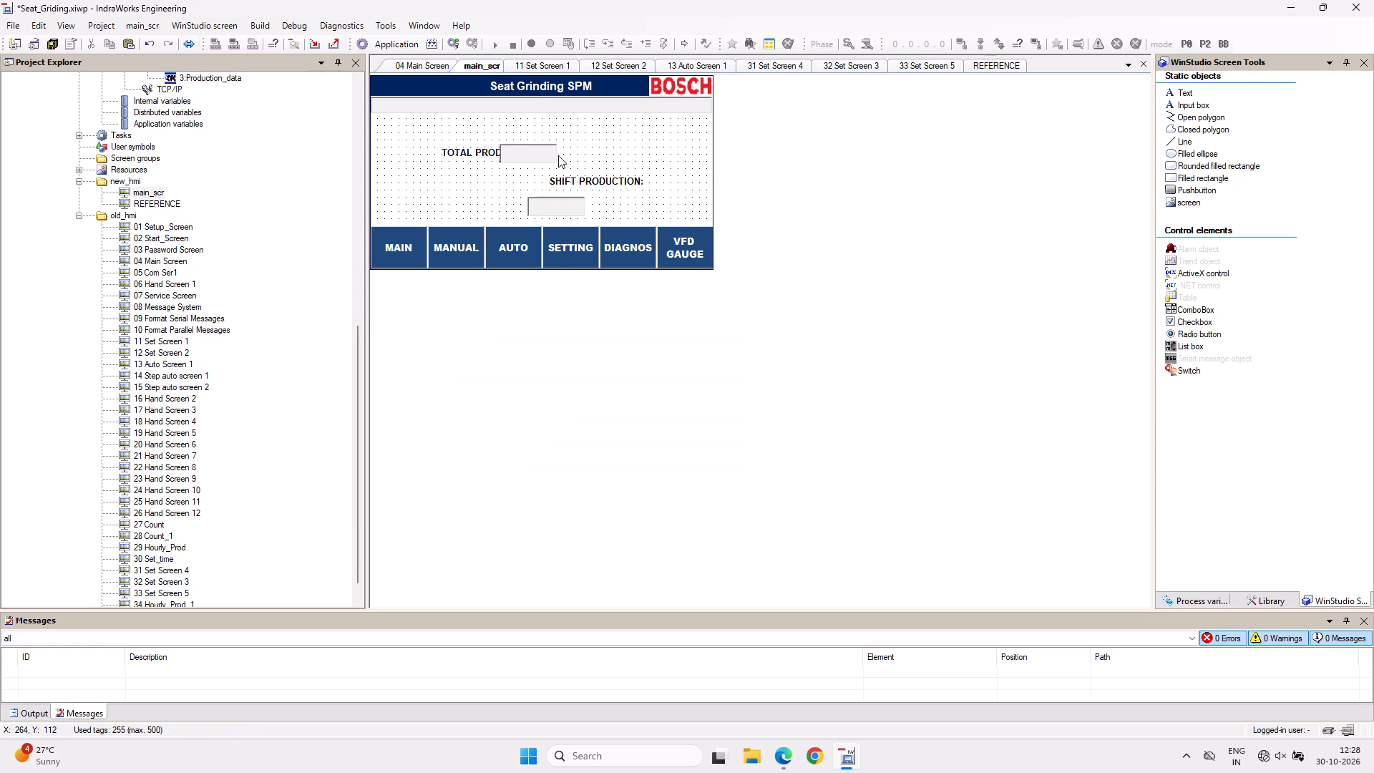
# Move the upper value field clear of the TOTAL PRODUCTION: caption and place the SHIFT PRODUCTION: label below it, beside its own field.
pyautogui.moveTo(557, 155); pyautogui.dragTo(592, 155)
pyautogui.moveTo(529, 156); pyautogui.dragTo(600, 152)
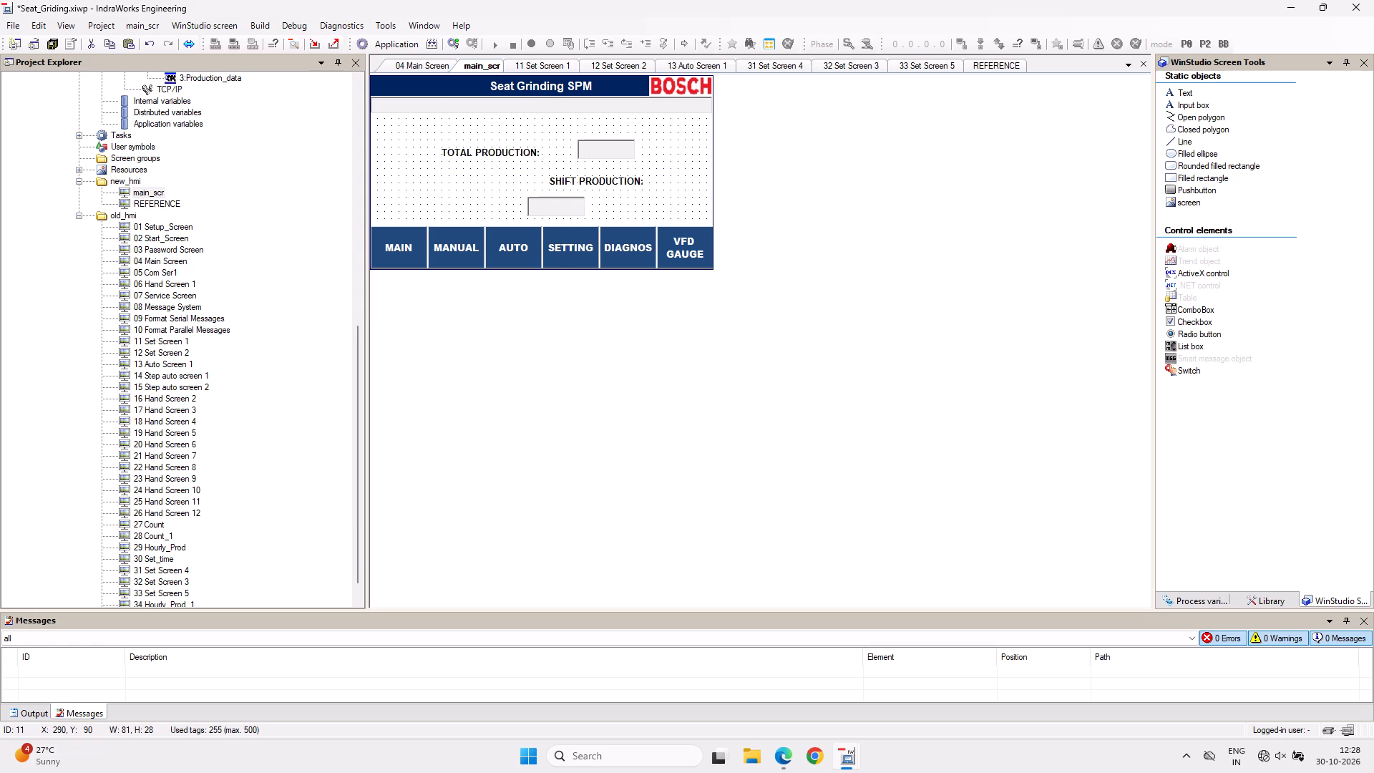
pyautogui.moveTo(600, 152); pyautogui.dragTo(587, 151)
pyautogui.moveTo(578, 179); pyautogui.dragTo(440, 183)
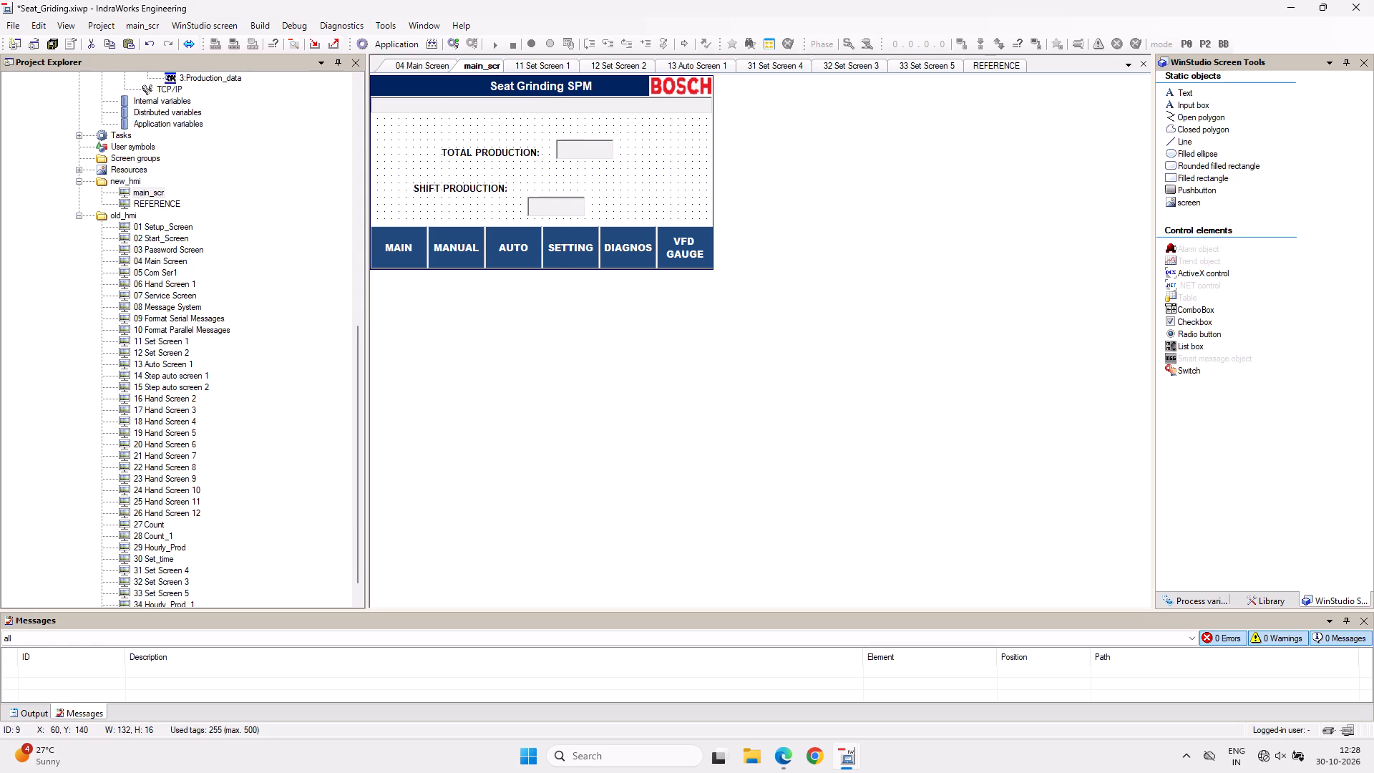
pyautogui.moveTo(440, 183); pyautogui.dragTo(447, 190)
pyautogui.moveTo(546, 203); pyautogui.dragTo(543, 196)
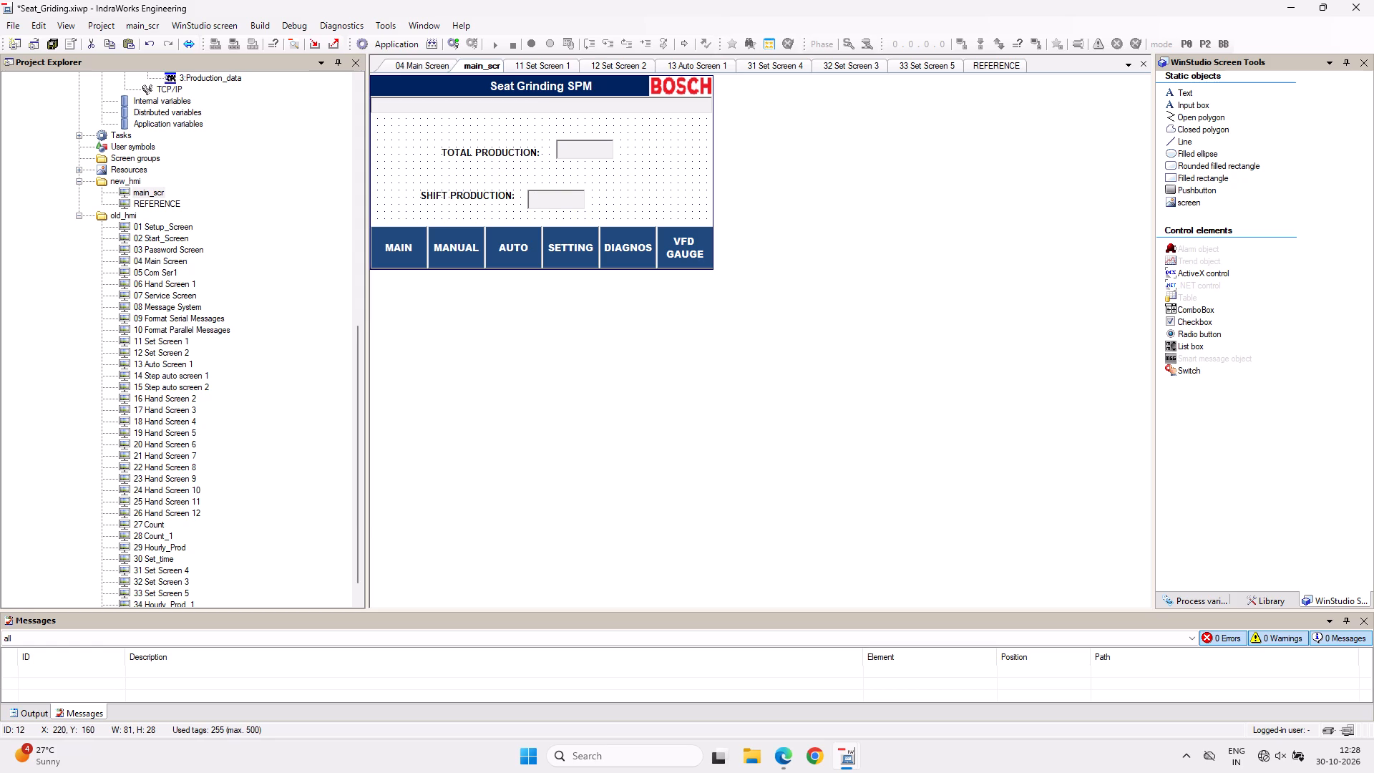
pyautogui.moveTo(543, 196); pyautogui.dragTo(540, 193)
pyautogui.click(603, 178)
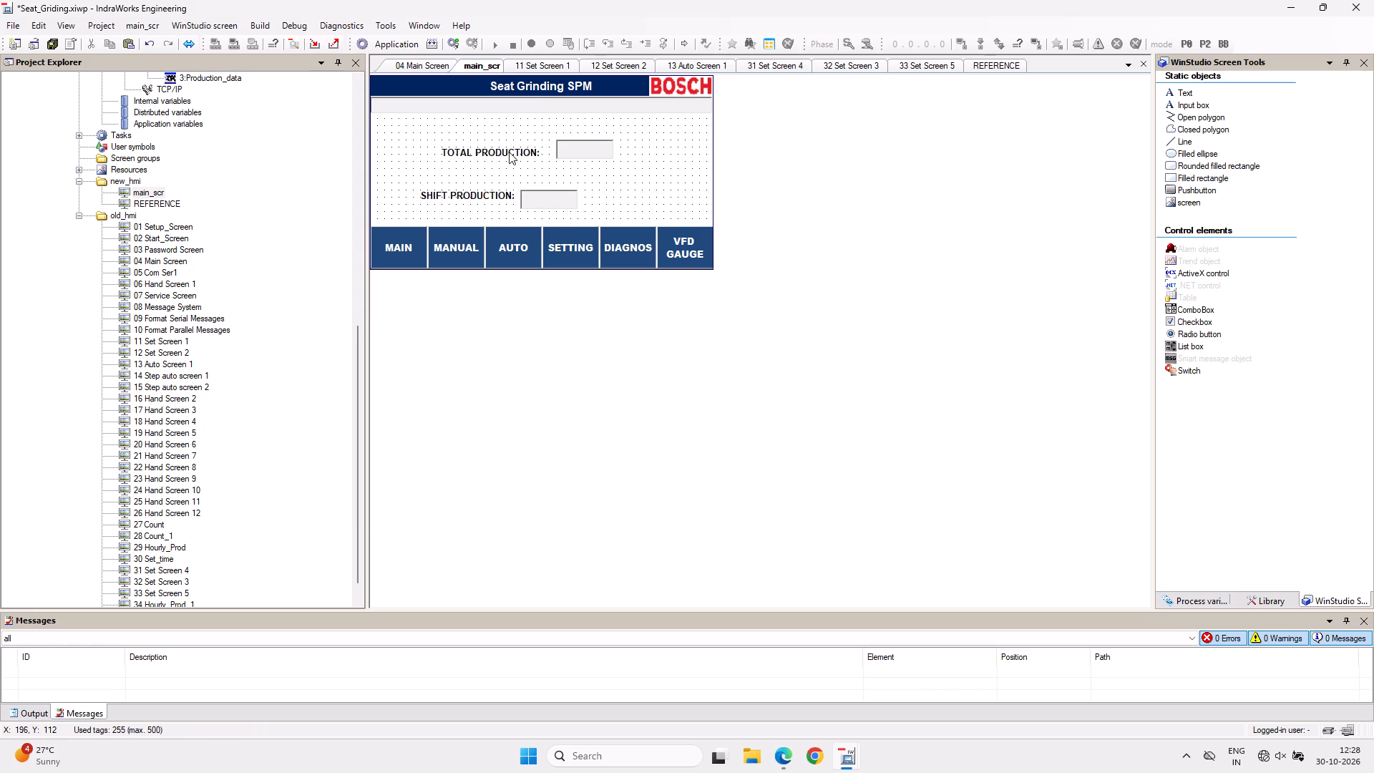
# Shift the TOTAL PRODUCTION: label left to about X 50, Y 100 and the SHIFT PRODUCTION: label to about X 60, Y 160.
pyautogui.moveTo(509, 151); pyautogui.dragTo(483, 153)
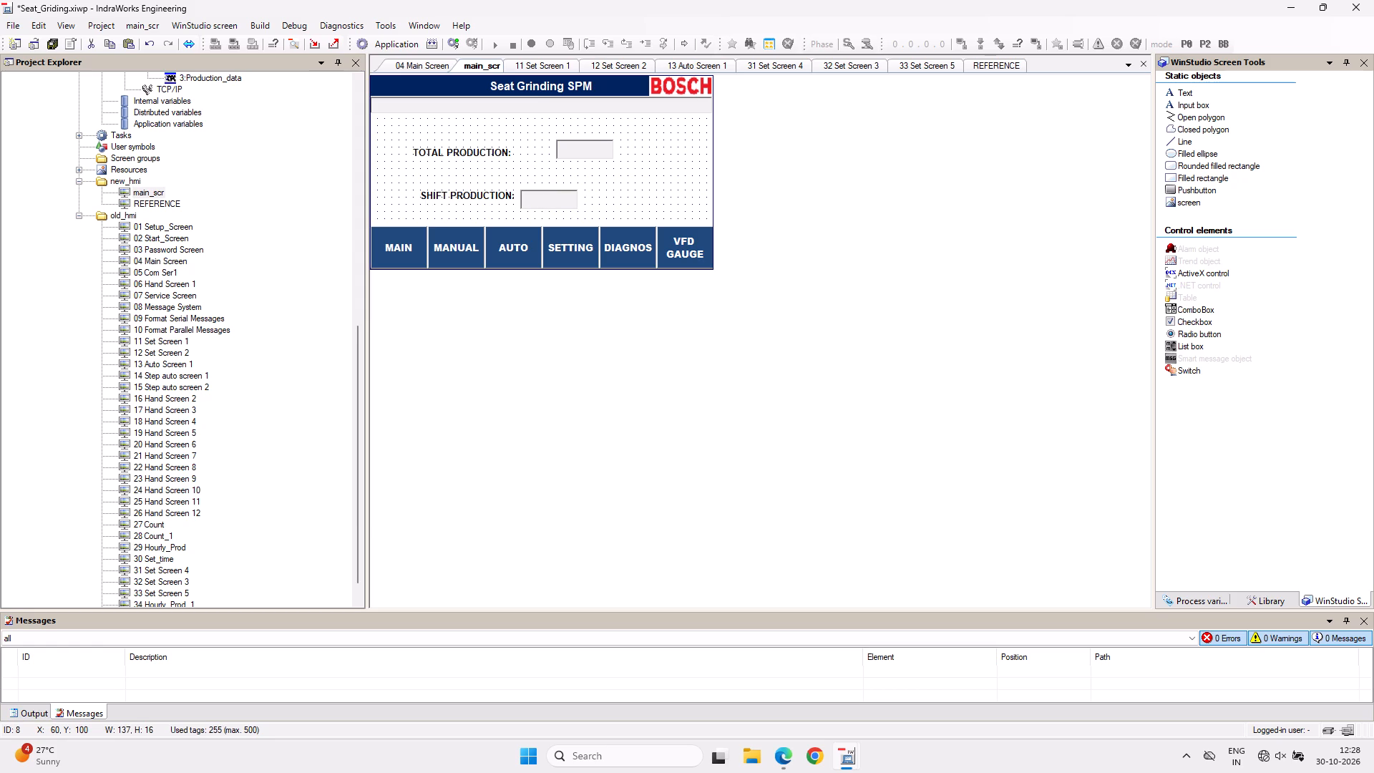
pyautogui.moveTo(483, 153); pyautogui.dragTo(484, 153)
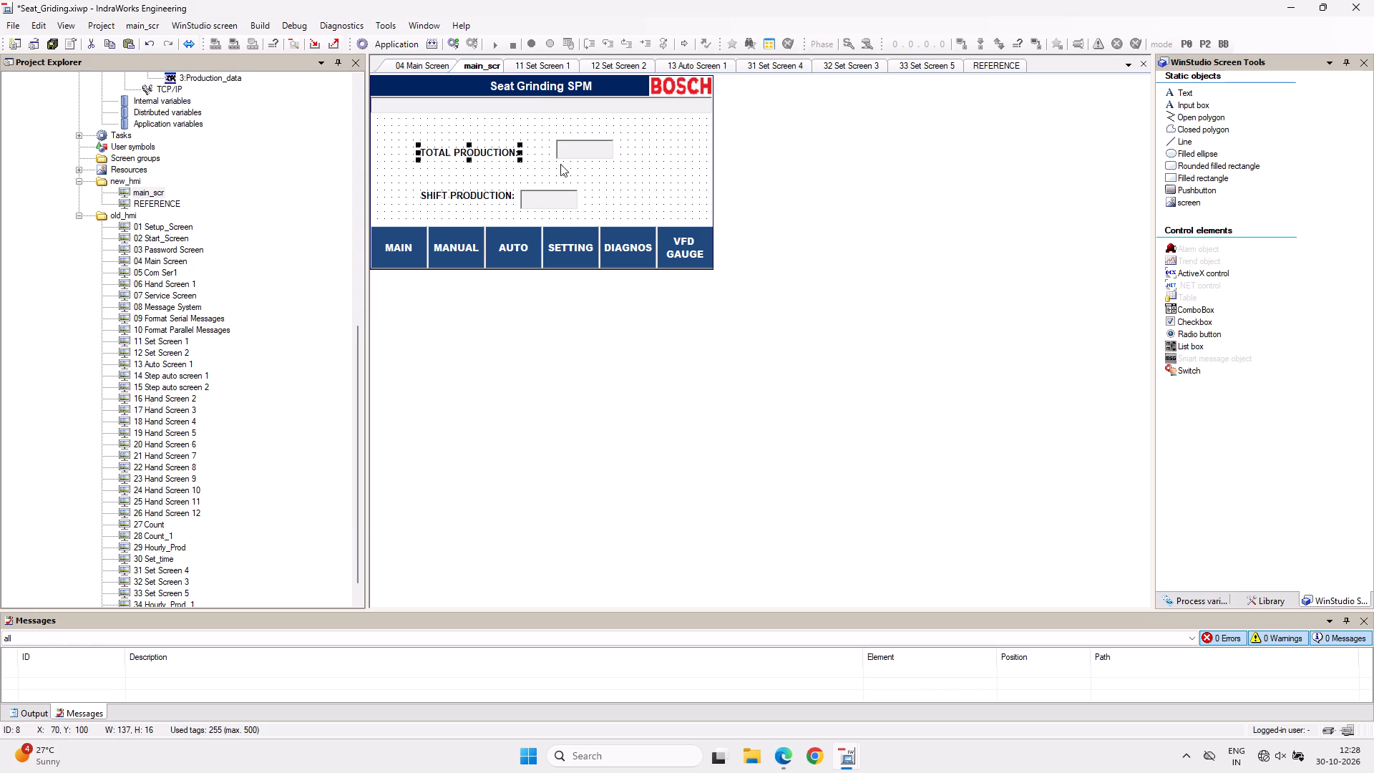
pyautogui.click(552, 166)
pyautogui.moveTo(542, 200); pyautogui.dragTo(555, 200)
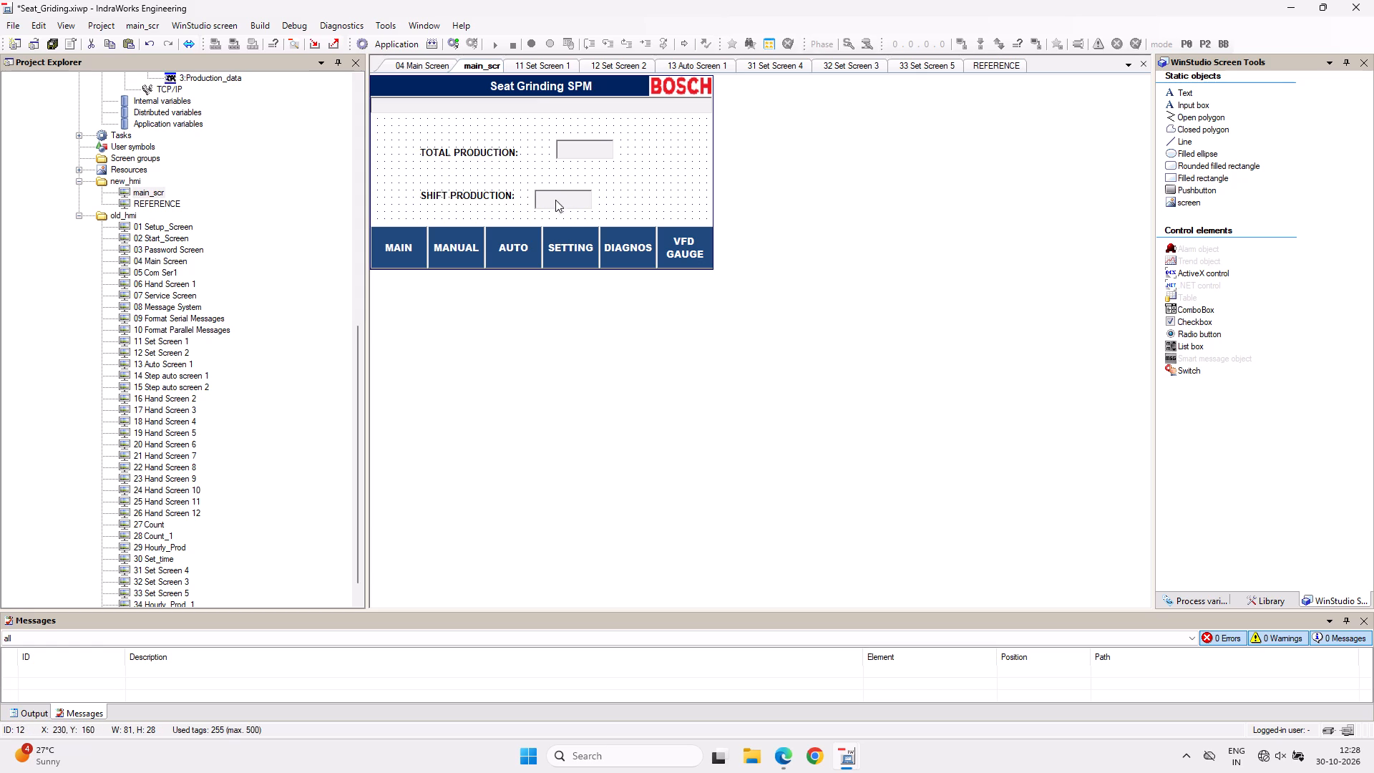
pyautogui.moveTo(504, 152); pyautogui.dragTo(497, 152)
pyautogui.click(544, 170)
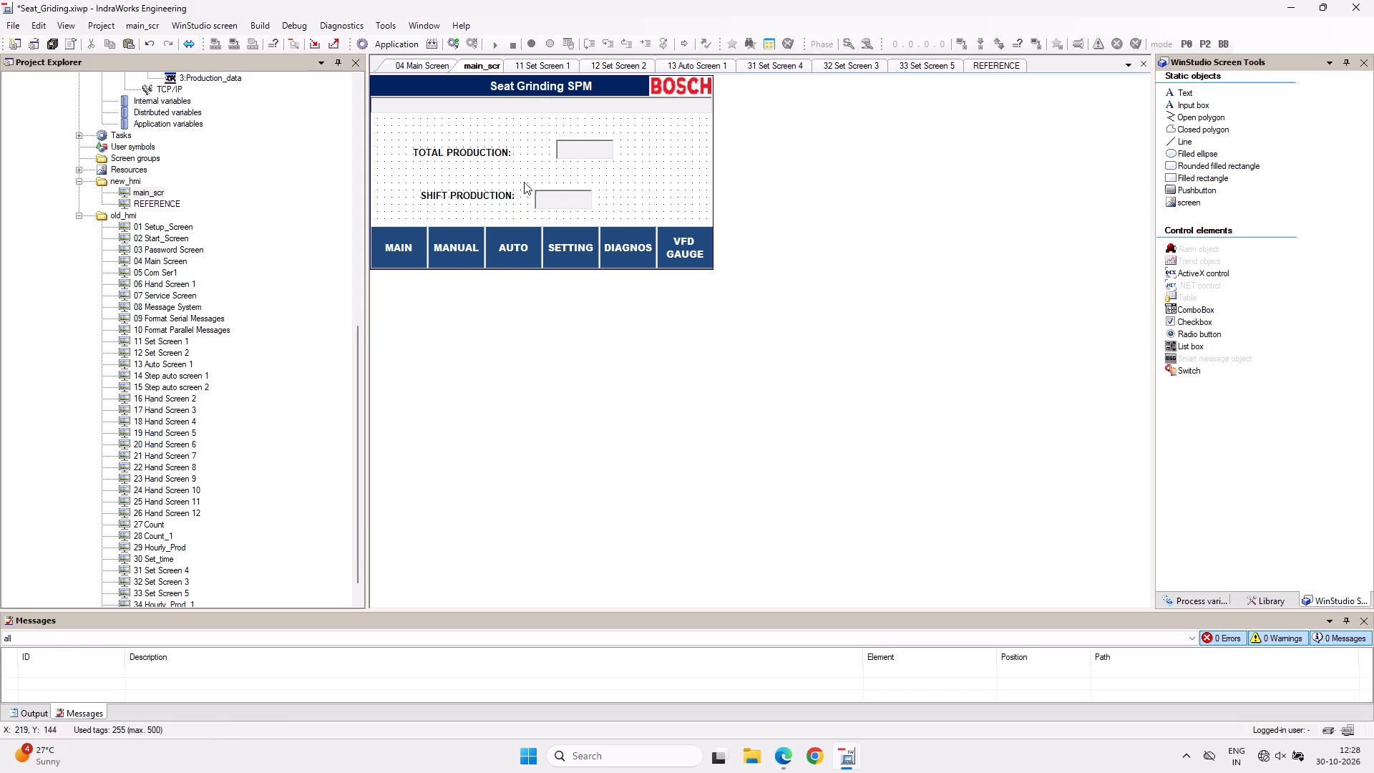
pyautogui.moveTo(489, 196); pyautogui.dragTo(483, 196)
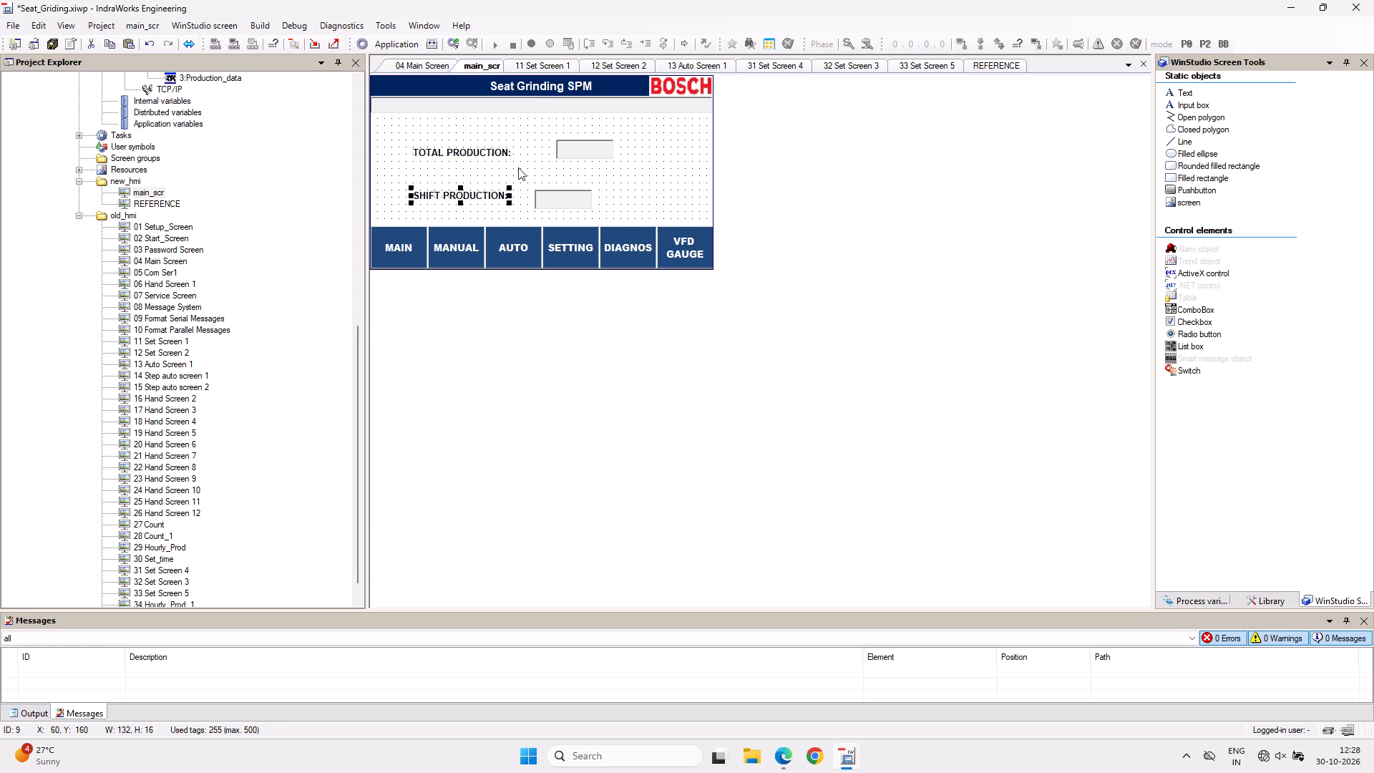
pyautogui.click(530, 162)
pyautogui.click(493, 148)
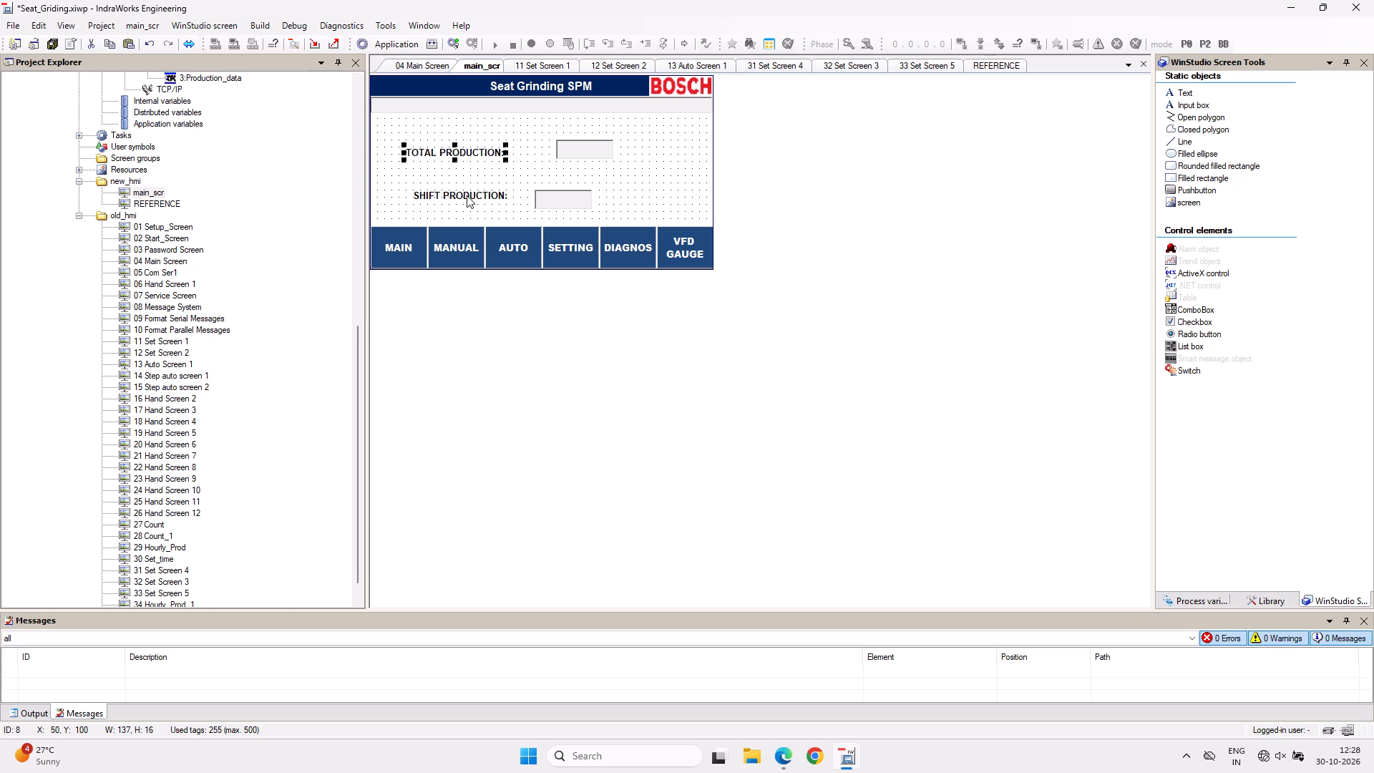
pyautogui.click(533, 160)
# Move both value fields left against their labels, aligning them in one column at about X 190.
pyautogui.moveTo(572, 148); pyautogui.dragTo(543, 149)
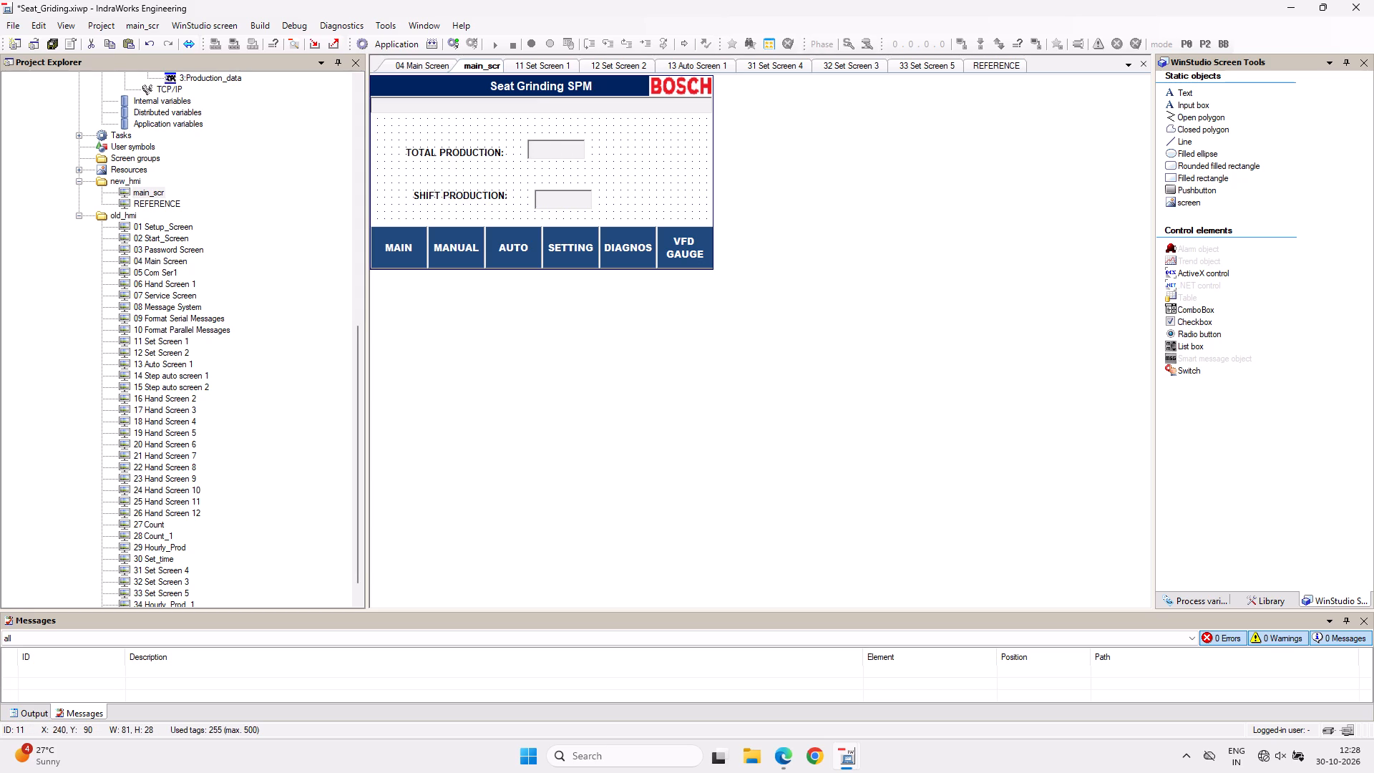
pyautogui.moveTo(543, 149); pyautogui.dragTo(523, 153)
pyautogui.moveTo(565, 198); pyautogui.dragTo(553, 198)
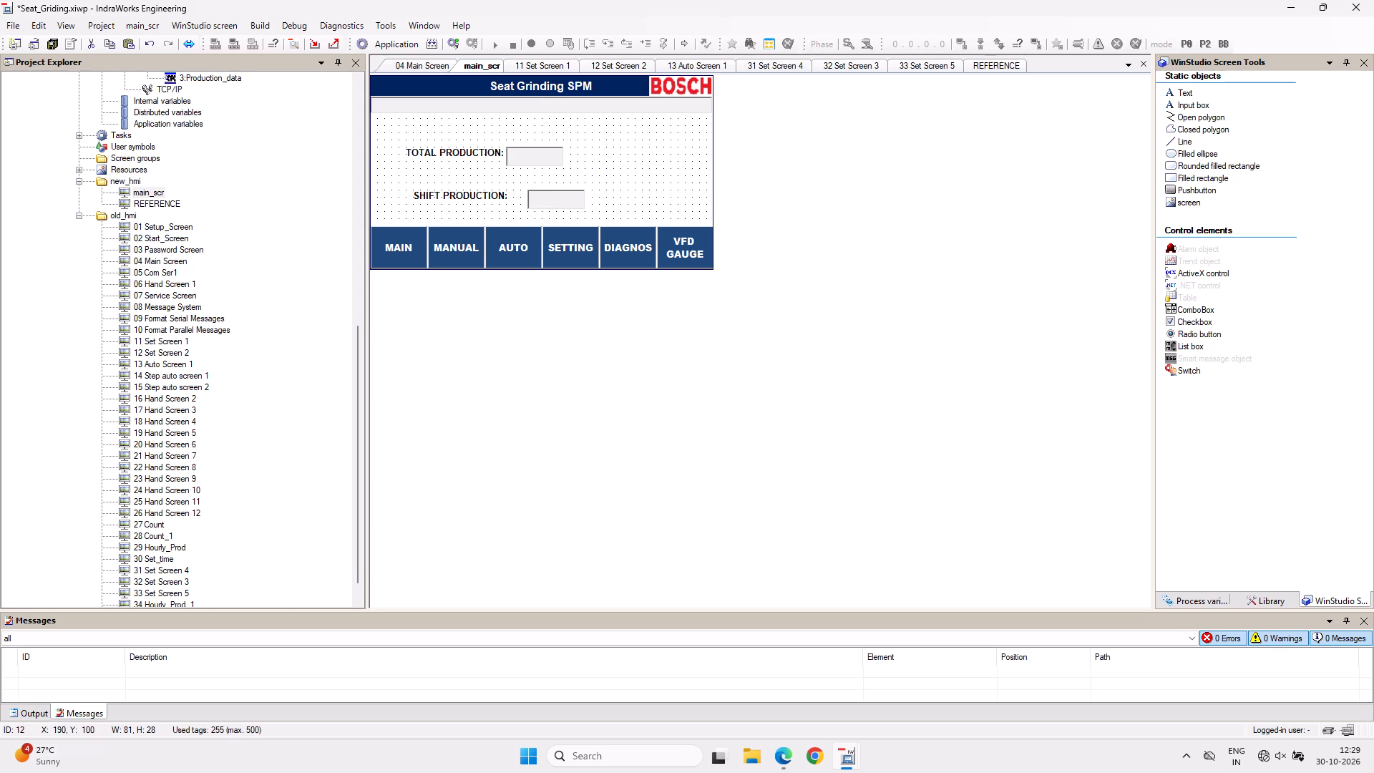
pyautogui.moveTo(553, 198); pyautogui.dragTo(537, 196)
pyautogui.click(612, 193)
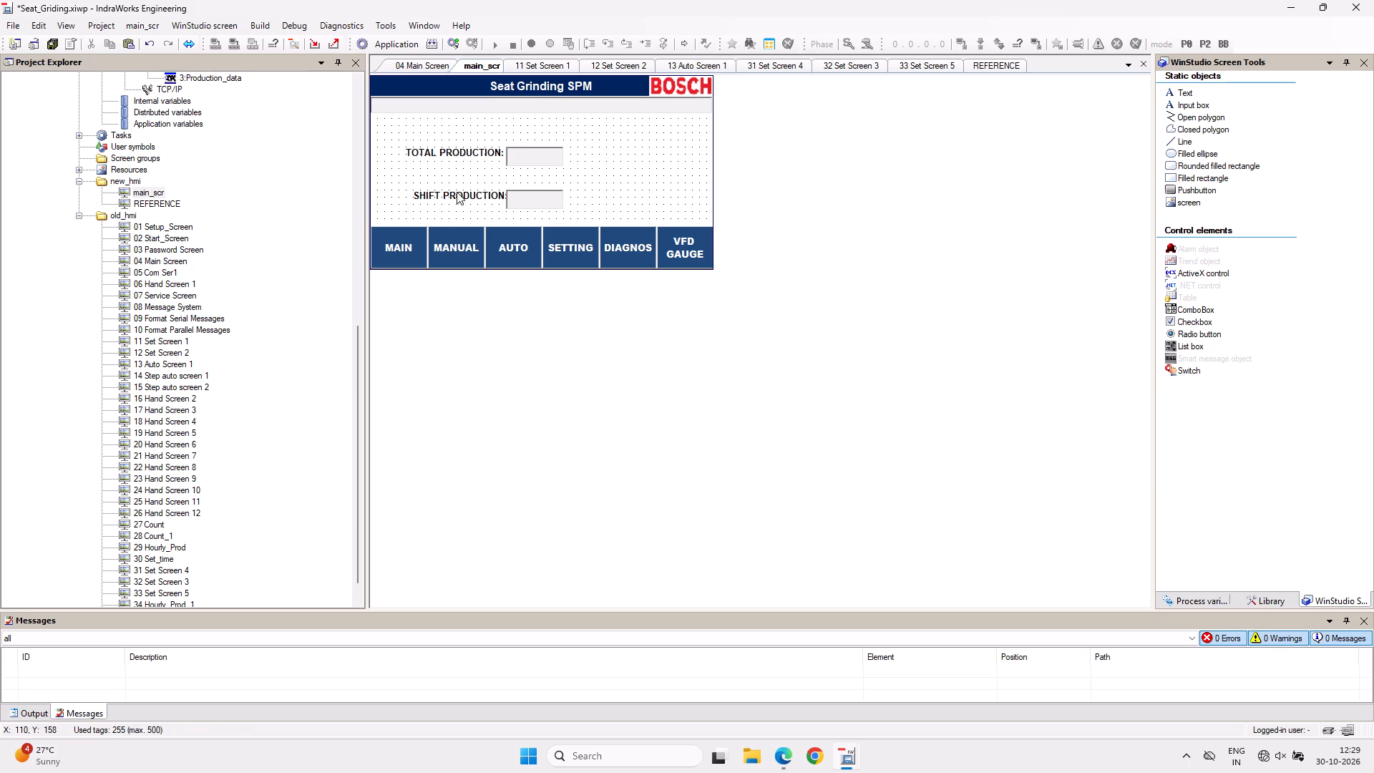
pyautogui.click(608, 182)
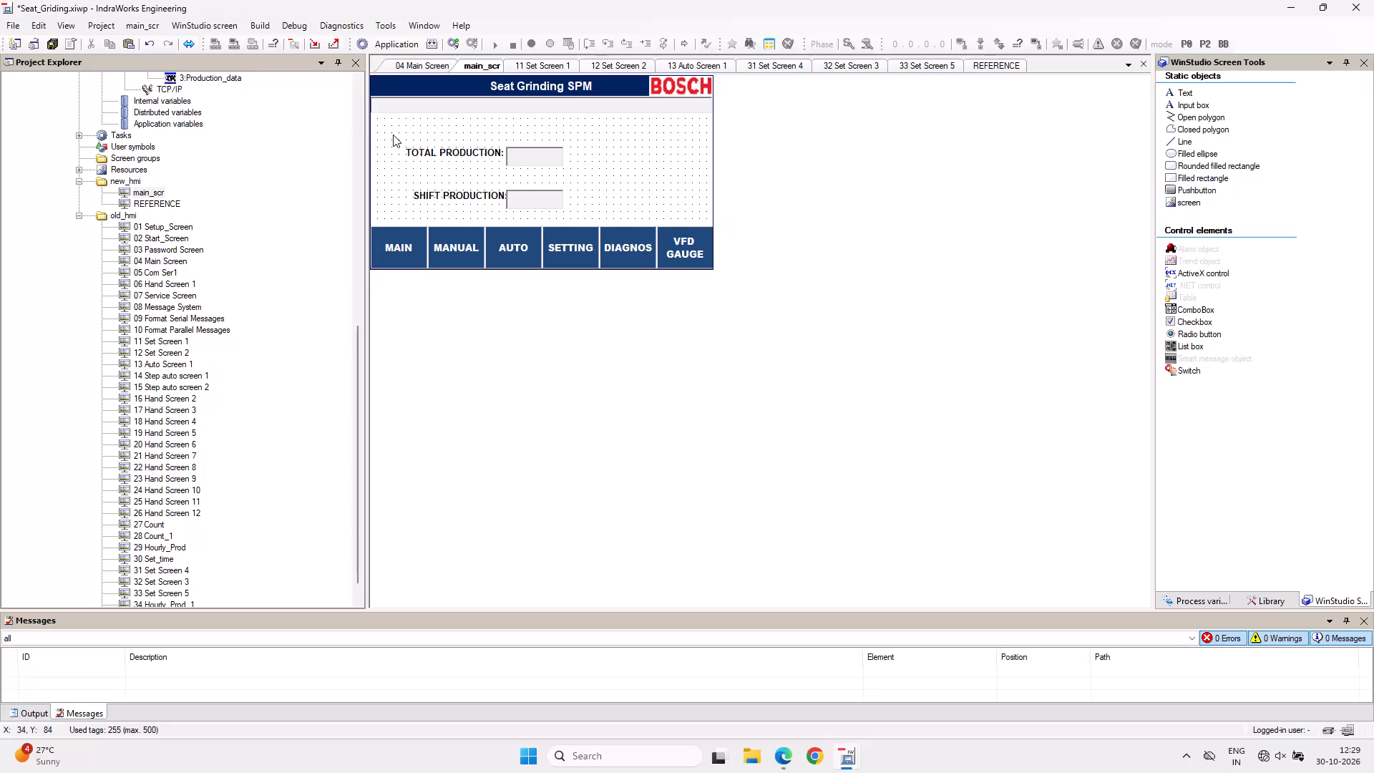
# Preview main_scr in Test Screen mode and return to editing.
pyautogui.rightClick(653, 174)
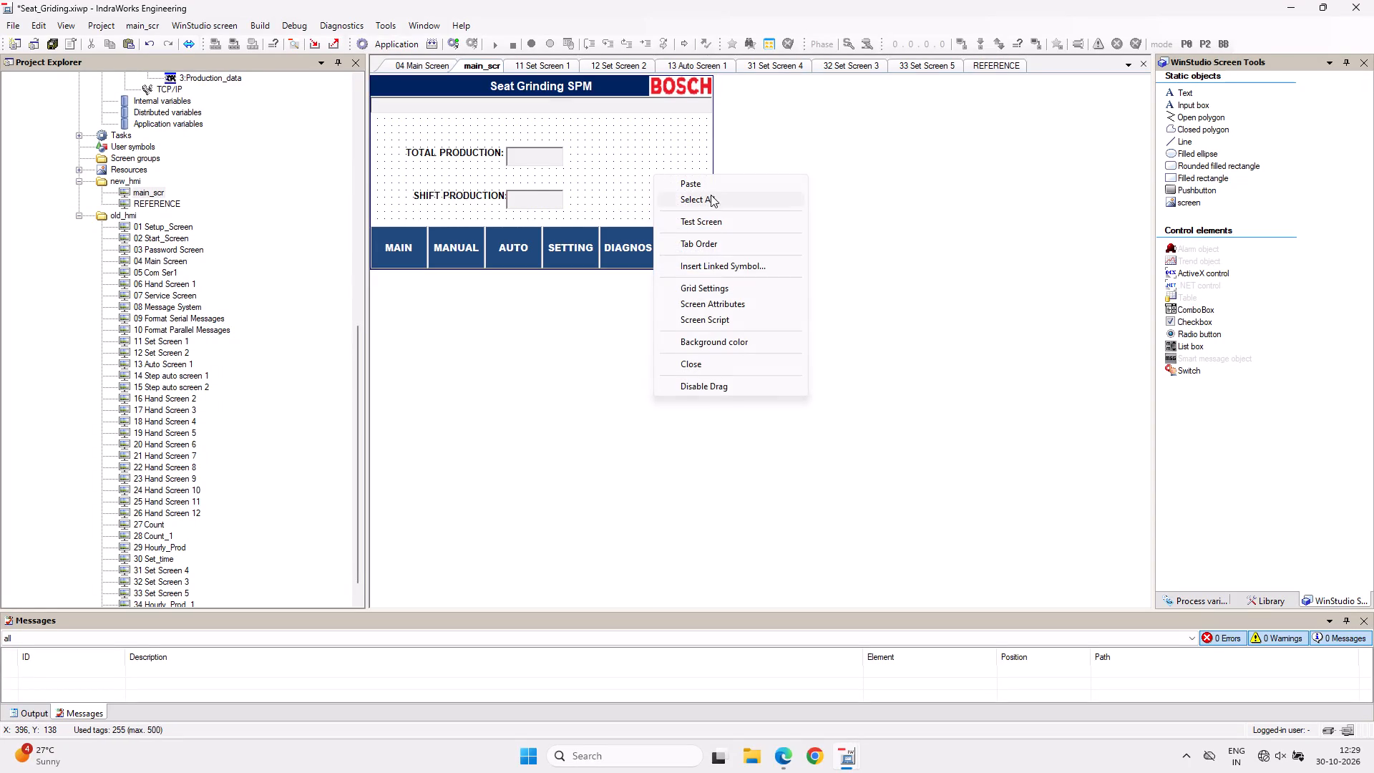
pyautogui.click(706, 218)
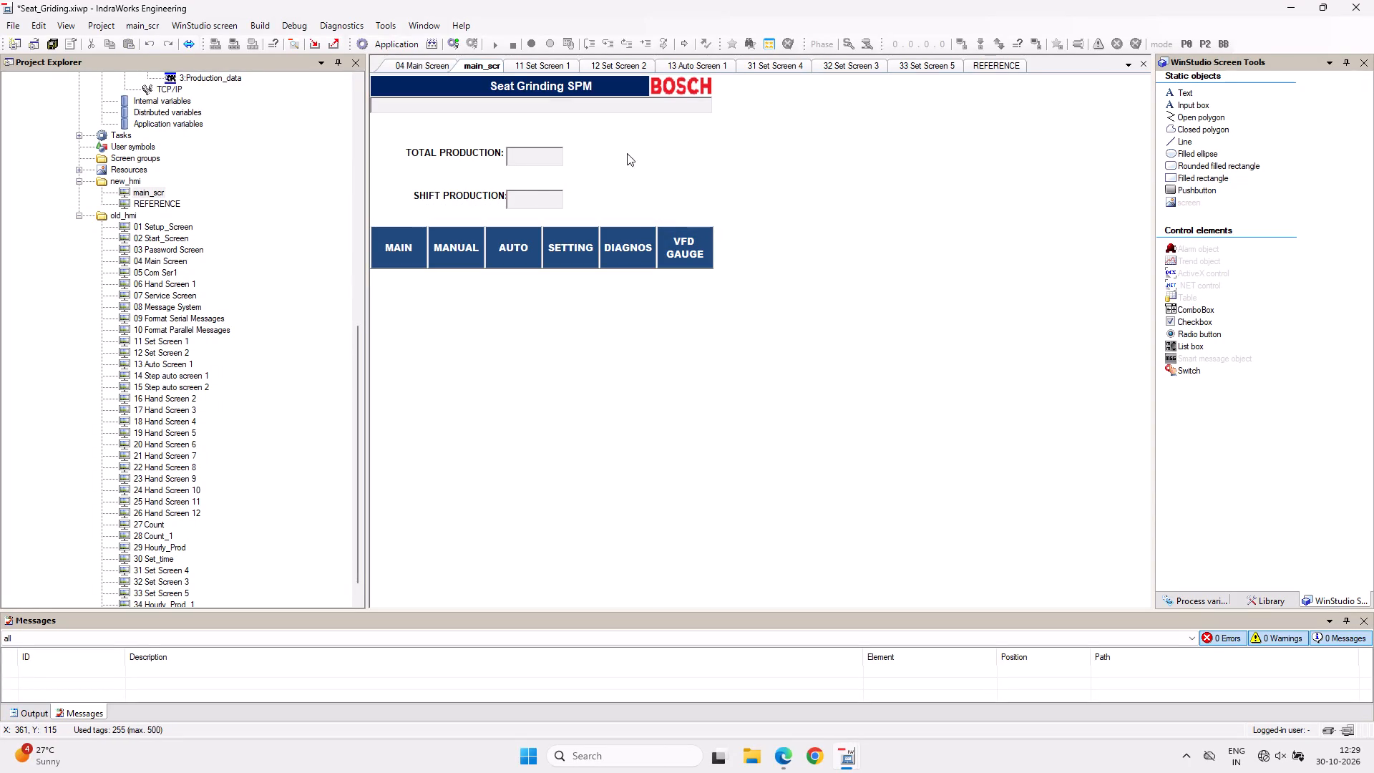
pyautogui.rightClick(627, 152)
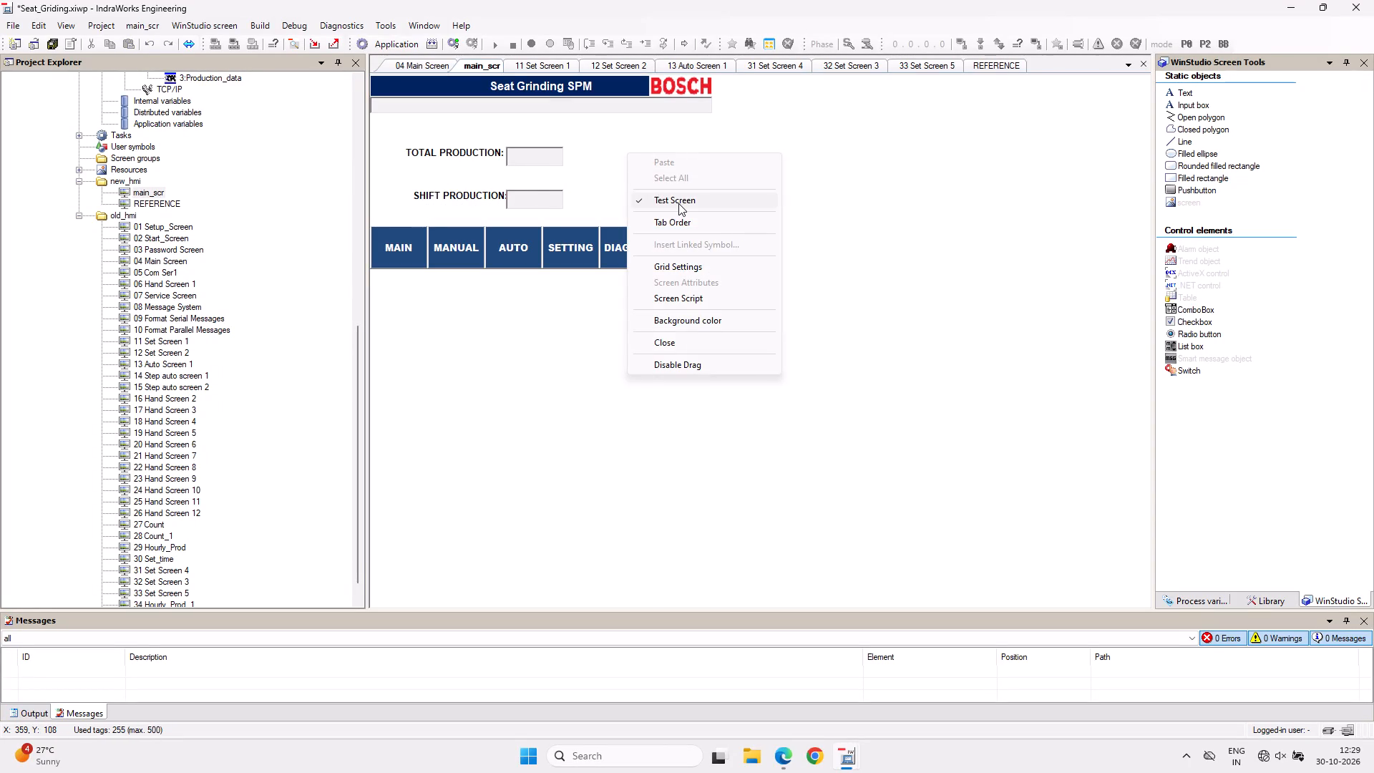
pyautogui.click(678, 203)
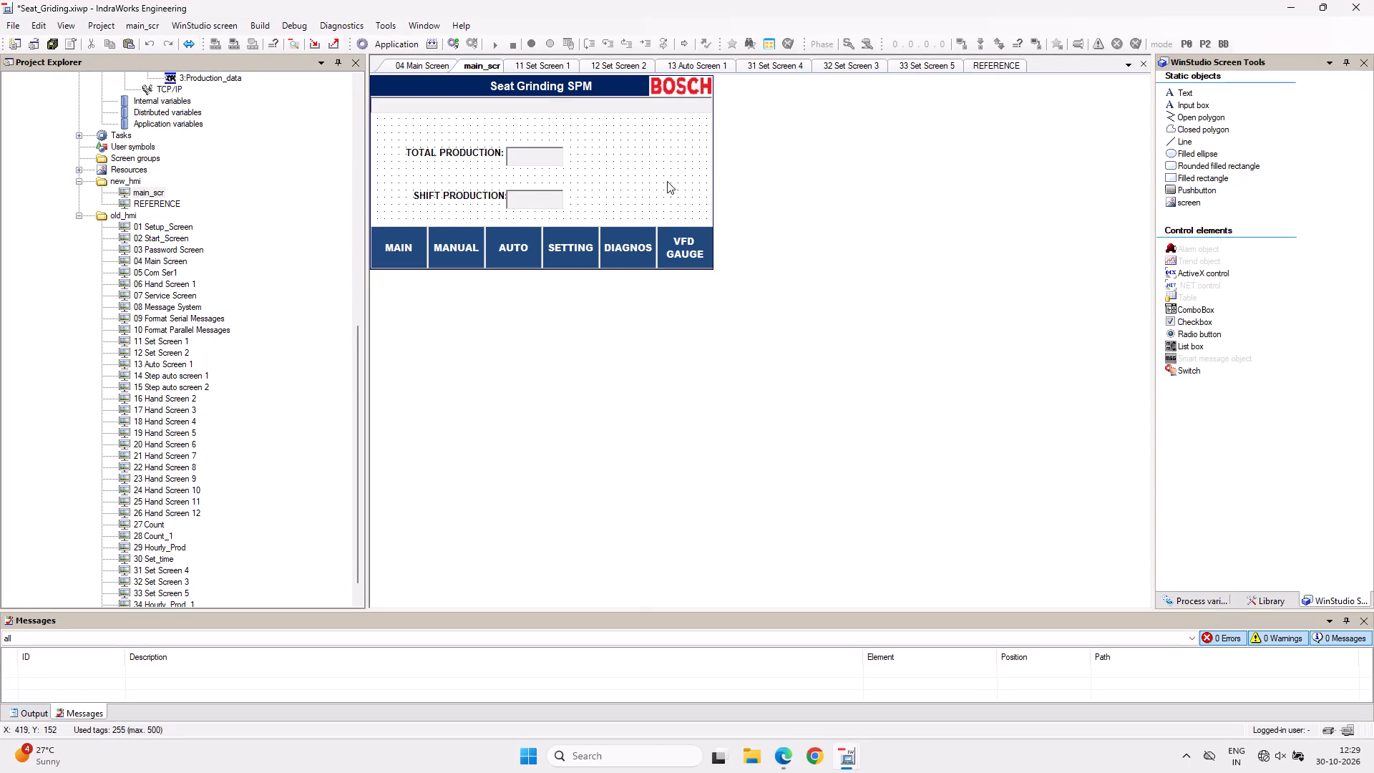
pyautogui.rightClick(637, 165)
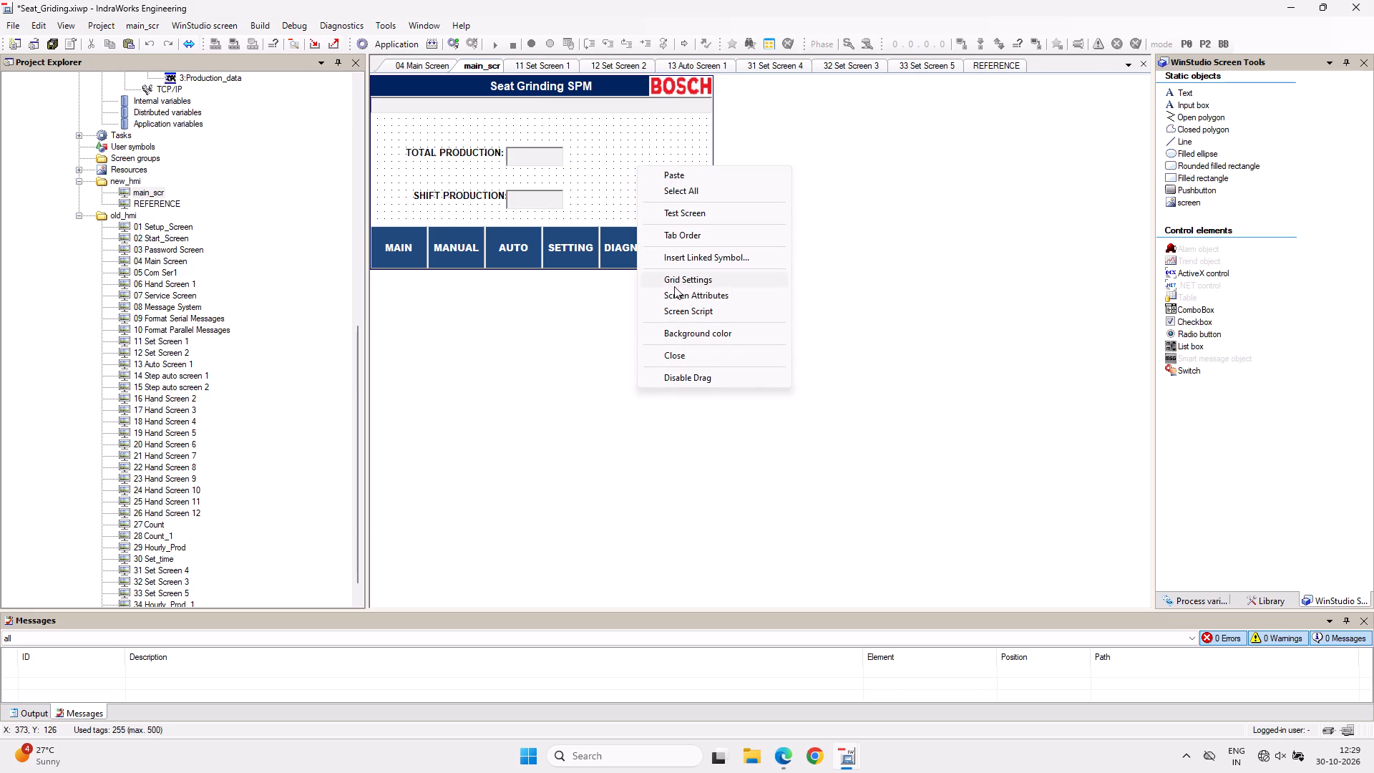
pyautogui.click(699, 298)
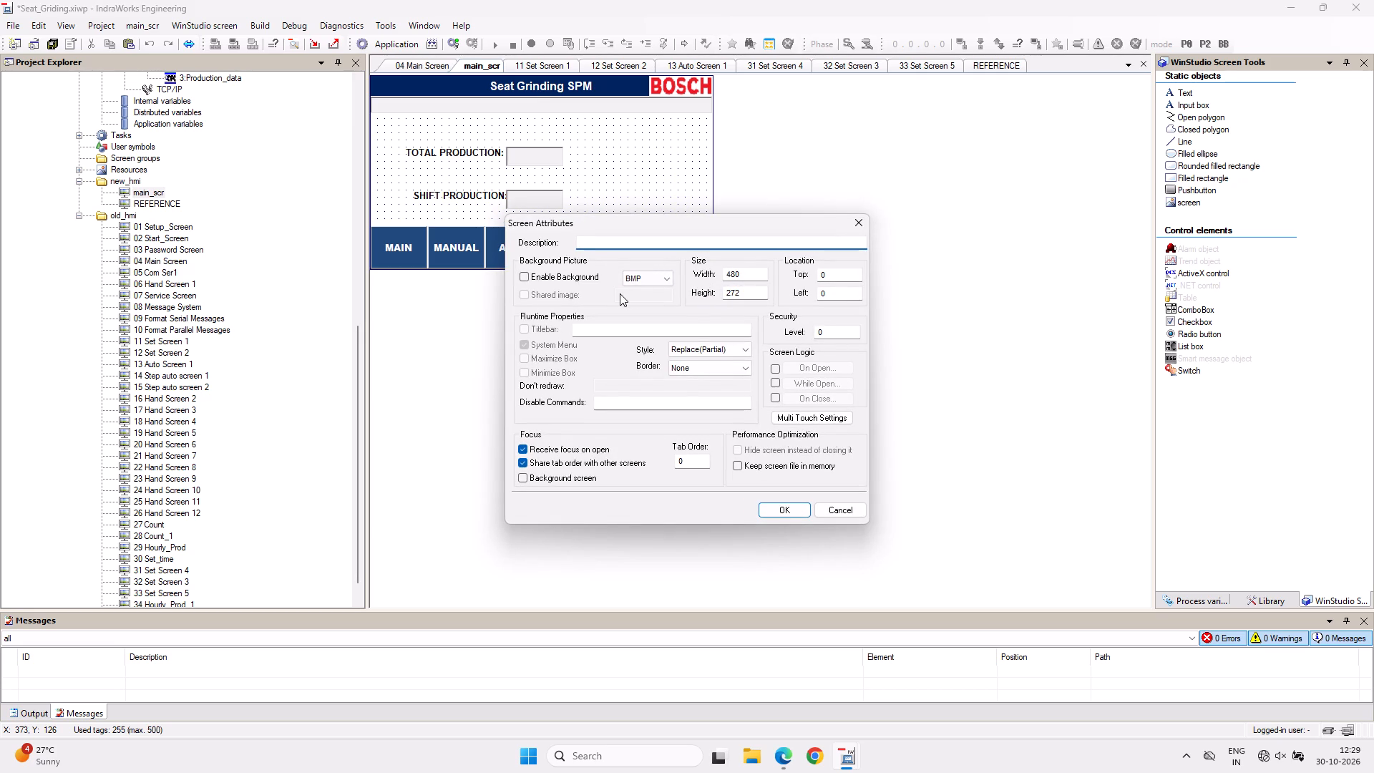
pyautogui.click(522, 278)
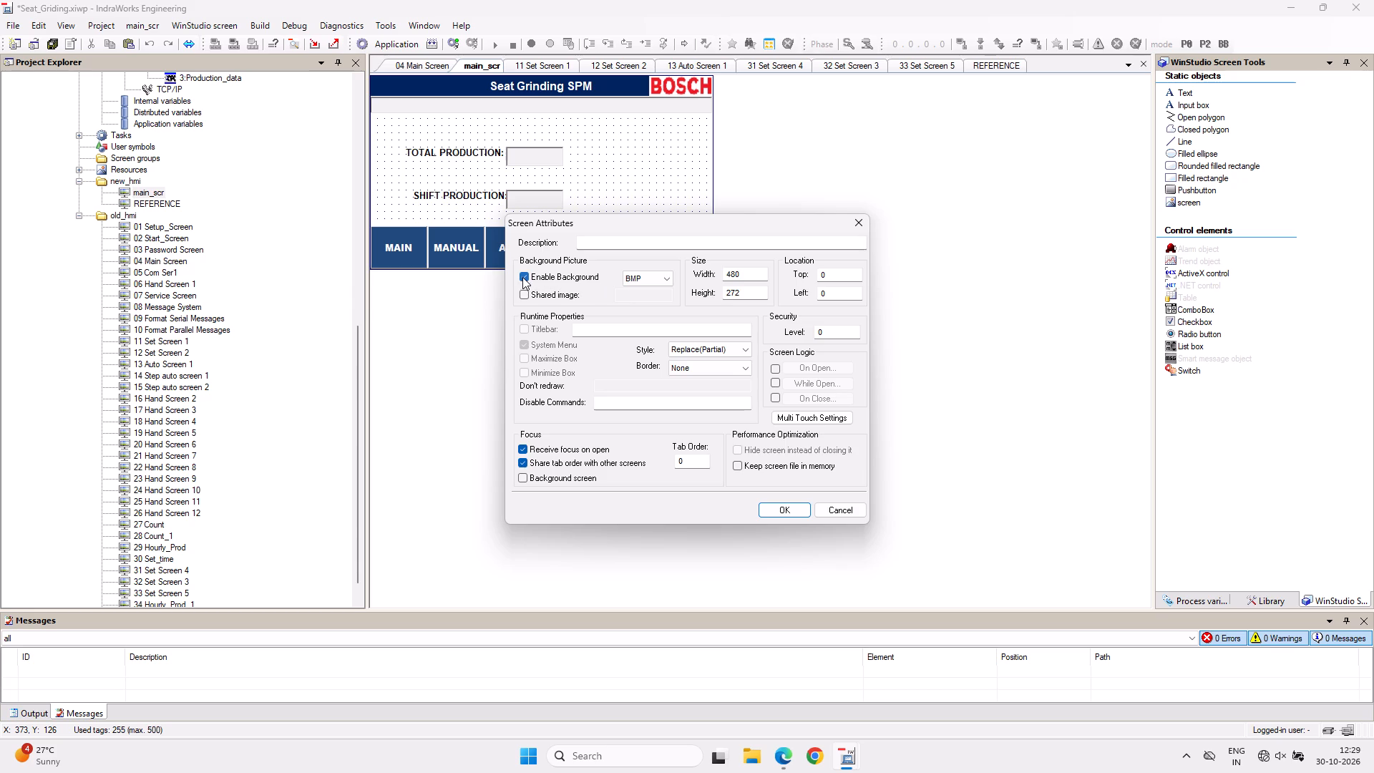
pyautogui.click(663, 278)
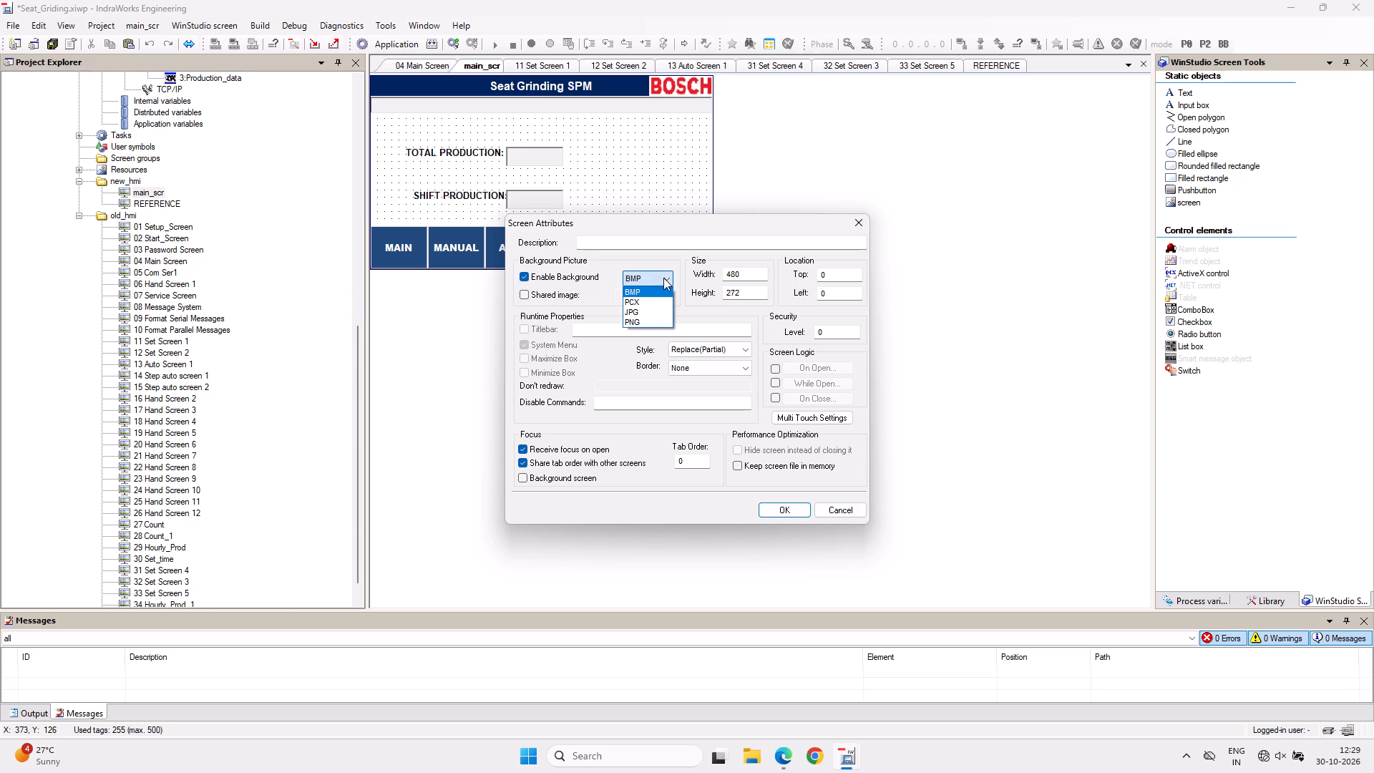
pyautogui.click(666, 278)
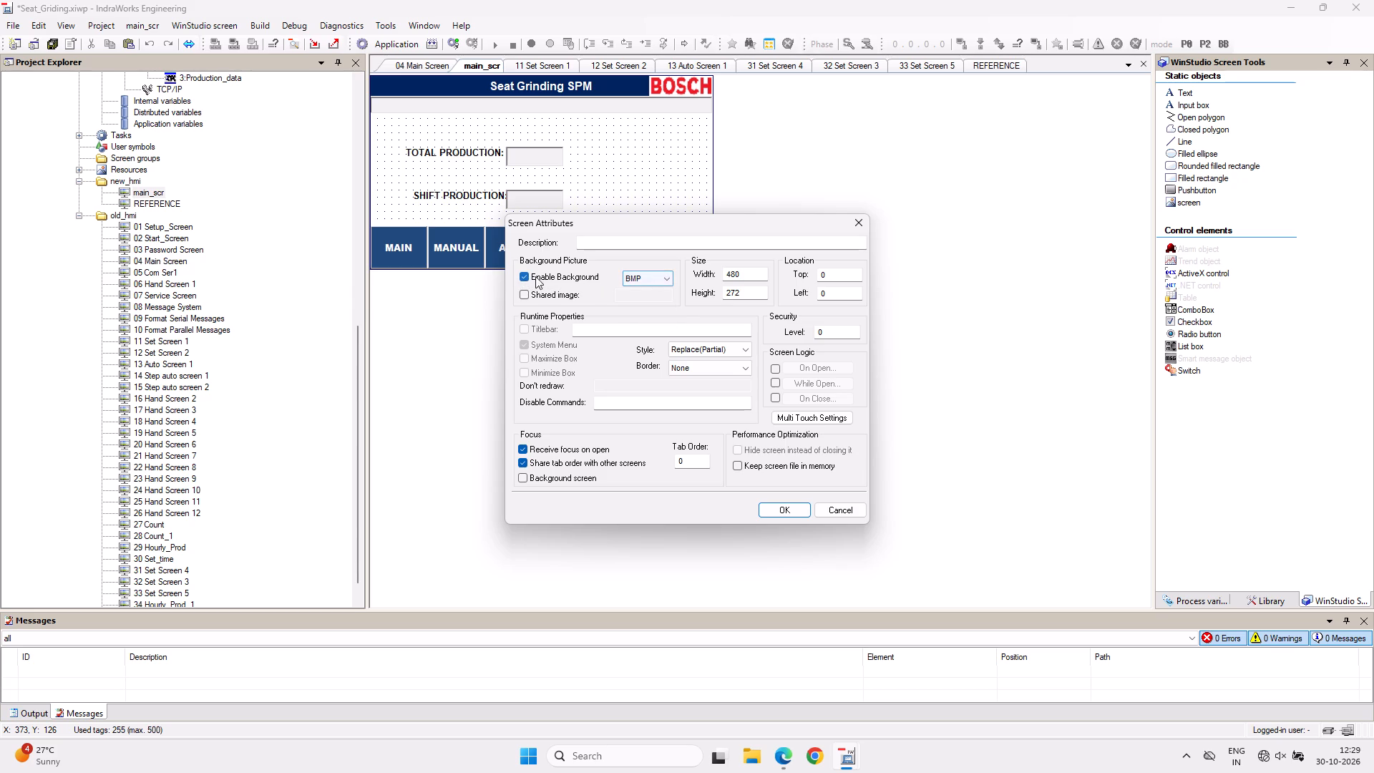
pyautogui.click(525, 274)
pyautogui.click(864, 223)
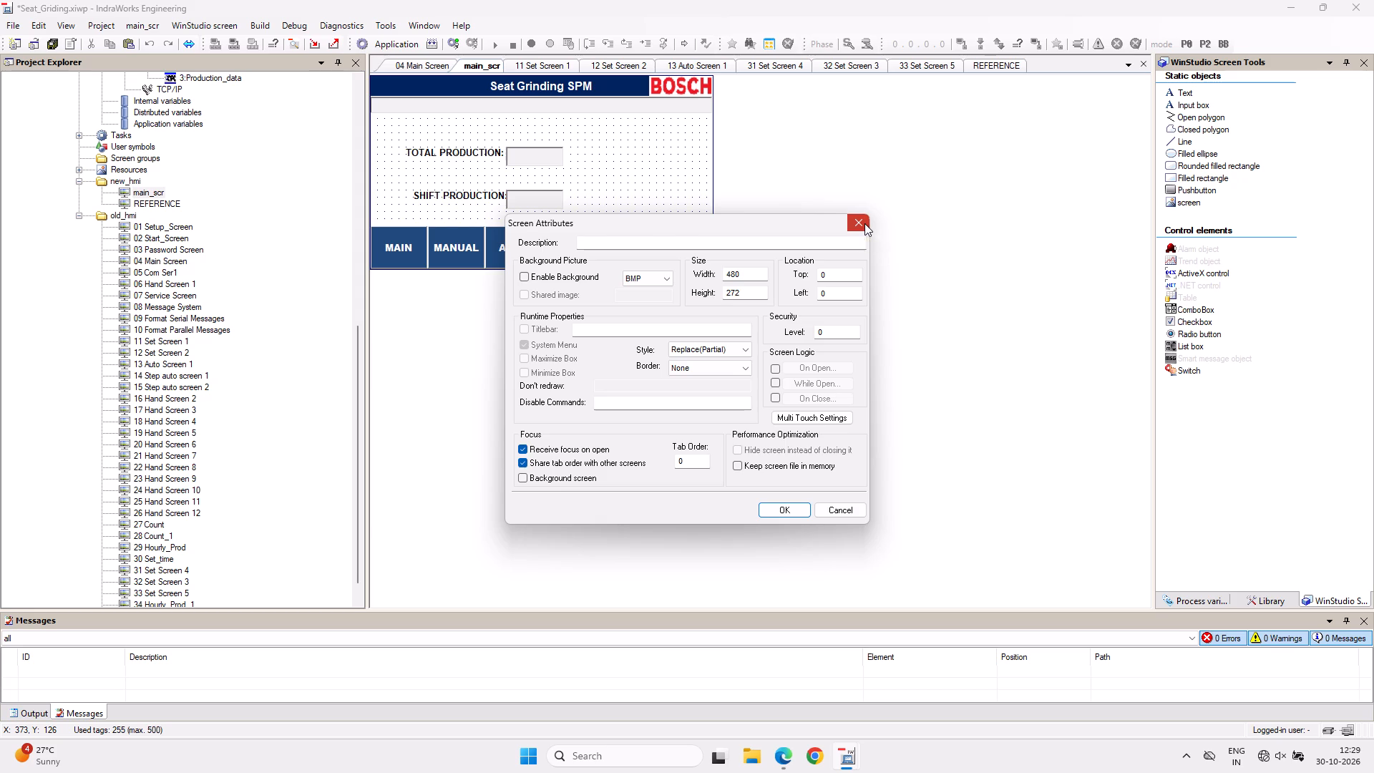
# Set the background colour of main_scr to the light beige theme colour.
pyautogui.rightClick(588, 165)
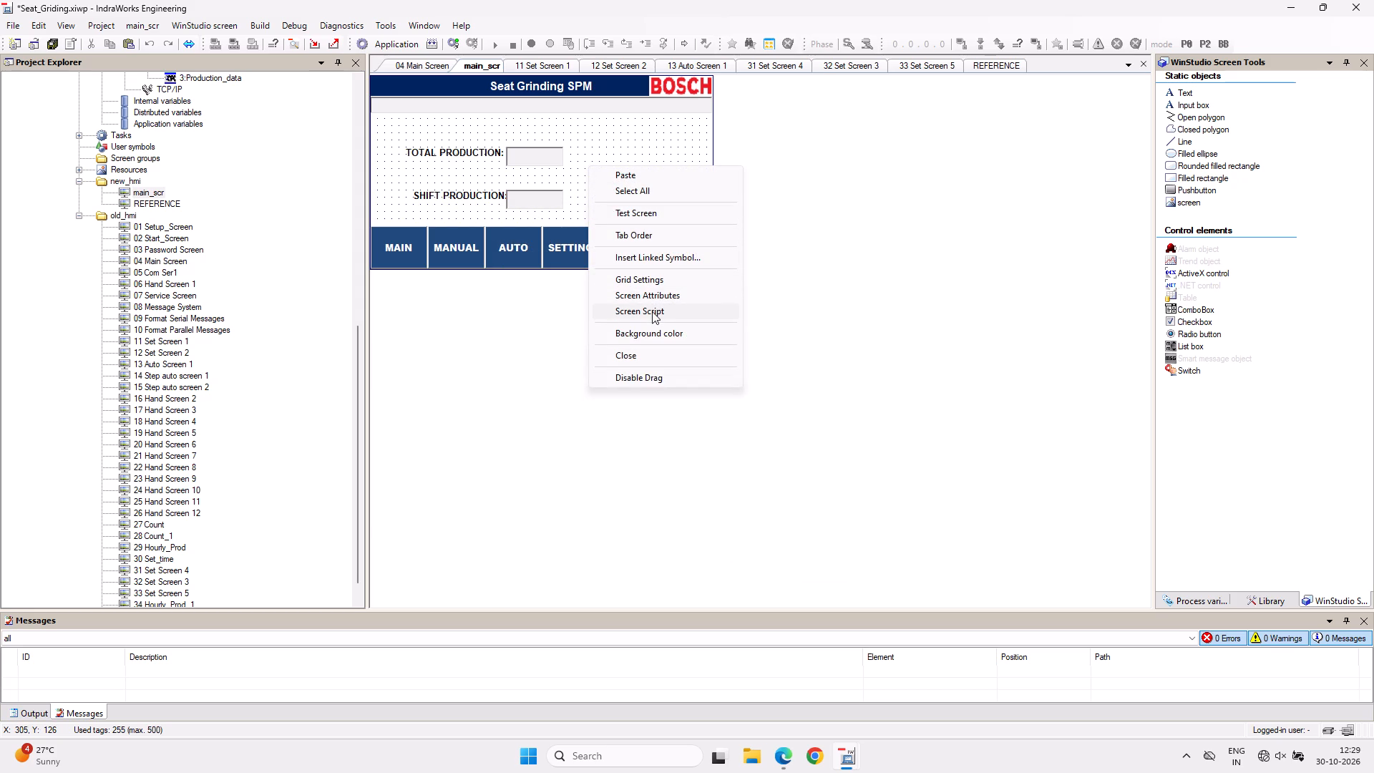
pyautogui.click(660, 335)
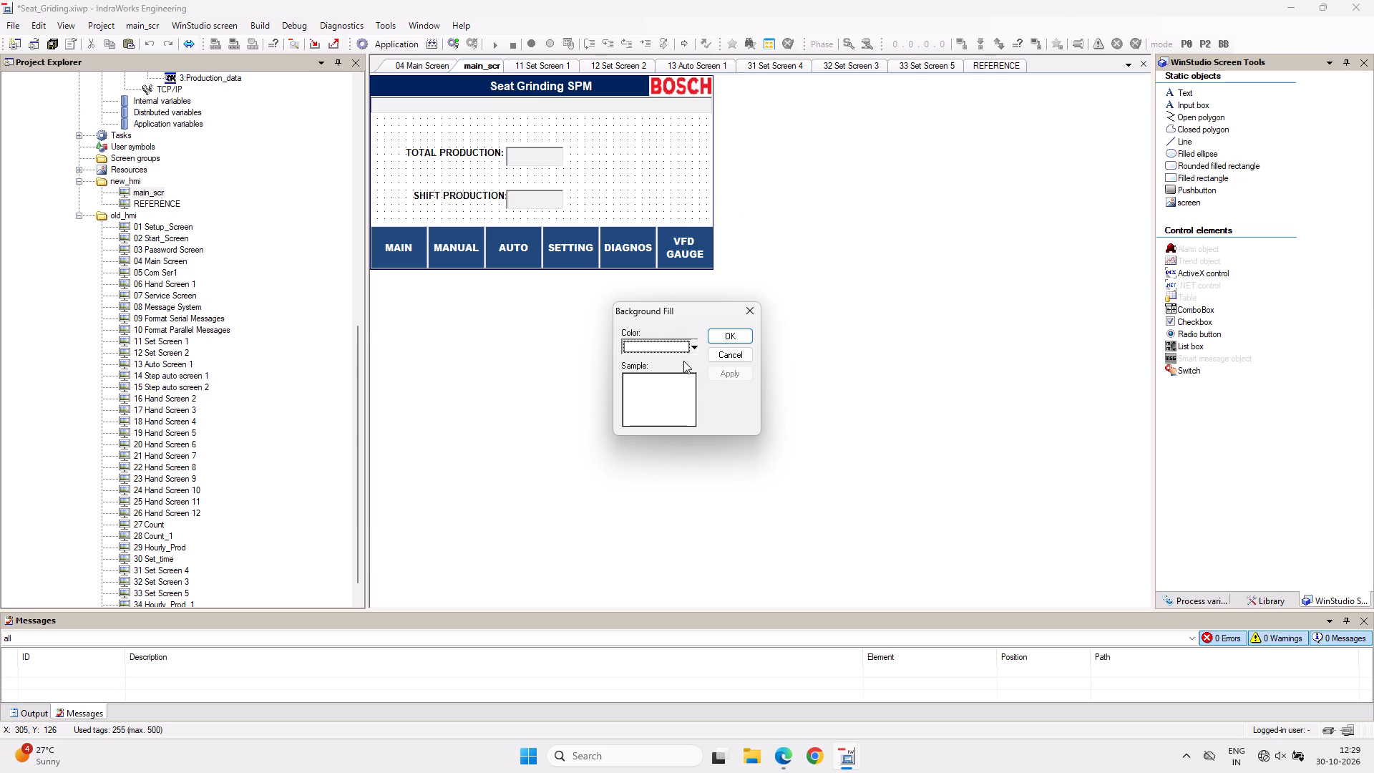
pyautogui.click(696, 345)
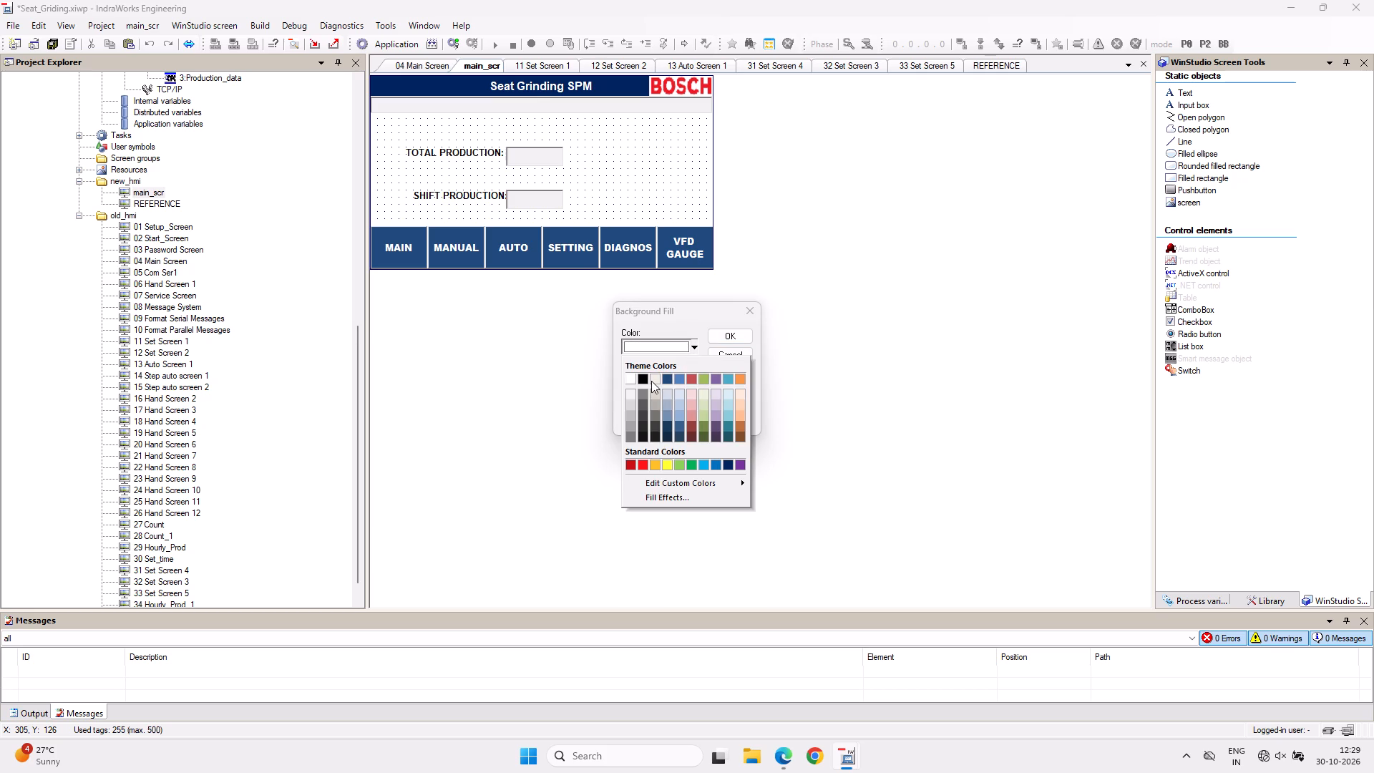
pyautogui.click(651, 381)
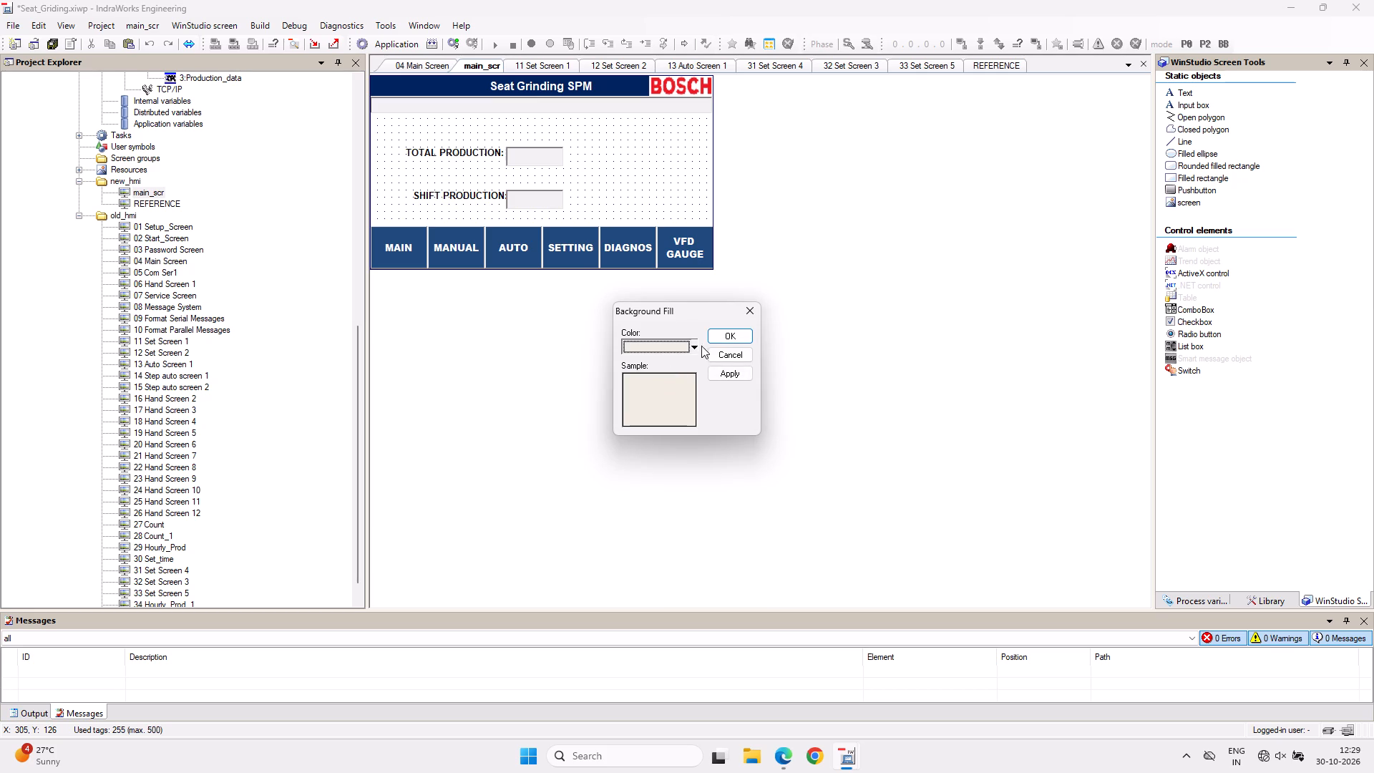
pyautogui.click(732, 337)
# Change the background colour of main_scr to the light grey shade in the theme's white column.
pyautogui.rightClick(625, 171)
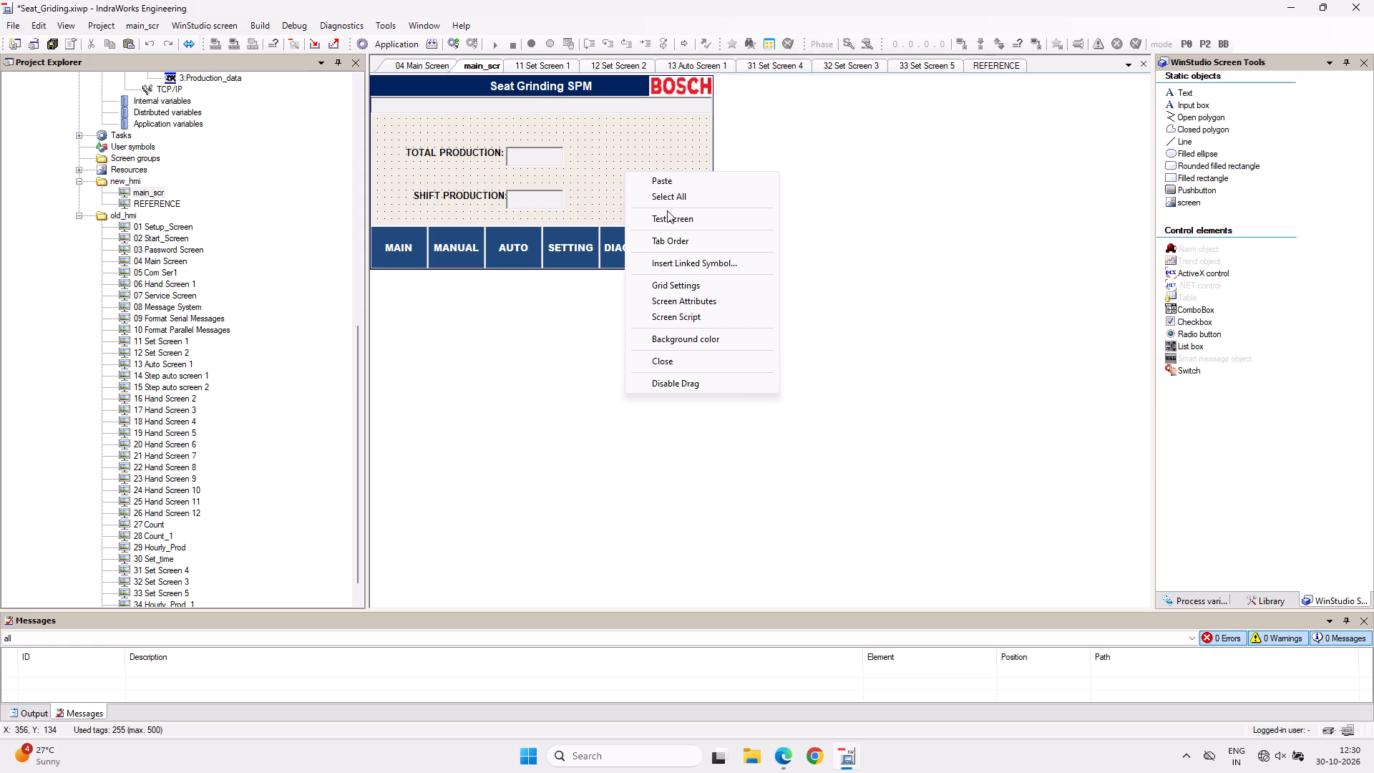
pyautogui.click(676, 334)
pyautogui.click(693, 346)
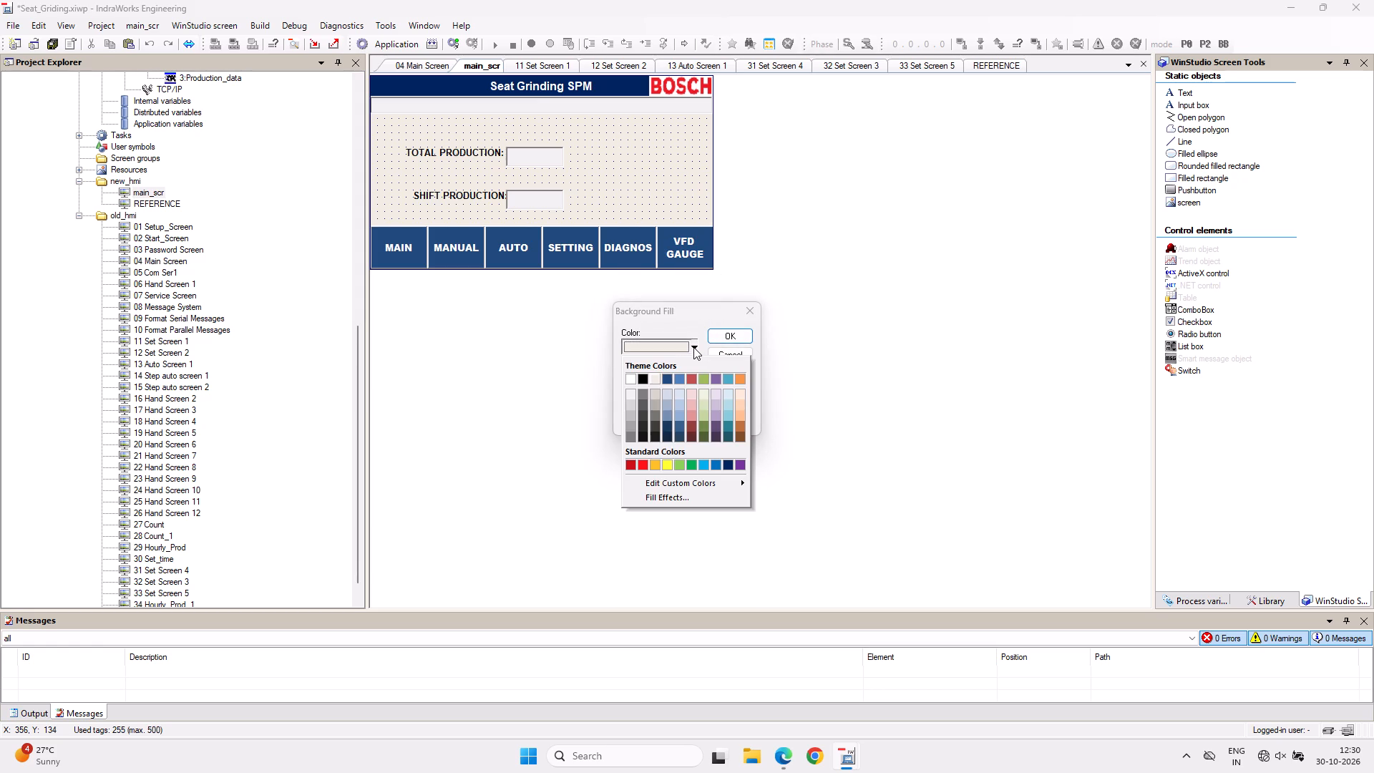
pyautogui.click(630, 404)
pyautogui.click(739, 374)
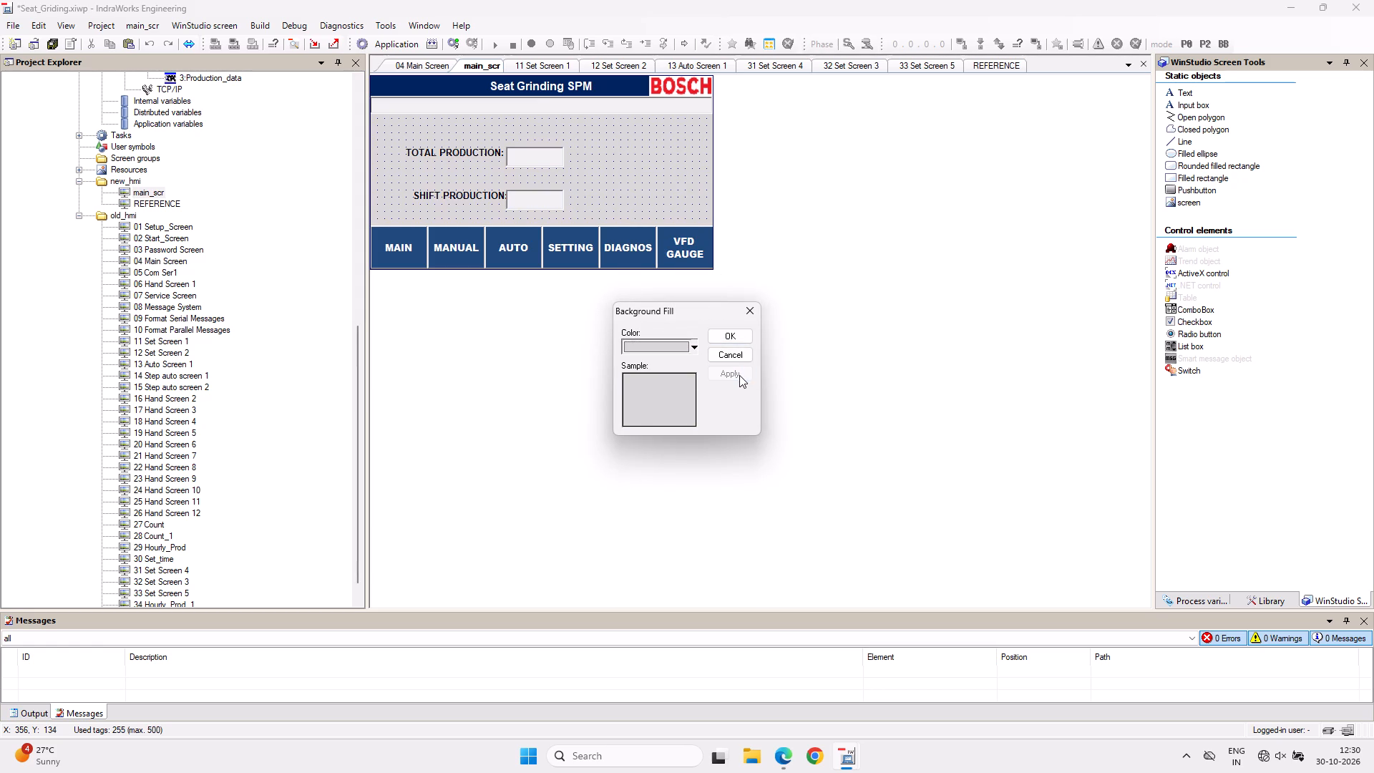
pyautogui.click(752, 306)
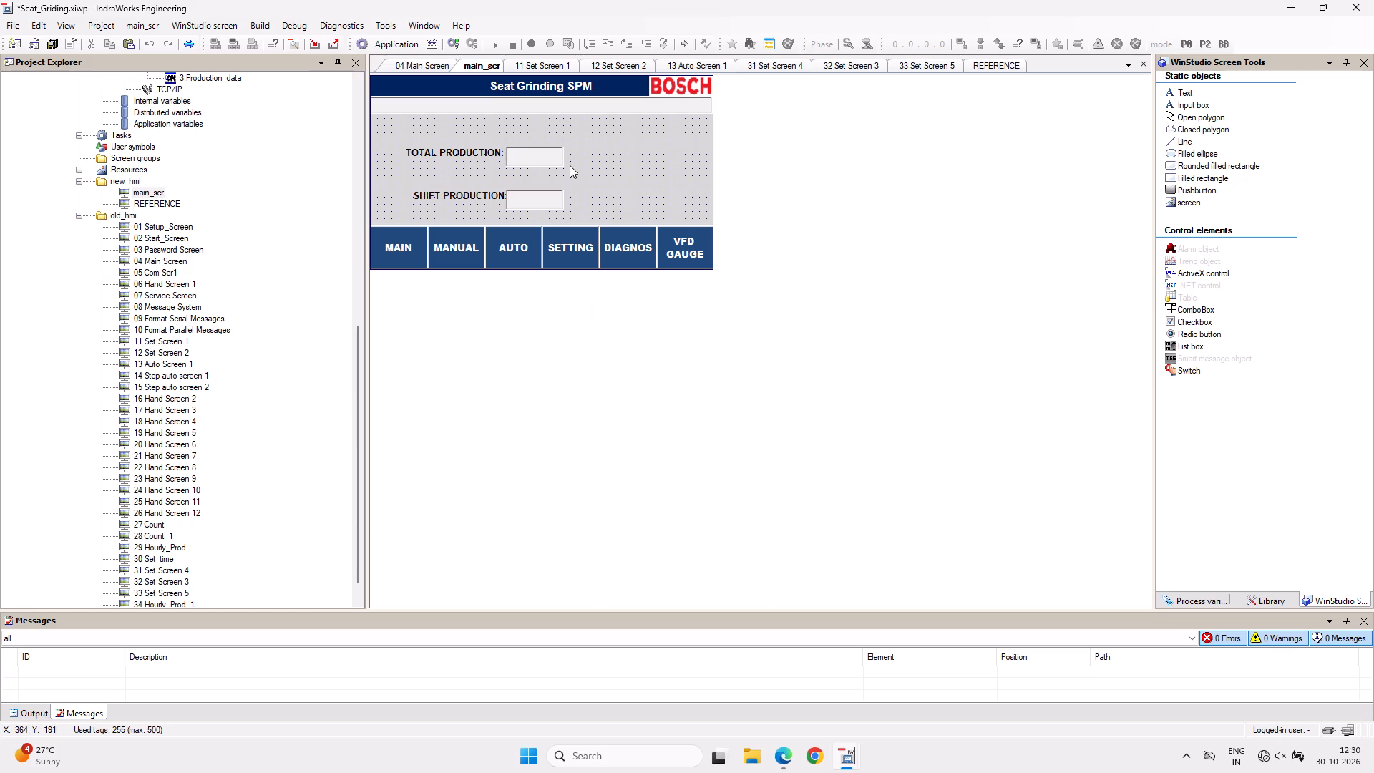
pyautogui.click(584, 145)
pyautogui.click(595, 172)
# Open the MAIN button's Open Screen command settings for the On While event.
pyautogui.doubleClick(415, 248)
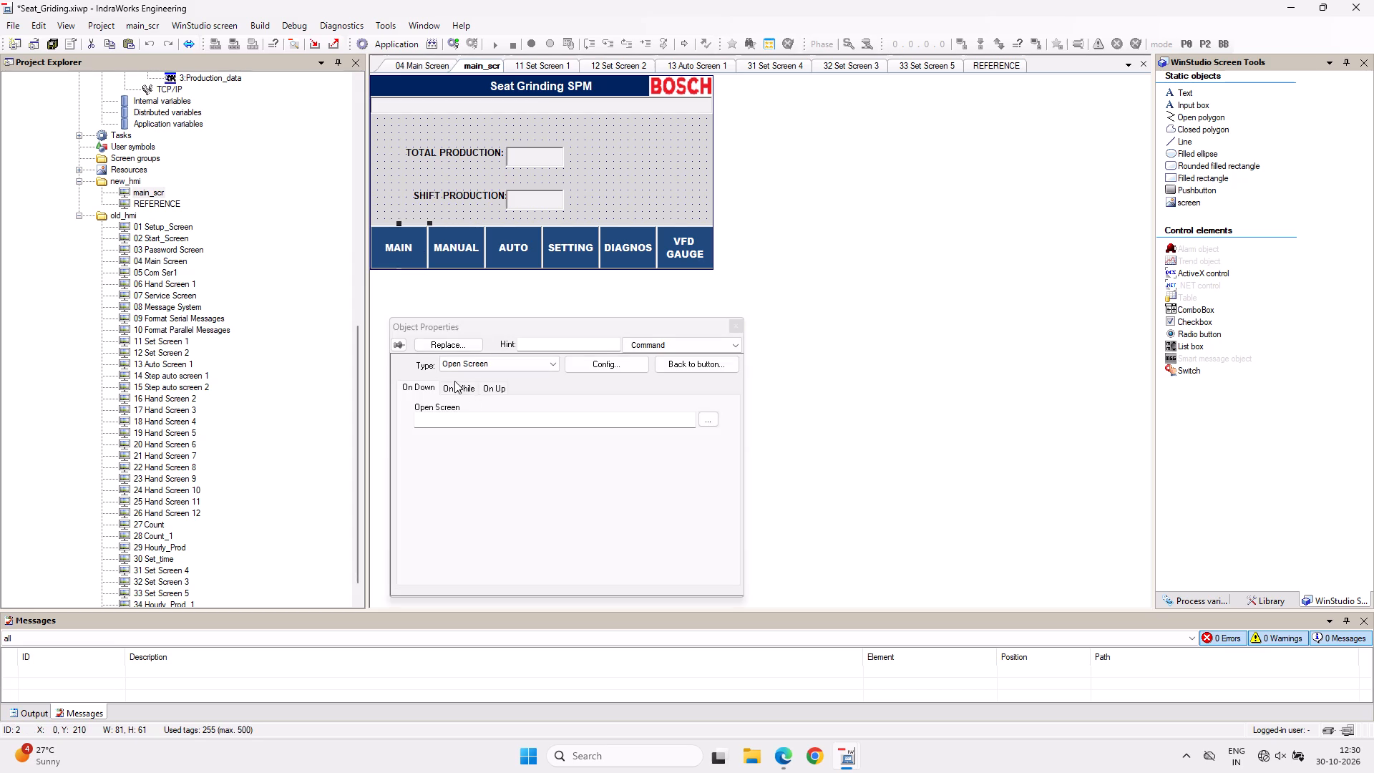
pyautogui.click(459, 386)
pyautogui.click(452, 415)
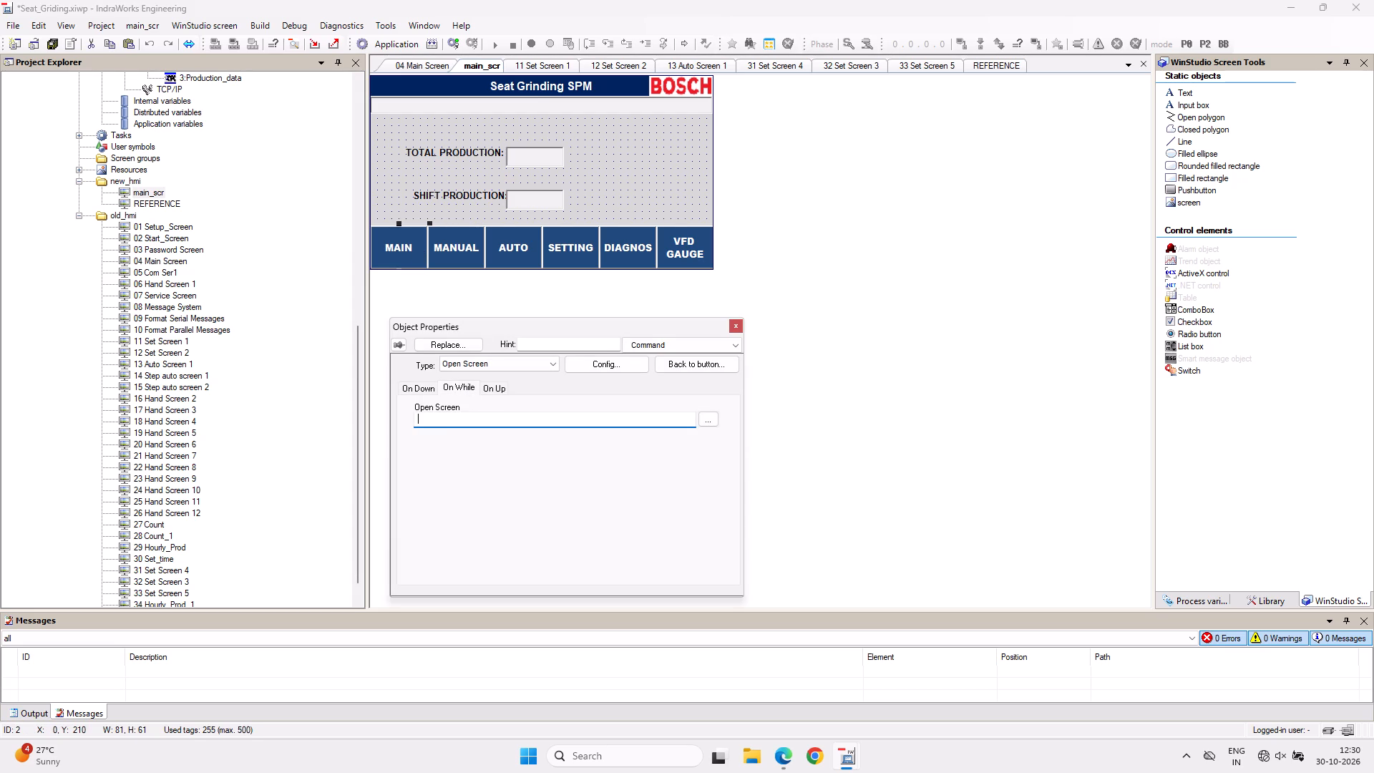
pyautogui.click(429, 386)
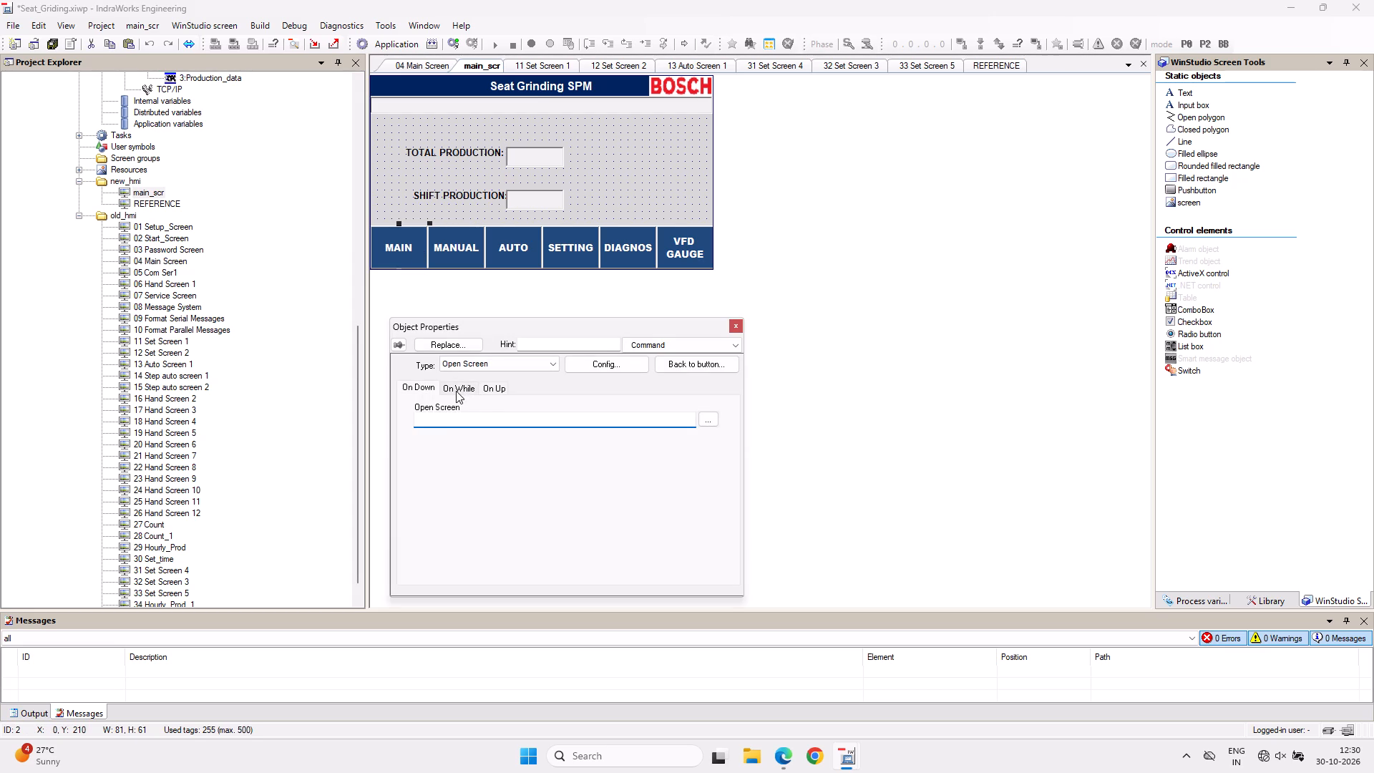
pyautogui.click(456, 391)
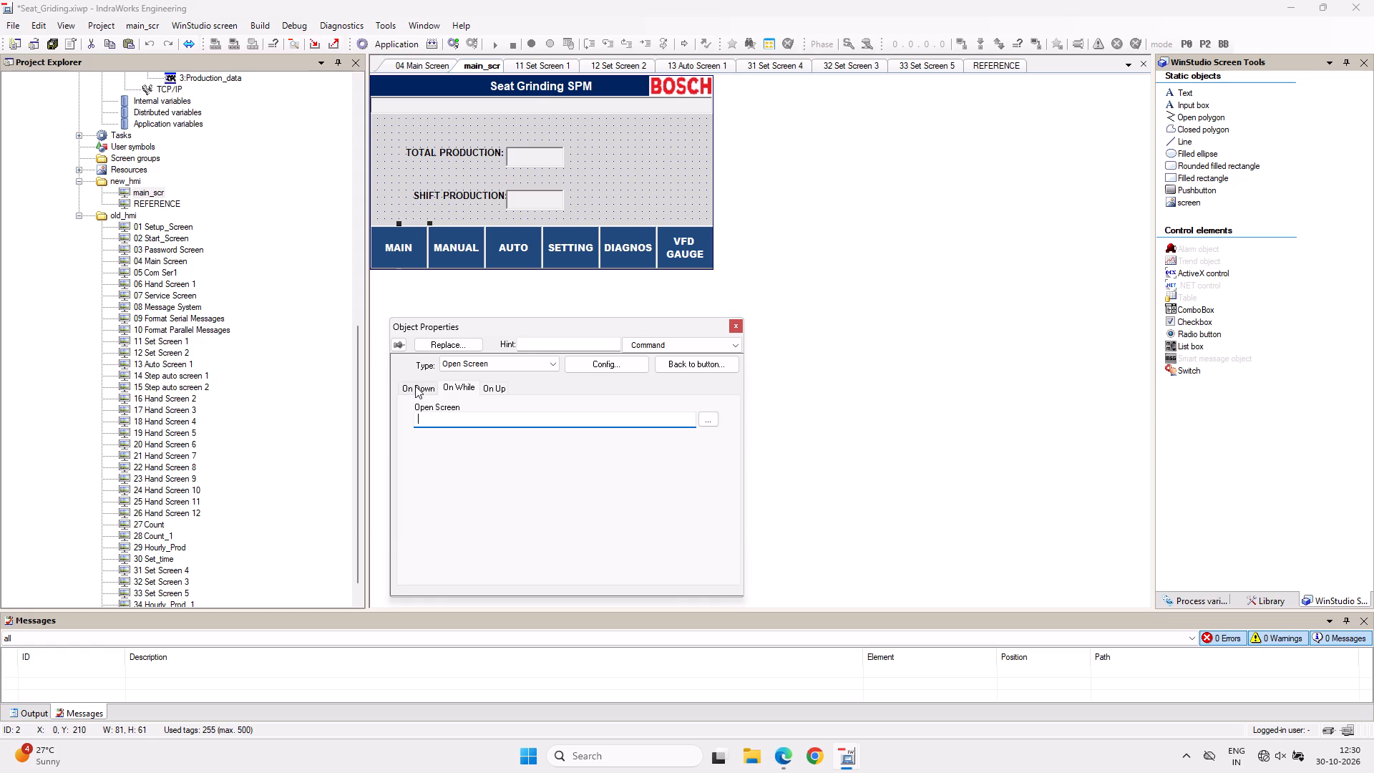
pyautogui.click(422, 393)
pyautogui.click(454, 390)
pyautogui.click(708, 419)
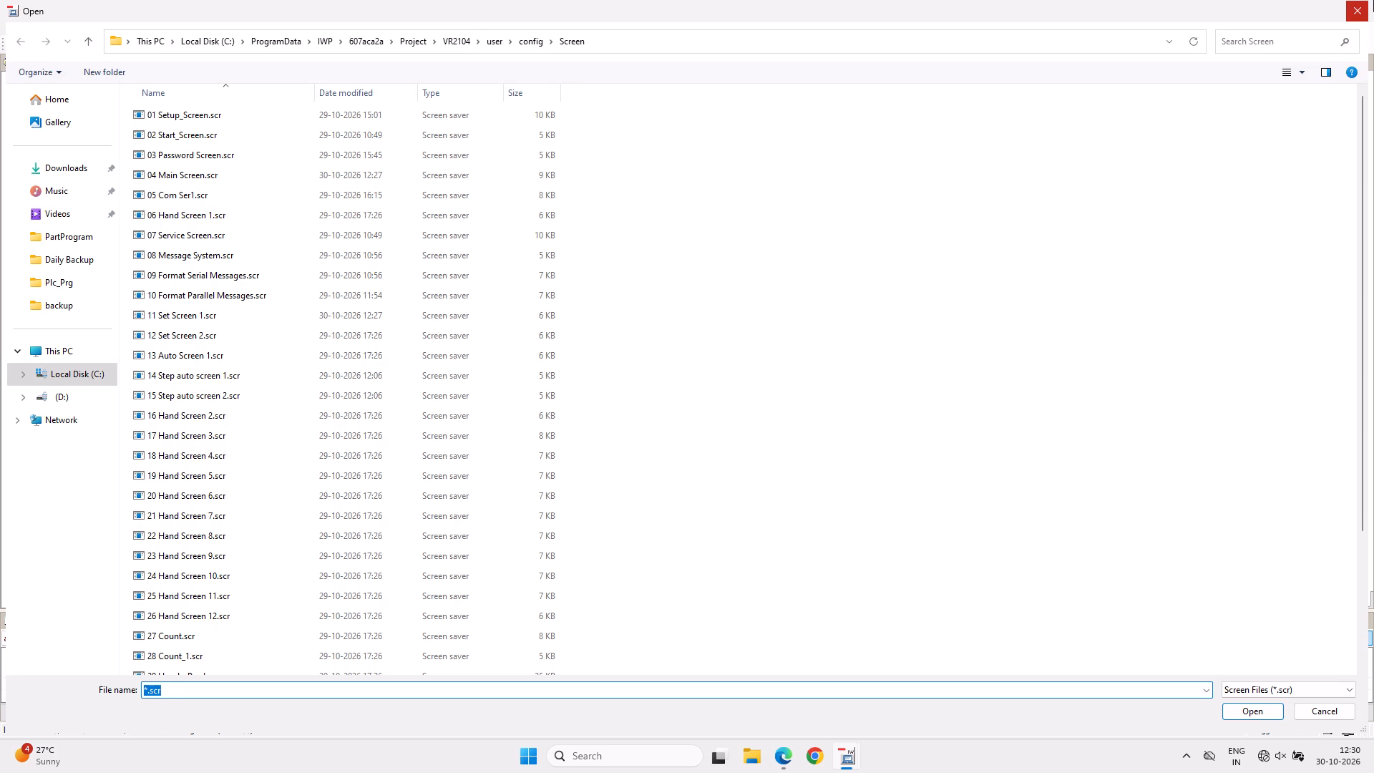
pyautogui.click(1342, 716)
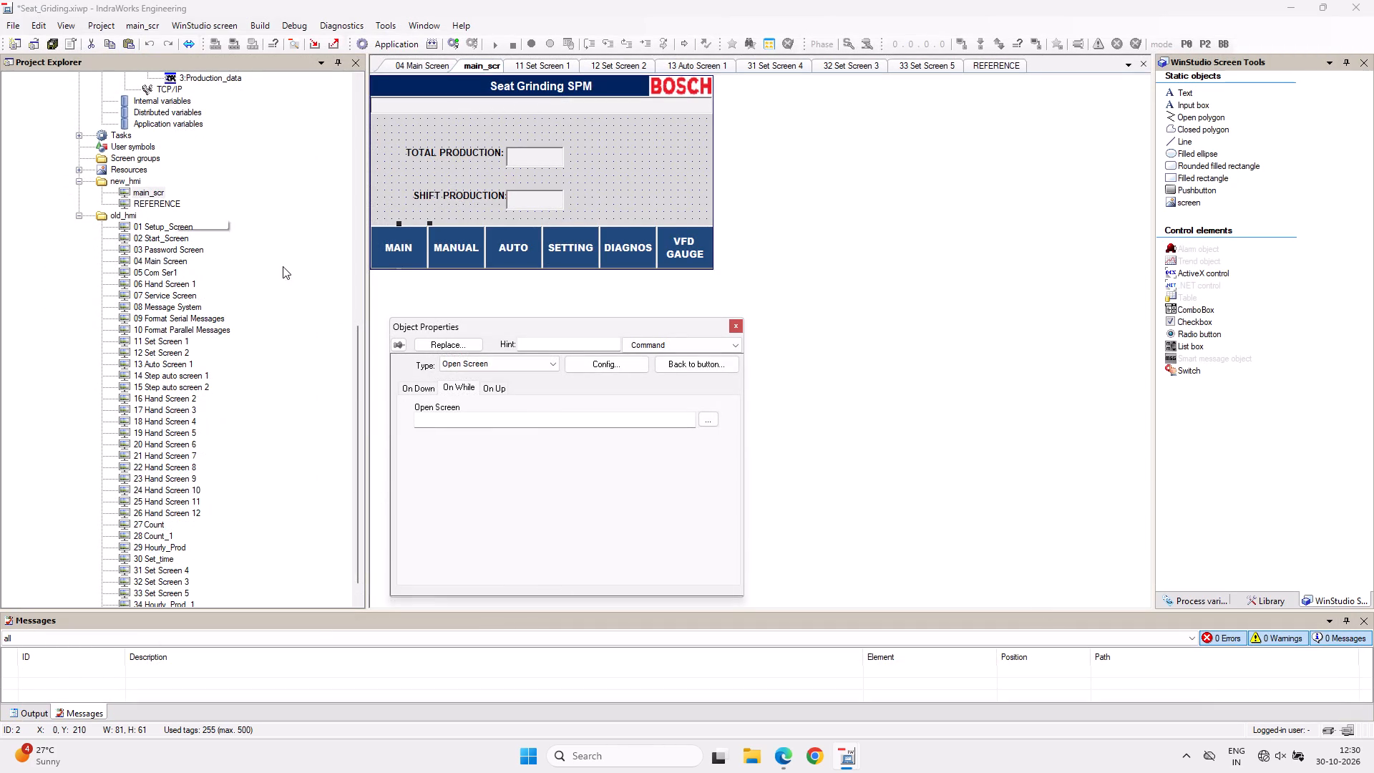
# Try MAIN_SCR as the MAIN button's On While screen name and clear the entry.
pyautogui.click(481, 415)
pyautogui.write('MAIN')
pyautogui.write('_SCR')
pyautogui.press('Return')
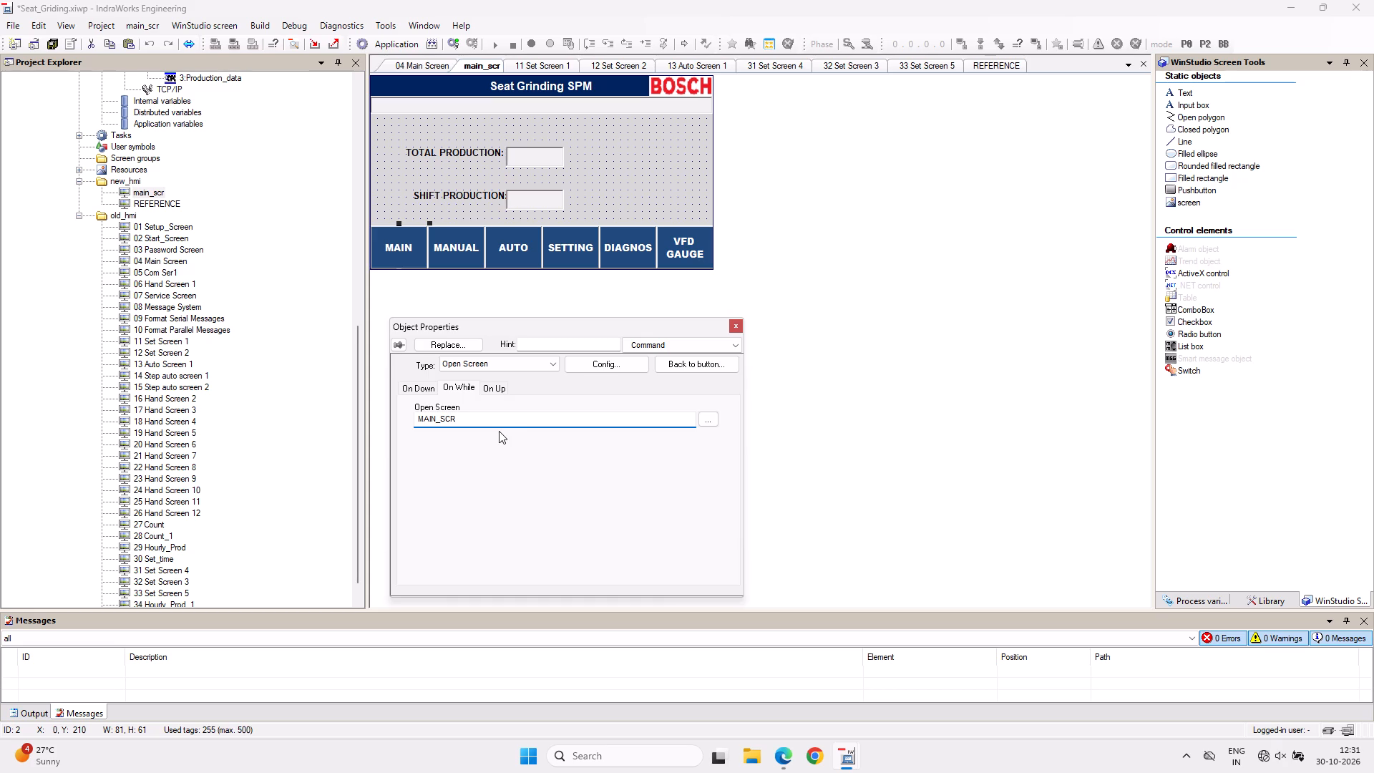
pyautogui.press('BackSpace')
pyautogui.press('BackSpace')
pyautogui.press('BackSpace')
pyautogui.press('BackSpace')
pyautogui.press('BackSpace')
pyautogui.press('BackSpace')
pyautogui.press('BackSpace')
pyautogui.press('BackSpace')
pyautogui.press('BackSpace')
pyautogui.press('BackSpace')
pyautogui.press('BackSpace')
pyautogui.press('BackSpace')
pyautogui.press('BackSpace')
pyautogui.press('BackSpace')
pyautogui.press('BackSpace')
# Set the MAIN button's On While Open Screen target to main_scr and close its properties.
pyautogui.write('main')
pyautogui.write('_scr')
pyautogui.press('Return')
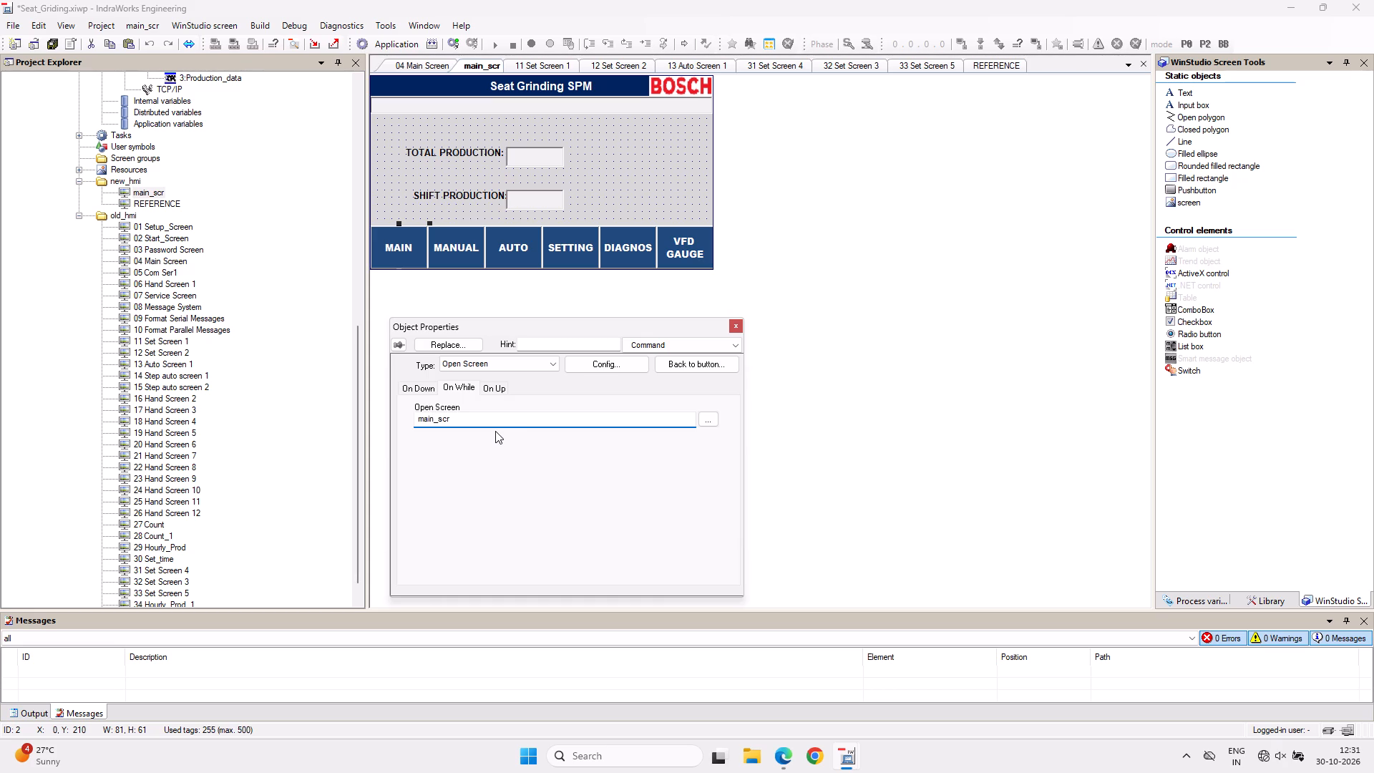
pyautogui.click(735, 329)
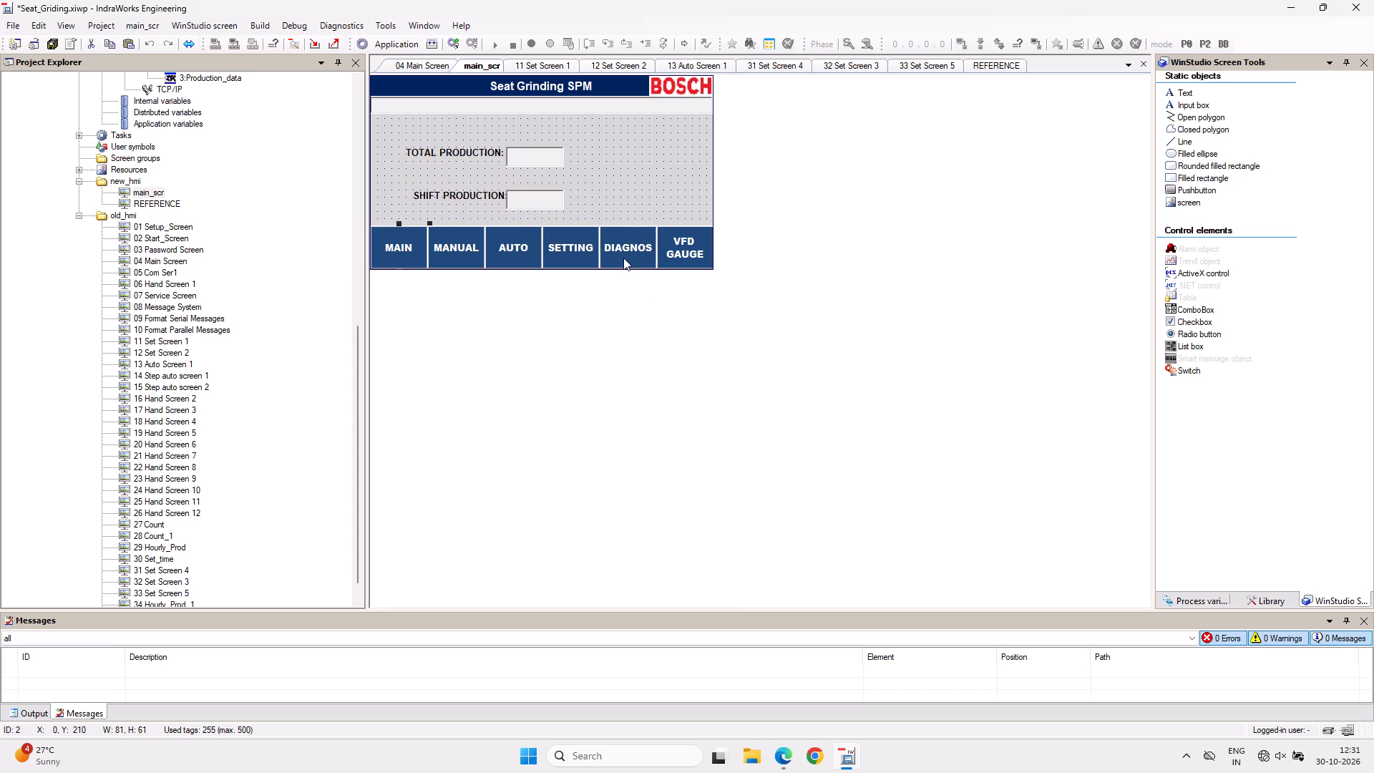
pyautogui.click(656, 181)
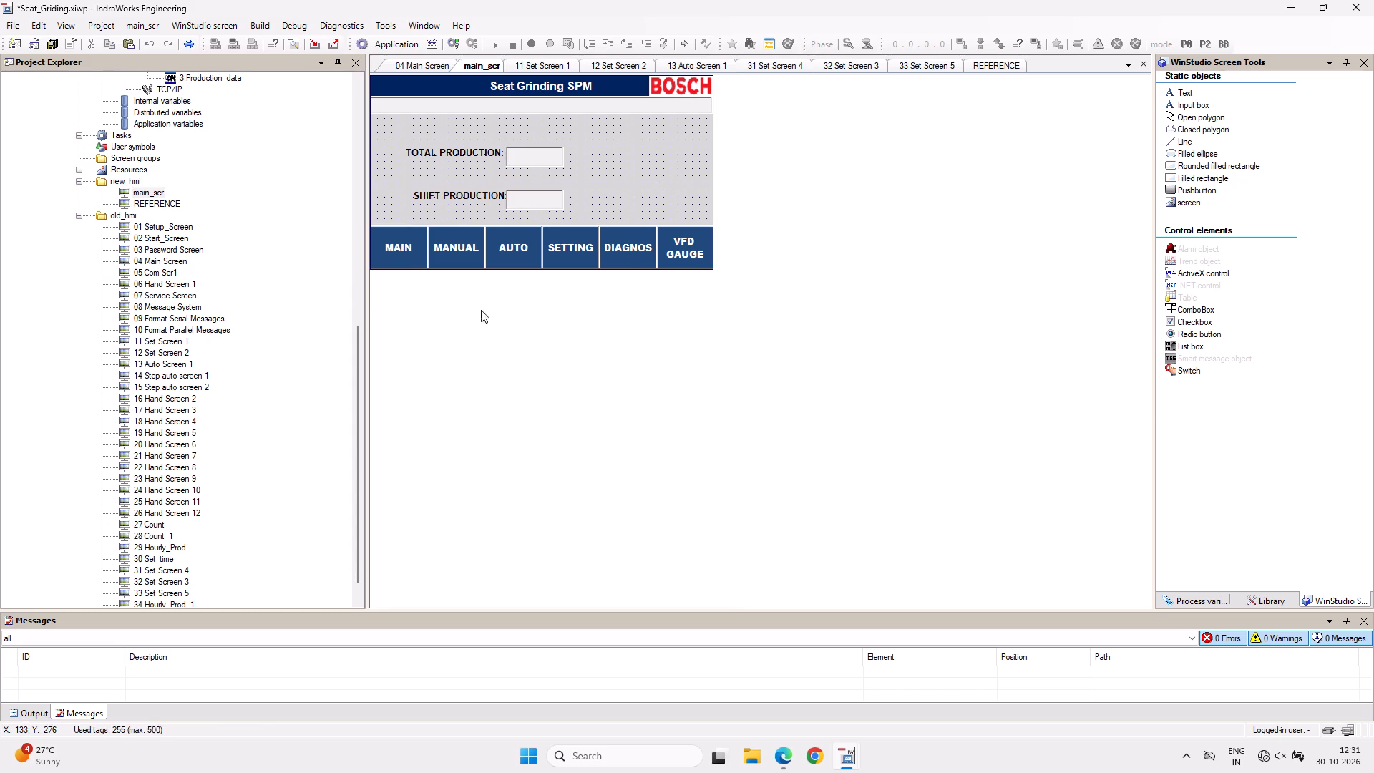
pyautogui.click(484, 351)
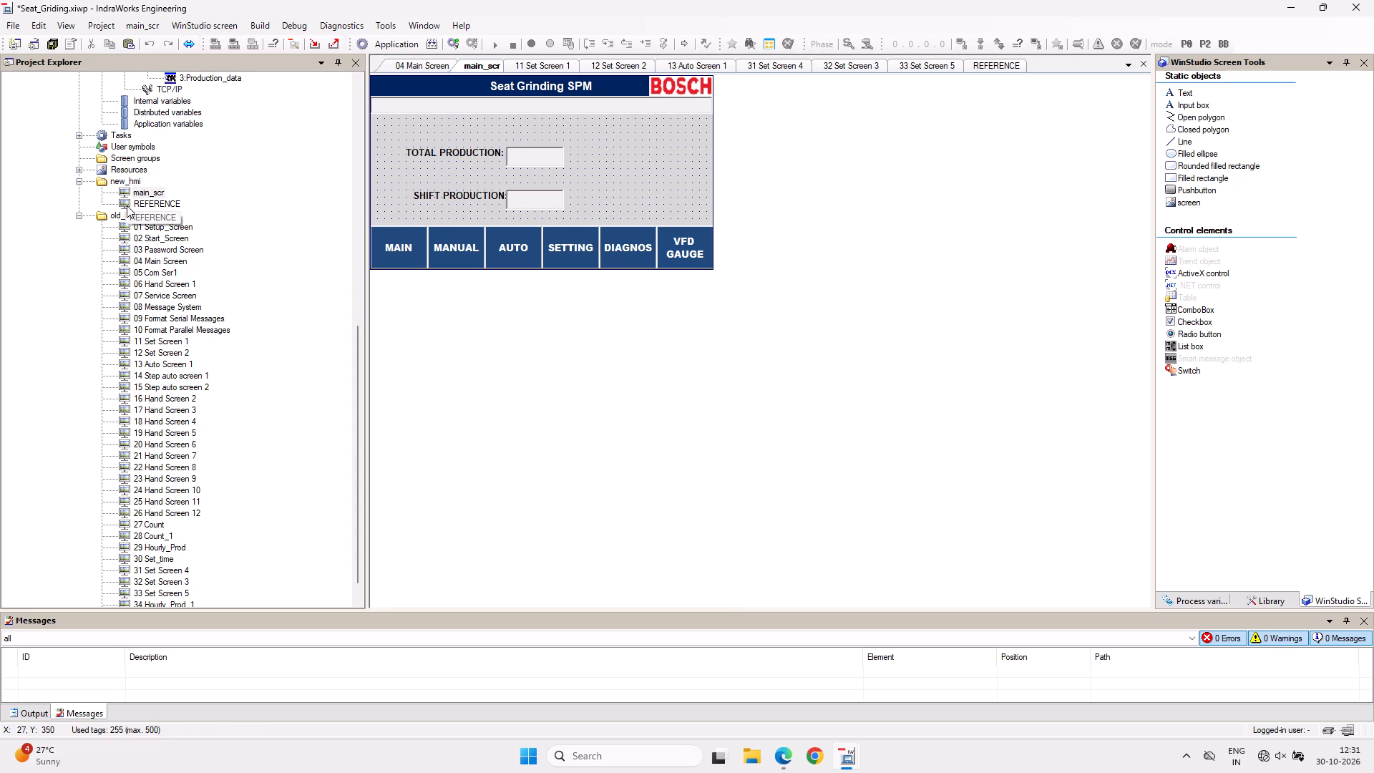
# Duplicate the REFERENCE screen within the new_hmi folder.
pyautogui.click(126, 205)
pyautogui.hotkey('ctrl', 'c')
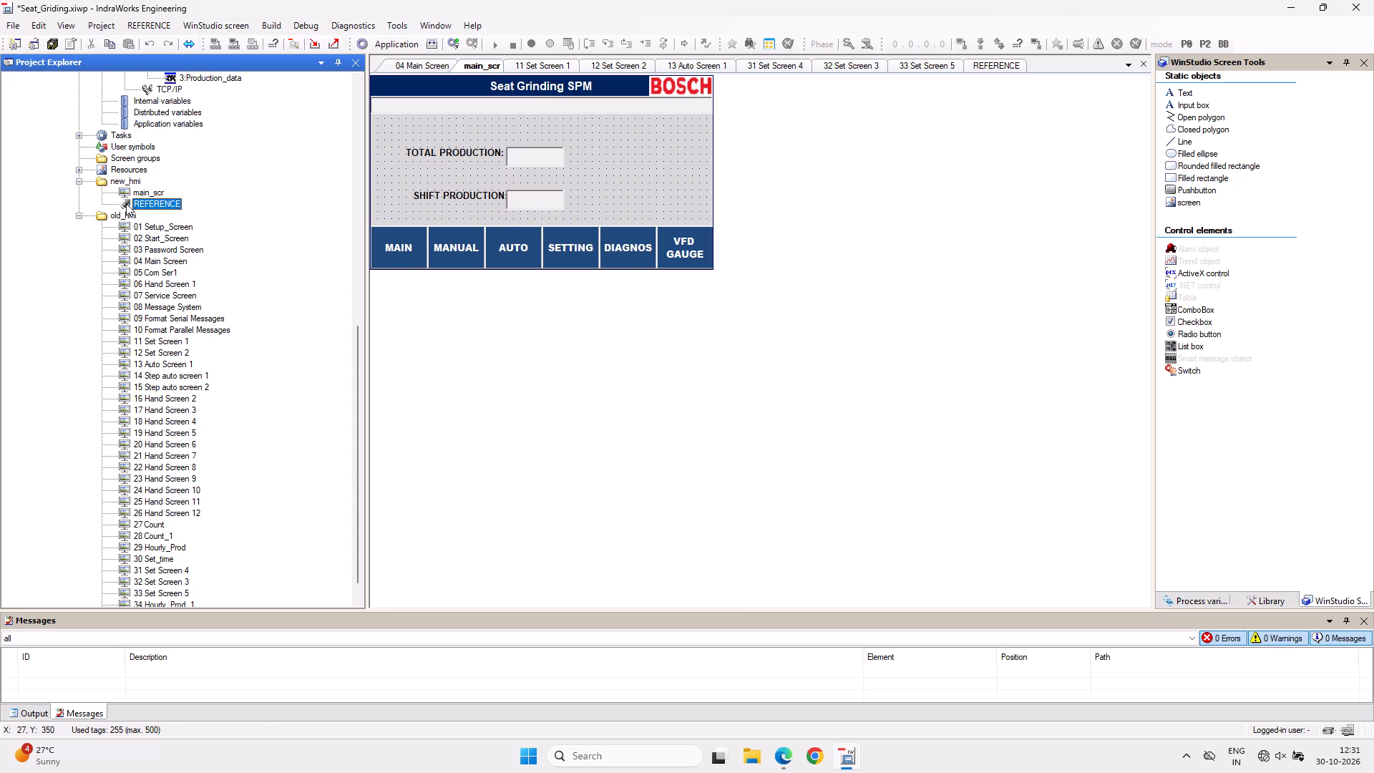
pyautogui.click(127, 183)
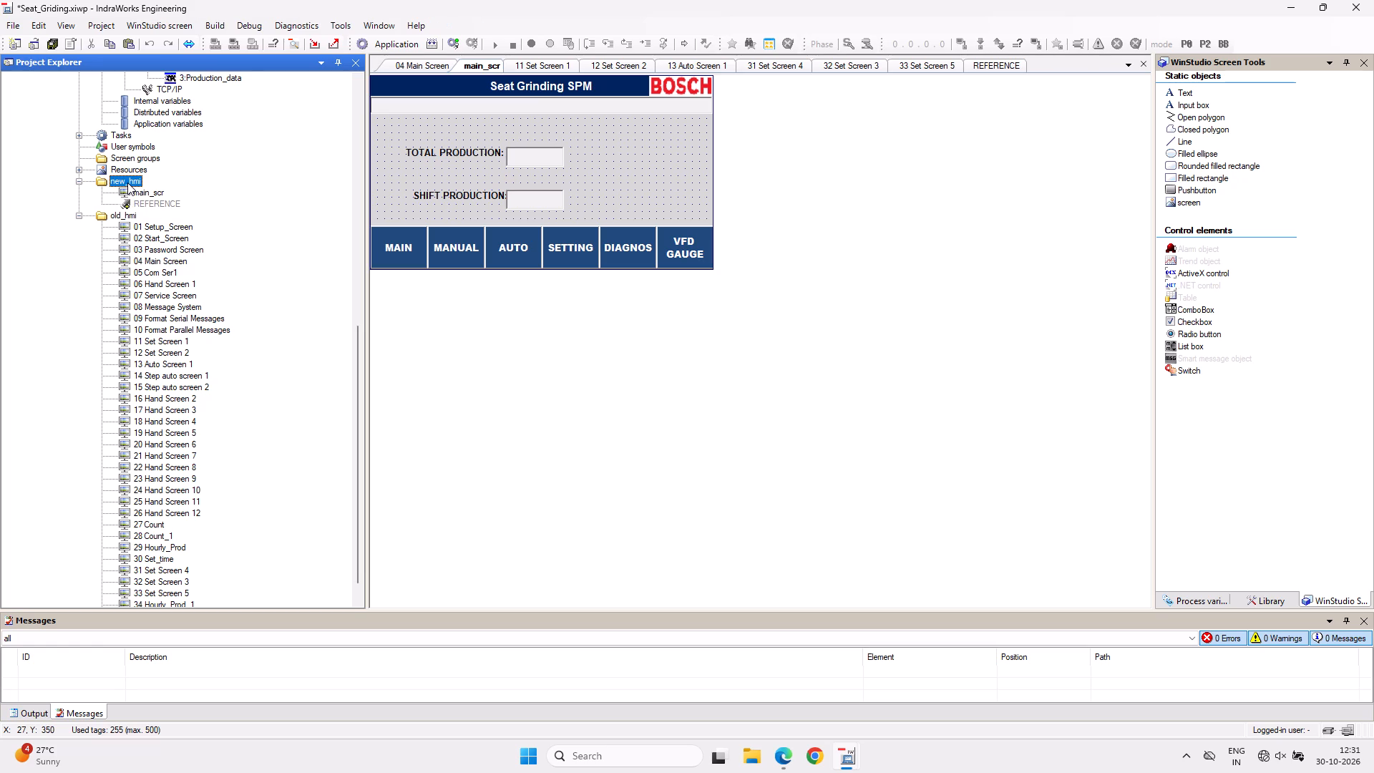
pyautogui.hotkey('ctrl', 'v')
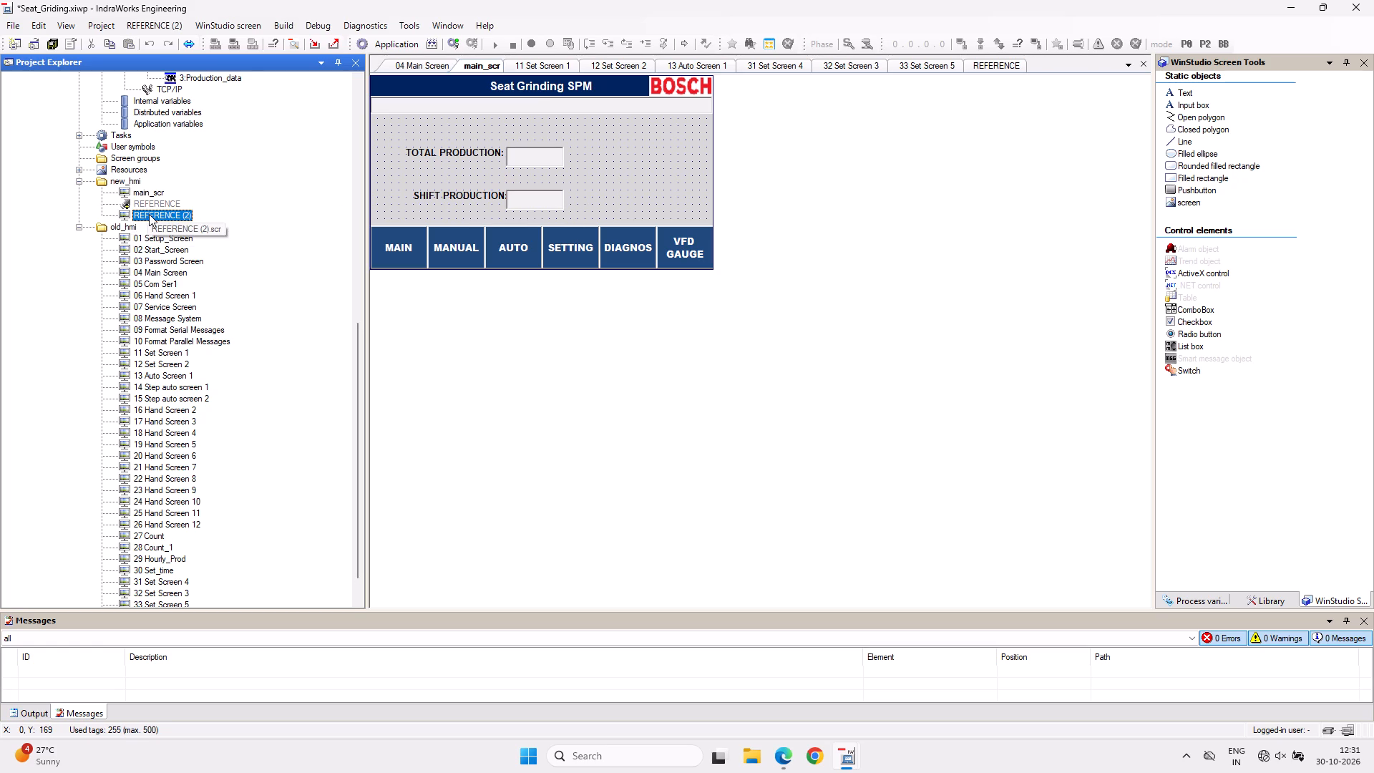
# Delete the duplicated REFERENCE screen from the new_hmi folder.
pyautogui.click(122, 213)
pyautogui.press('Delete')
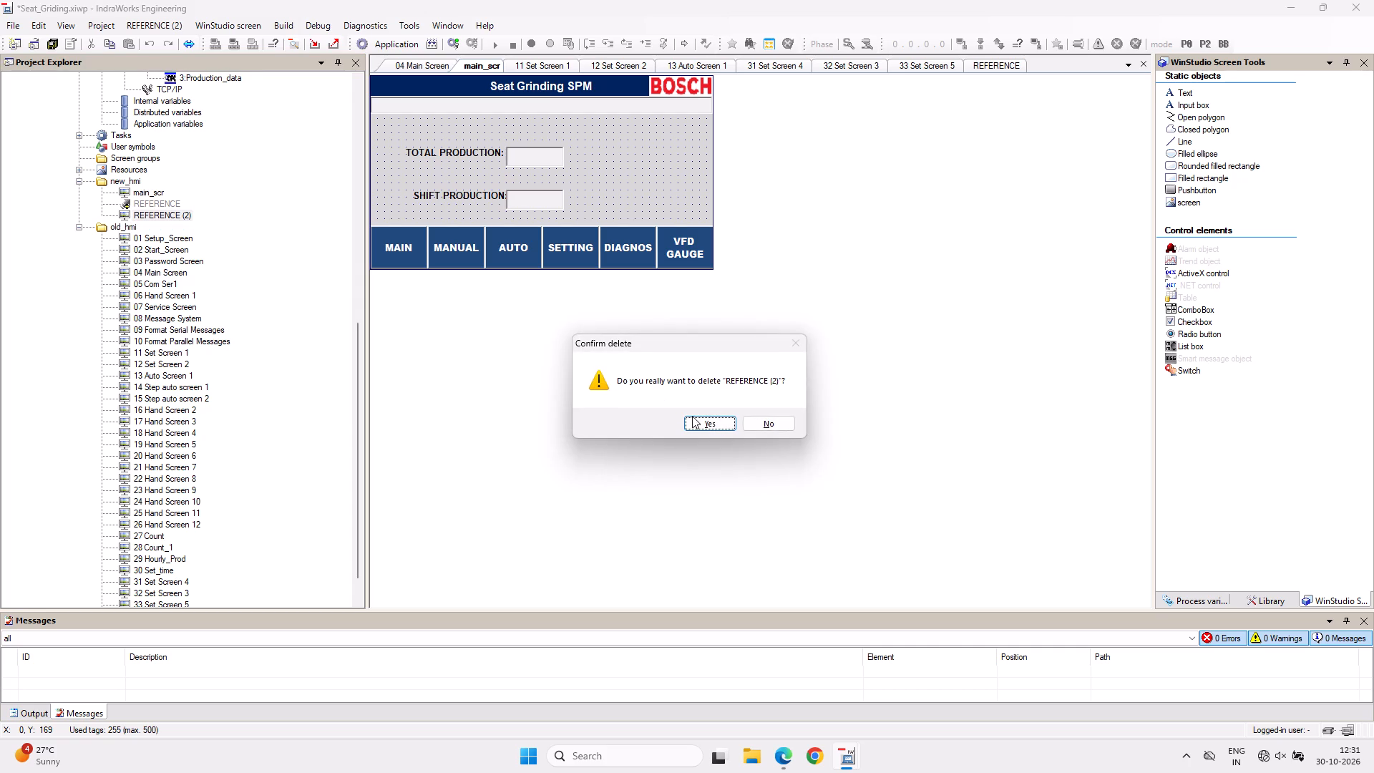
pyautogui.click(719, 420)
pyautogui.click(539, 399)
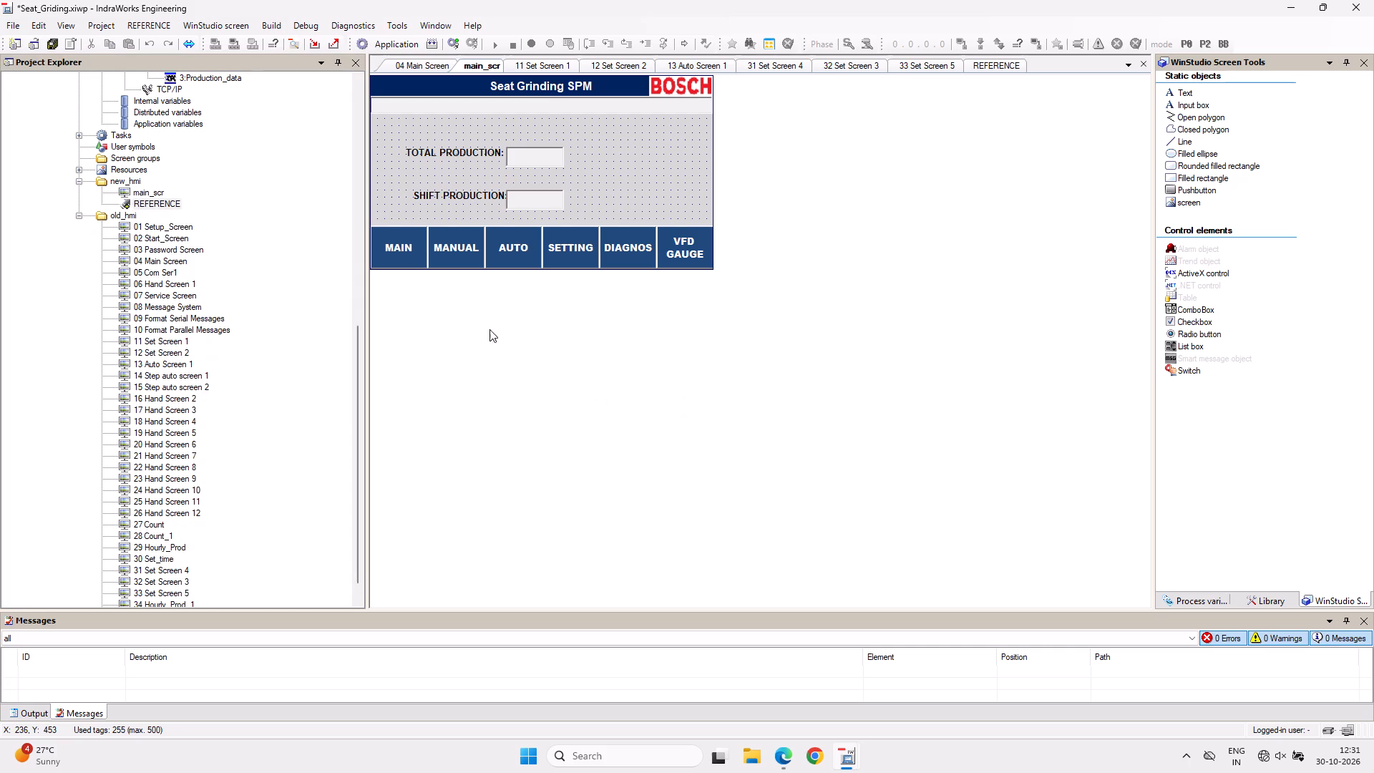
# Save the Seat_Griding project.
pyautogui.click(44, 43)
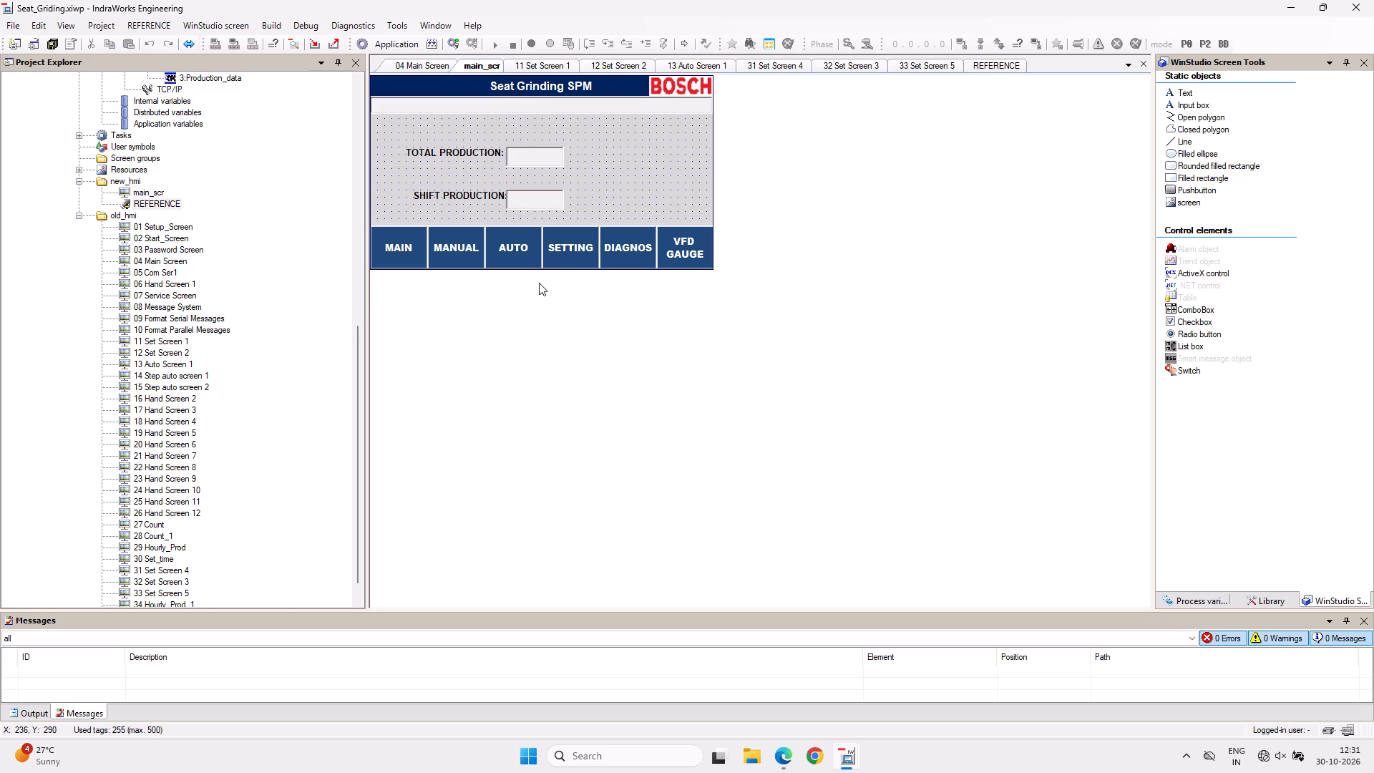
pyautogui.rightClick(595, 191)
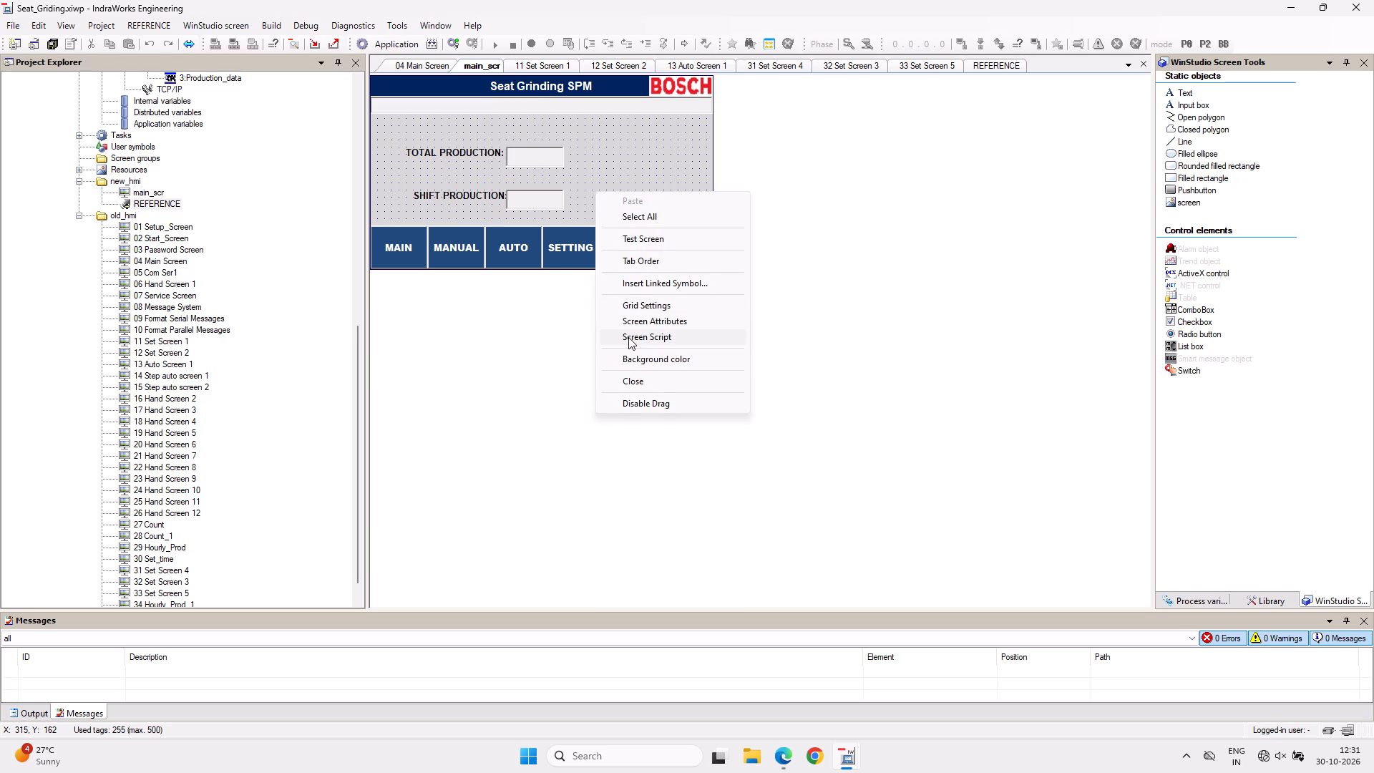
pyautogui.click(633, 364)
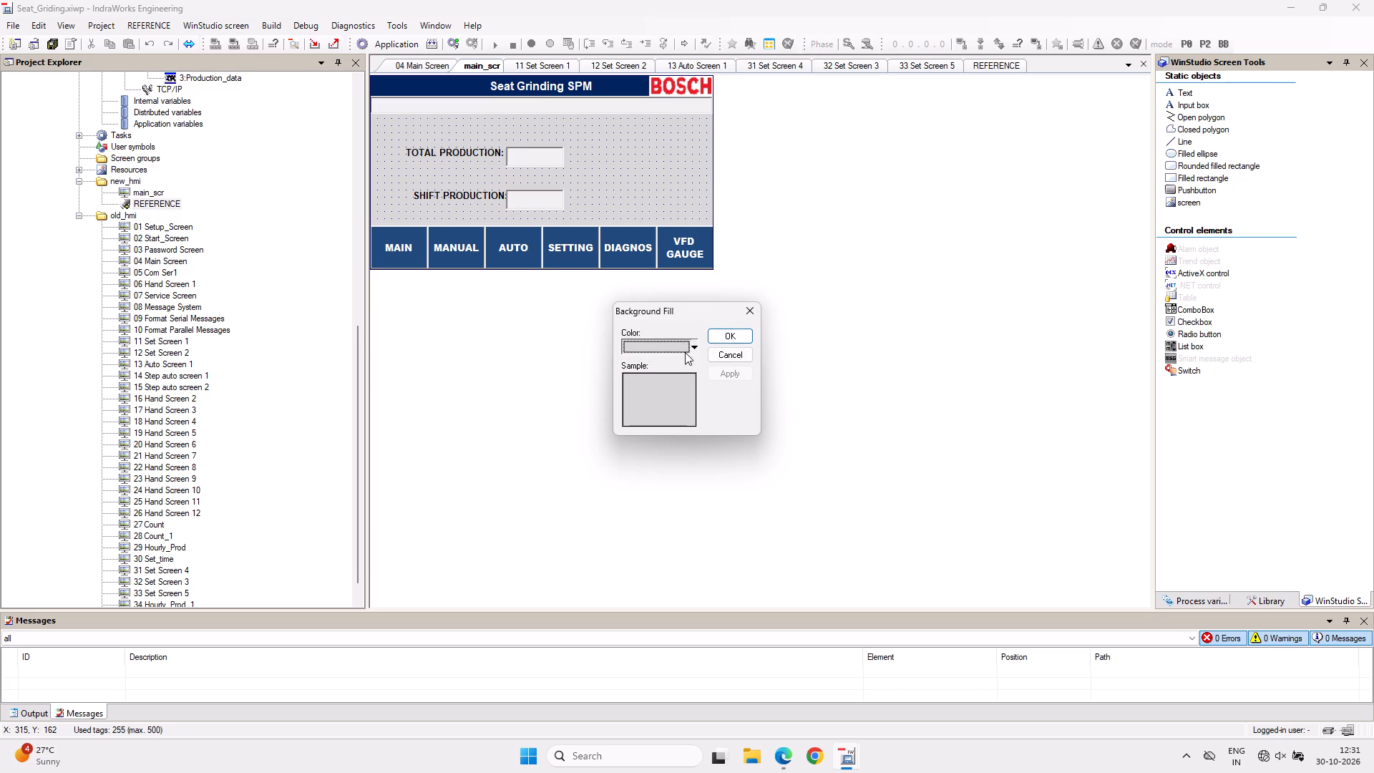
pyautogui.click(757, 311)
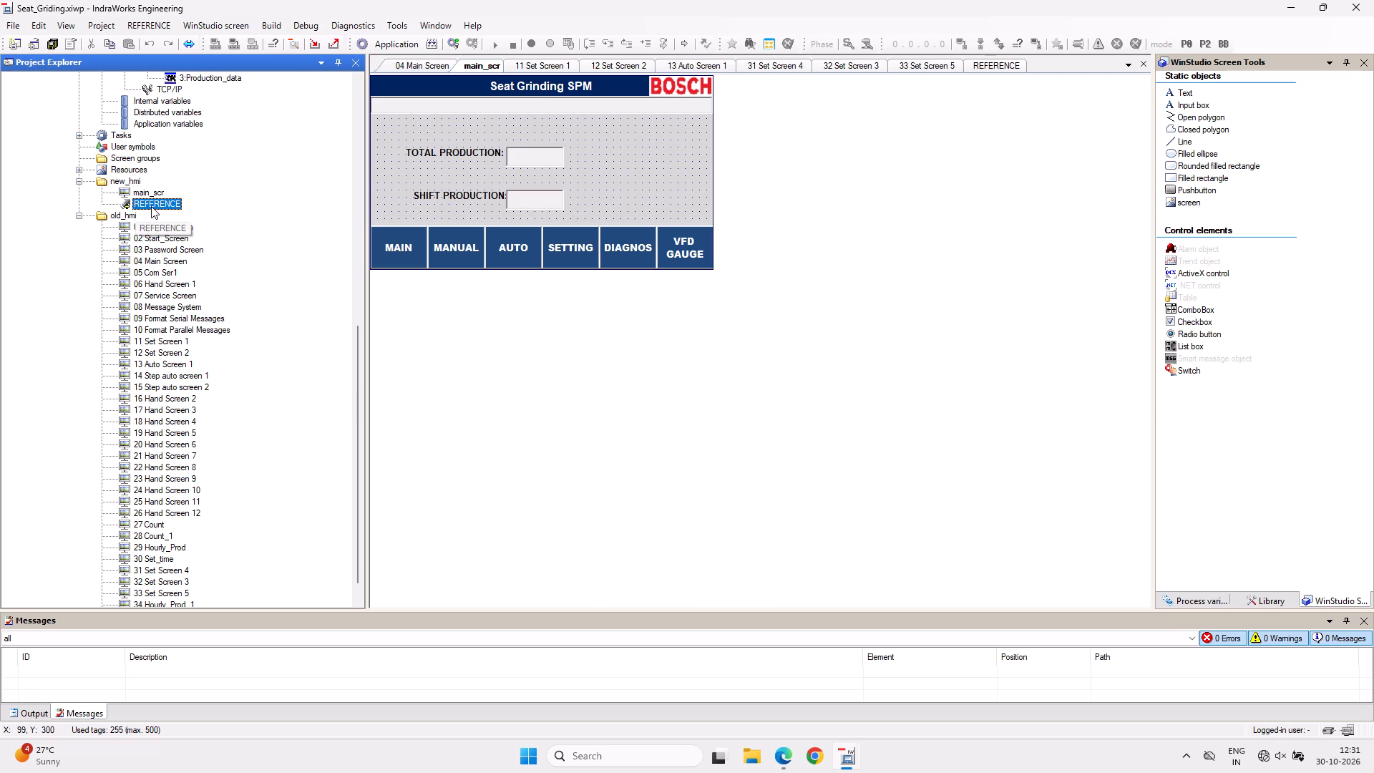
# Delete the remaining REFERENCE screen from the new_hmi folder.
pyautogui.click(151, 206)
pyautogui.click(123, 203)
pyautogui.press('Delete')
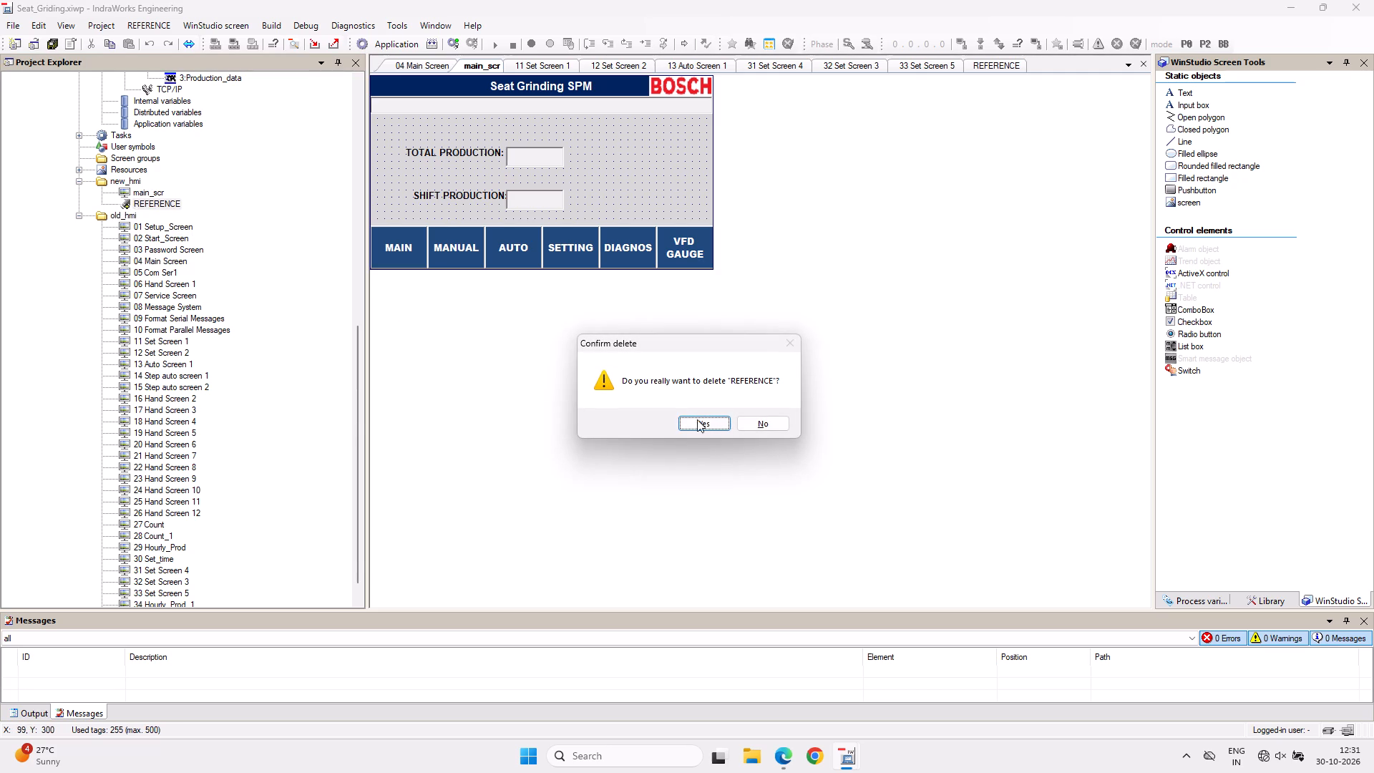
pyautogui.click(710, 424)
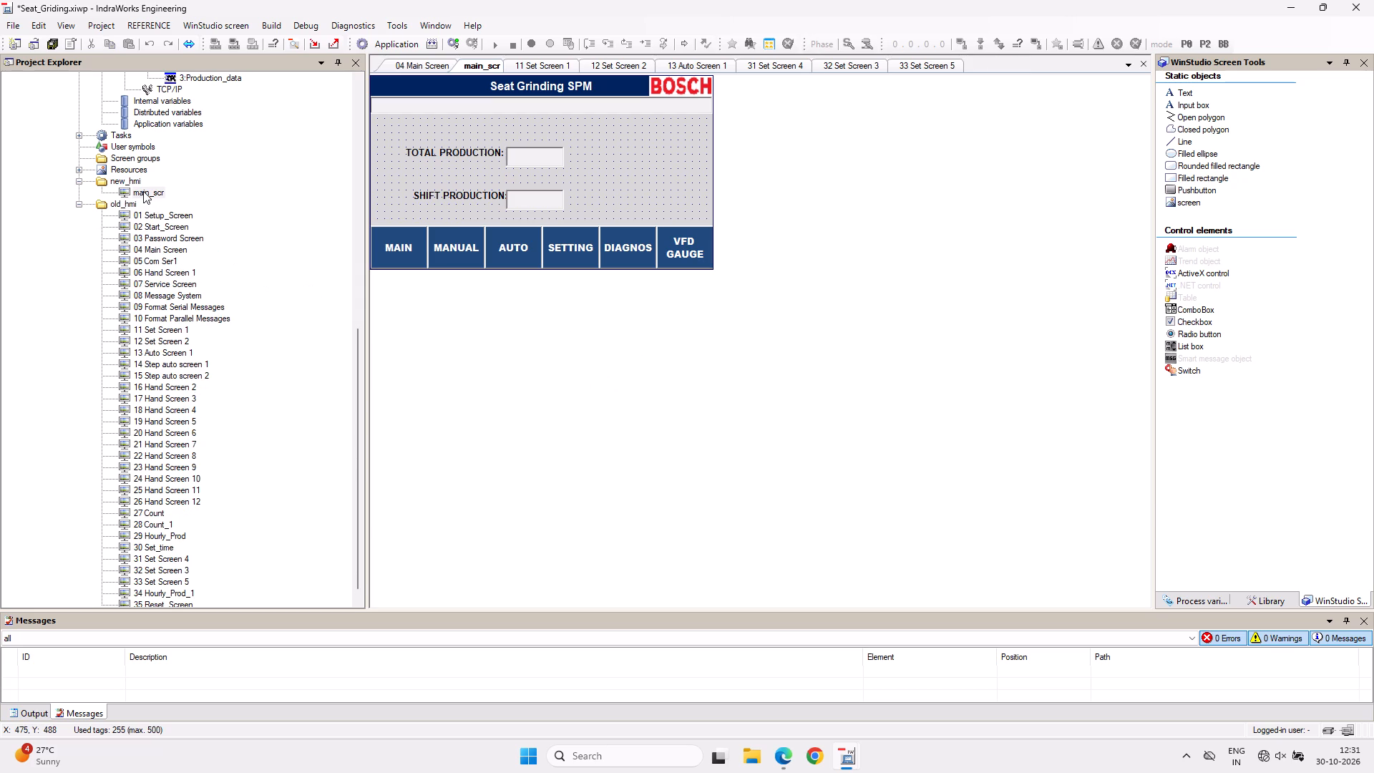
# Duplicate the main_scr screen within the new_hmi folder.
pyautogui.click(137, 195)
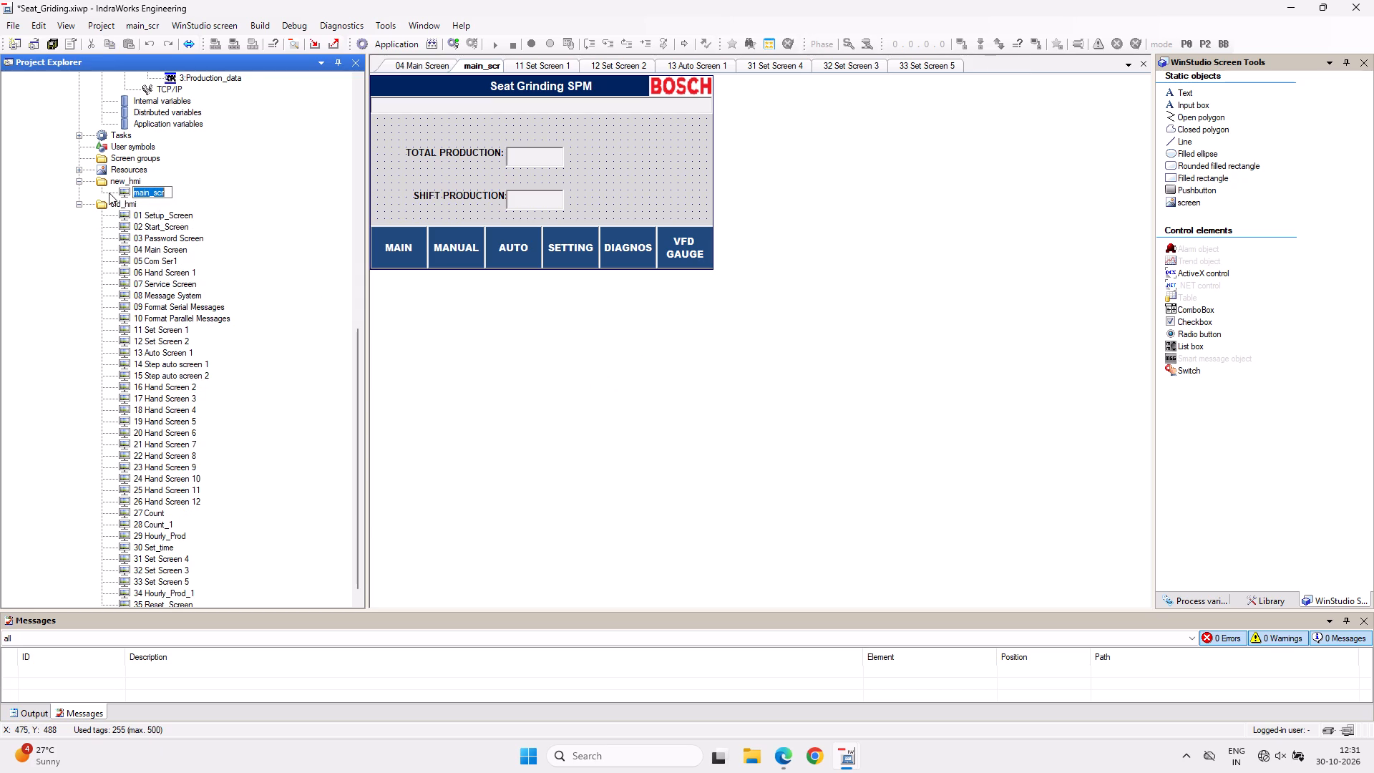
pyautogui.click(123, 193)
pyautogui.hotkey('ctrl', 'c')
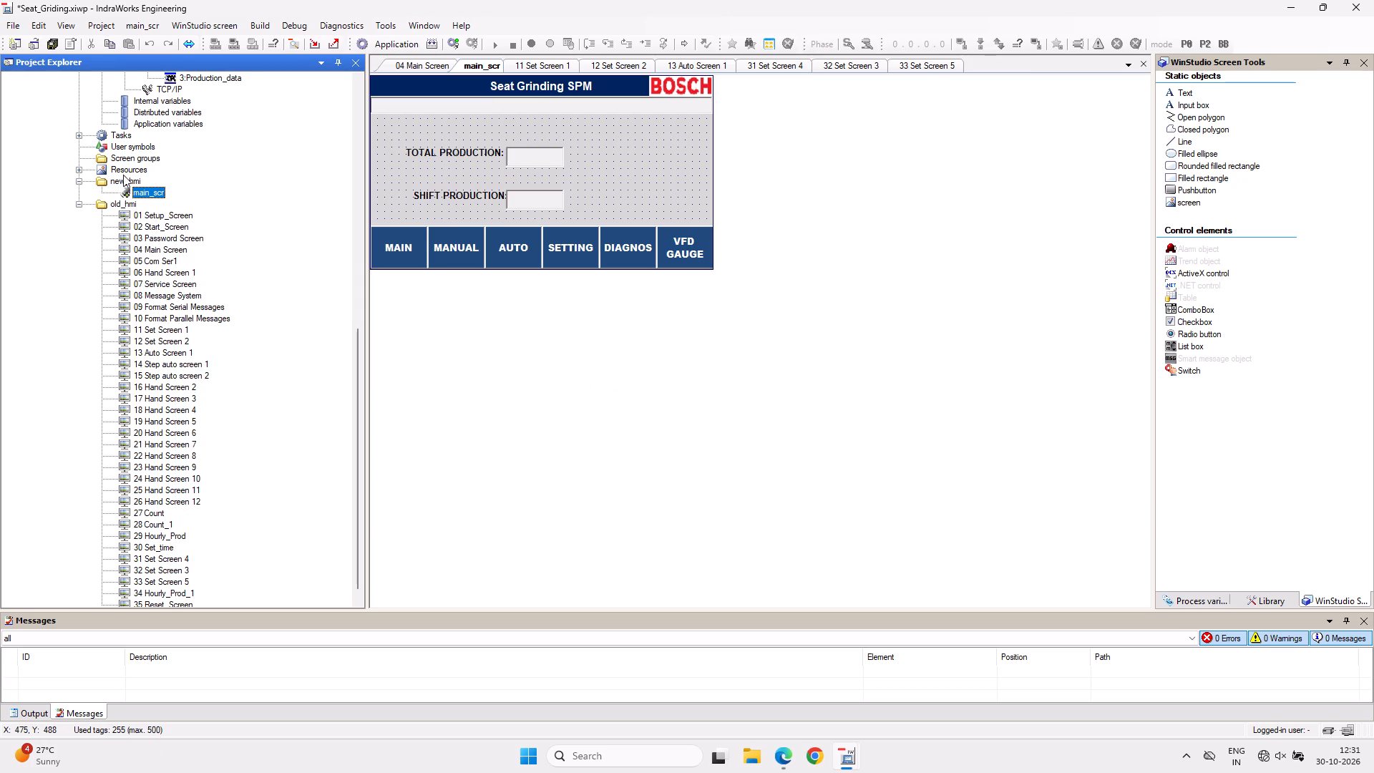
pyautogui.click(123, 178)
pyautogui.hotkey('ctrl', 'v')
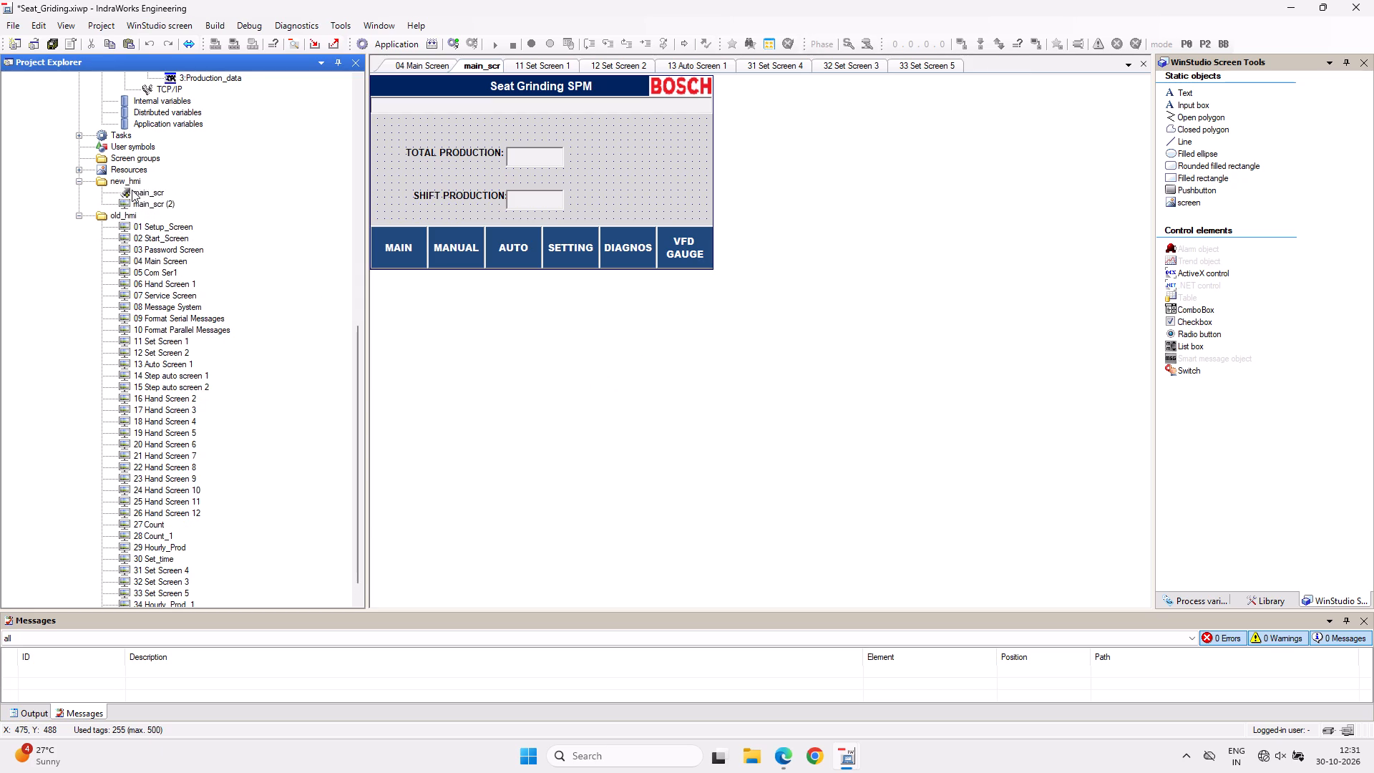
# Rename the copied main_scr screen as REFERENCE.
pyautogui.click(160, 204)
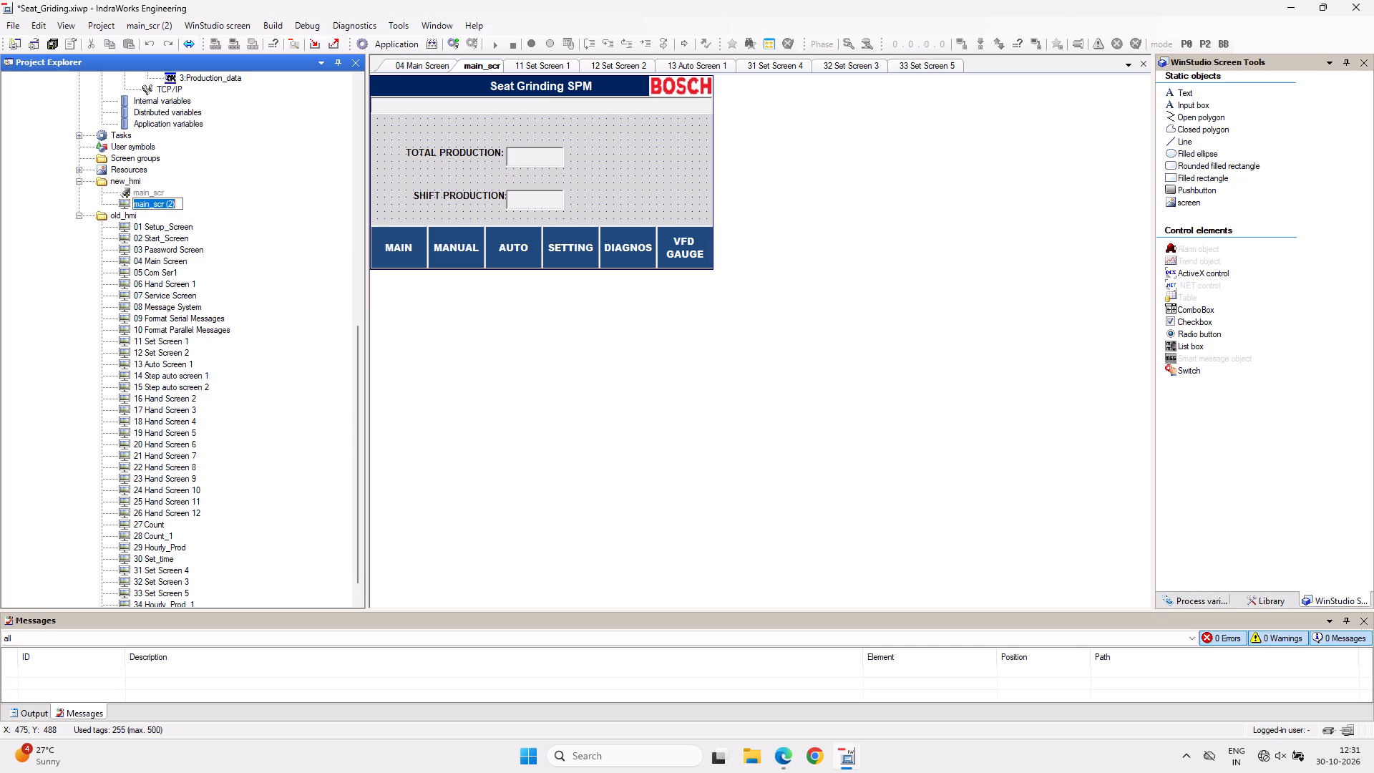
pyautogui.write('refrence')
pyautogui.press('BackSpace')
pyautogui.press('BackSpace')
pyautogui.press('BackSpace')
pyautogui.press('BackSpace')
pyautogui.press('BackSpace')
pyautogui.press('BackSpace')
pyautogui.press('BackSpace')
pyautogui.press('BackSpace')
pyautogui.press('BackSpace')
pyautogui.press('BackSpace')
pyautogui.press('BackSpace')
pyautogui.write('REFERENCE')
pyautogui.press('Return')
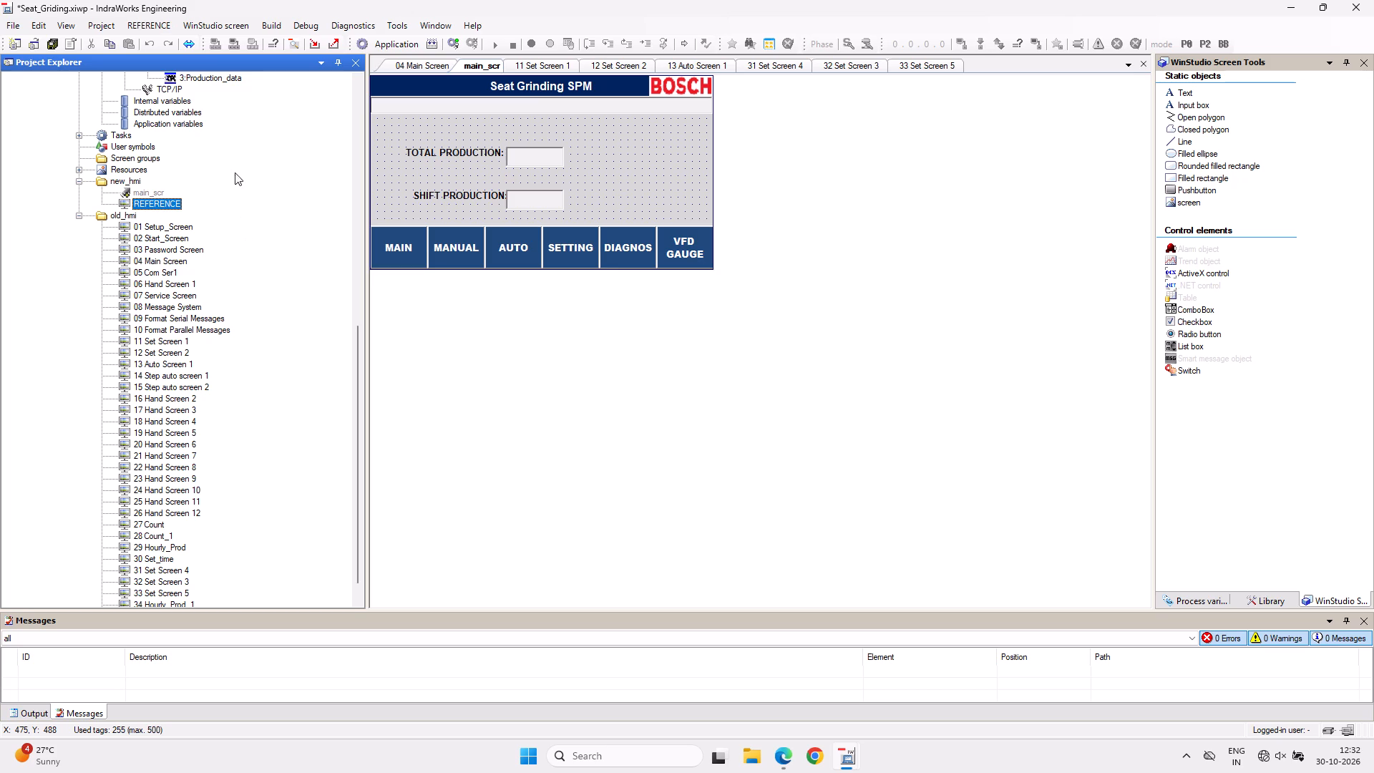
pyautogui.click(526, 403)
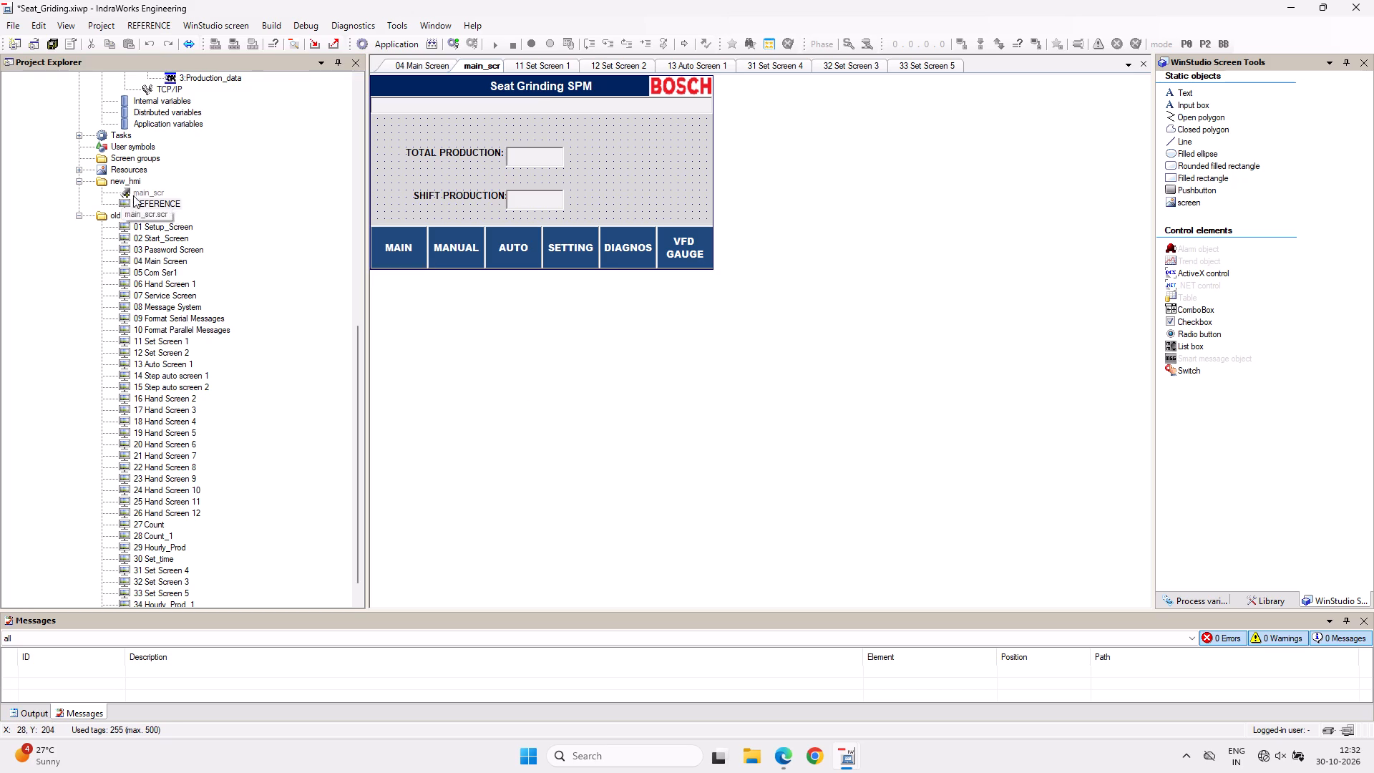
# Open the new REFERENCE screen and delete its TOTAL PRODUCTION and SHIFT PRODUCTION labels along with their value fields.
pyautogui.doubleClick(124, 203)
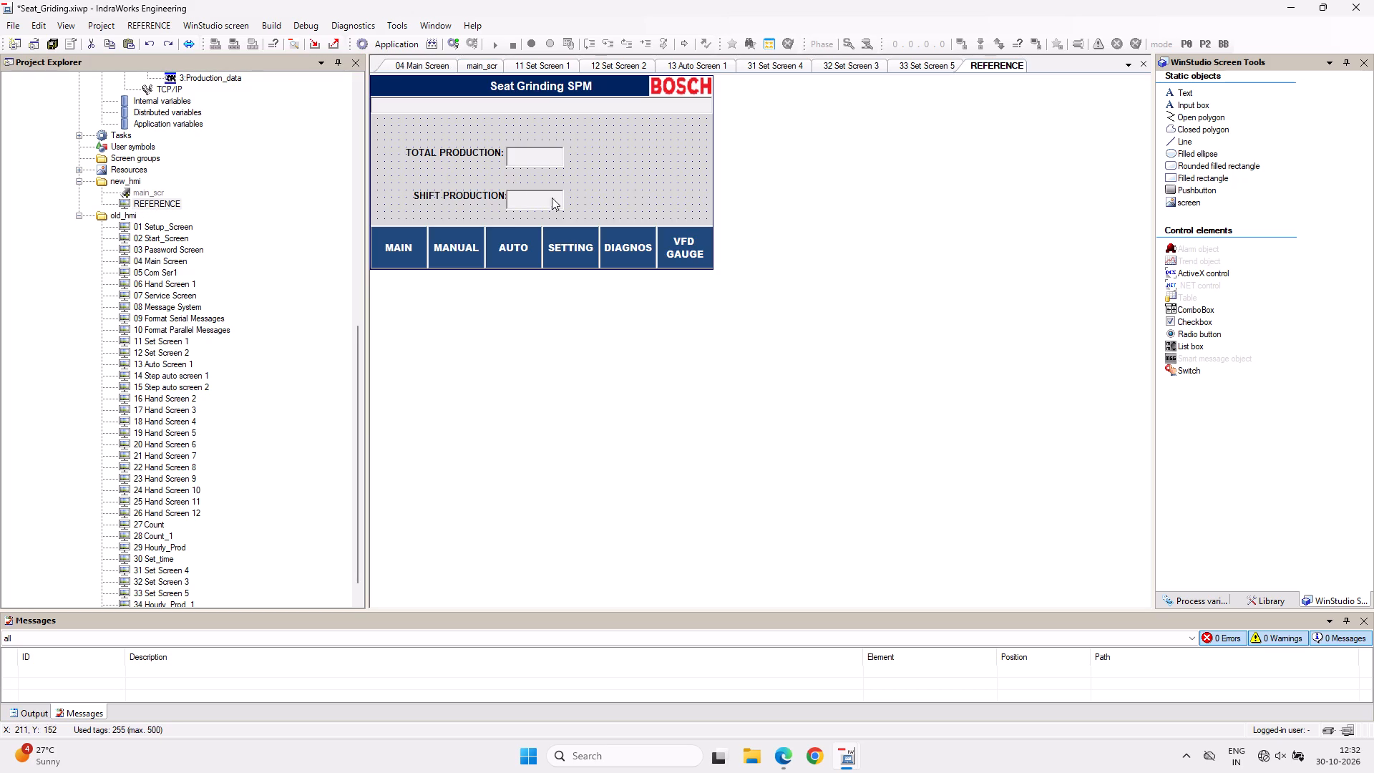
pyautogui.click(637, 191)
pyautogui.moveTo(394, 137); pyautogui.dragTo(550, 219)
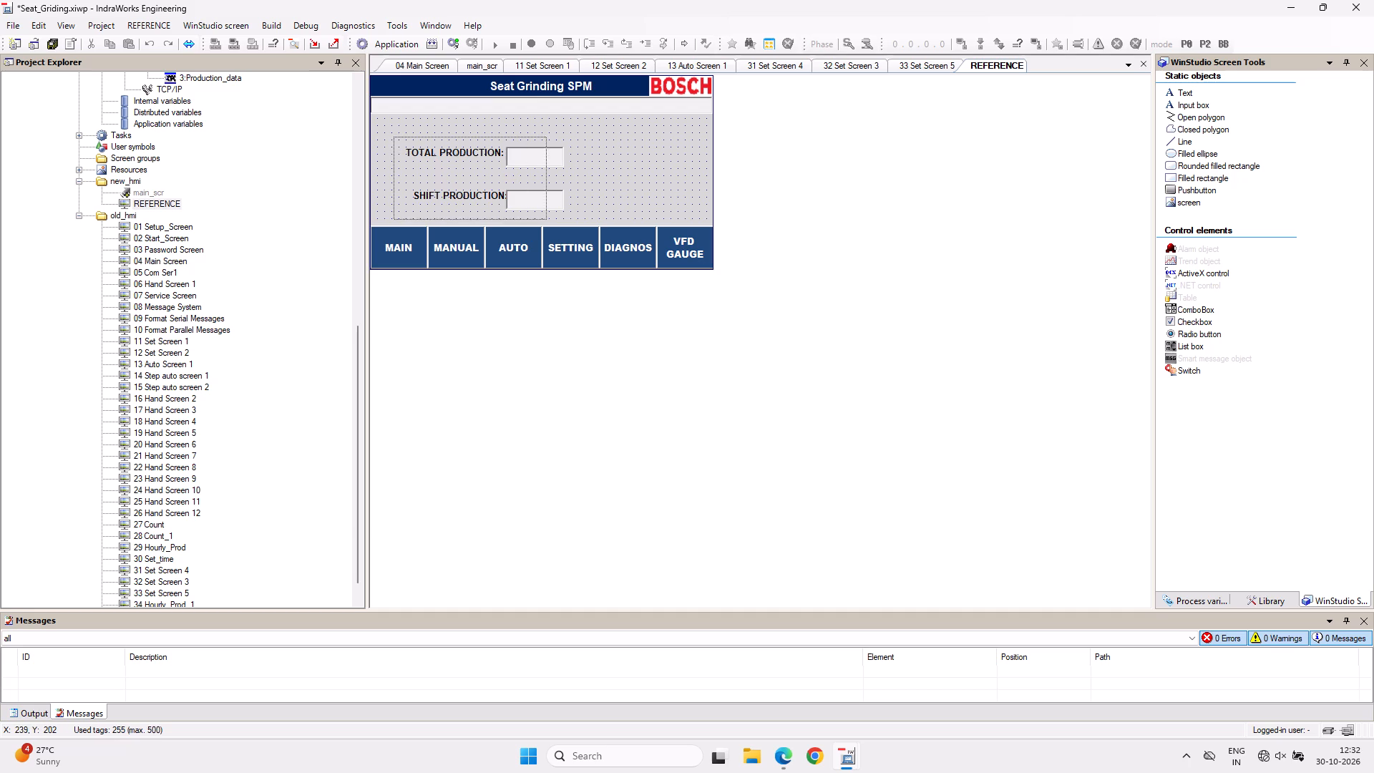
pyautogui.moveTo(550, 219); pyautogui.dragTo(581, 217)
pyautogui.press('Delete')
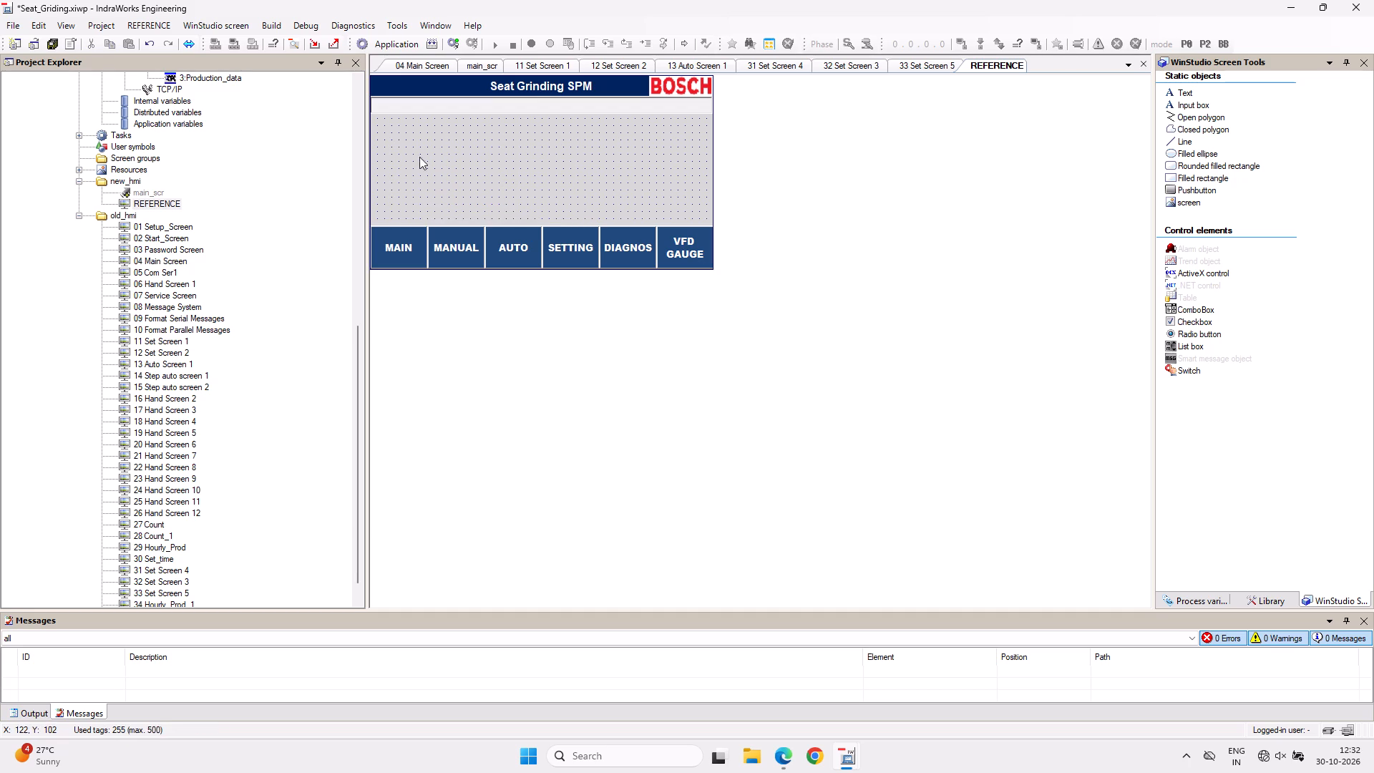
pyautogui.click(566, 321)
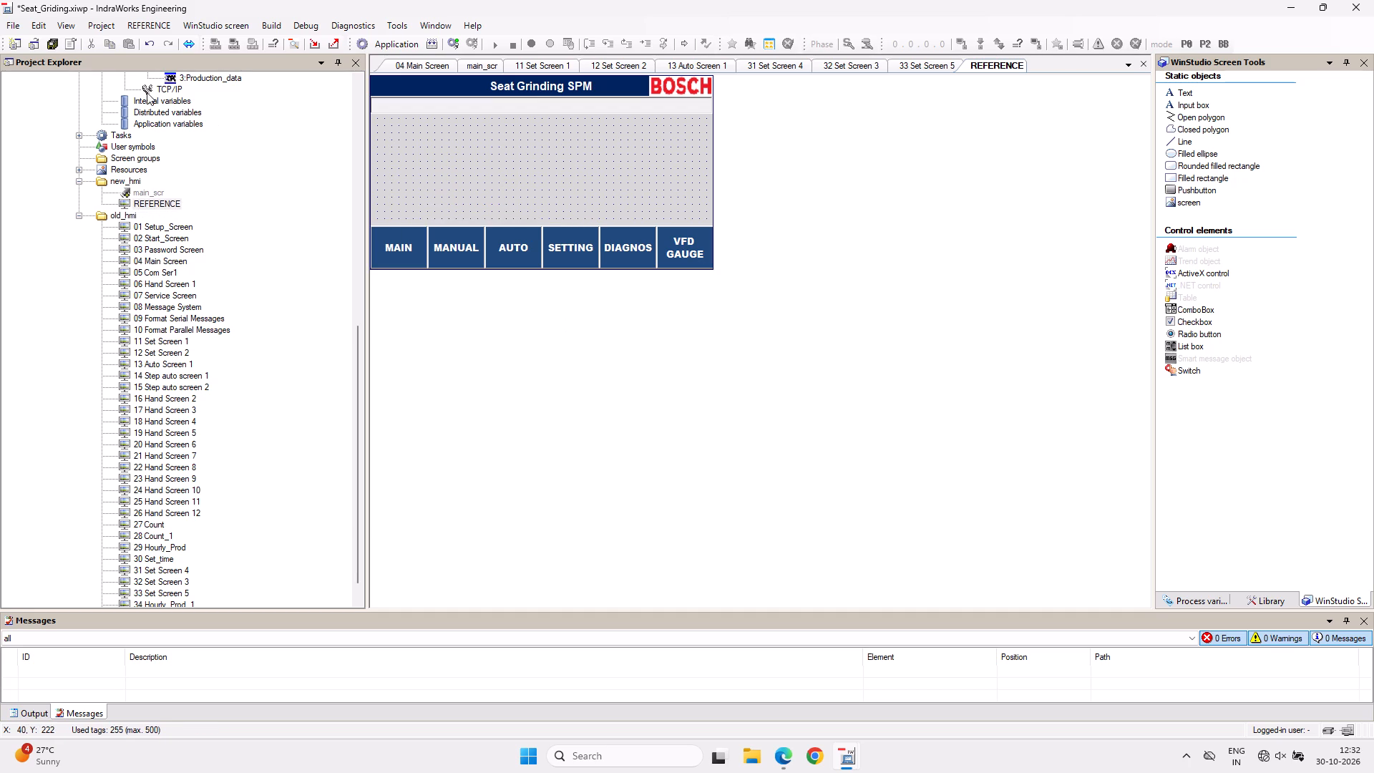
# Save the Seat_Griding project.
pyautogui.click(53, 45)
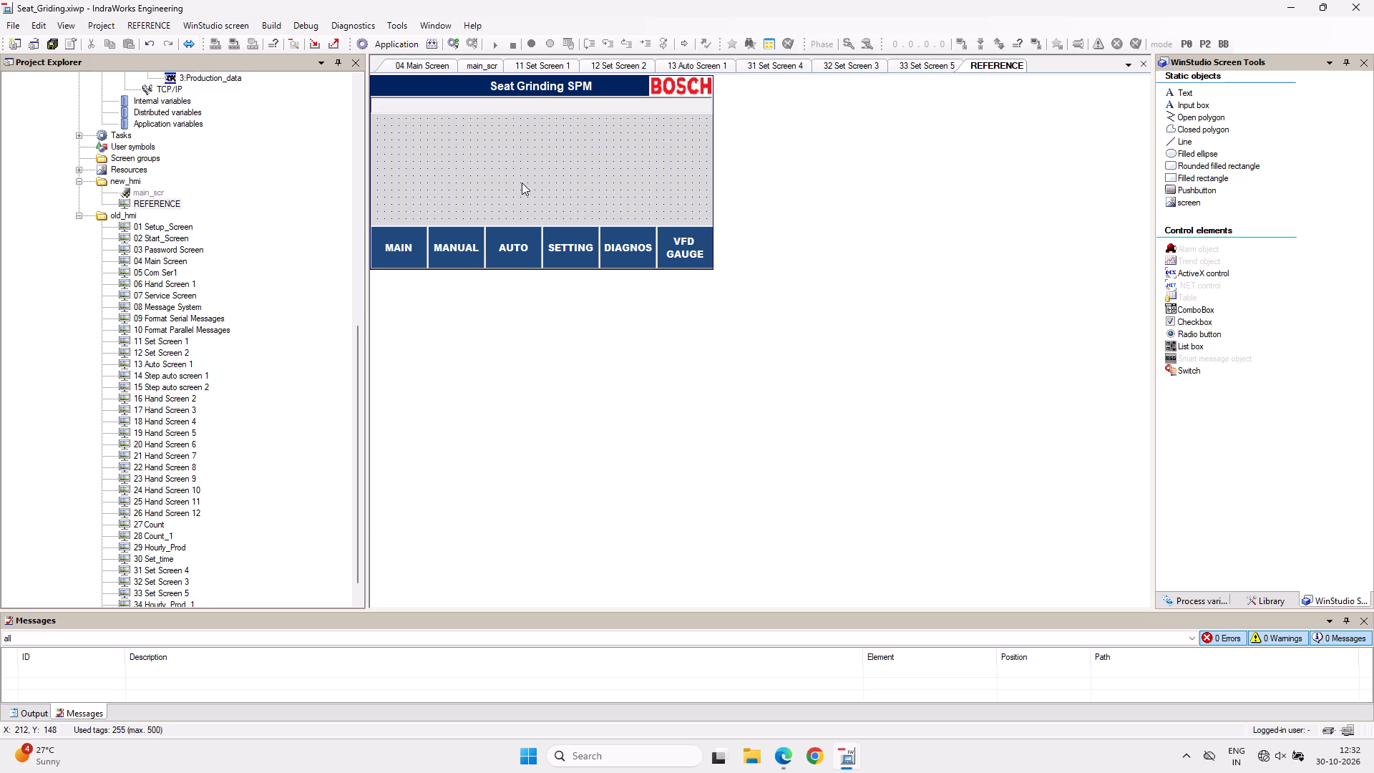
# Duplicate the REFERENCE screen within the new_hmi folder and name the copy Manual_scr.
pyautogui.click(123, 204)
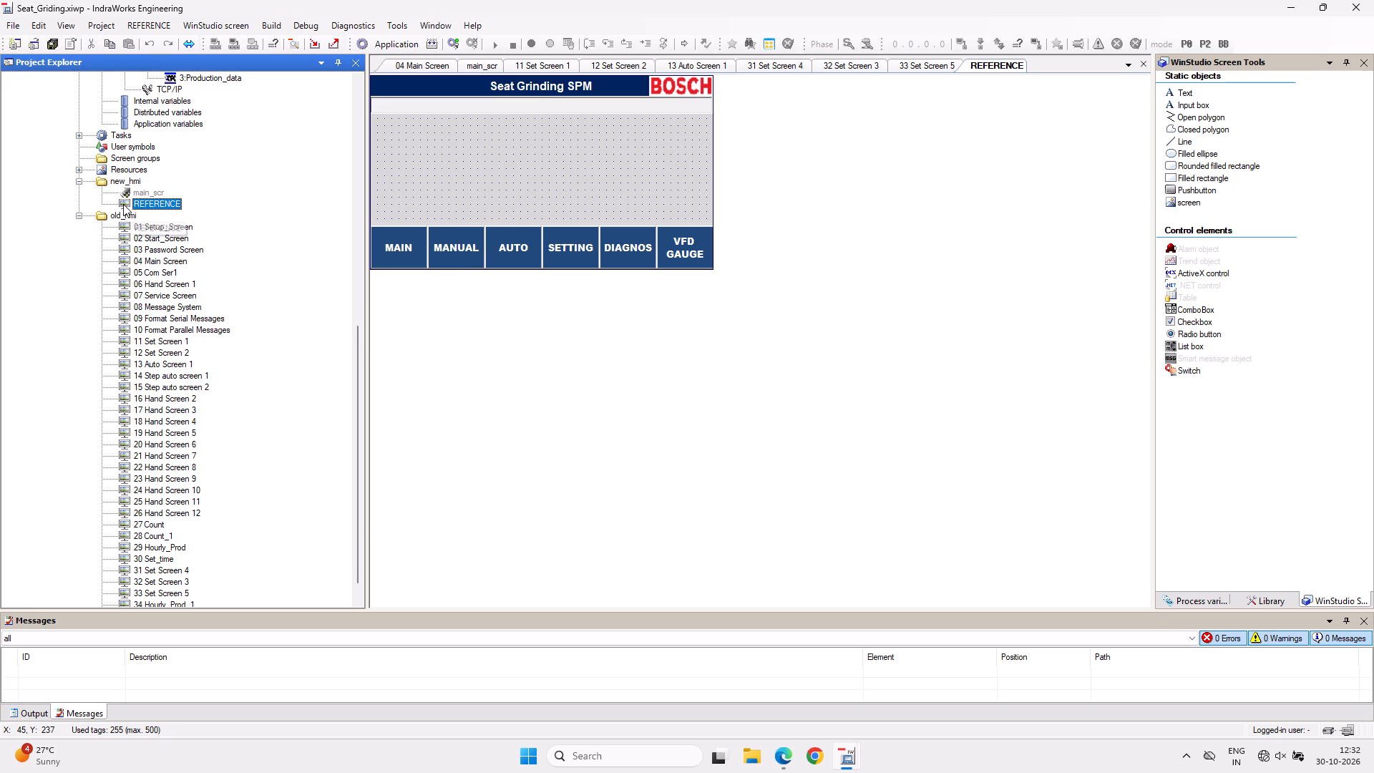
pyautogui.hotkey('ctrl', 'c')
pyautogui.click(124, 181)
pyautogui.hotkey('ctrl', 'v')
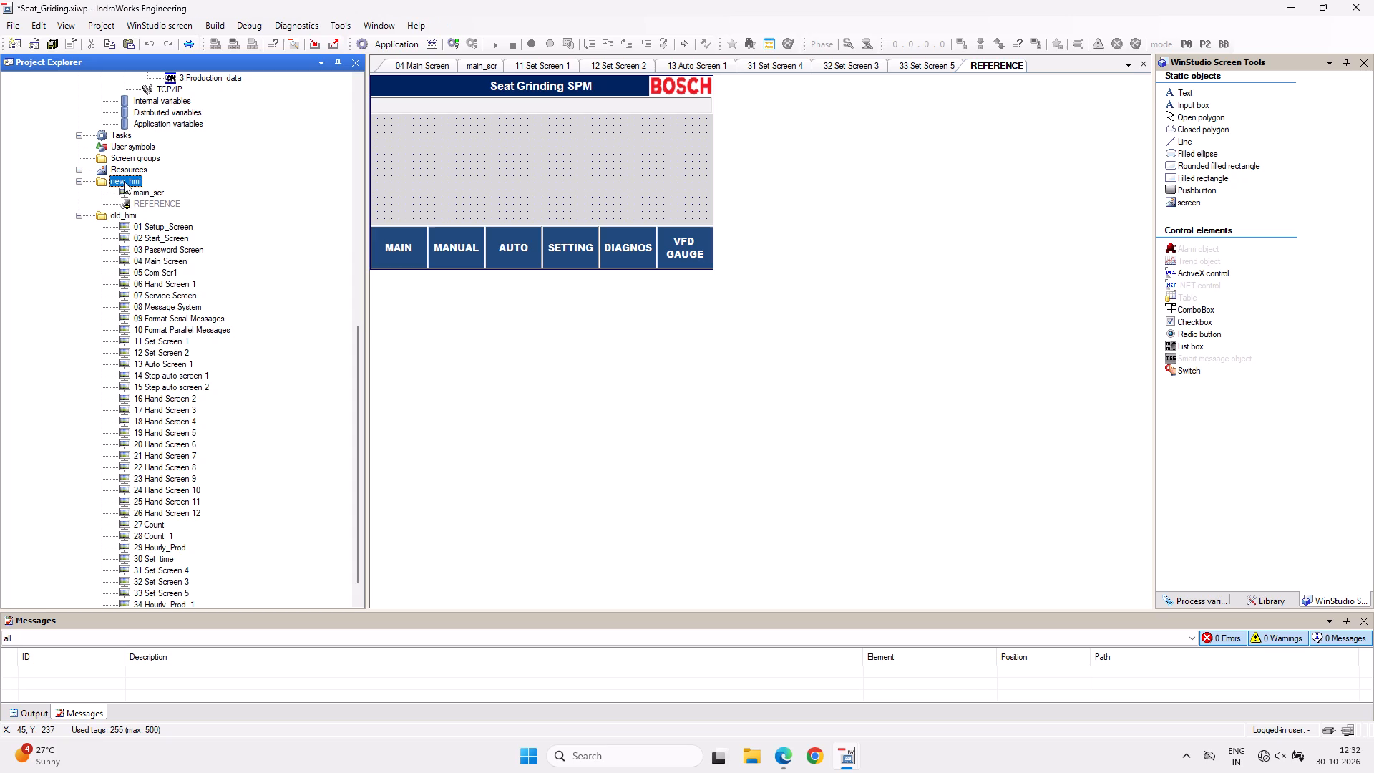
pyautogui.click(149, 211)
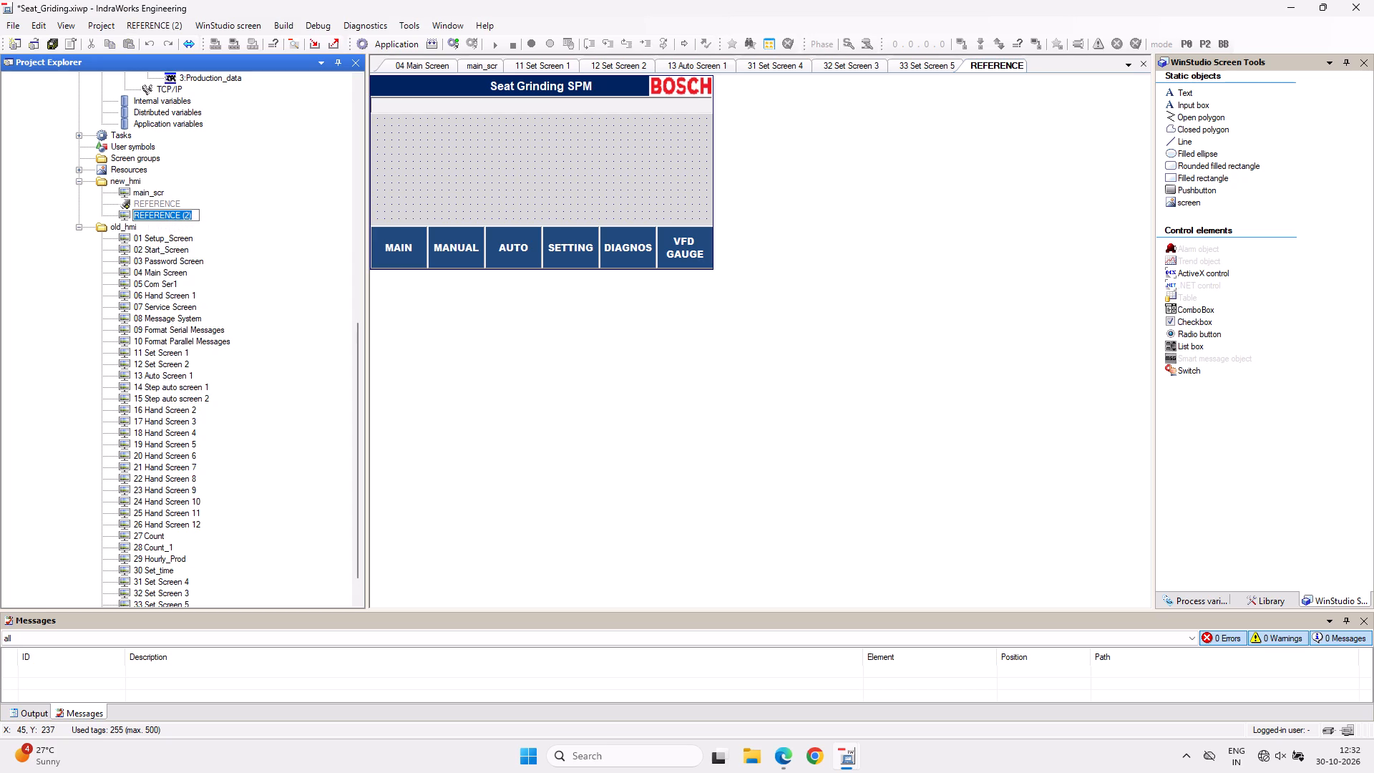
pyautogui.write('Manual_scr')
pyautogui.press('Return')
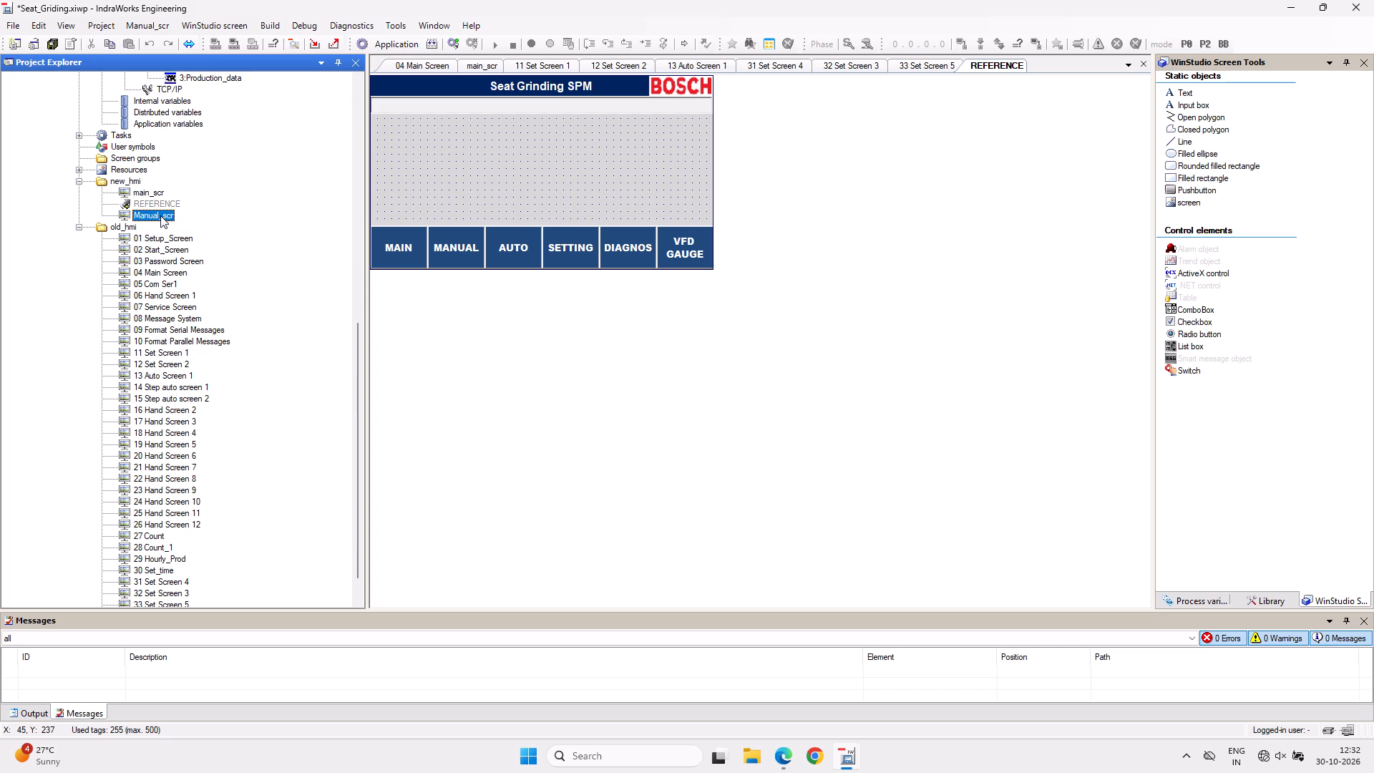
pyautogui.click(482, 329)
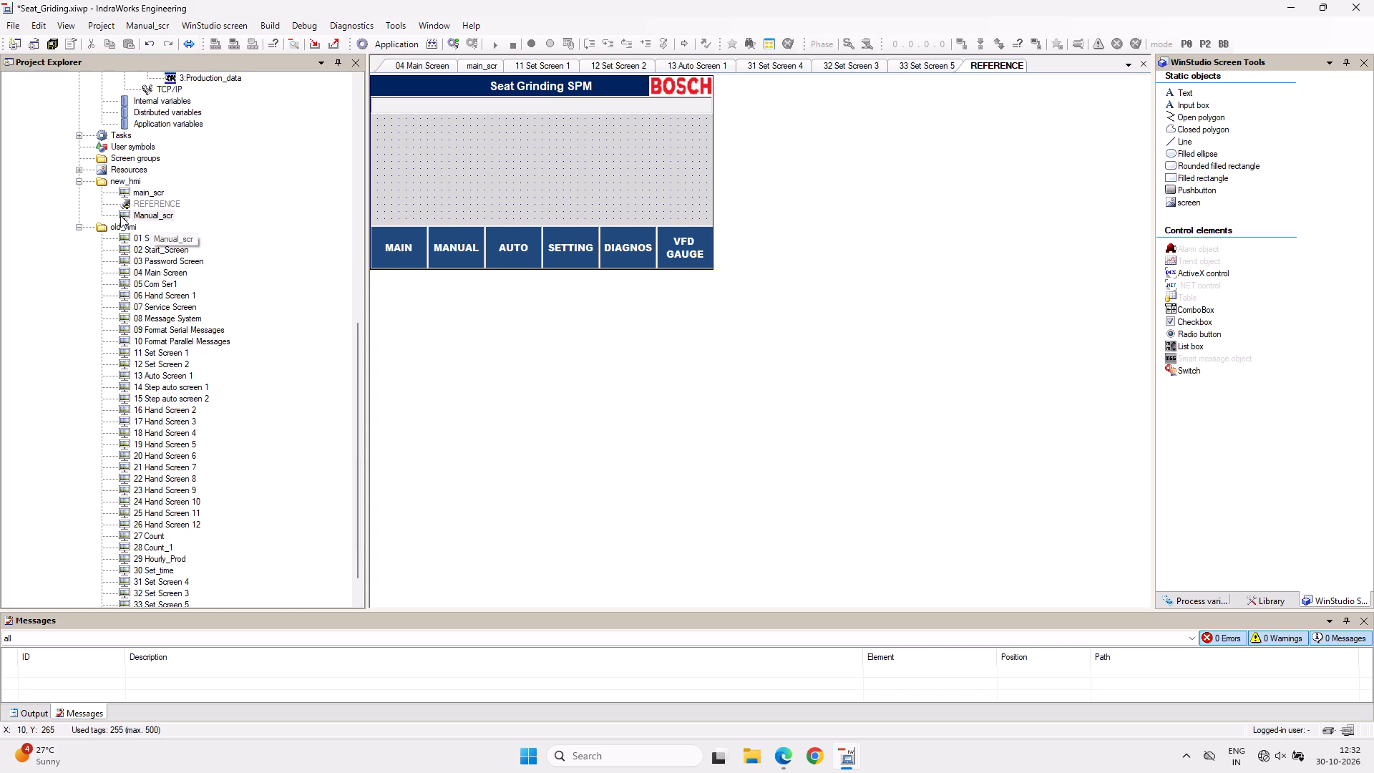
# Open the Manual_scr screen for editing.
pyautogui.doubleClick(120, 215)
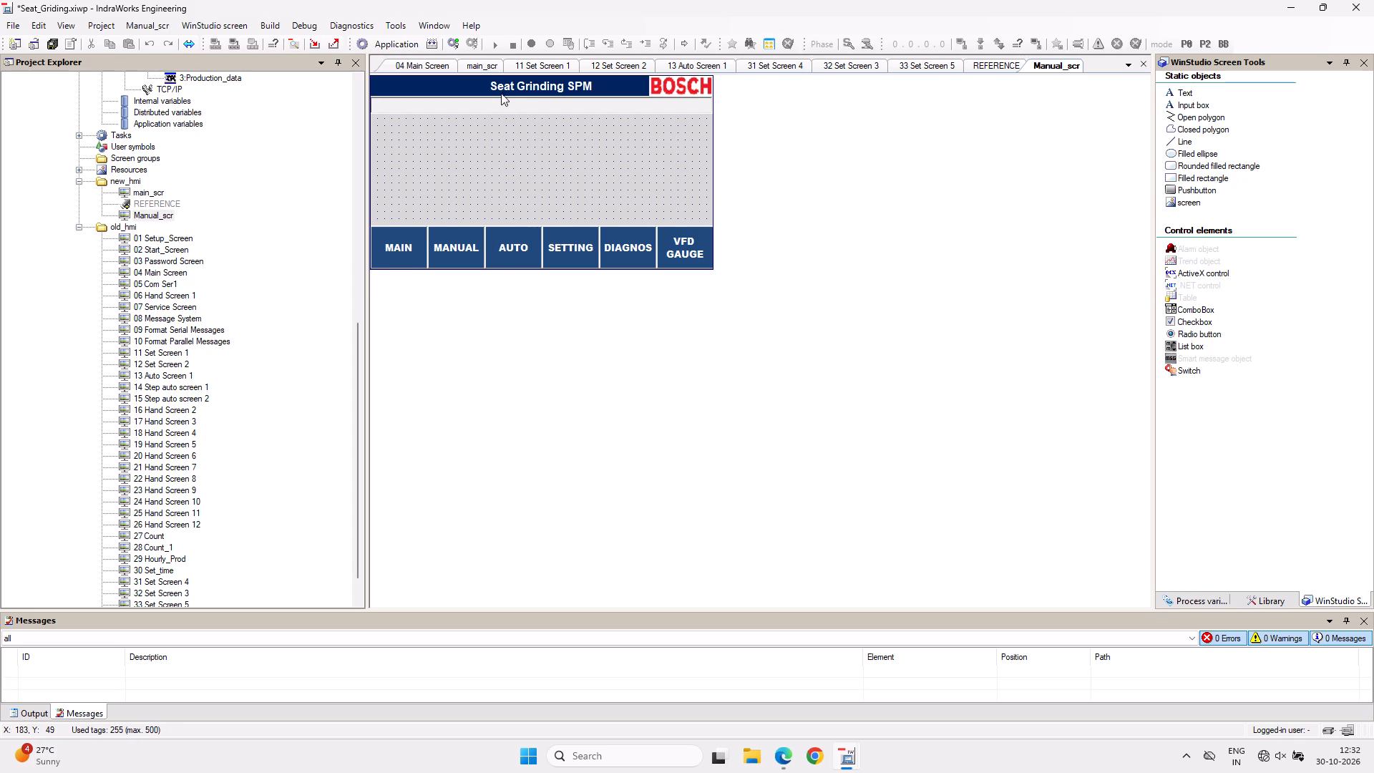
# Close all the old_hmi screens open in the editor, keeping only main_scr, REFERENCE and Manual_scr open.
pyautogui.click(562, 64)
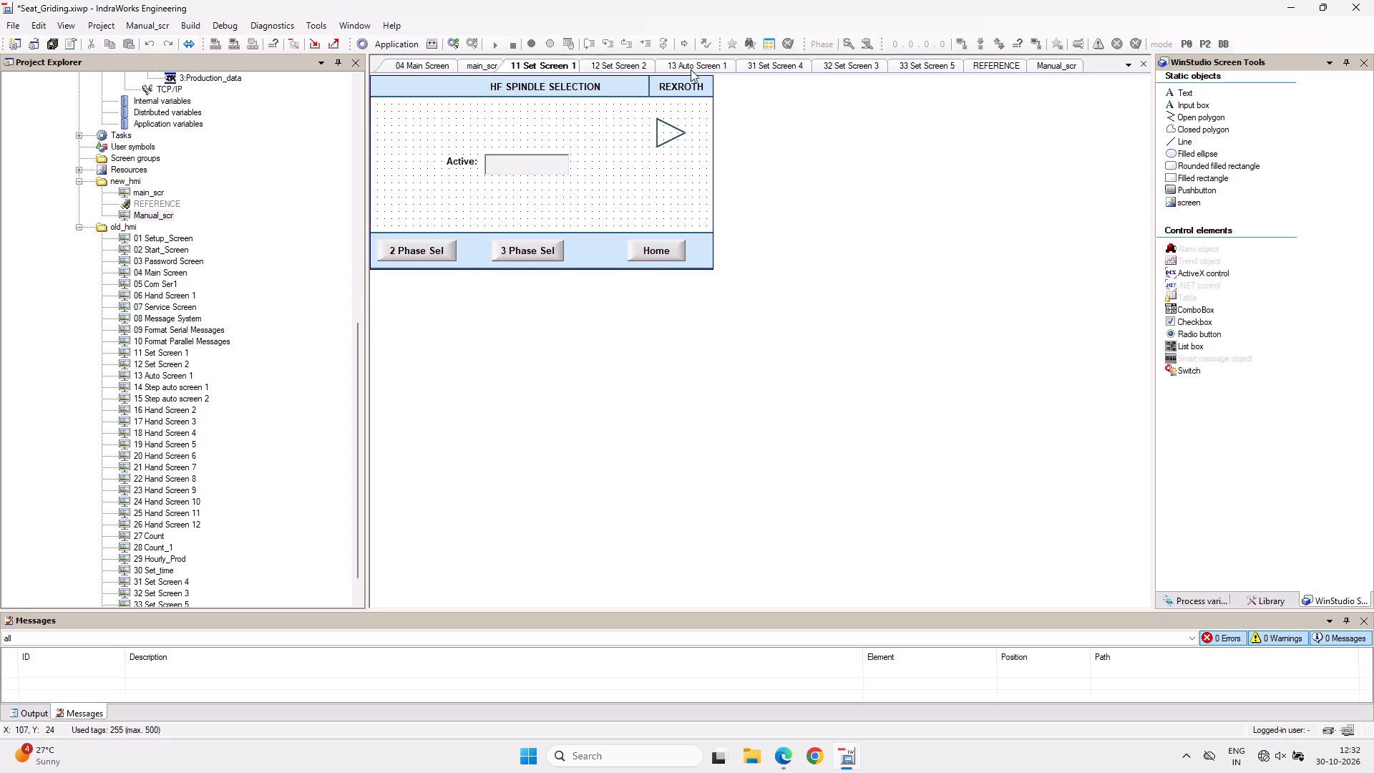
pyautogui.click(1144, 64)
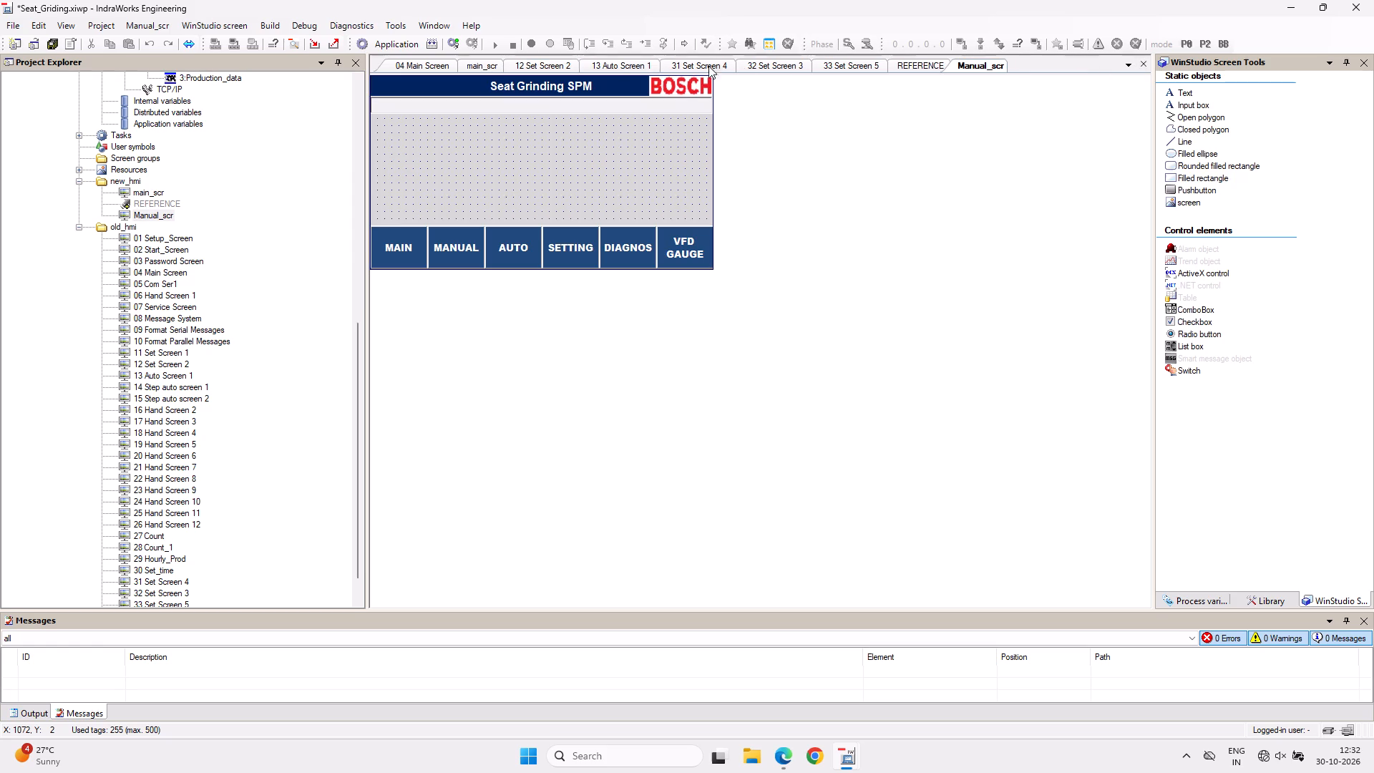
pyautogui.click(852, 68)
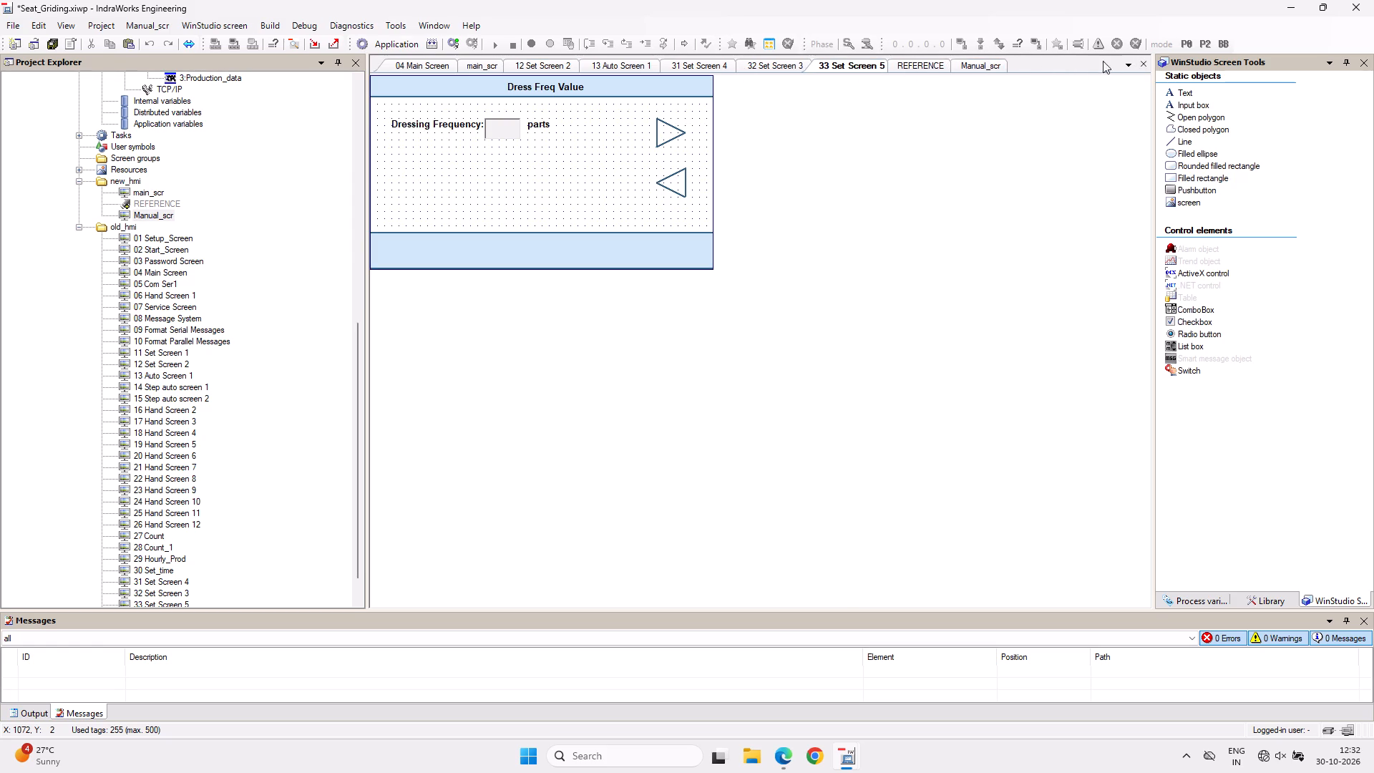
pyautogui.click(1149, 60)
pyautogui.click(771, 64)
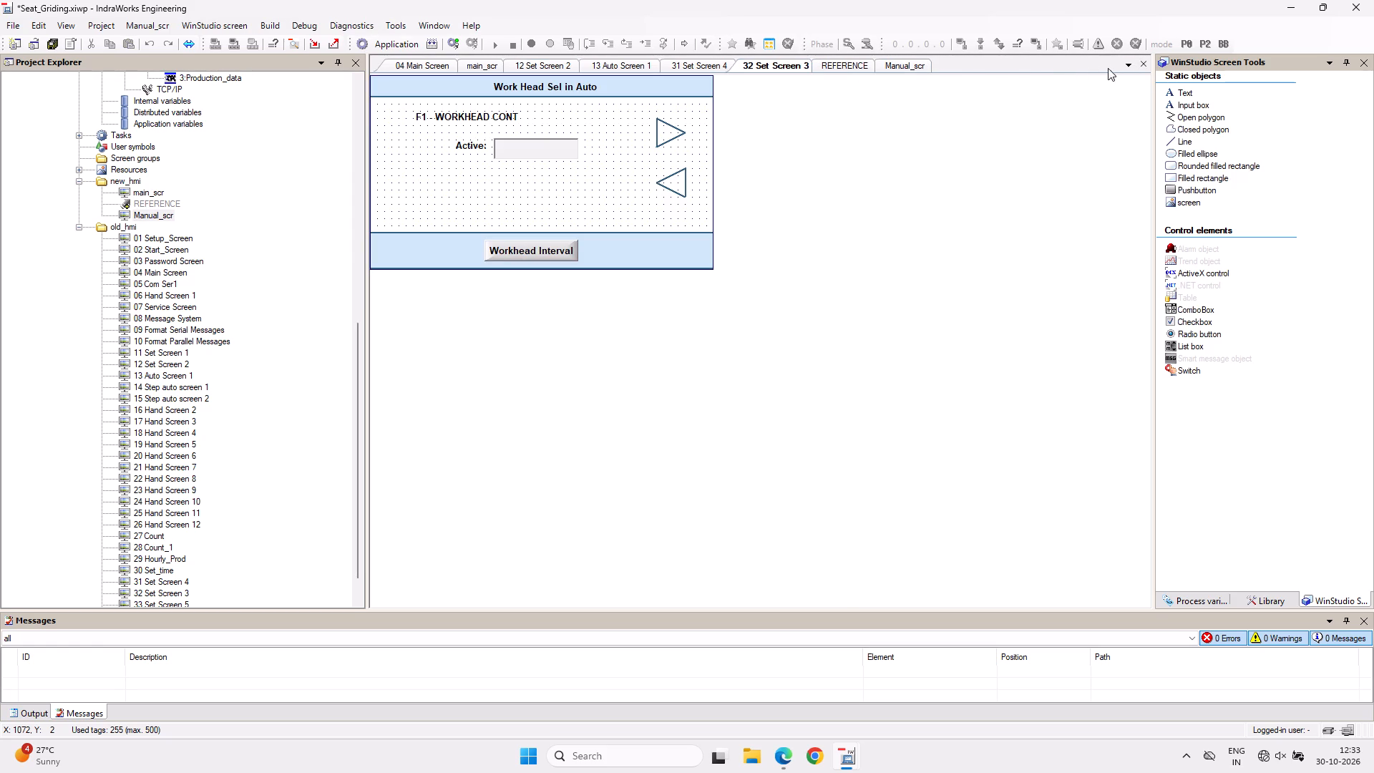
pyautogui.click(1146, 69)
pyautogui.click(692, 59)
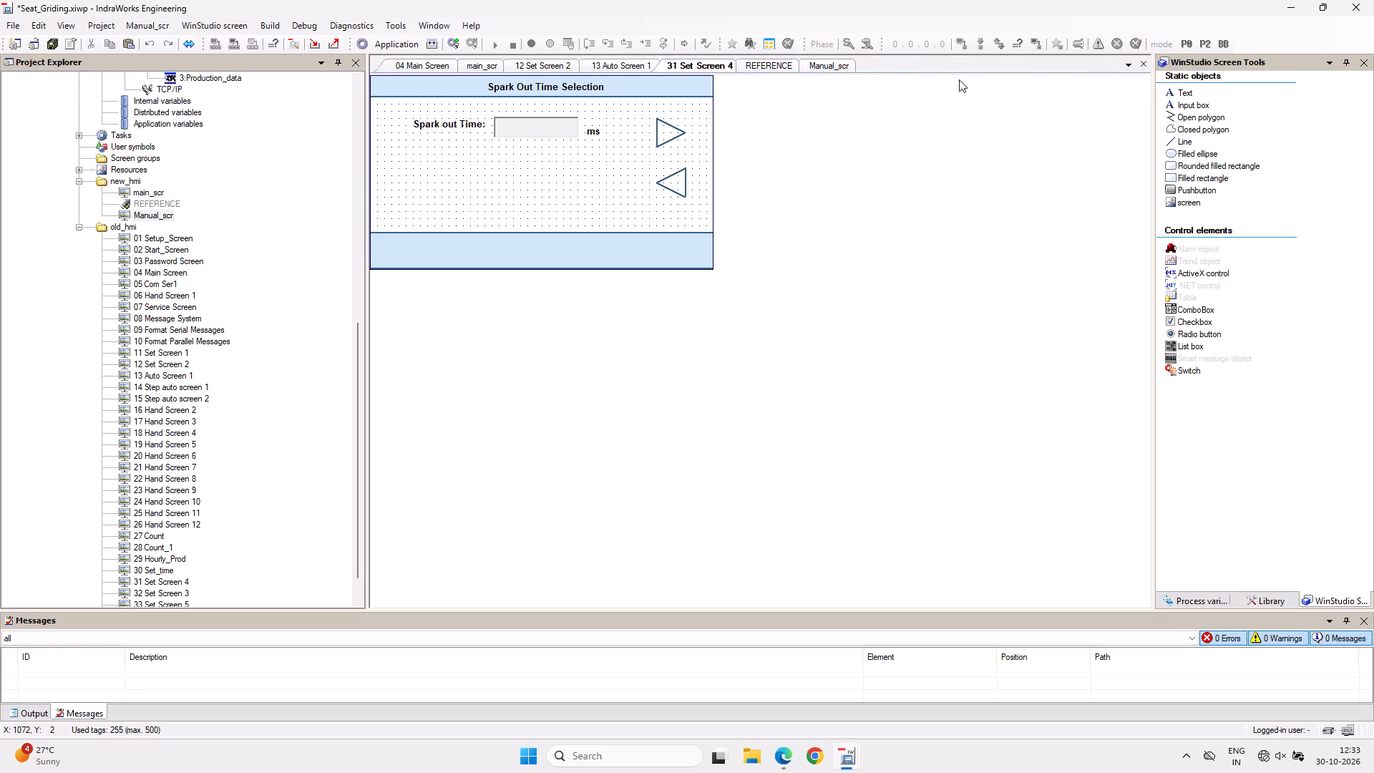
pyautogui.click(1145, 67)
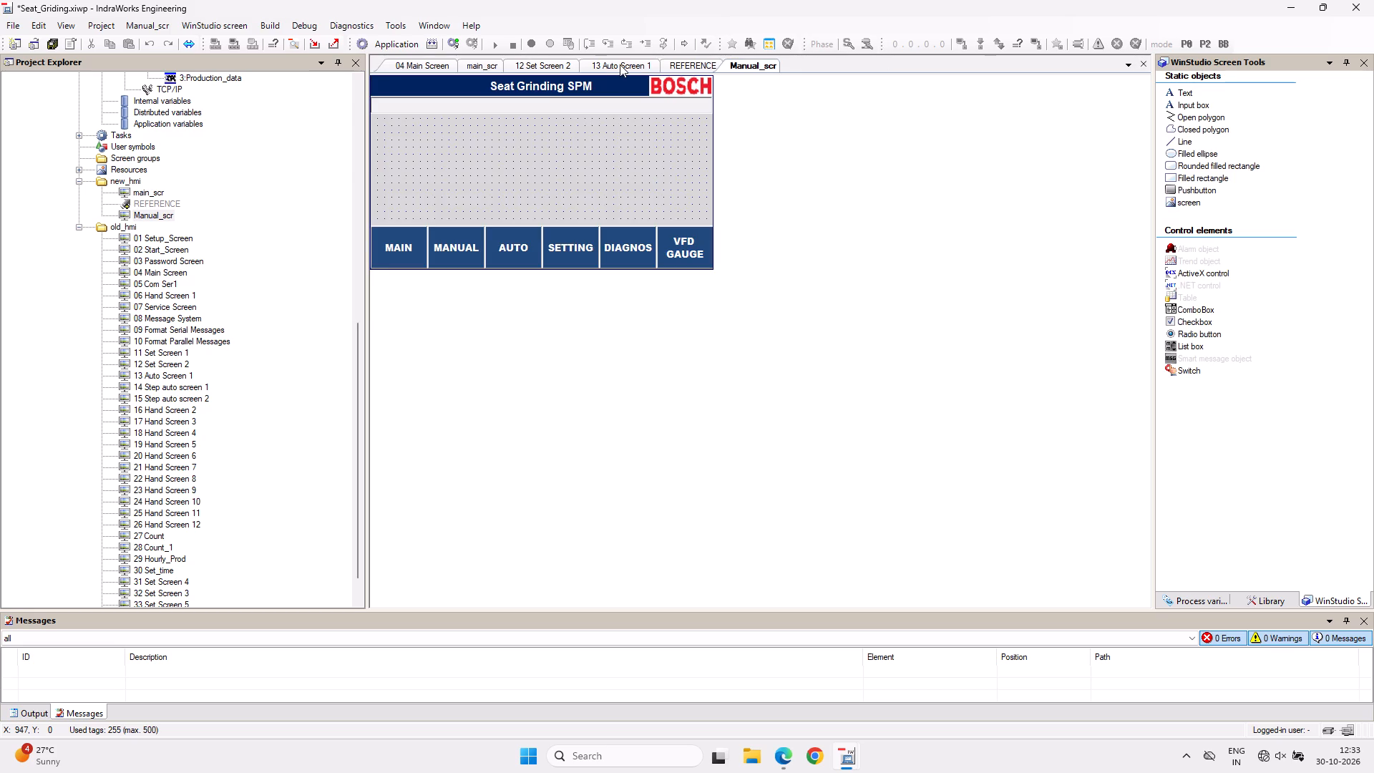
pyautogui.click(620, 64)
pyautogui.click(1146, 64)
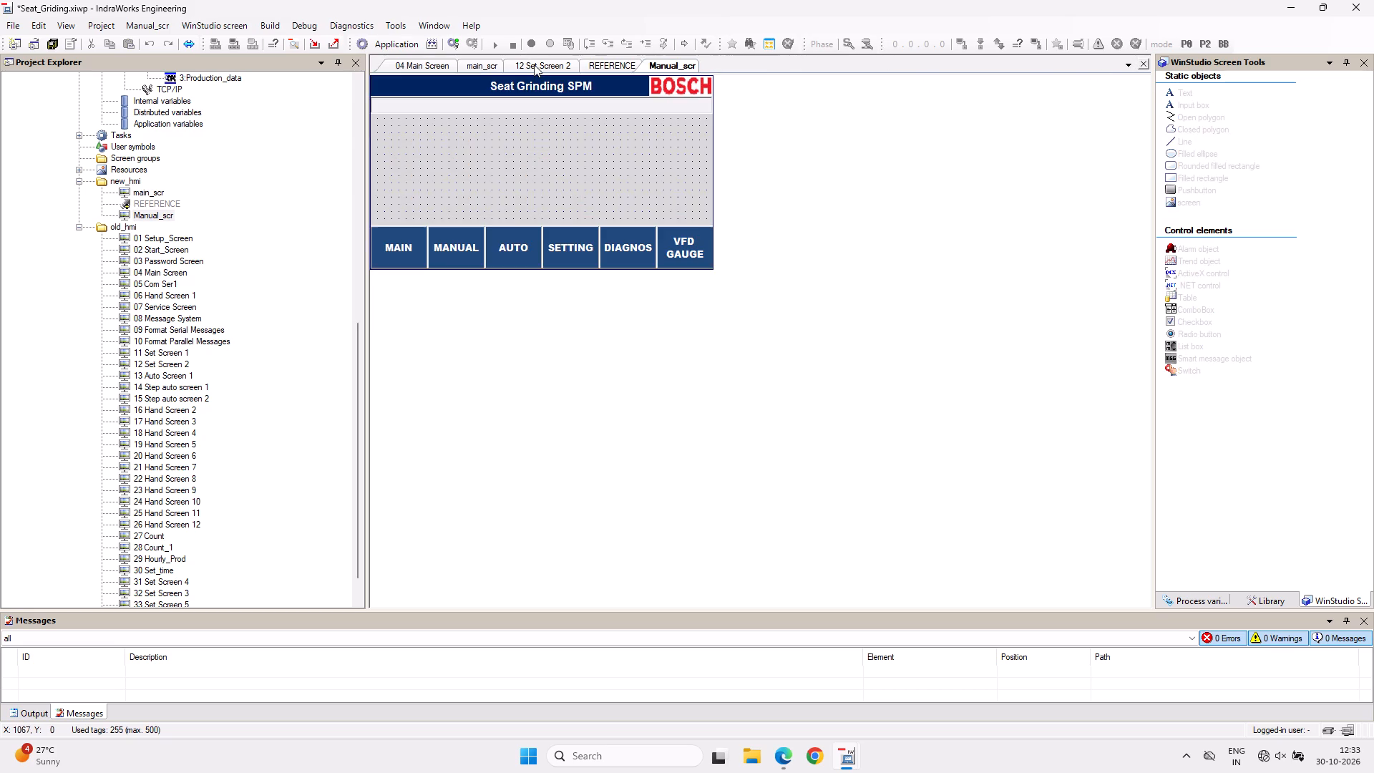
pyautogui.click(534, 64)
pyautogui.click(1148, 66)
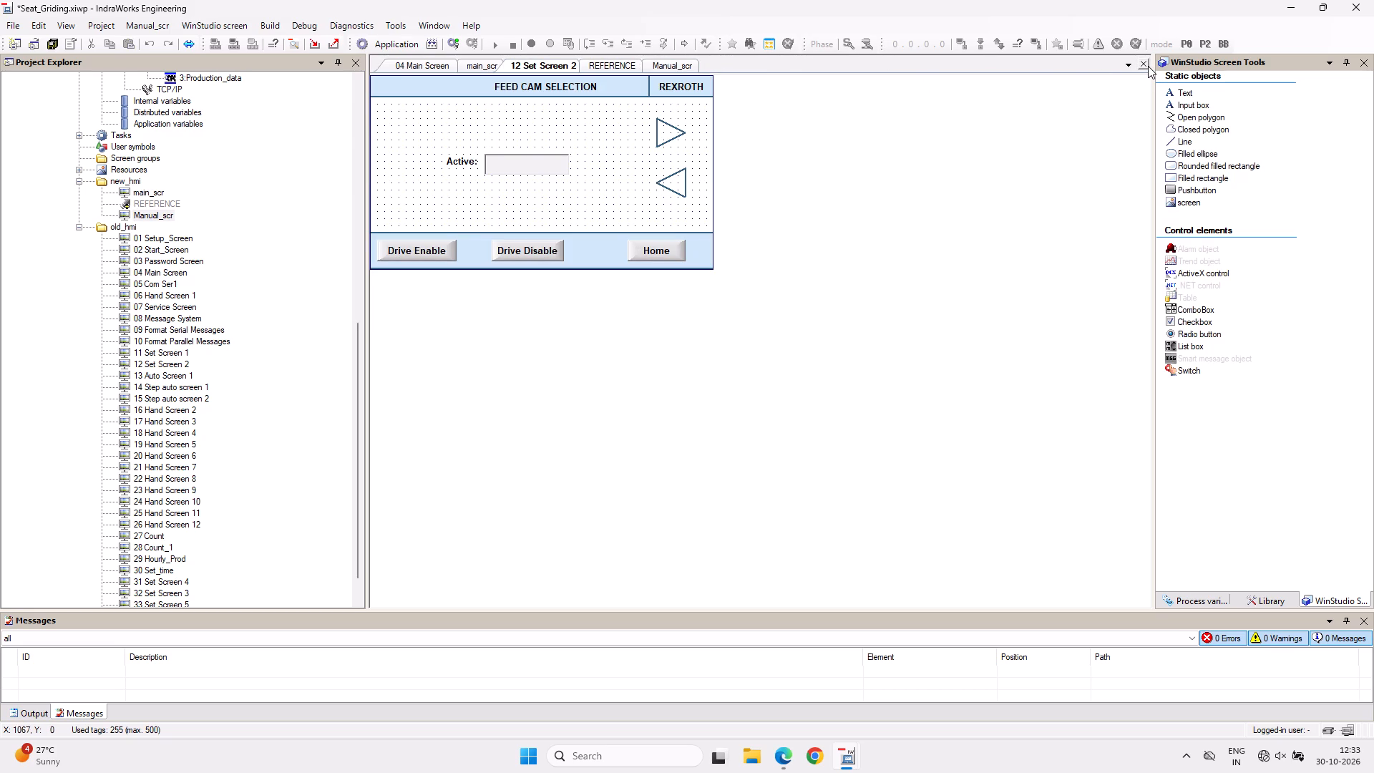
pyautogui.click(433, 62)
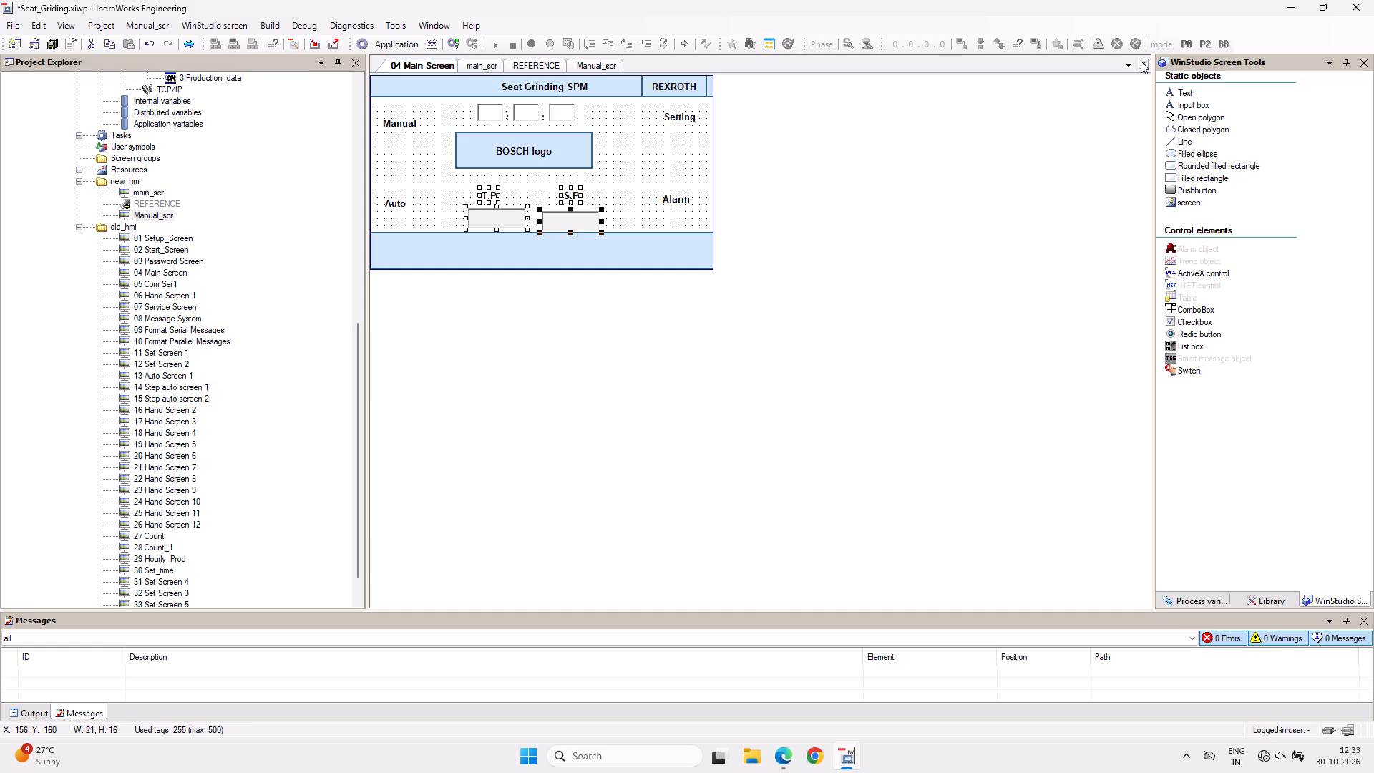
pyautogui.click(1141, 61)
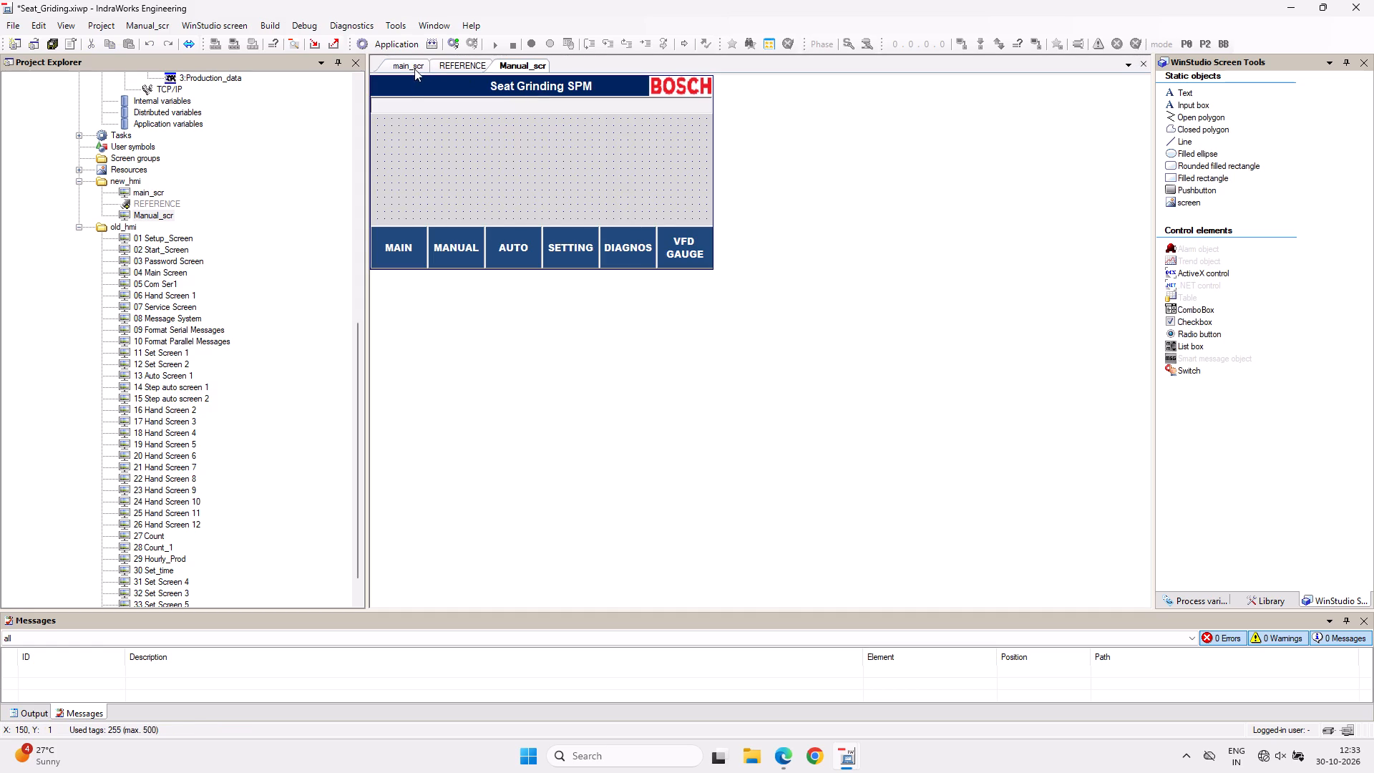
# Close the REFERENCE screen, keeping main_scr and Manual_scr open for editing.
pyautogui.click(414, 68)
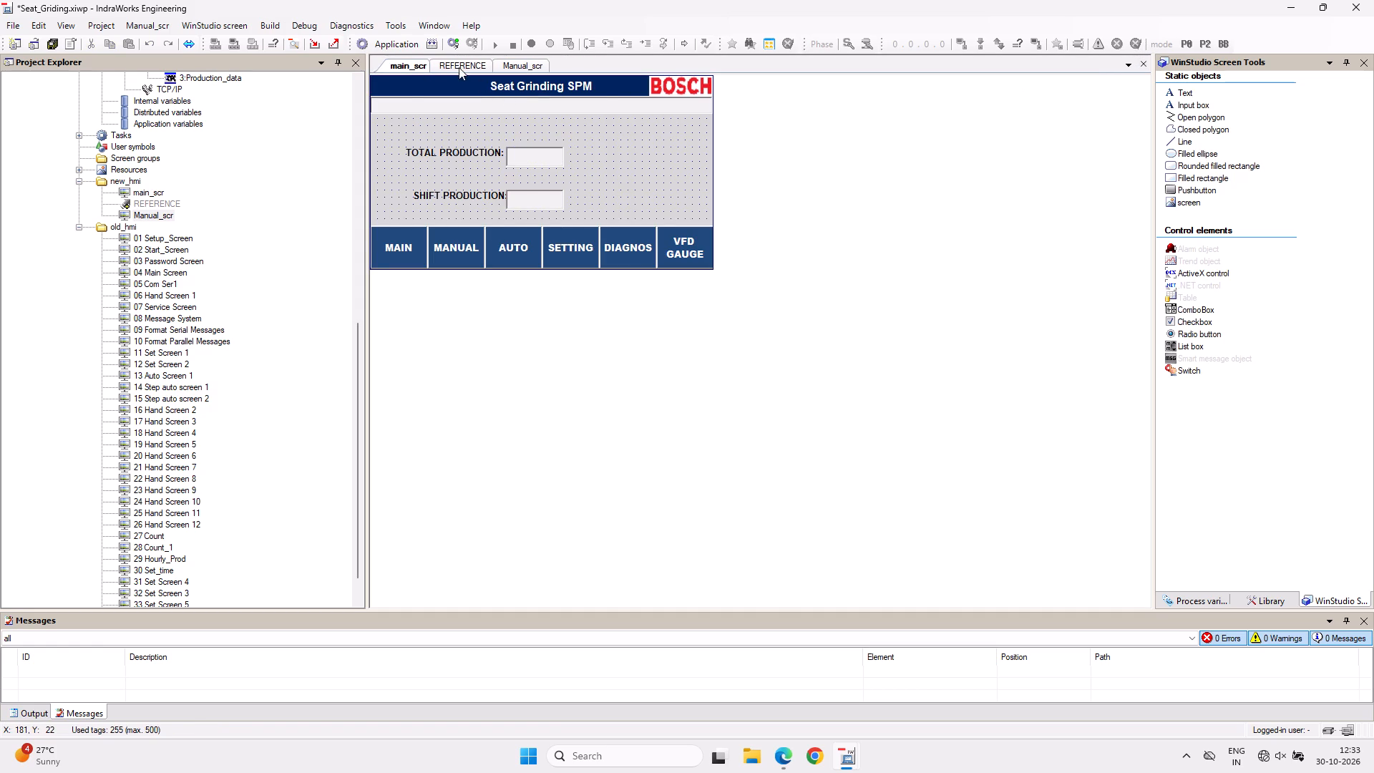
pyautogui.click(447, 64)
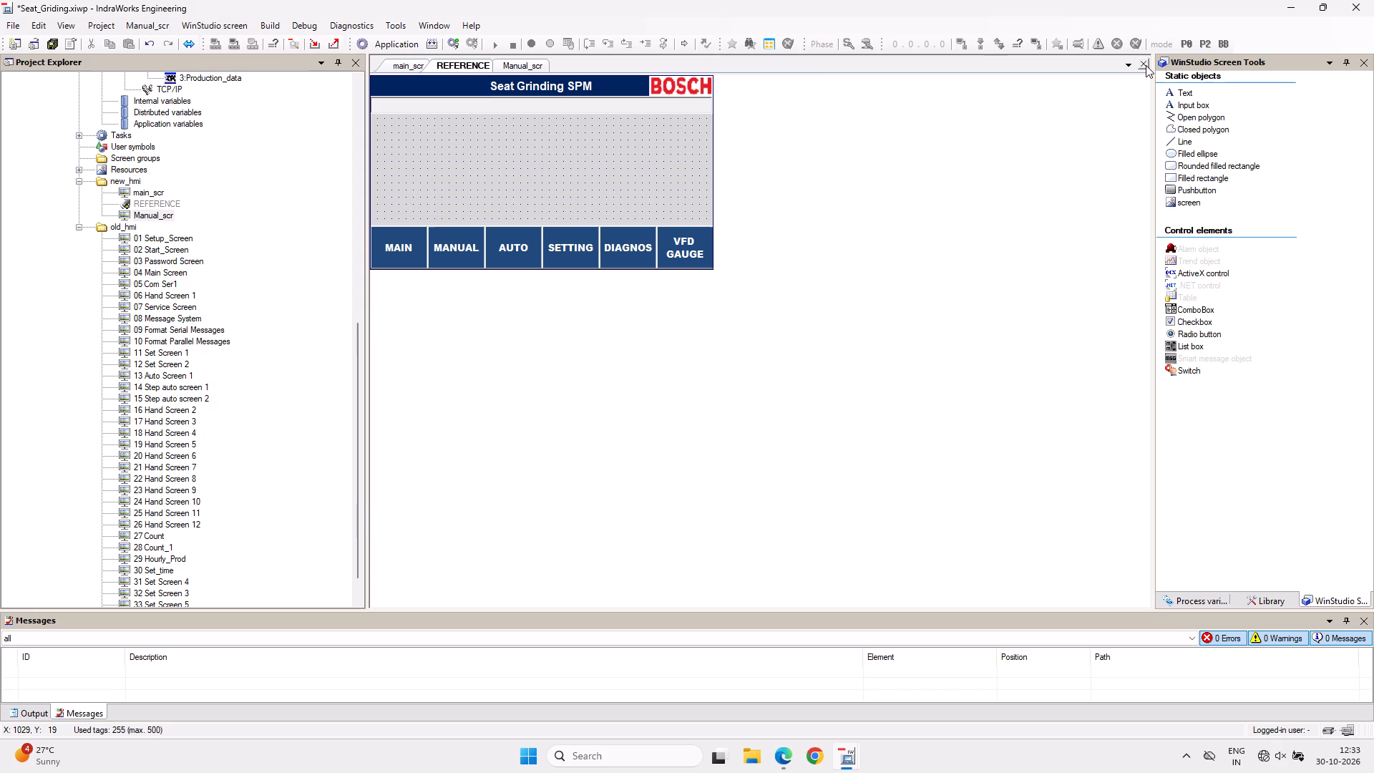
pyautogui.click(1146, 65)
pyautogui.click(463, 66)
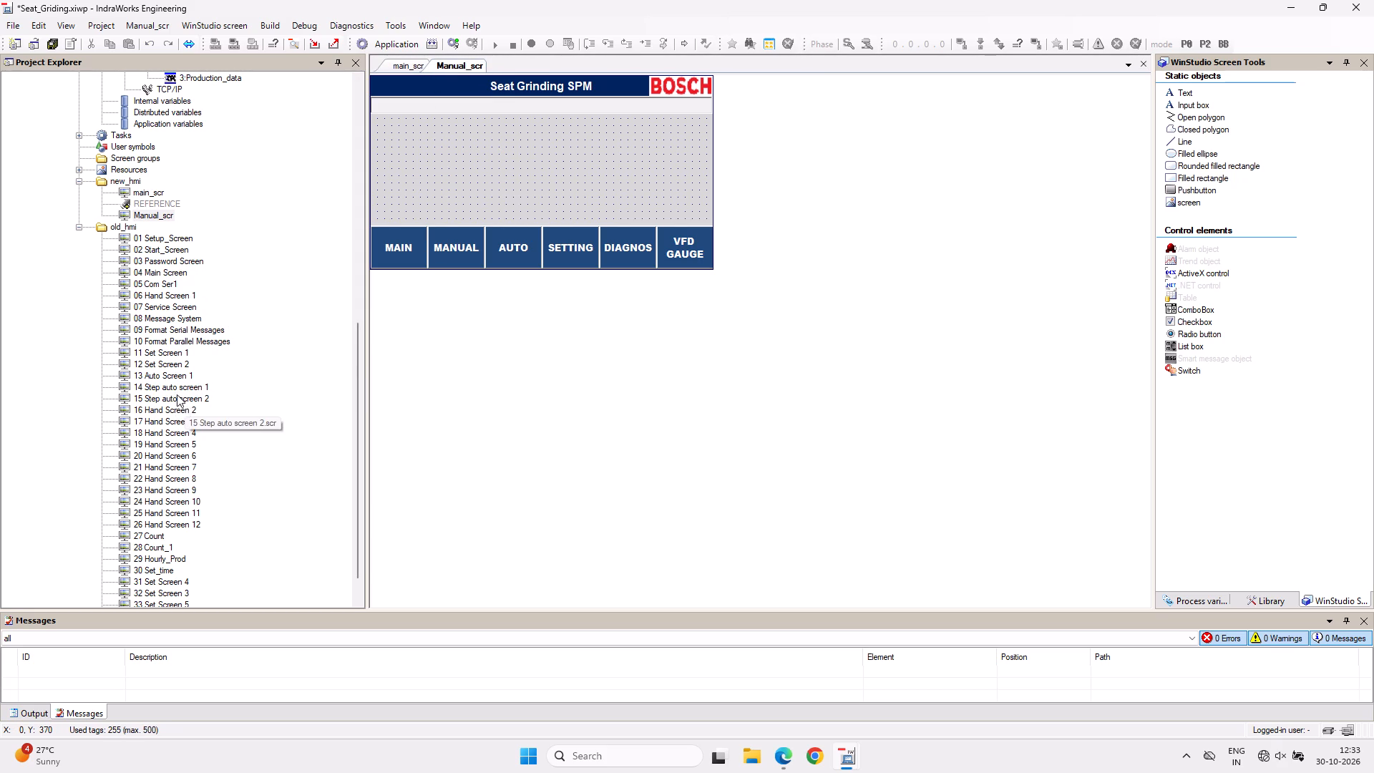
# Open all twelve hand screens of the old_hmi folder, from 06 Hand Screen 1 through 26 Hand Screen 12.
pyautogui.doubleClick(156, 294)
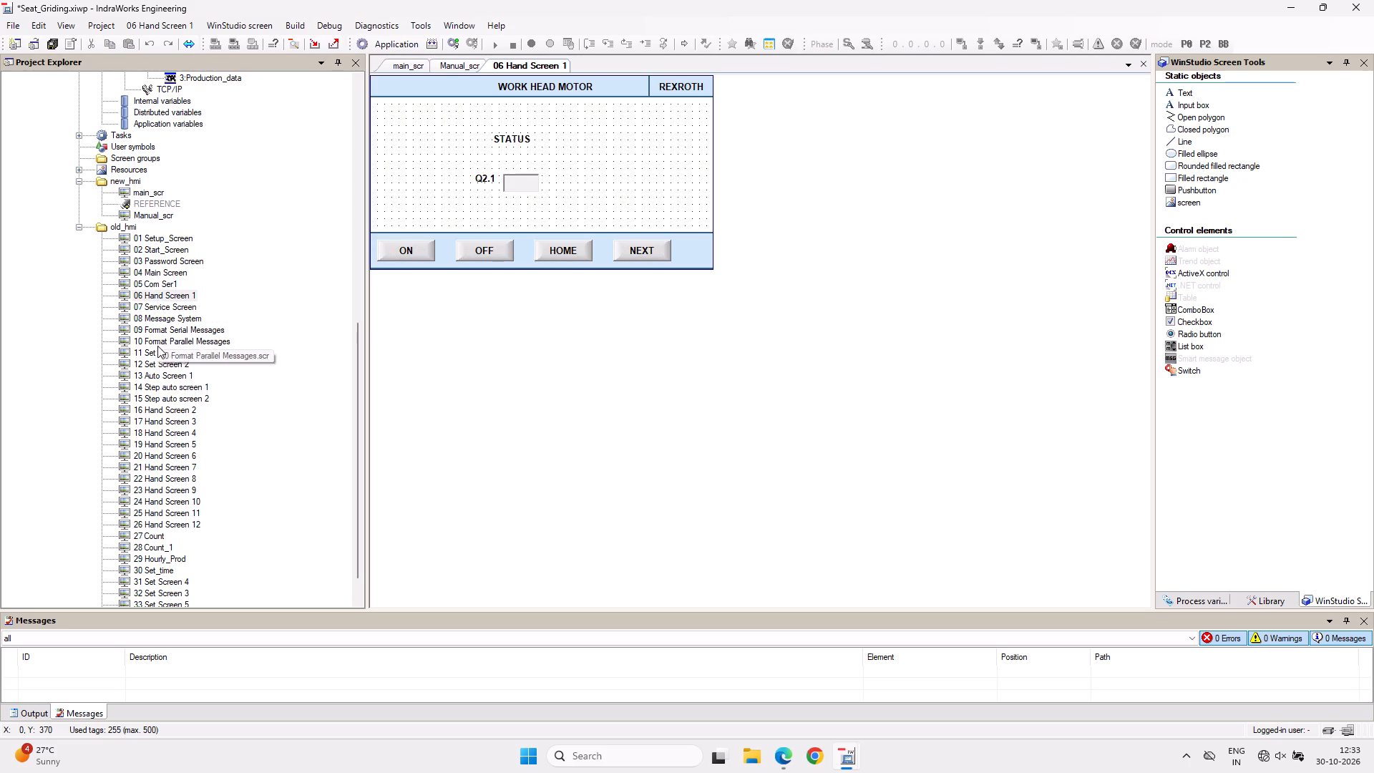
pyautogui.doubleClick(159, 410)
pyautogui.doubleClick(164, 422)
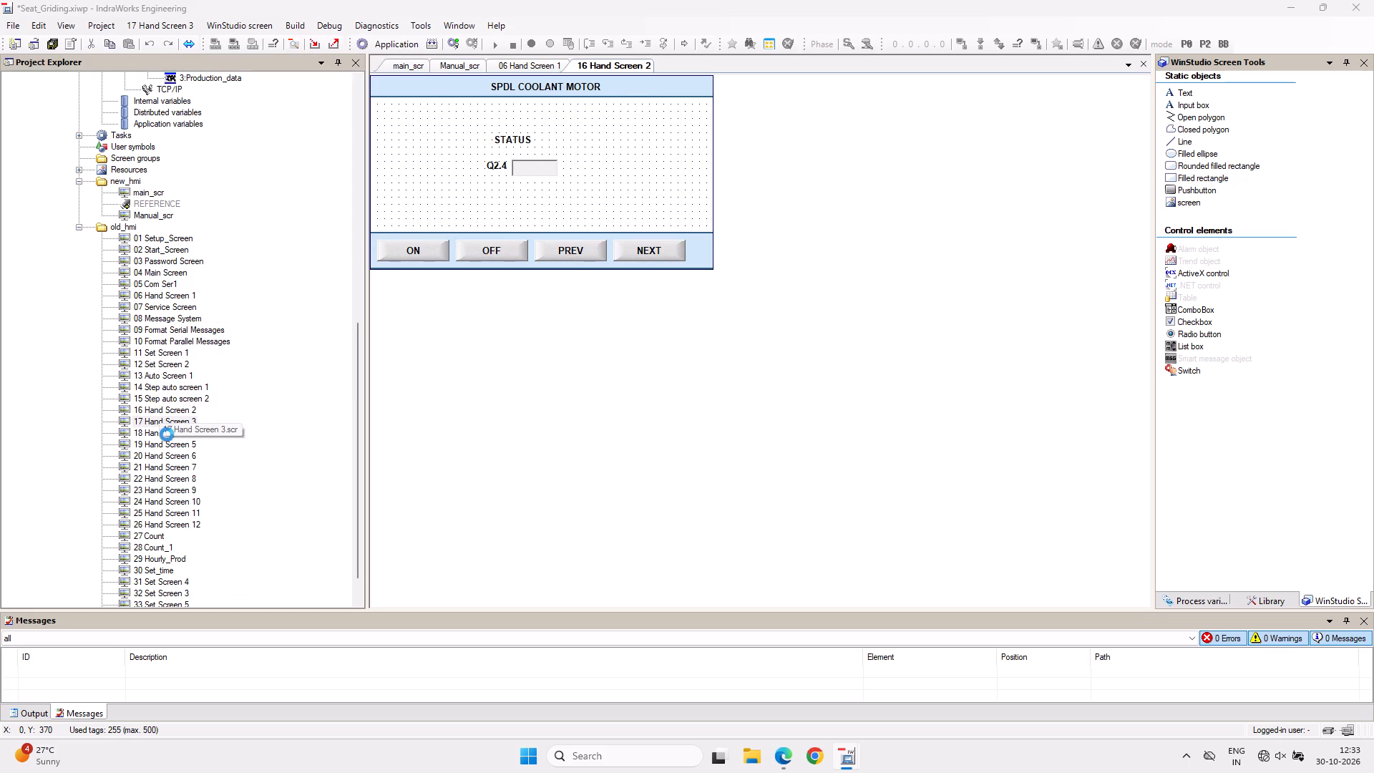
pyautogui.doubleClick(167, 433)
pyautogui.doubleClick(170, 442)
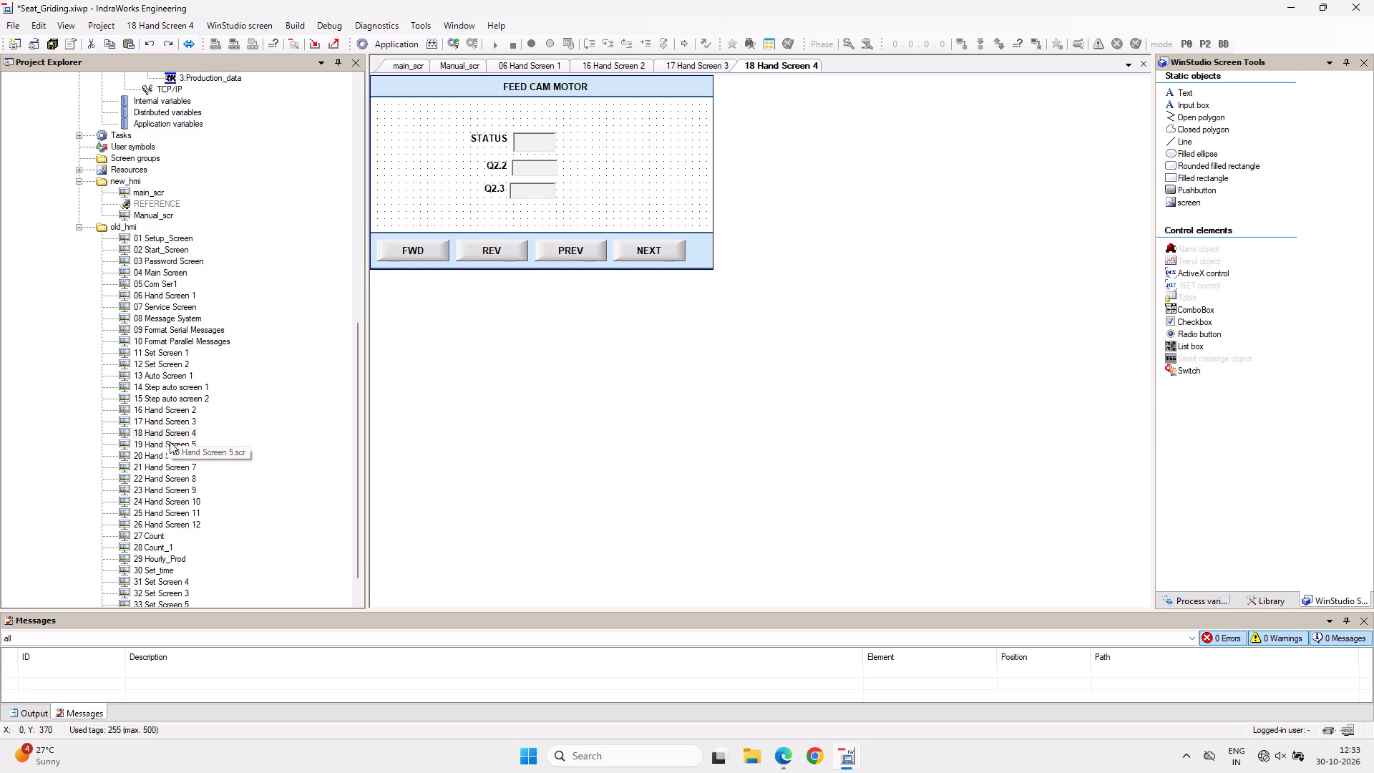
pyautogui.doubleClick(167, 455)
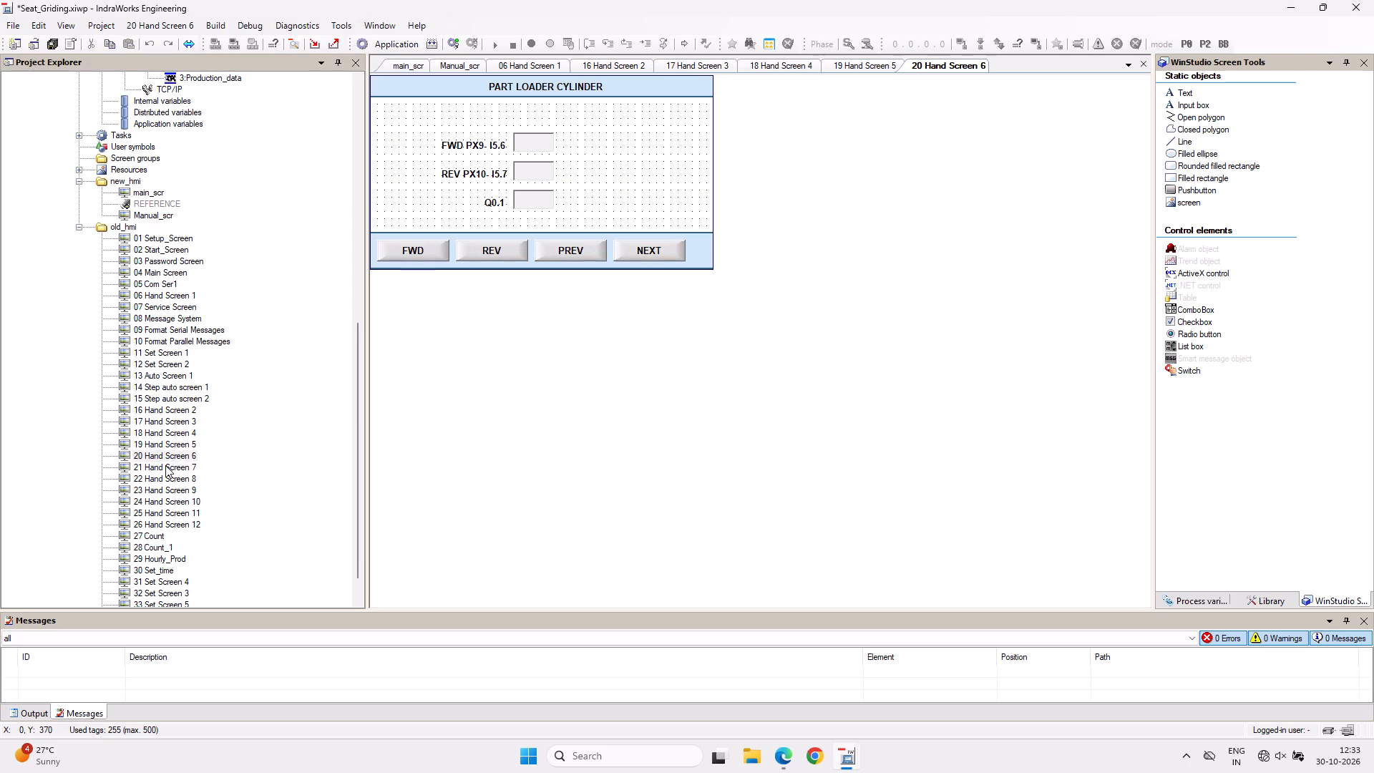
pyautogui.doubleClick(165, 465)
pyautogui.doubleClick(167, 481)
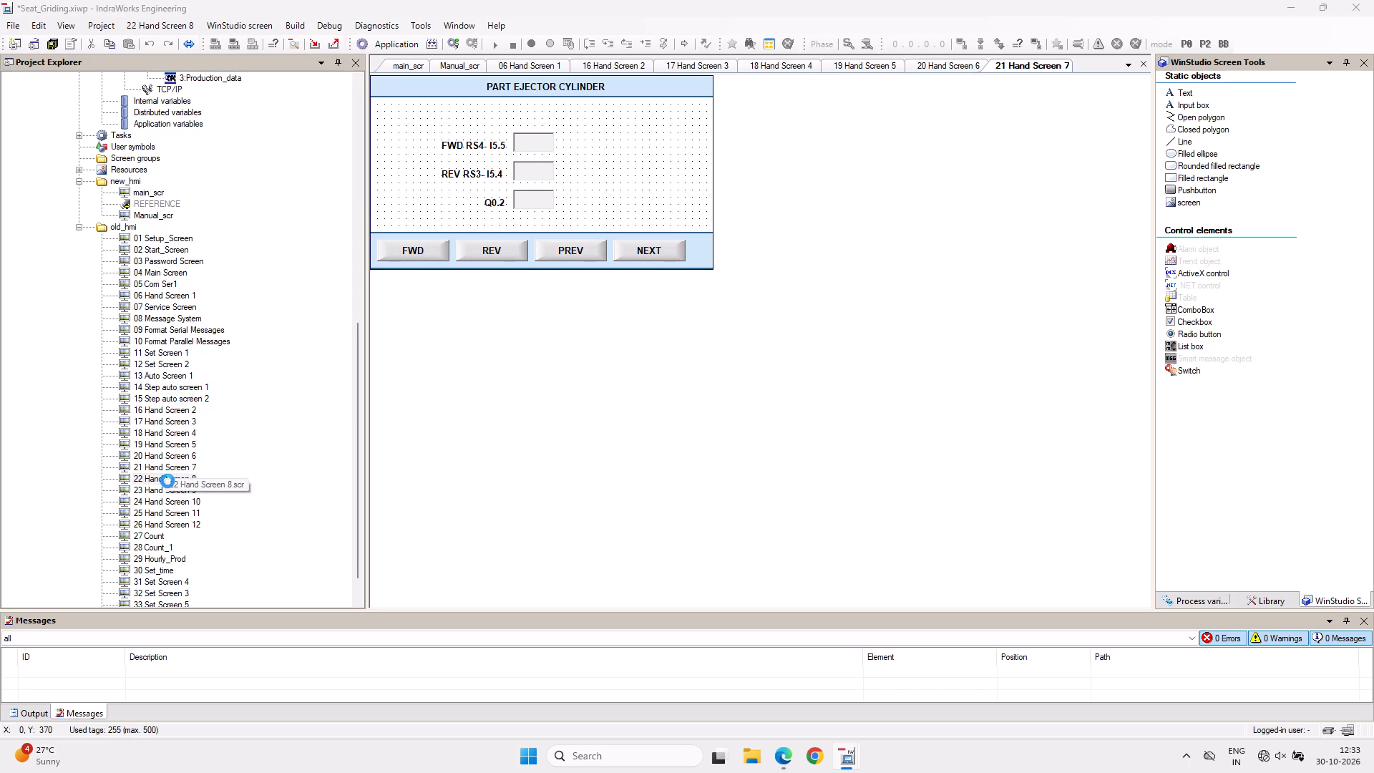
pyautogui.doubleClick(170, 490)
pyautogui.doubleClick(172, 501)
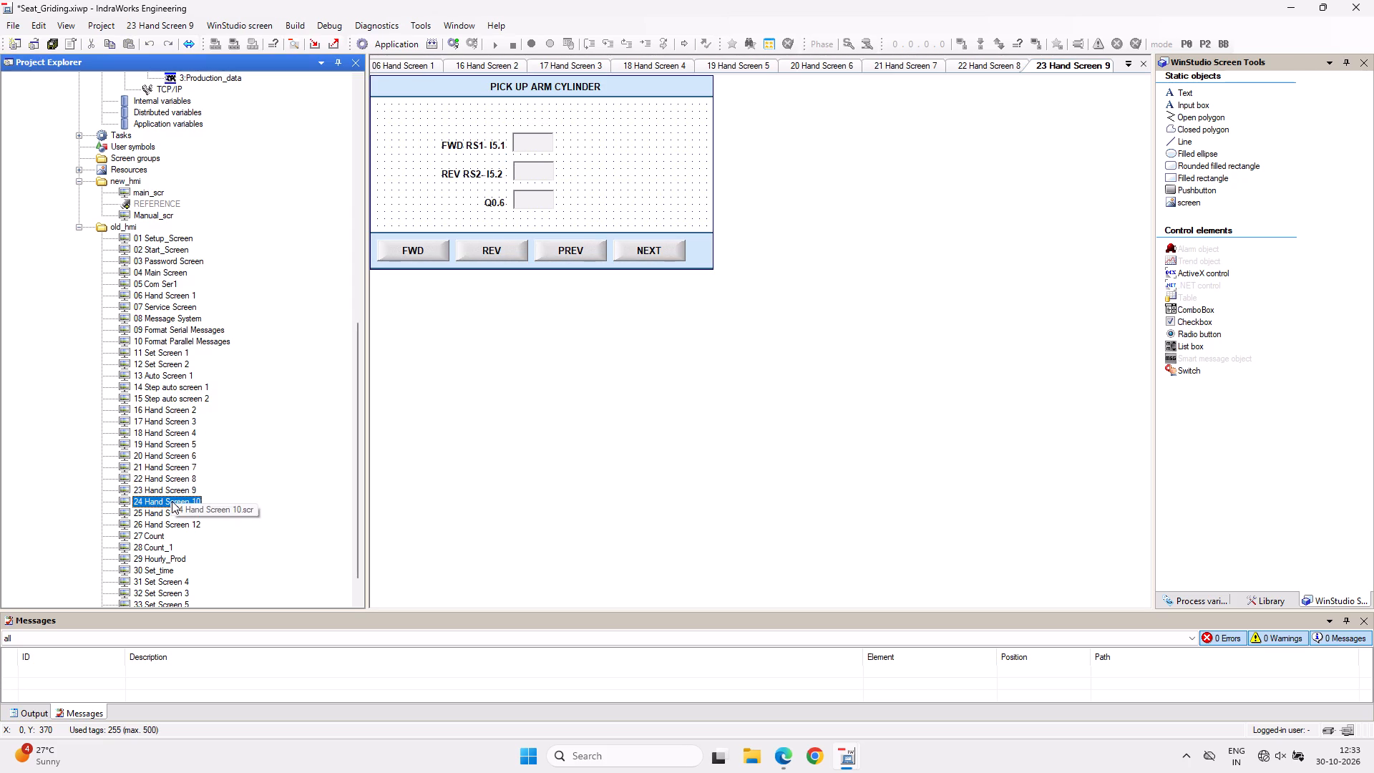
pyautogui.doubleClick(175, 511)
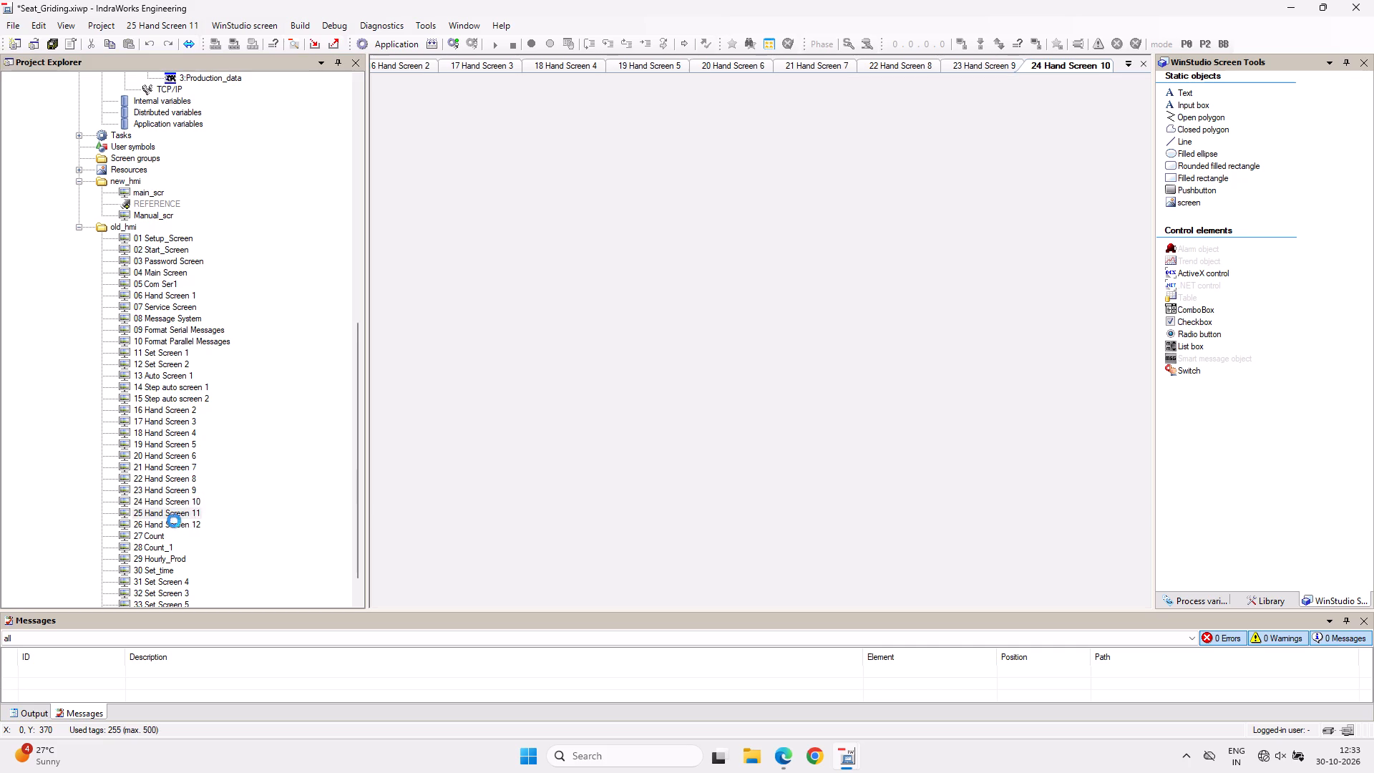
pyautogui.doubleClick(175, 524)
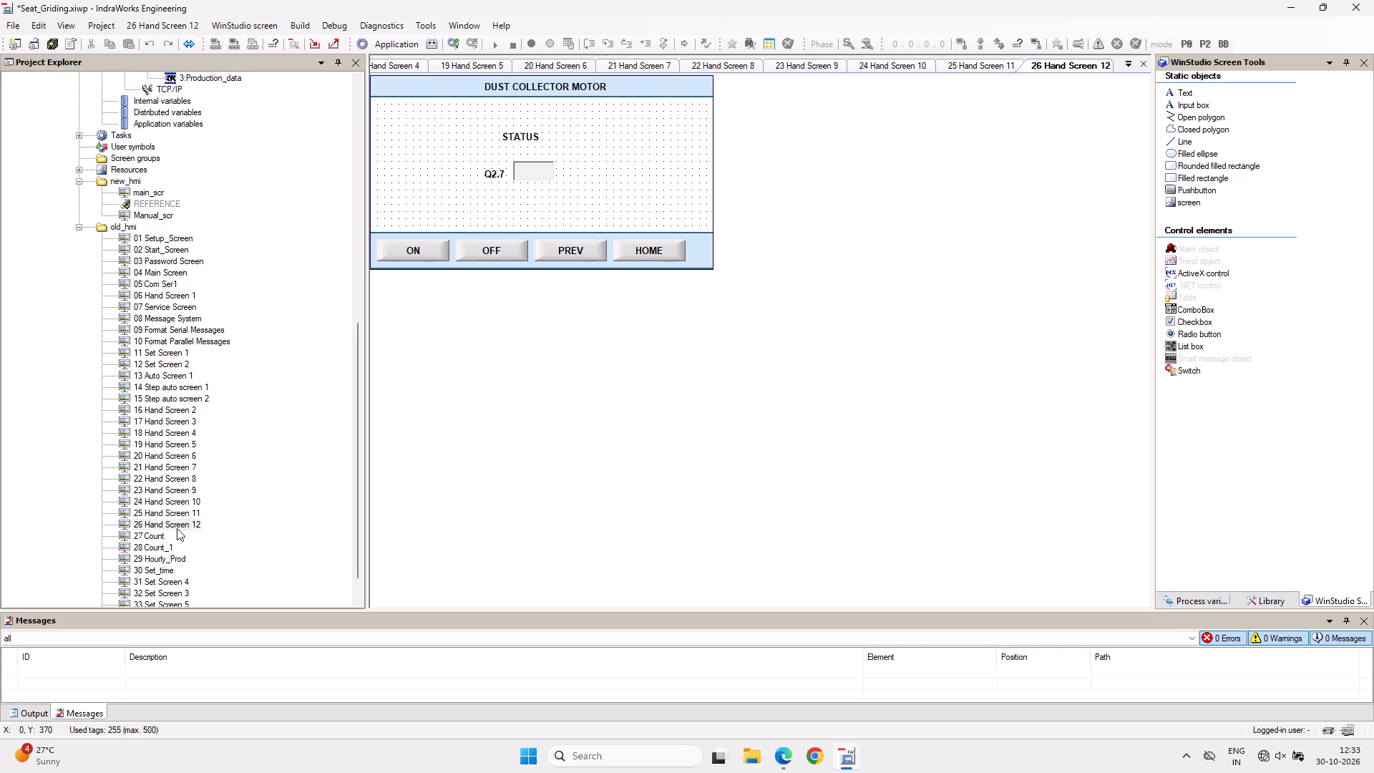
pyautogui.scroll(-2, 185, 545)
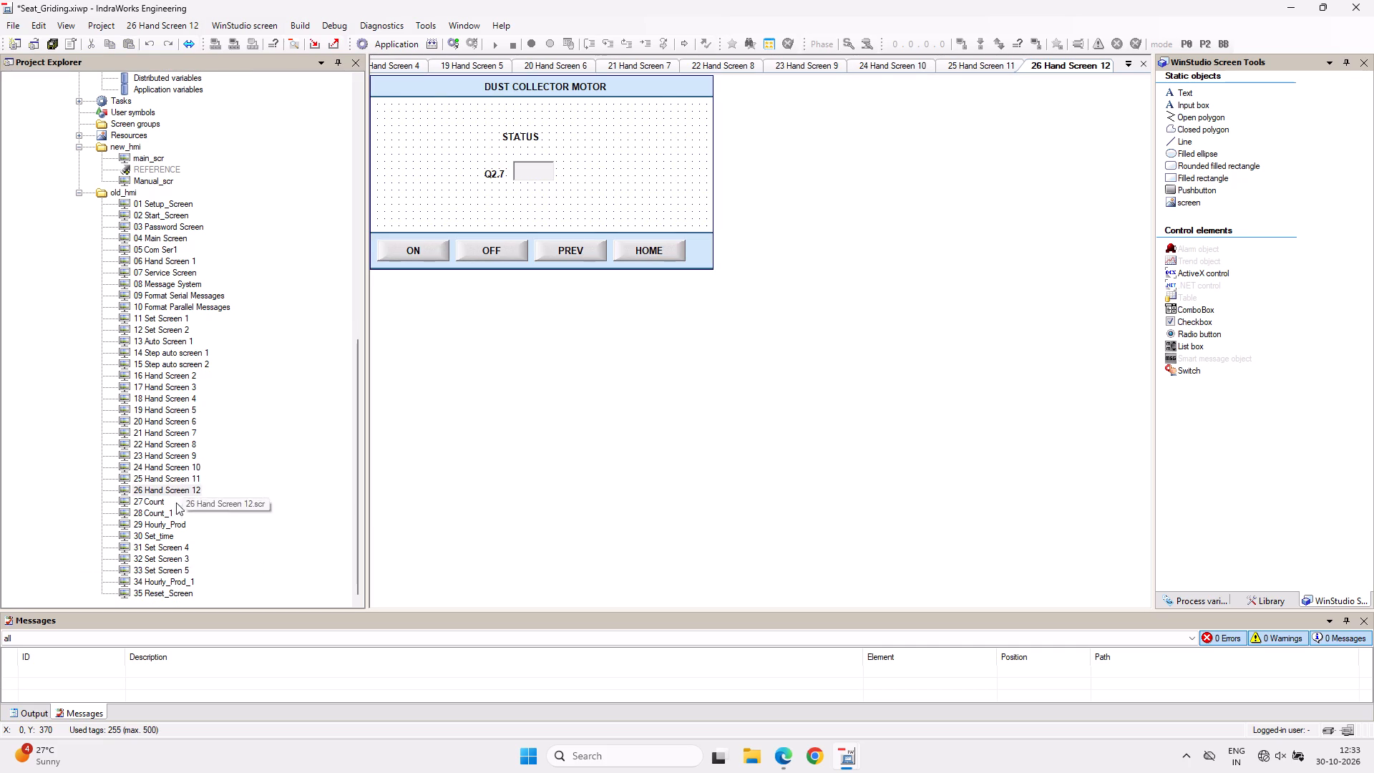
pyautogui.scroll(6, 210, 508)
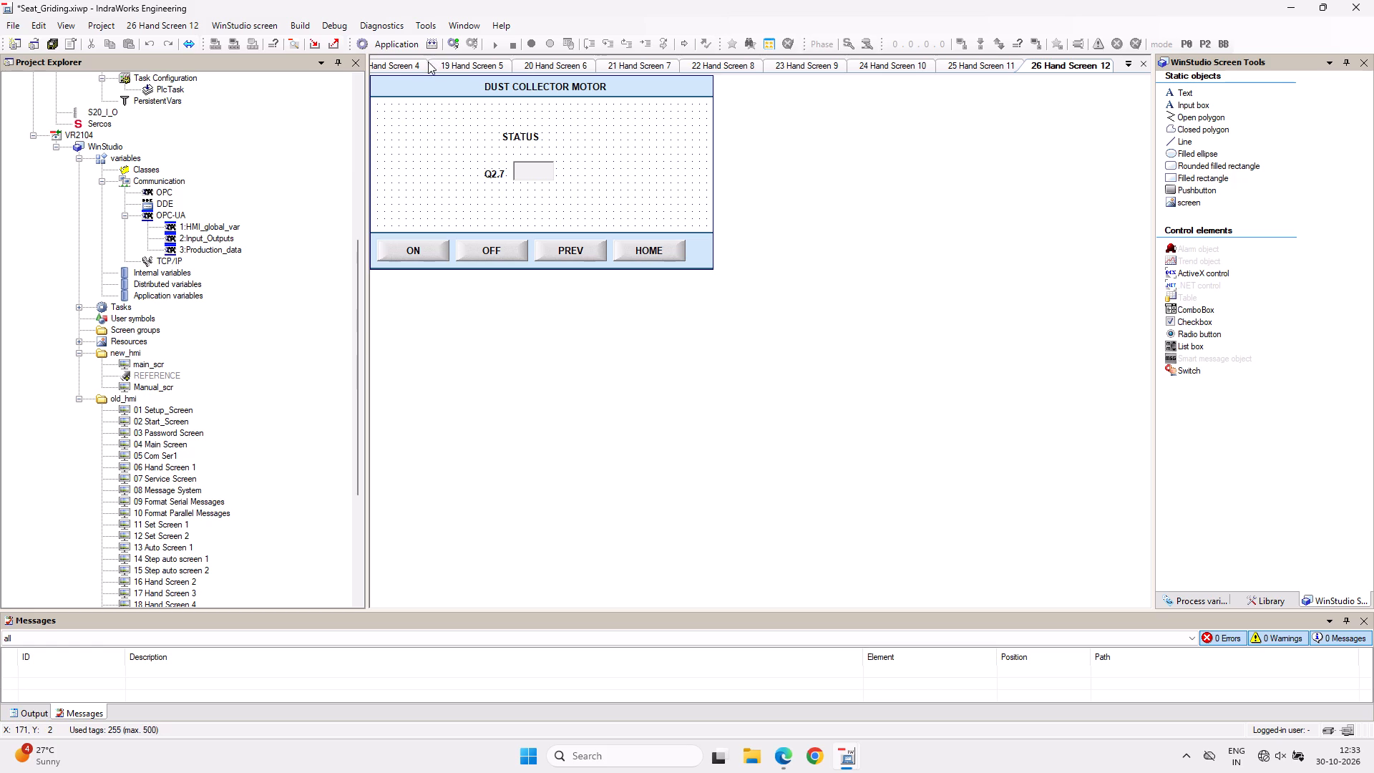
# Widen the screen editing area by narrowing the Project Explorer and the WinStudio Screen Tools beside it.
pyautogui.click(384, 63)
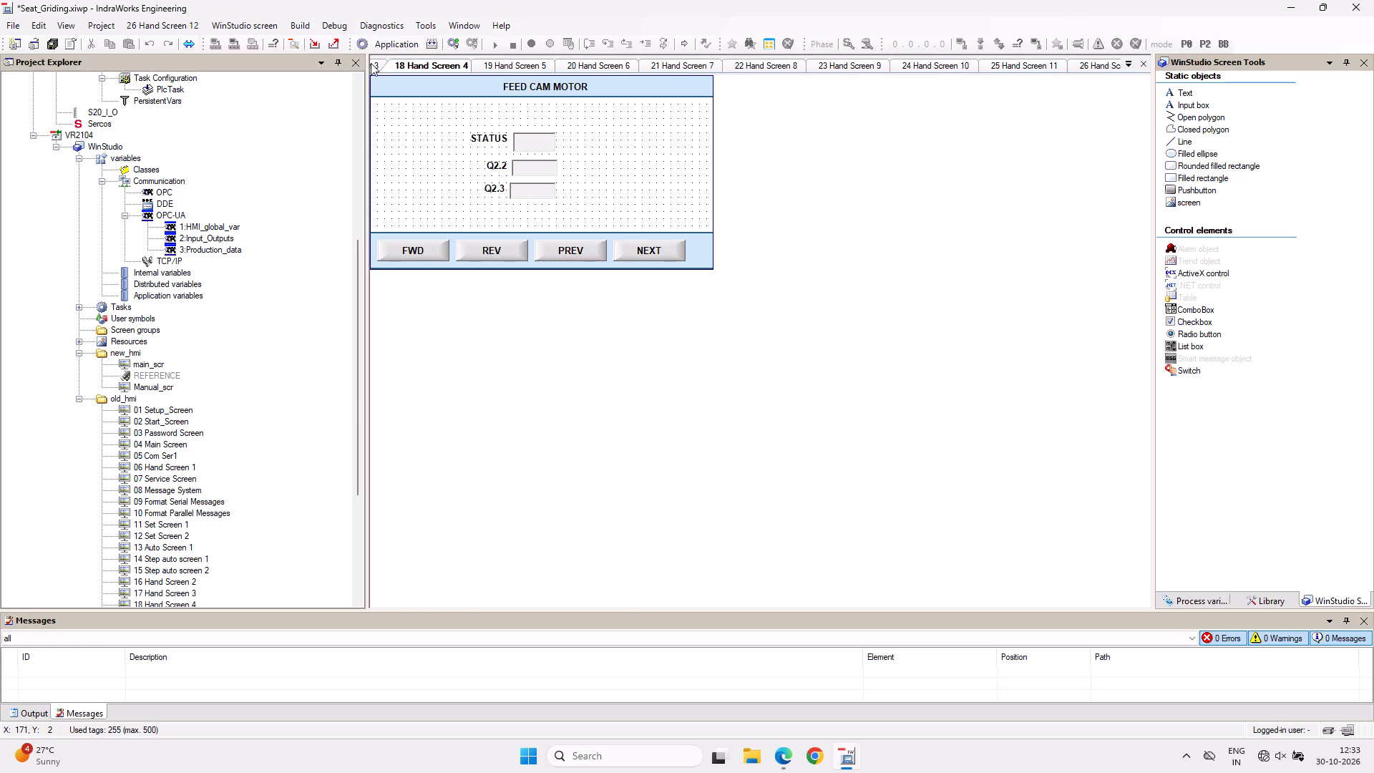
pyautogui.click(376, 64)
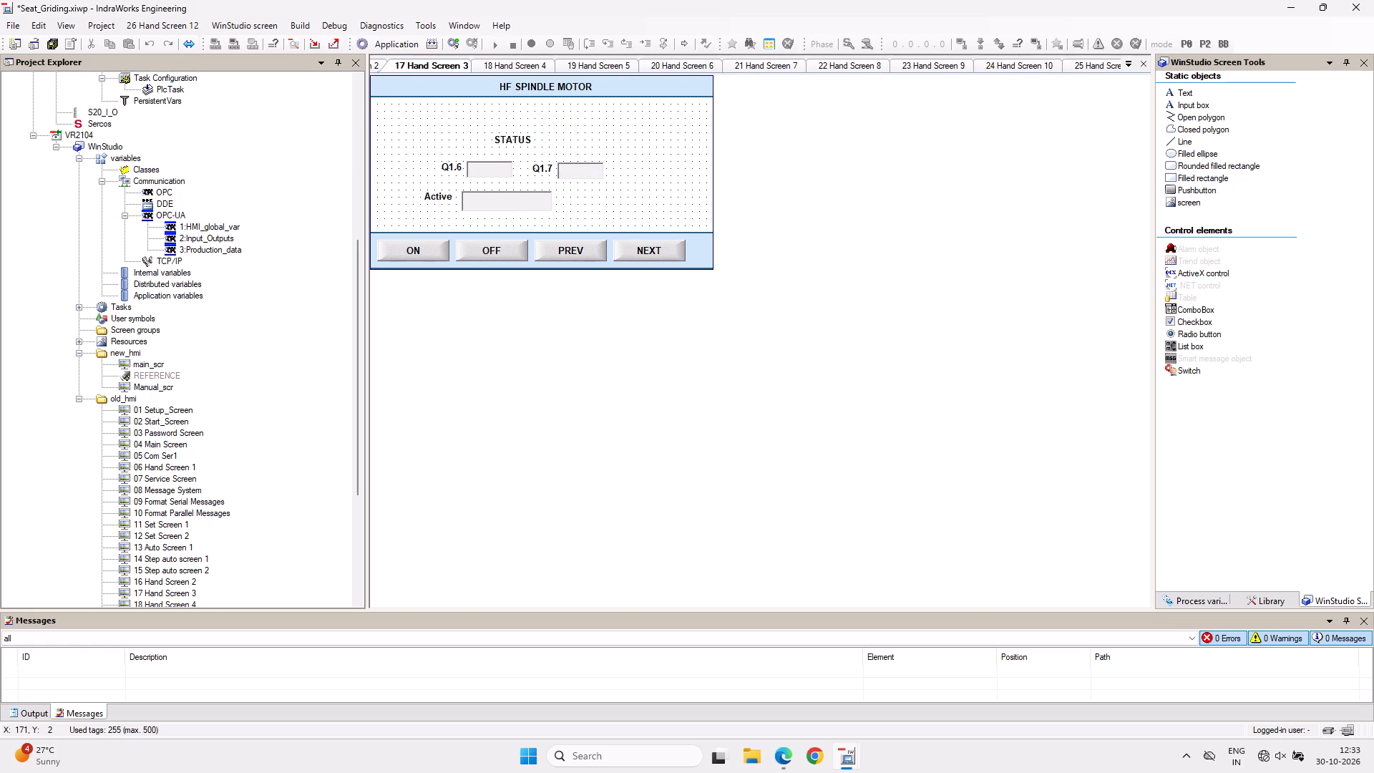
pyautogui.moveTo(368, 102); pyautogui.dragTo(273, 145)
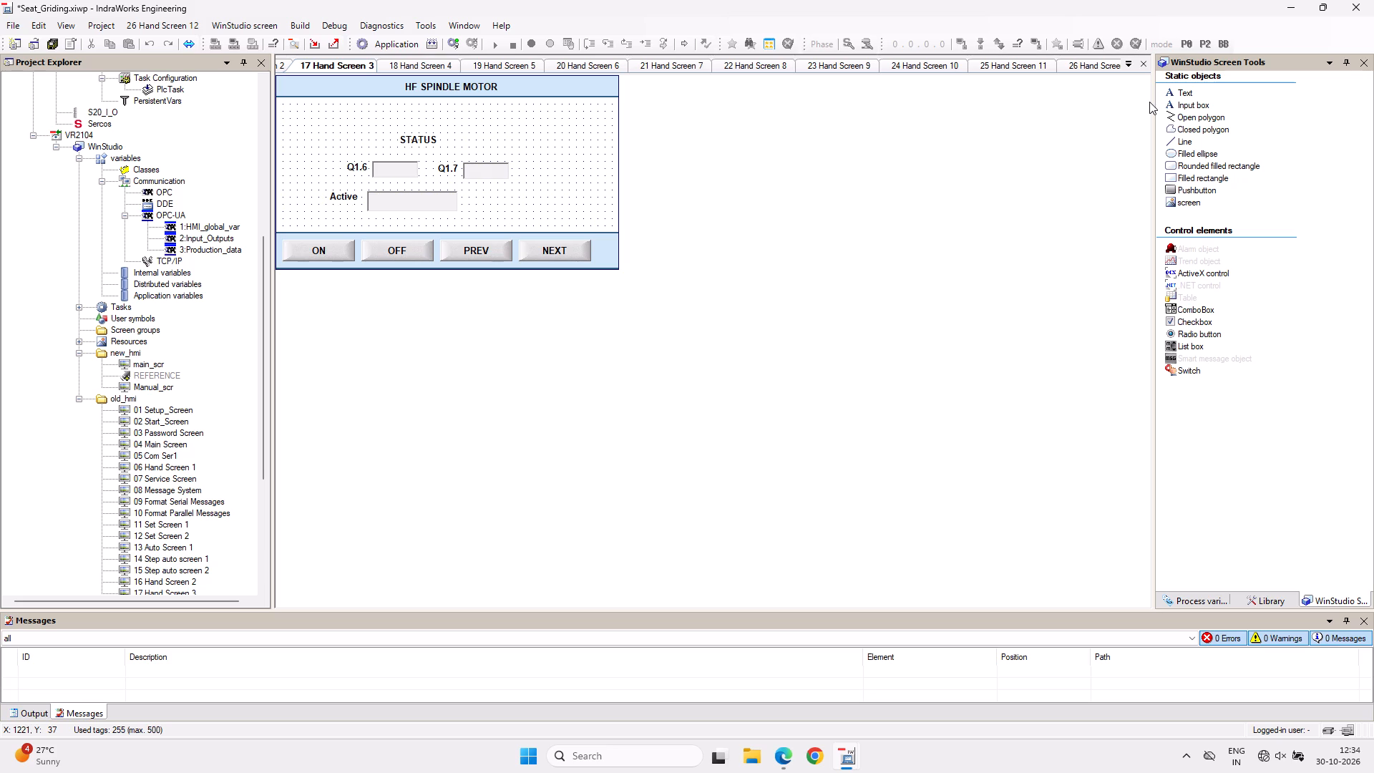
pyautogui.moveTo(1153, 102); pyautogui.dragTo(1237, 102)
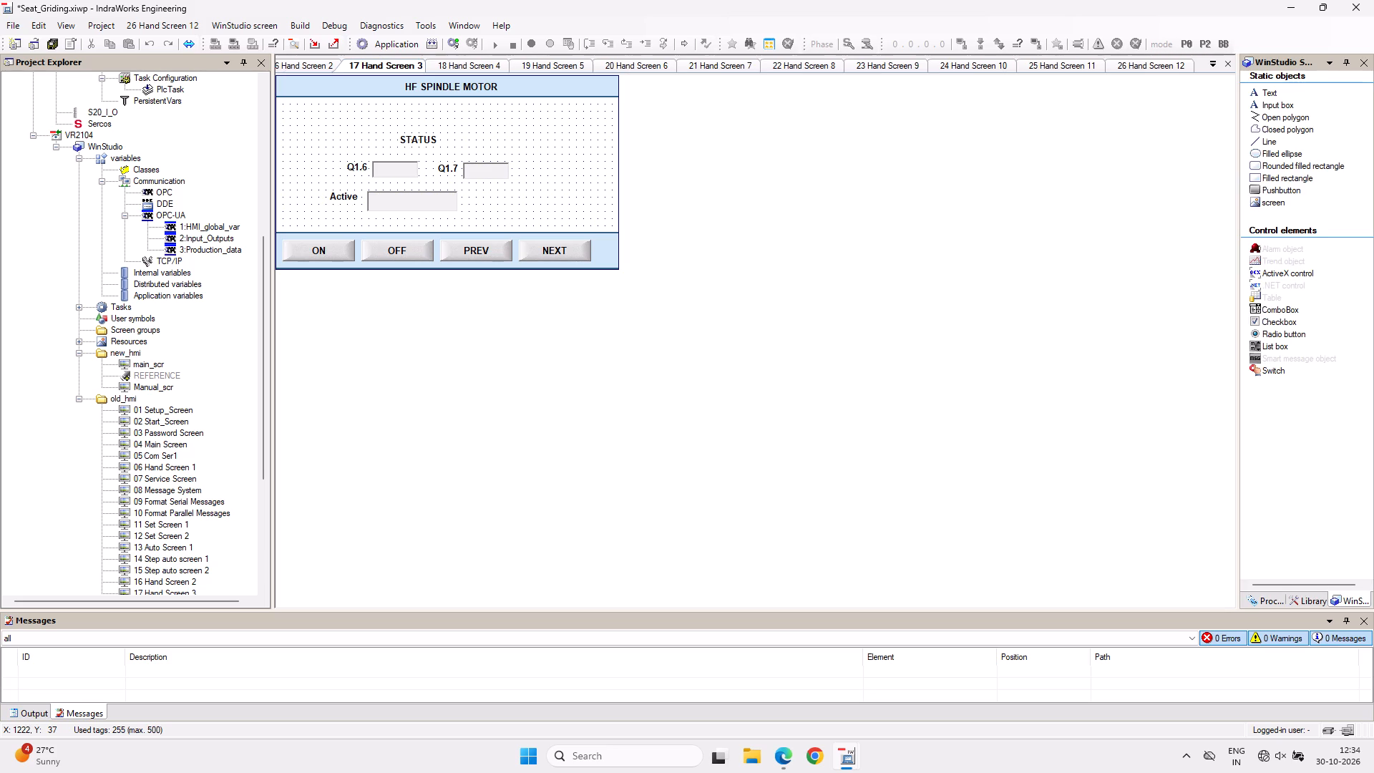
# Go back through the open hand screens and compare the layout of 06 Hand Screen 1 with the Manual_scr screen.
pyautogui.click(316, 67)
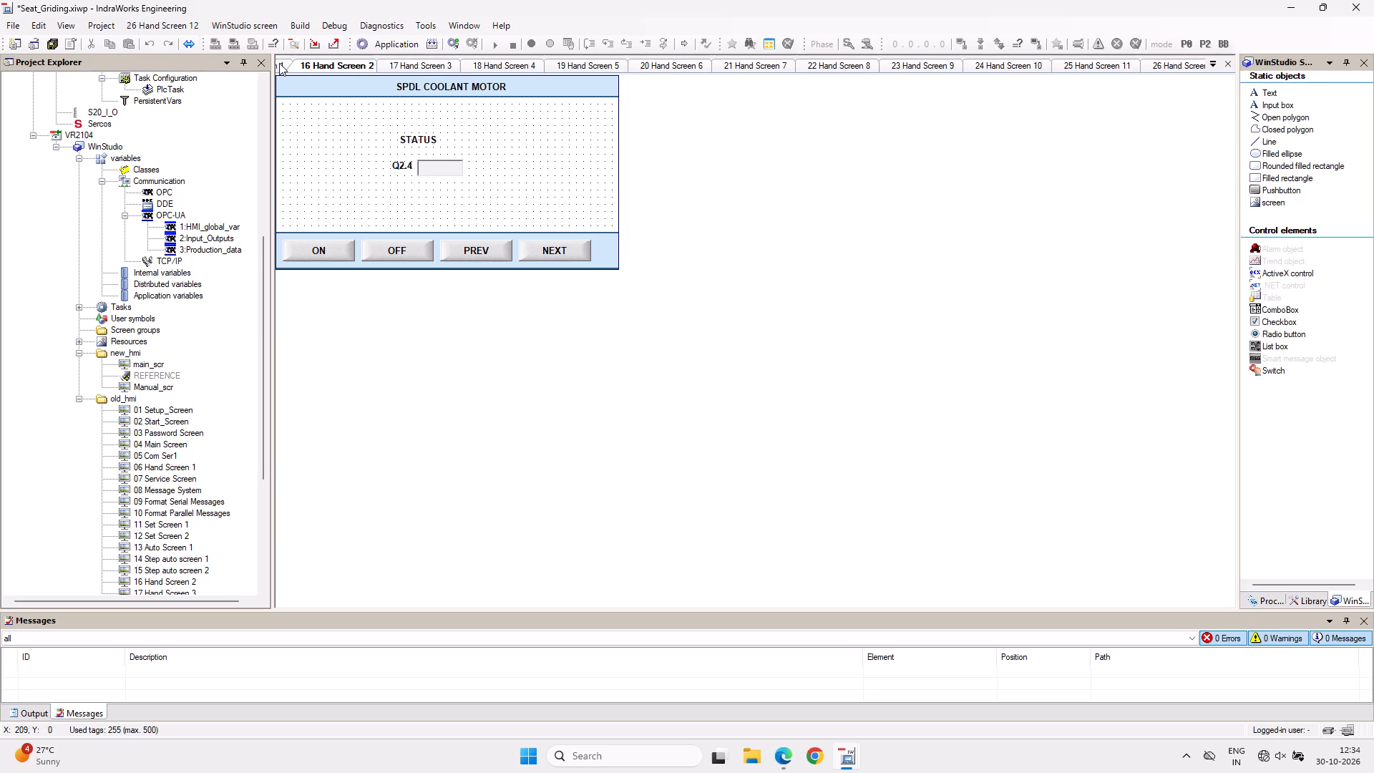
pyautogui.click(279, 63)
pyautogui.click(280, 62)
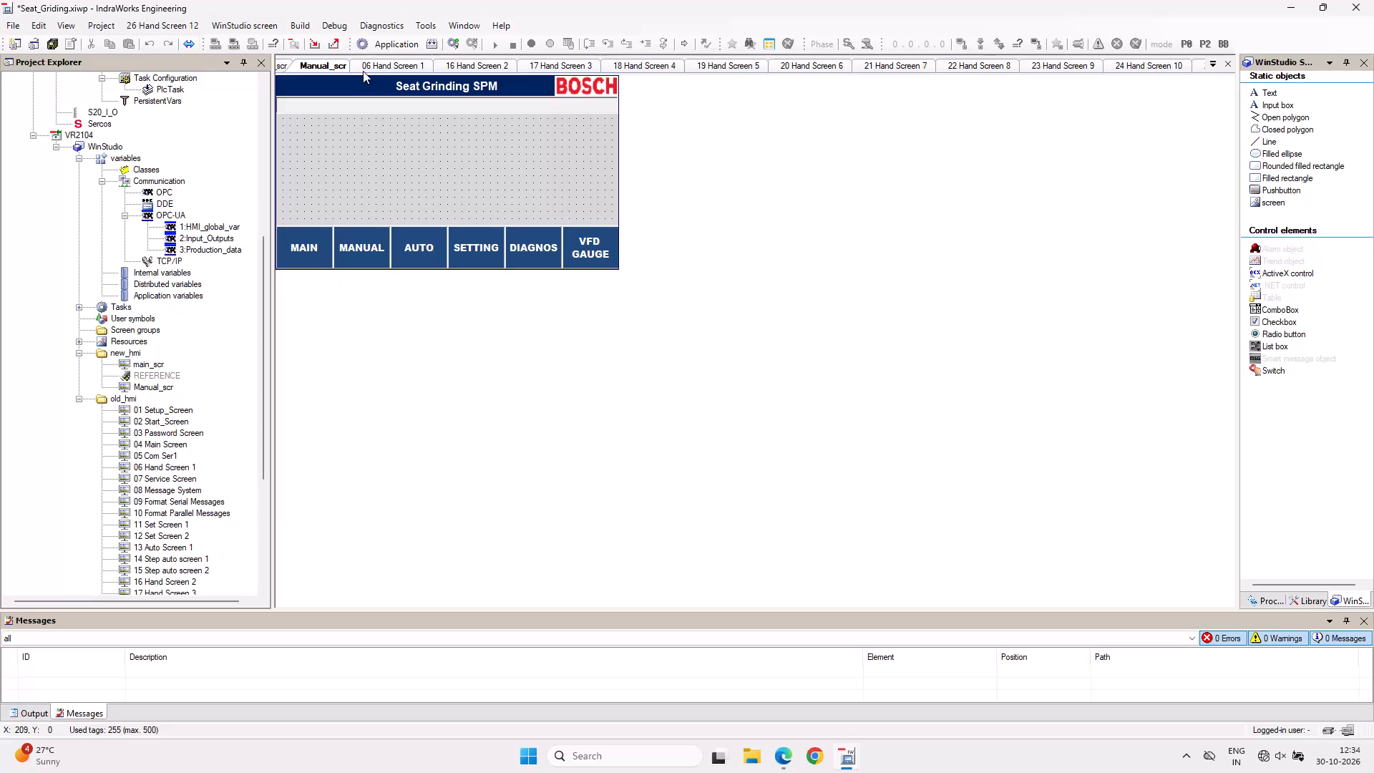
pyautogui.click(437, 182)
pyautogui.click(410, 68)
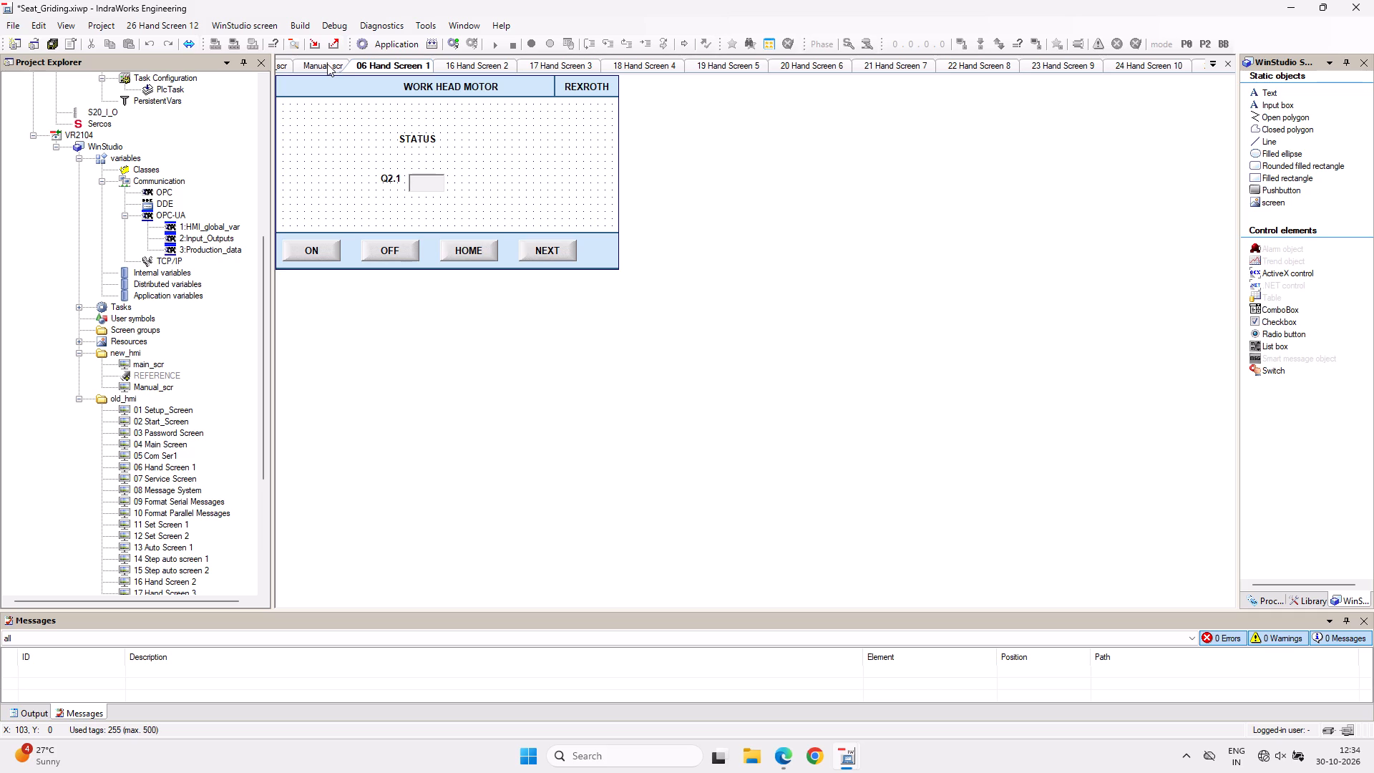
pyautogui.click(327, 64)
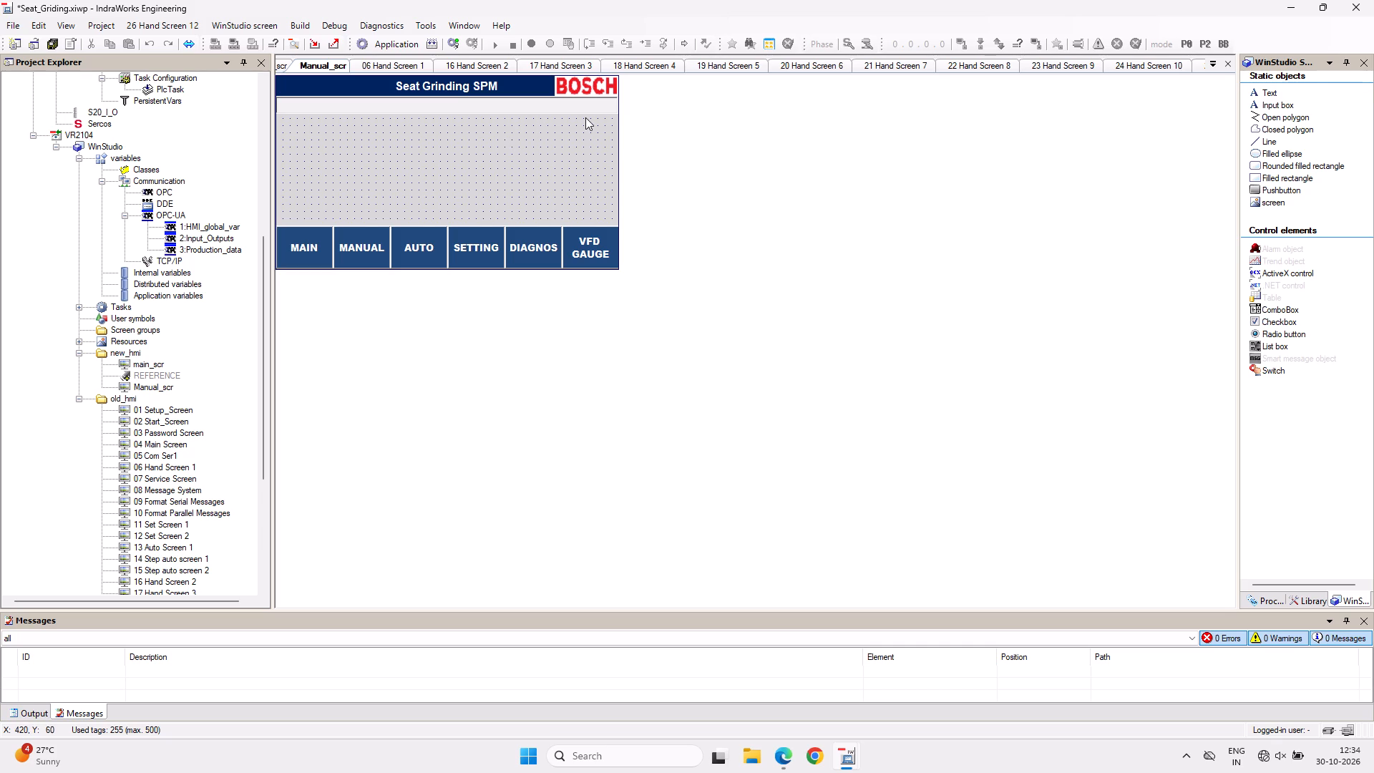
pyautogui.click(392, 63)
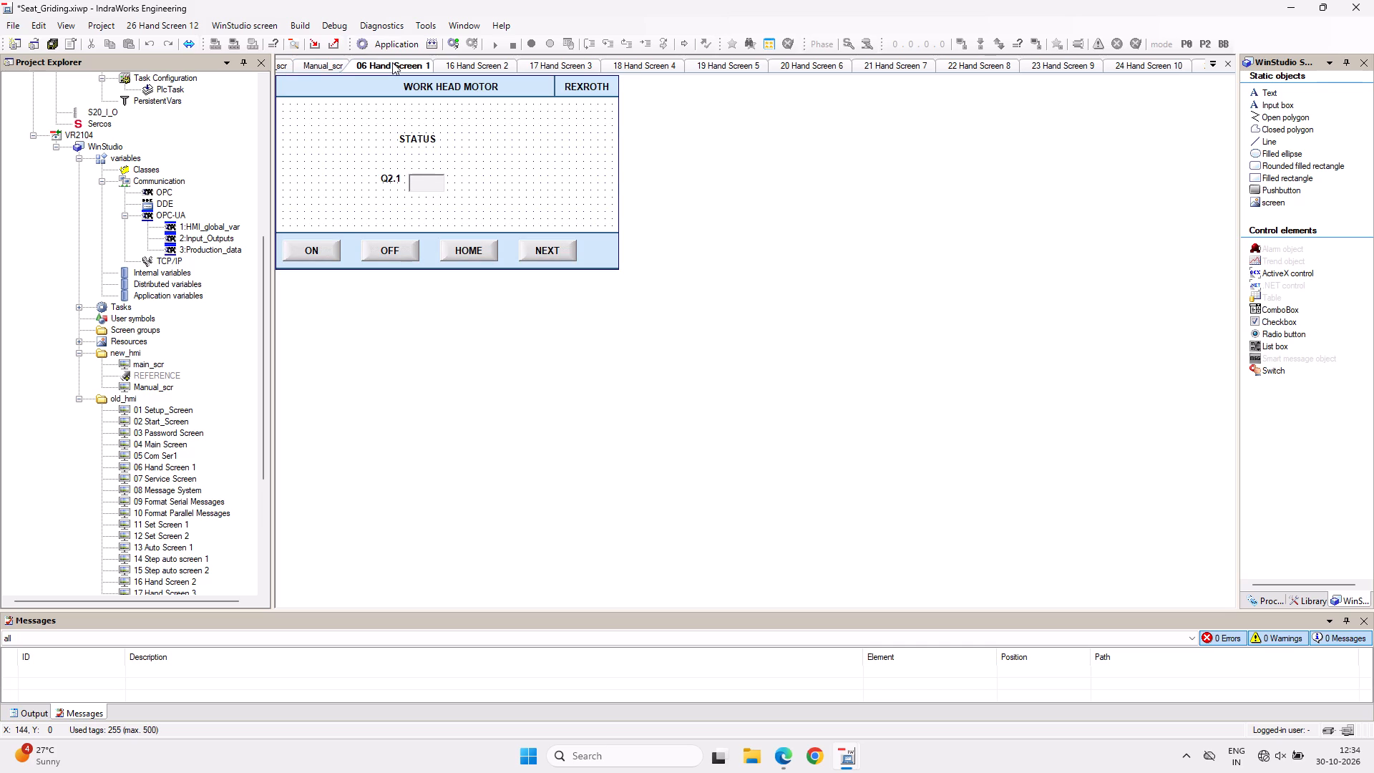
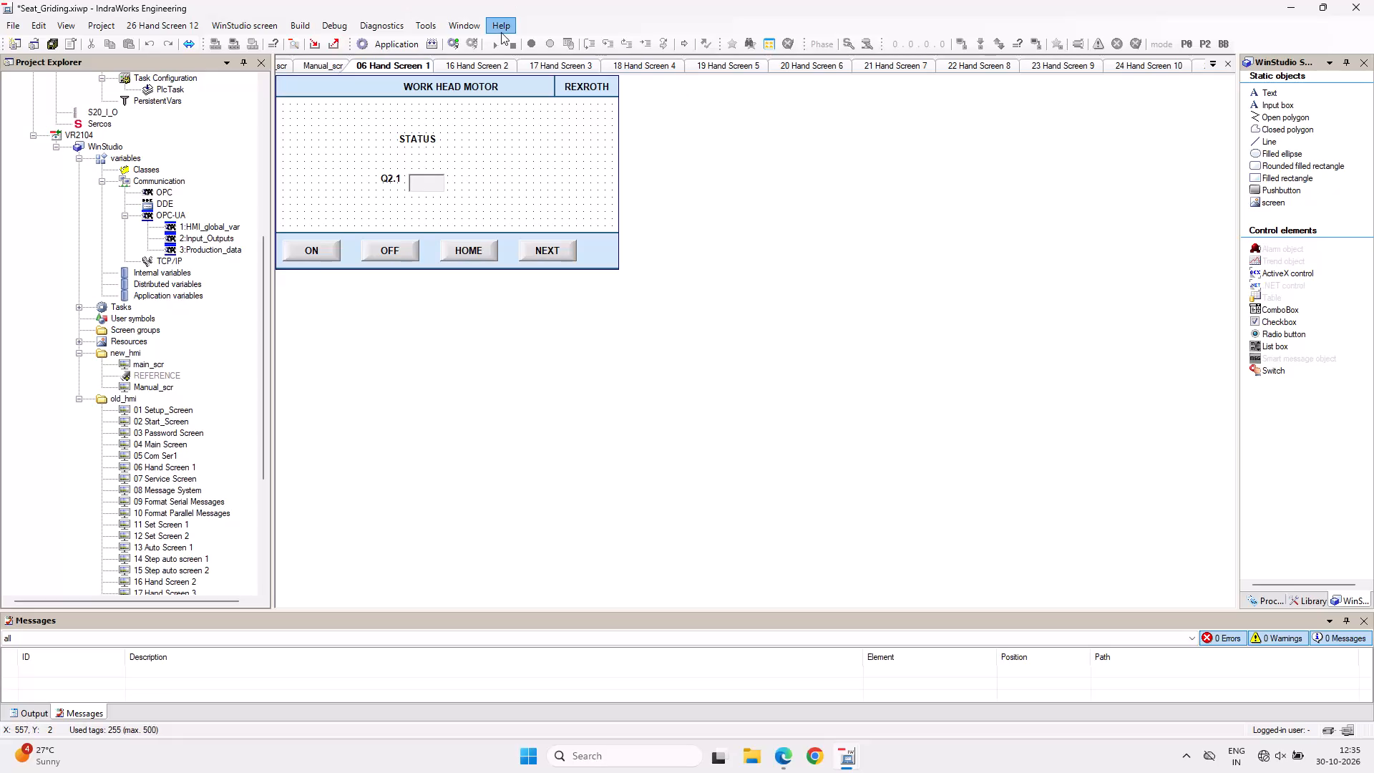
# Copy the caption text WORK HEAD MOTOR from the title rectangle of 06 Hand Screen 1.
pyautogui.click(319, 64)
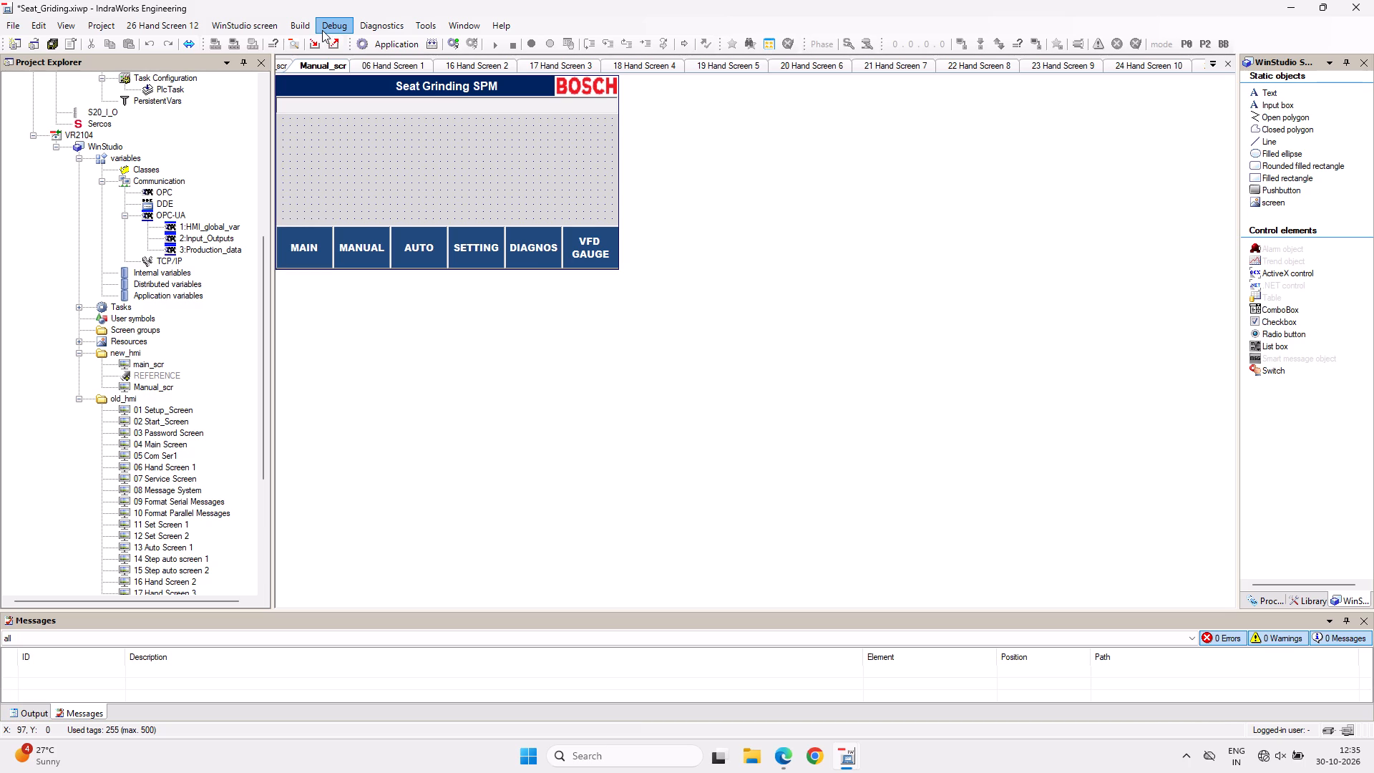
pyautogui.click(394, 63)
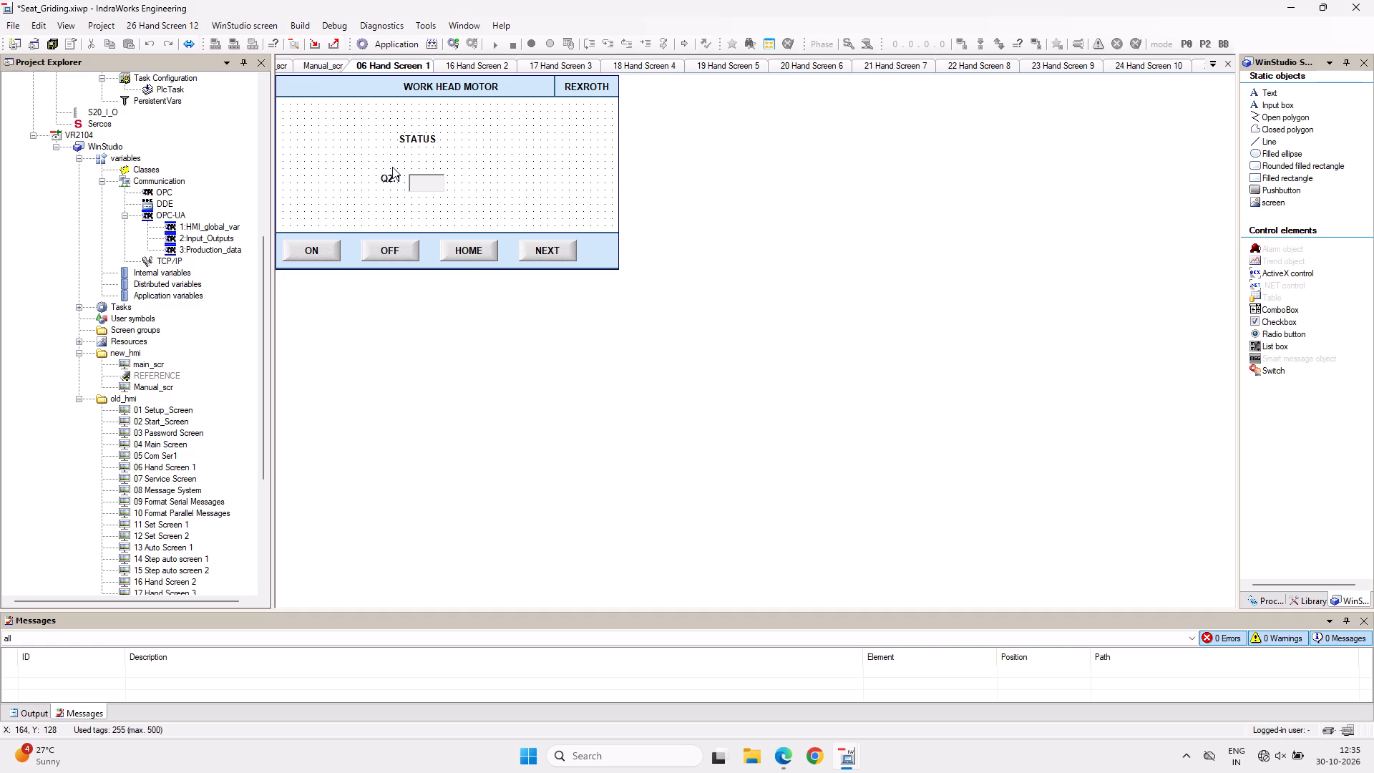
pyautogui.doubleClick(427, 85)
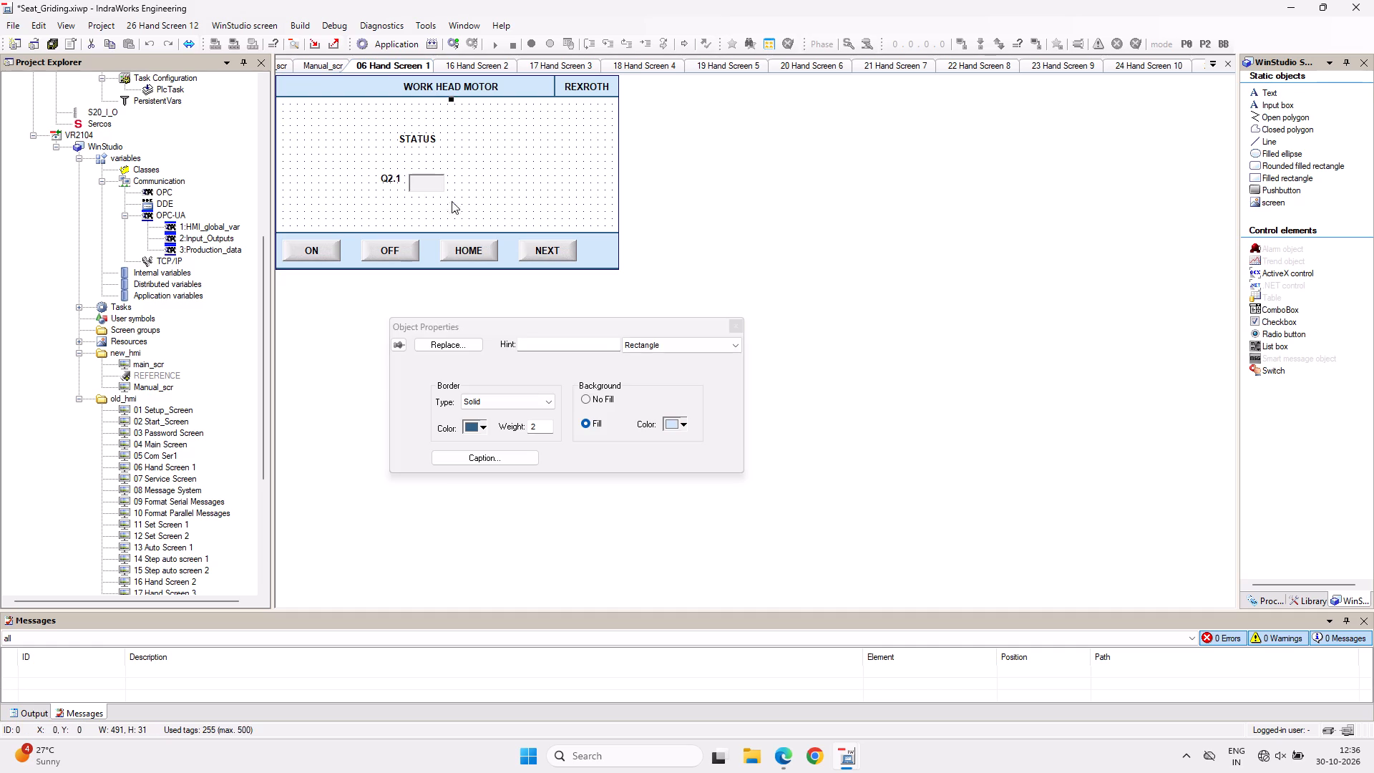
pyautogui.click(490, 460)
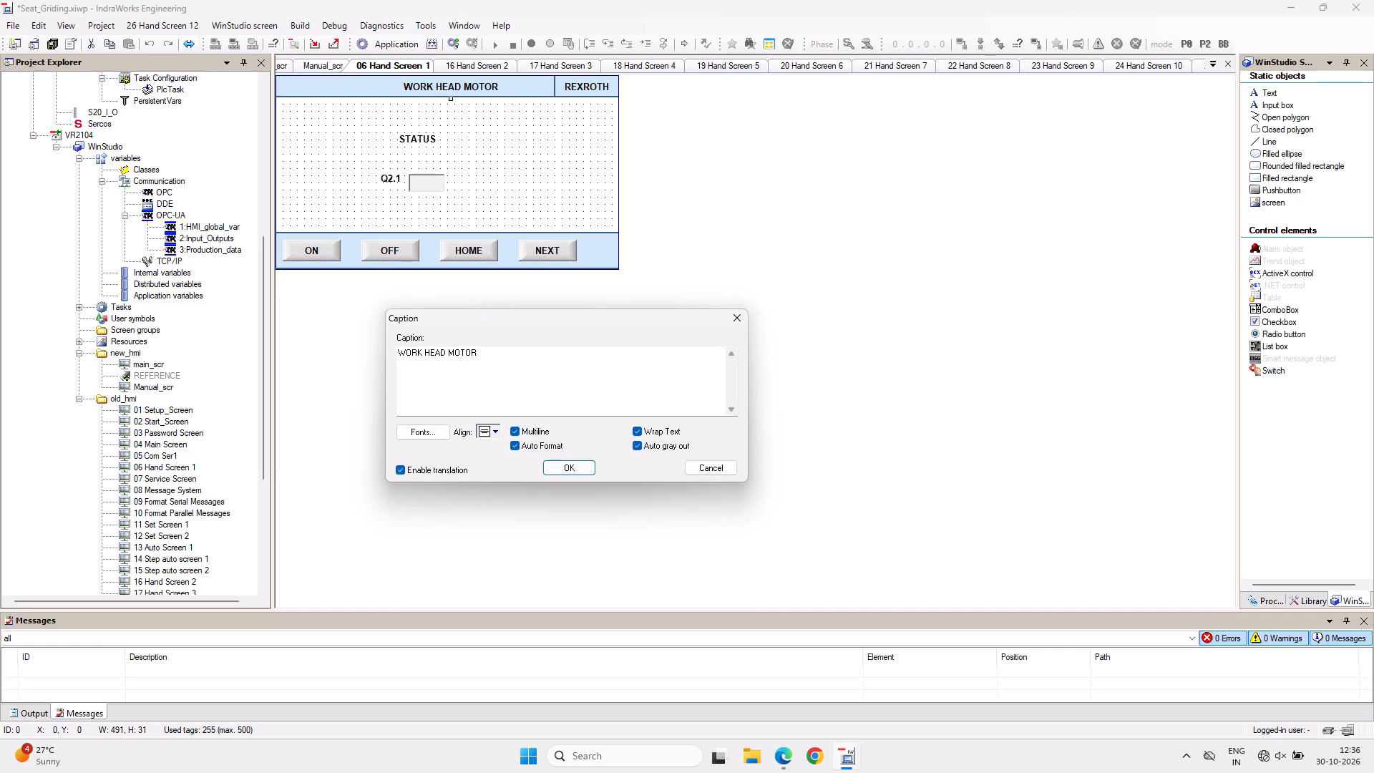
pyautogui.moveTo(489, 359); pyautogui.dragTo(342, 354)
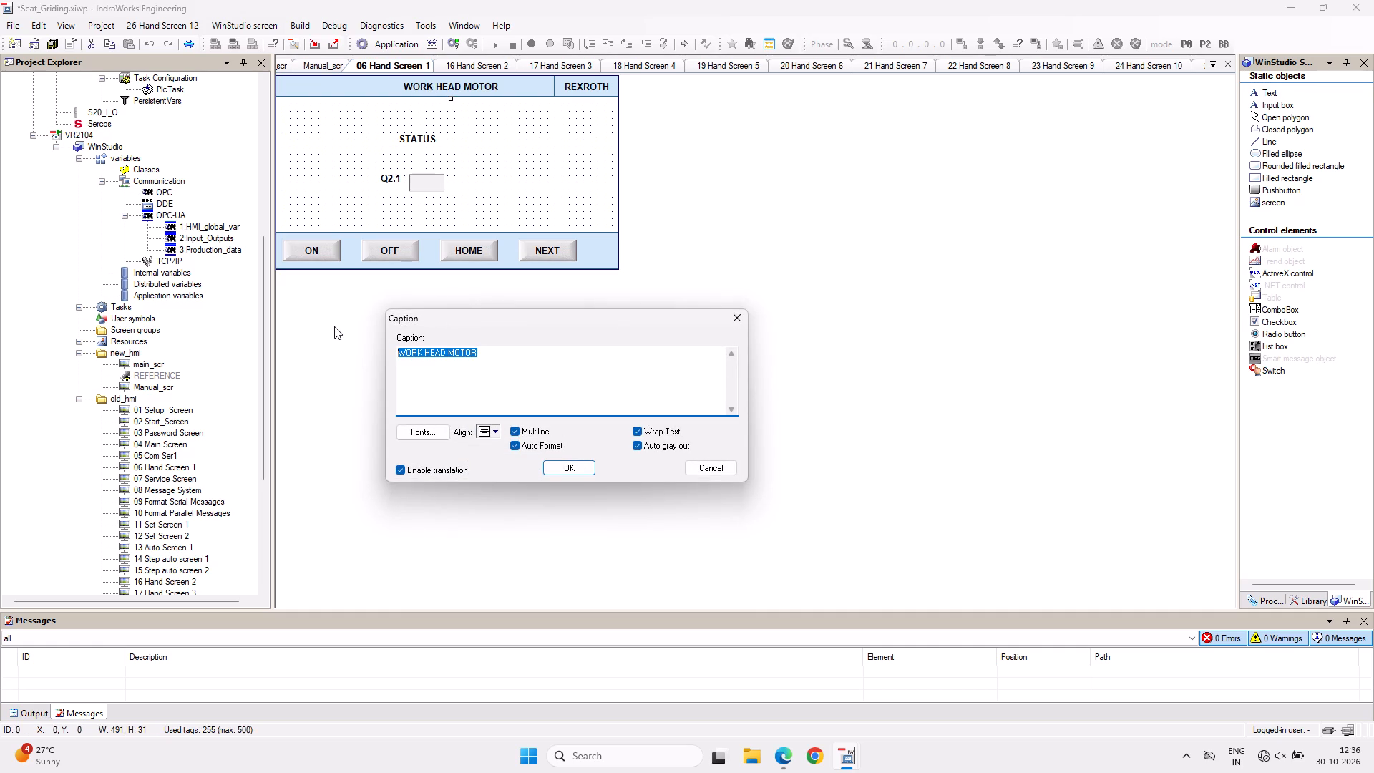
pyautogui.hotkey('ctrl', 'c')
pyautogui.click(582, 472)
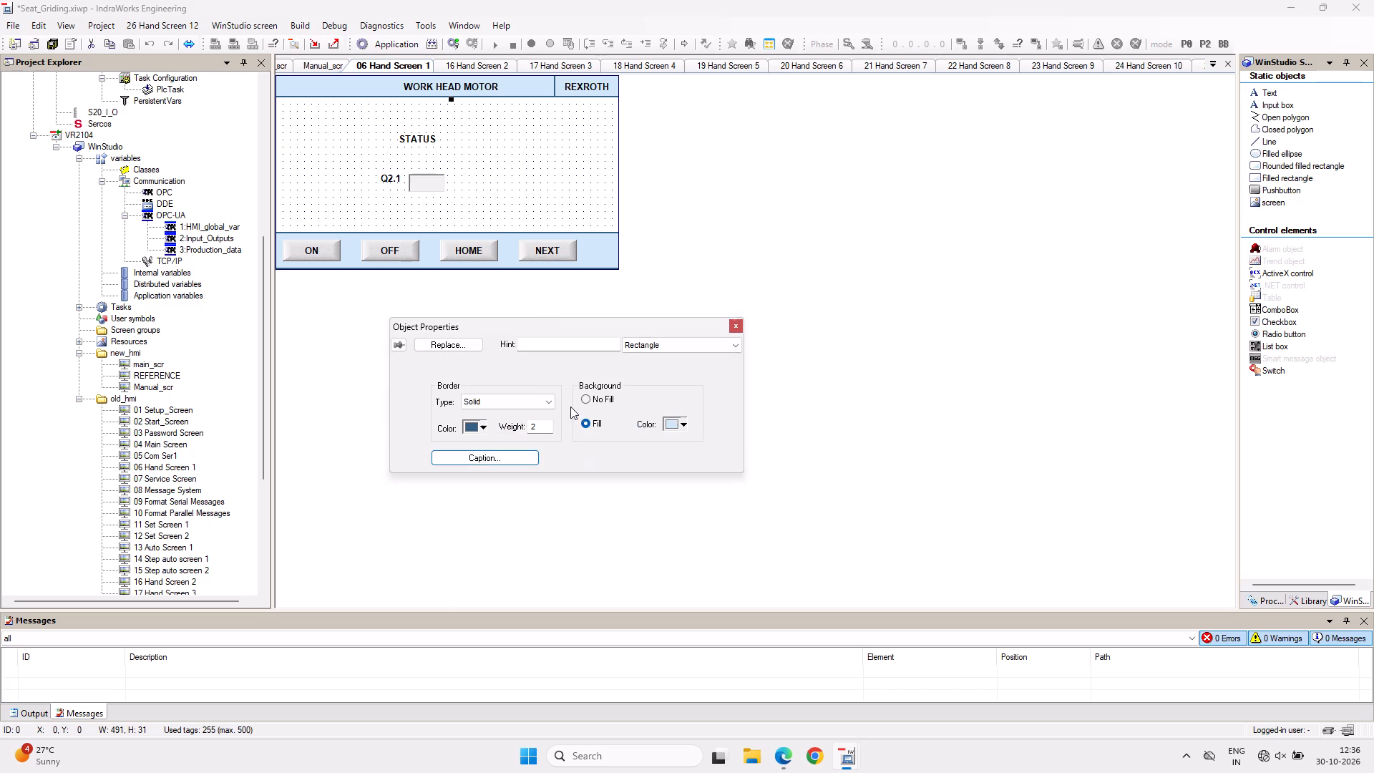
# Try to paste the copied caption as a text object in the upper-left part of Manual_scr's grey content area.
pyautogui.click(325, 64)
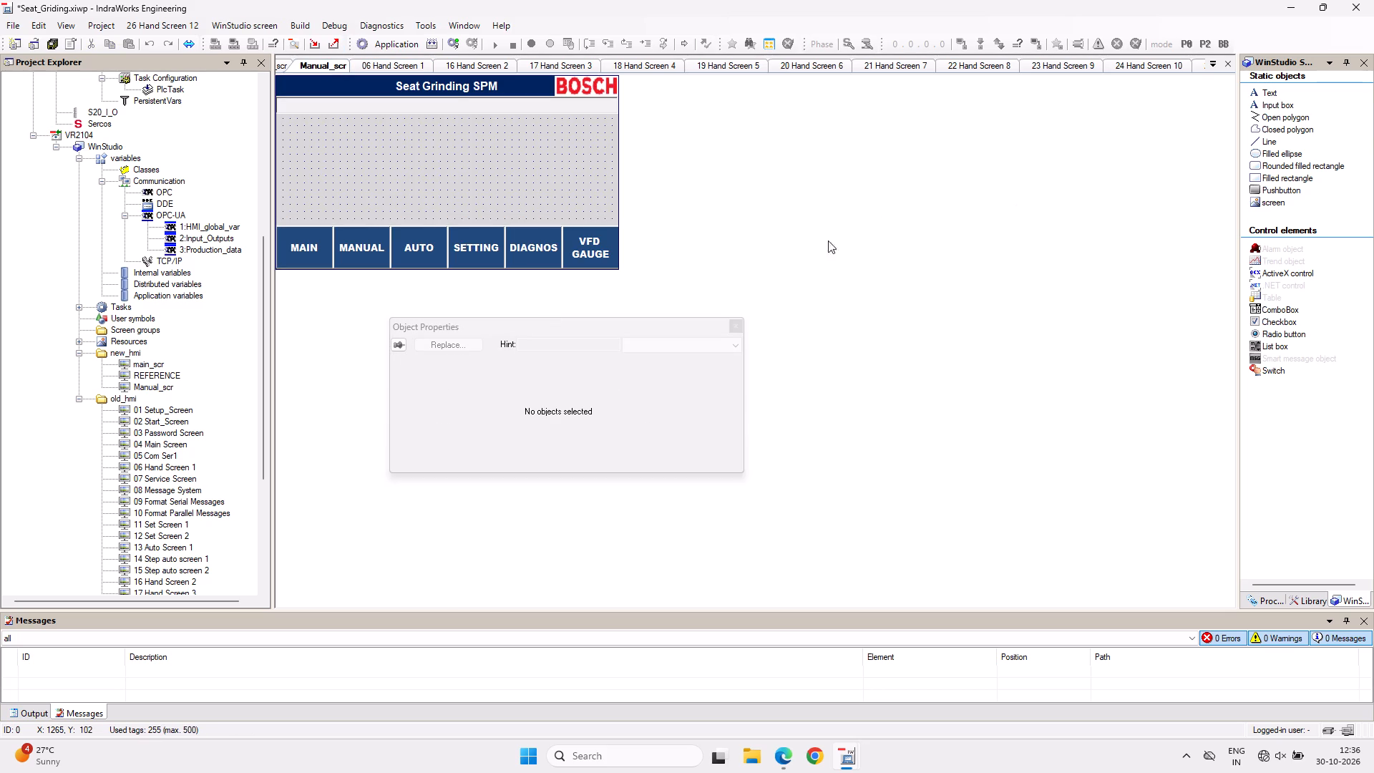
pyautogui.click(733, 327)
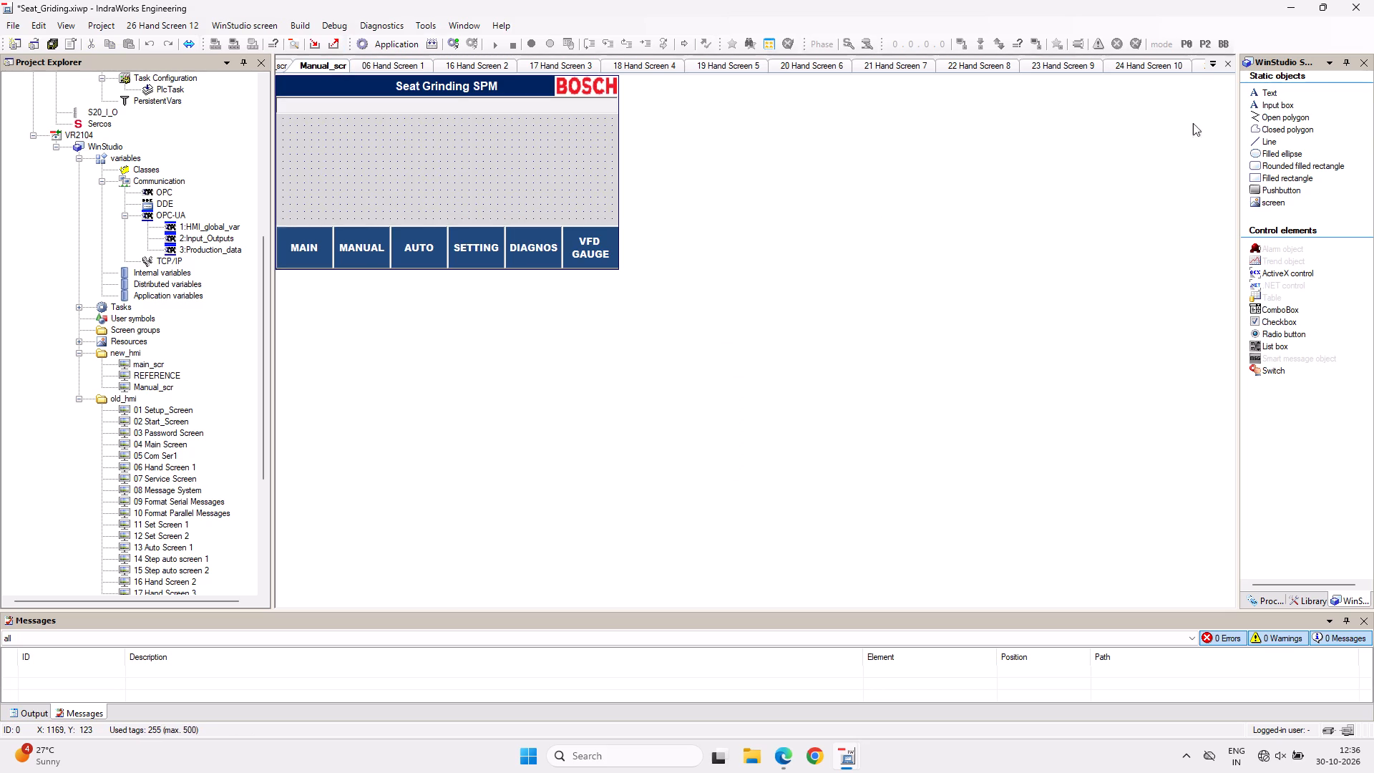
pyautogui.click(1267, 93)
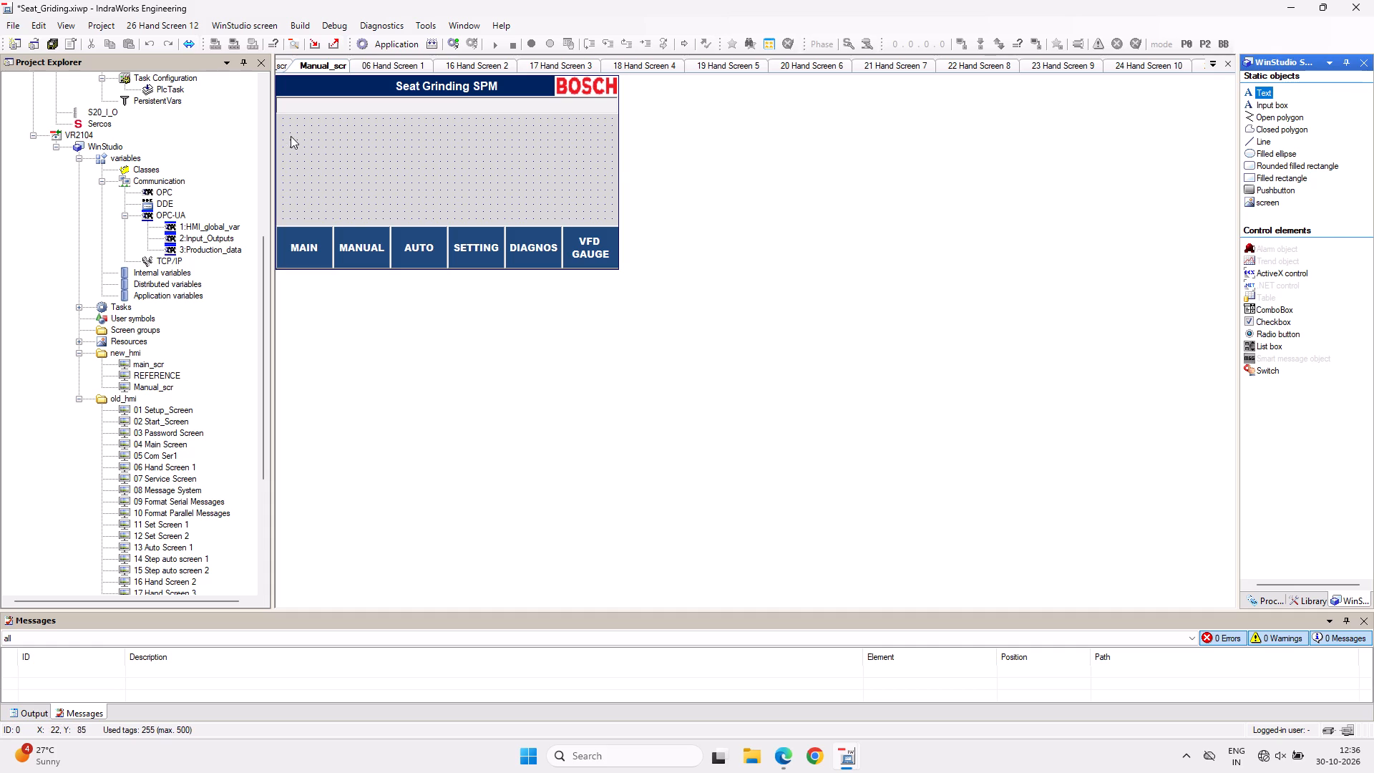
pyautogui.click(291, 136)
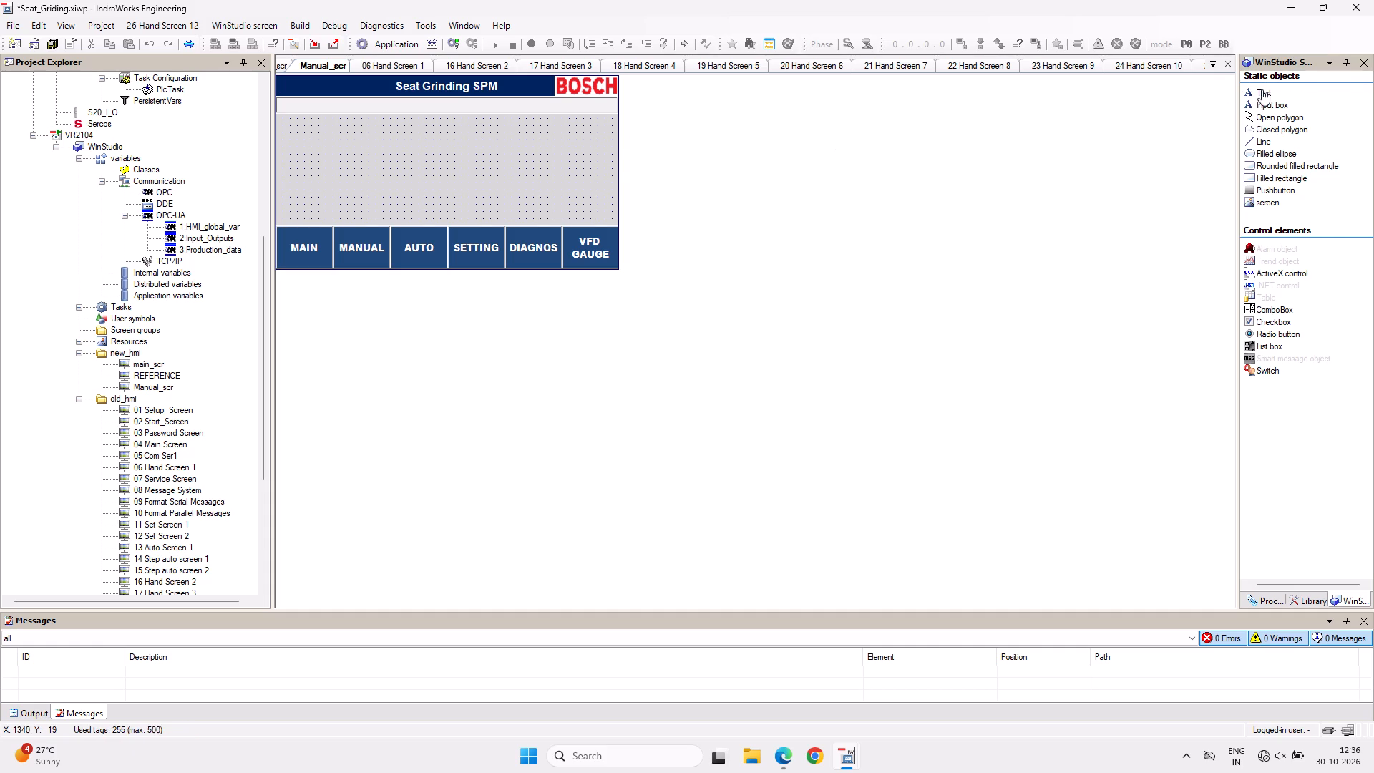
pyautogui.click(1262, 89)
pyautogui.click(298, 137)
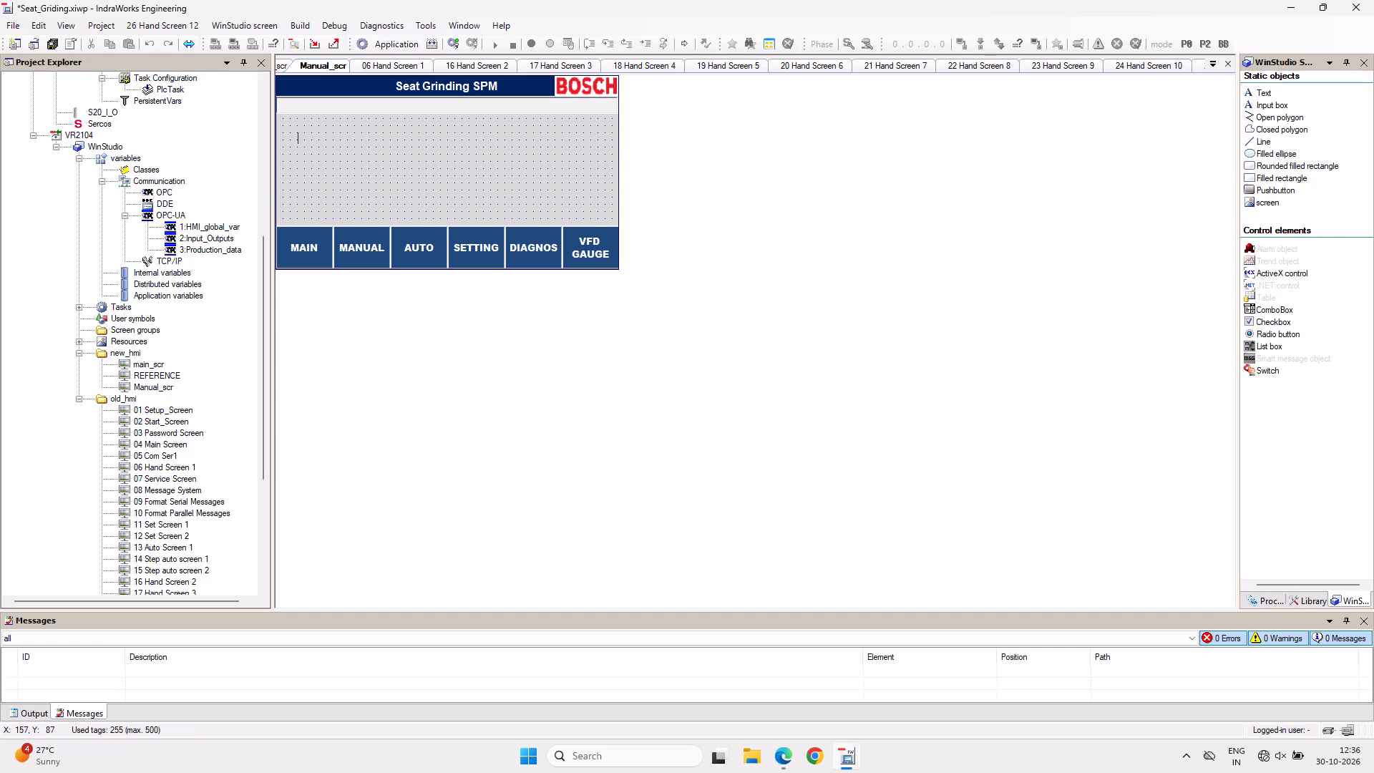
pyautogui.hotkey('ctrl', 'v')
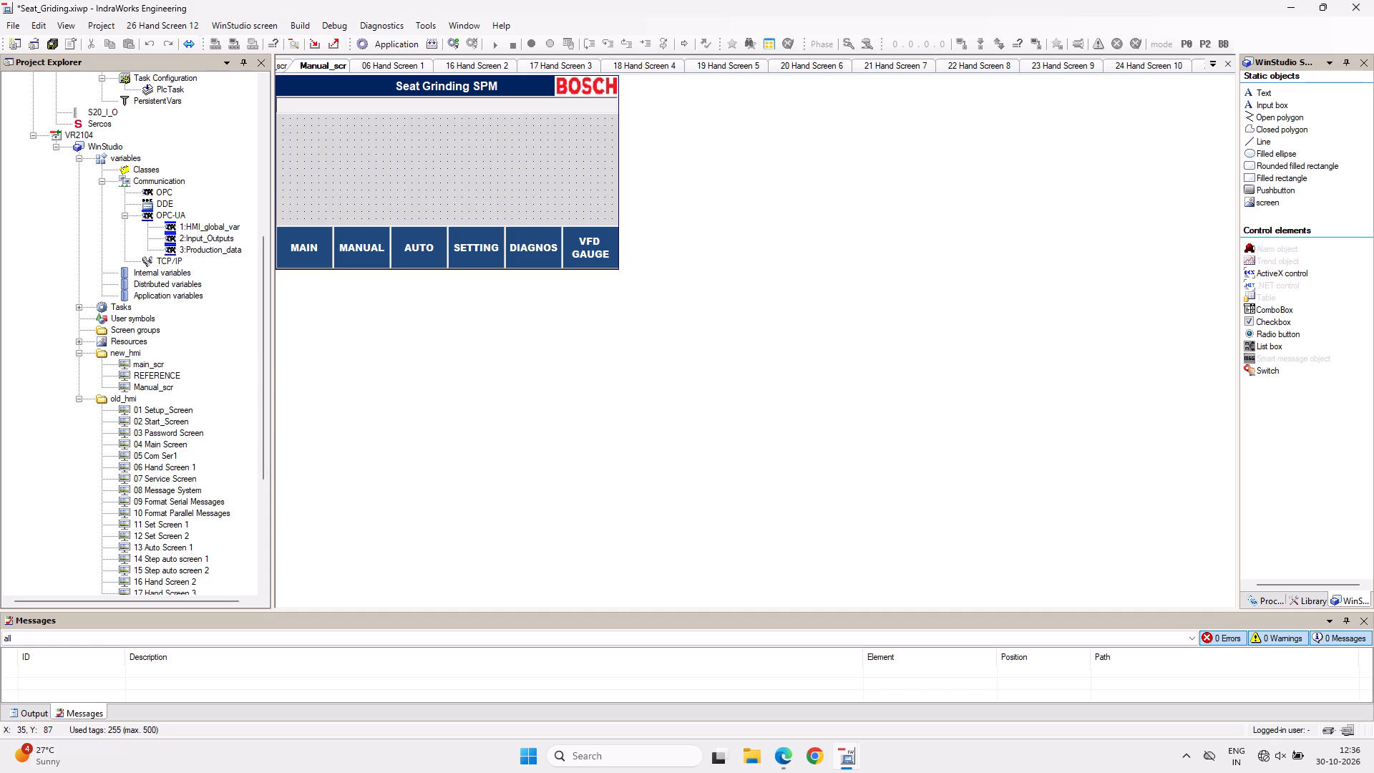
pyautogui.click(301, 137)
# Add the text "WORK HEAD MOTOR:" to Manual_scr and place it near the upper-left corner of the grey content area.
pyautogui.click(388, 66)
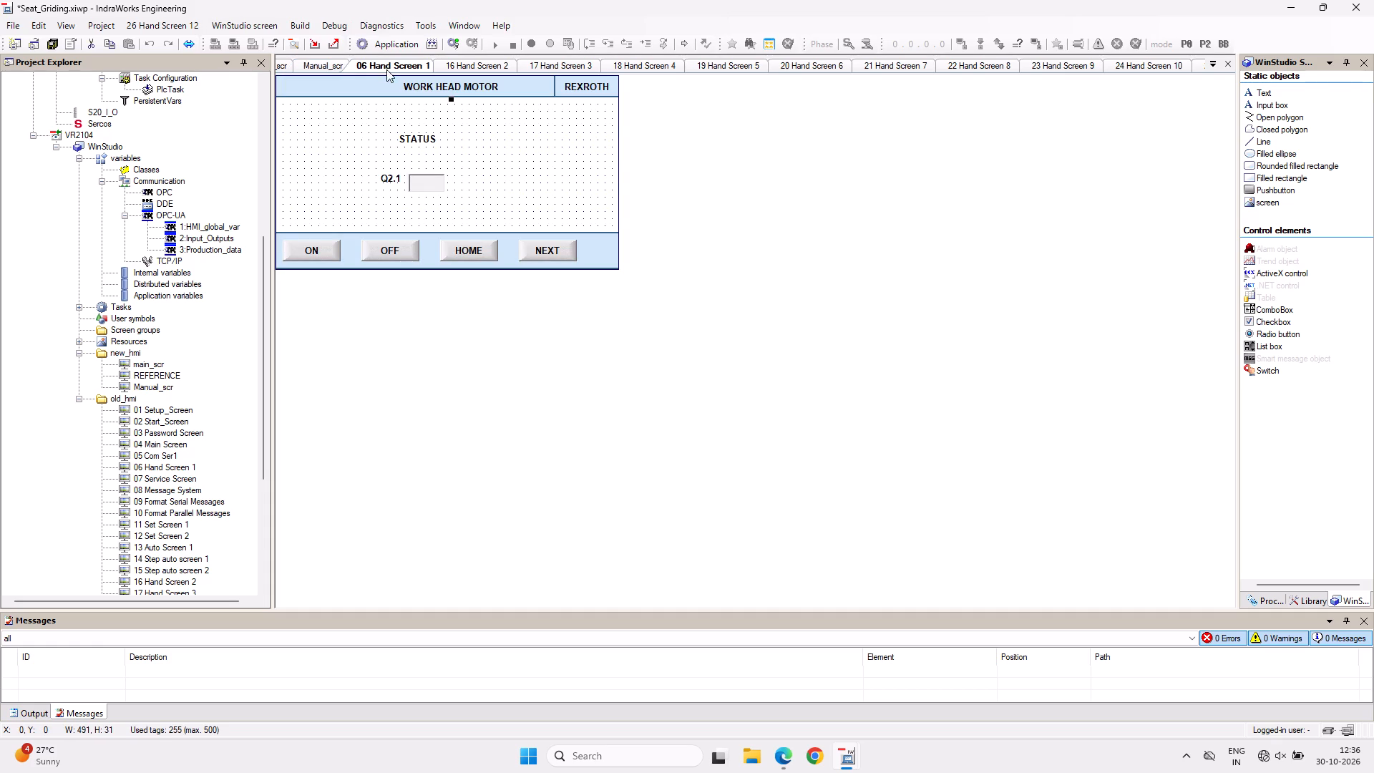
pyautogui.click(326, 63)
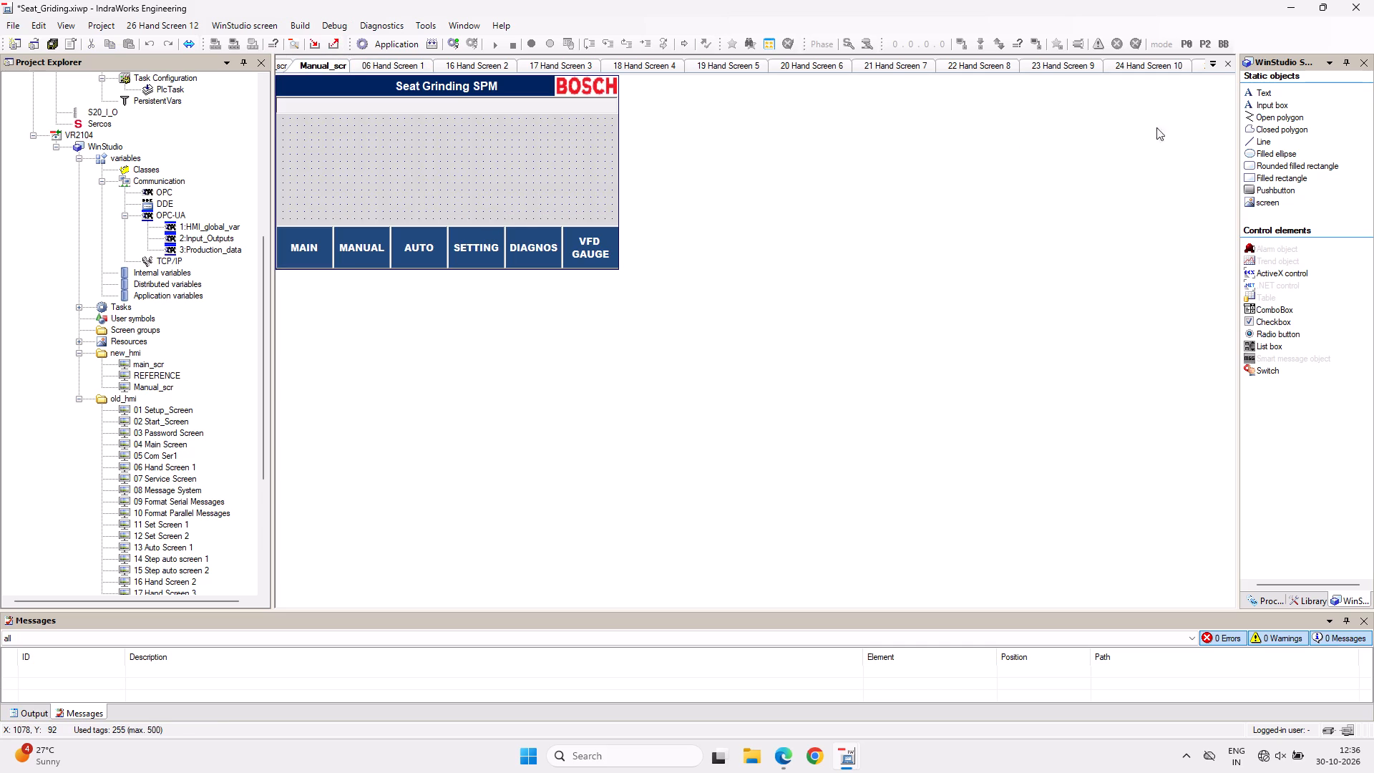
pyautogui.click(1260, 91)
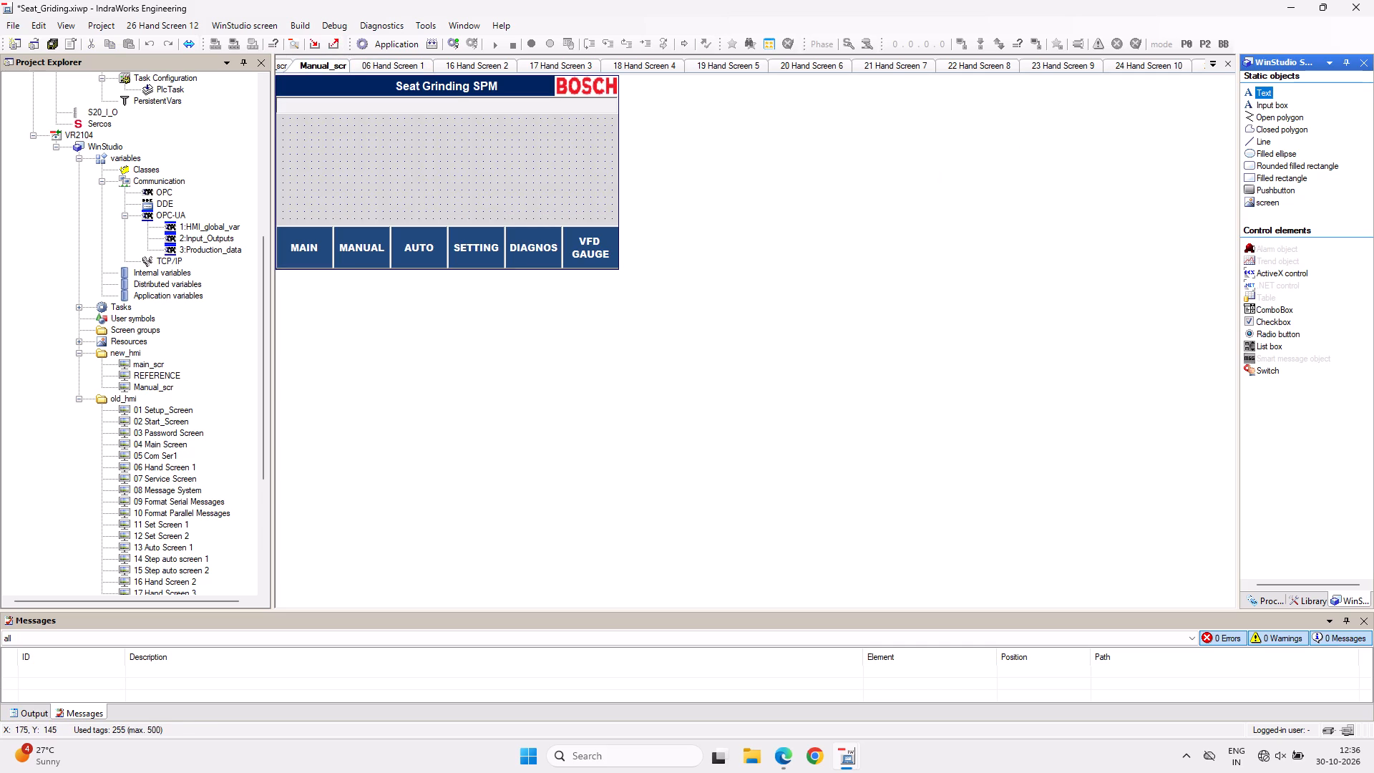
pyautogui.click(293, 133)
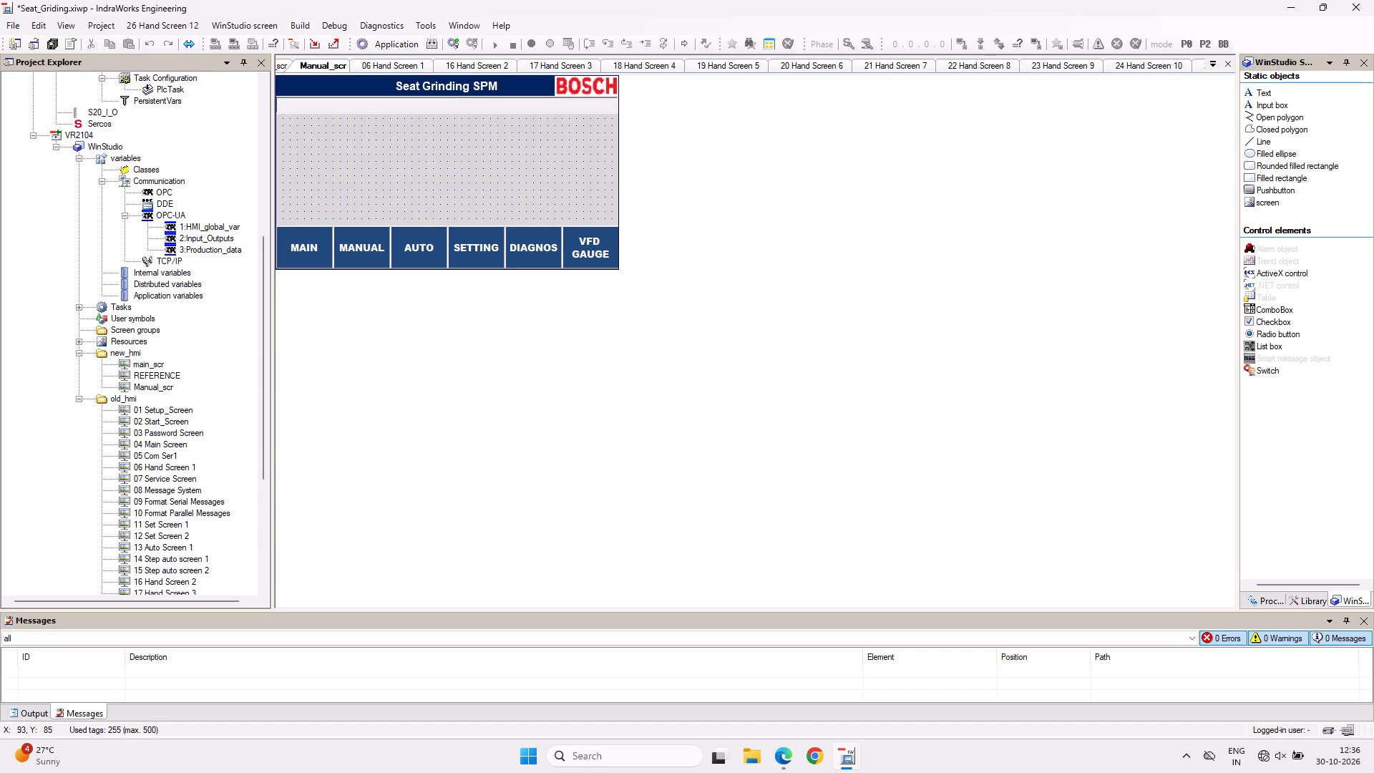
pyautogui.write('WORK HEAD MOTOR')
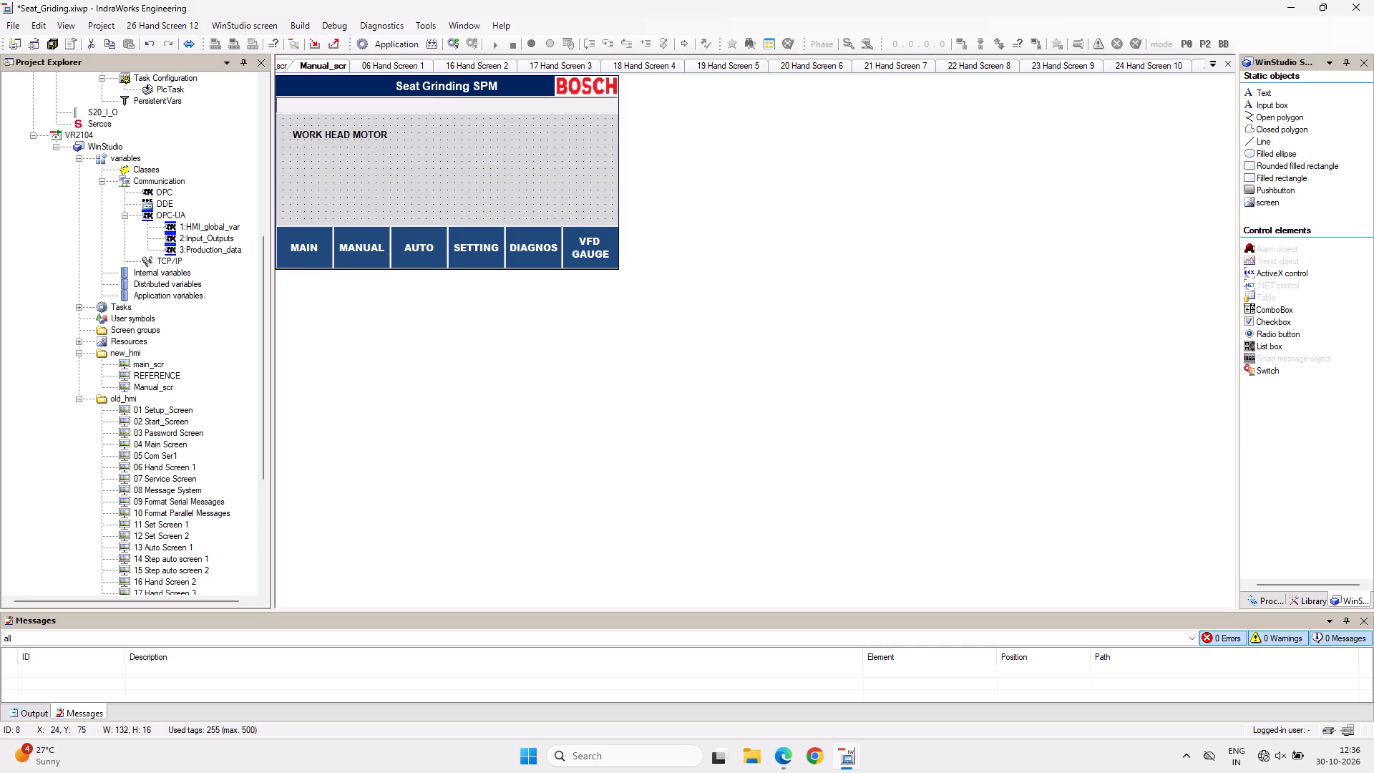
pyautogui.press('space')
pyautogui.press('BackSpace')
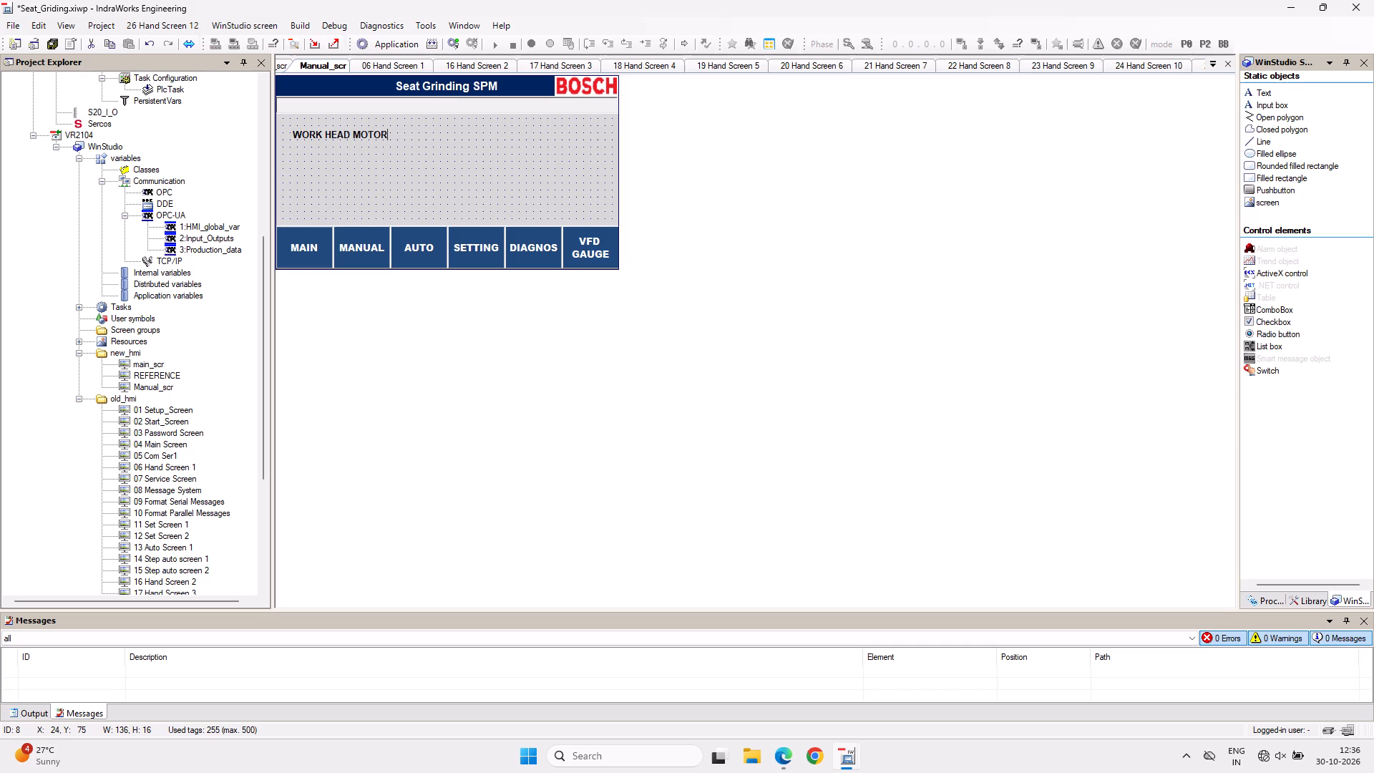
pyautogui.hotkey('shift', ':')
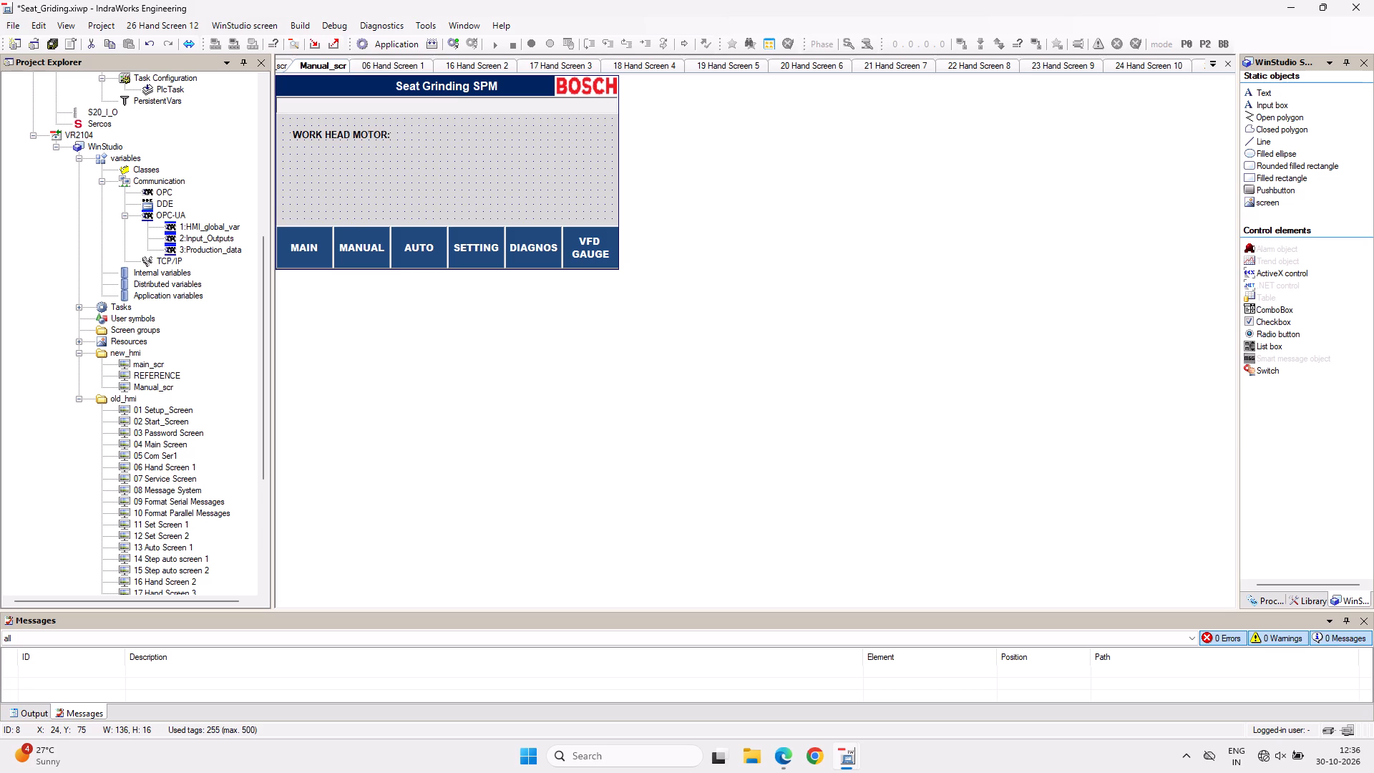
pyautogui.click(409, 141)
pyautogui.click(416, 164)
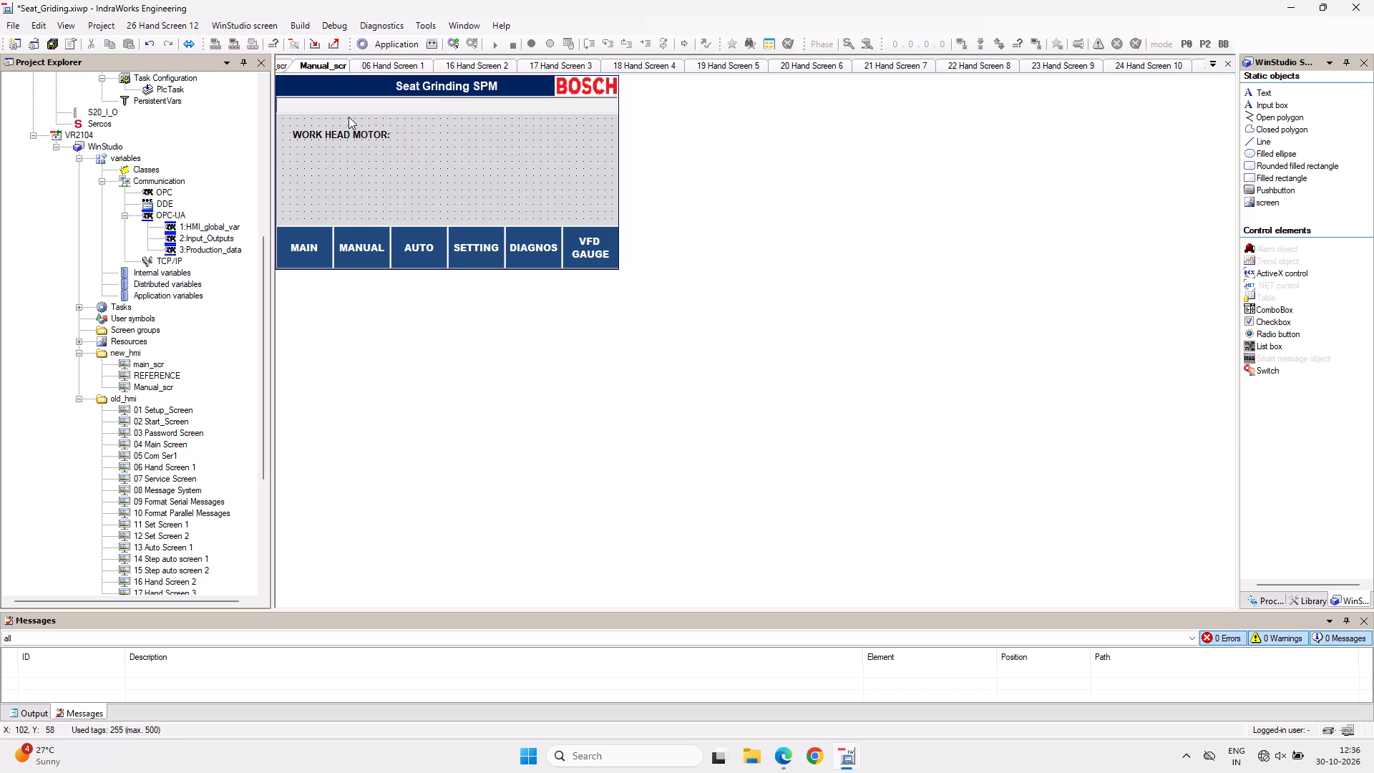
pyautogui.moveTo(359, 132); pyautogui.dragTo(346, 127)
pyautogui.click(346, 147)
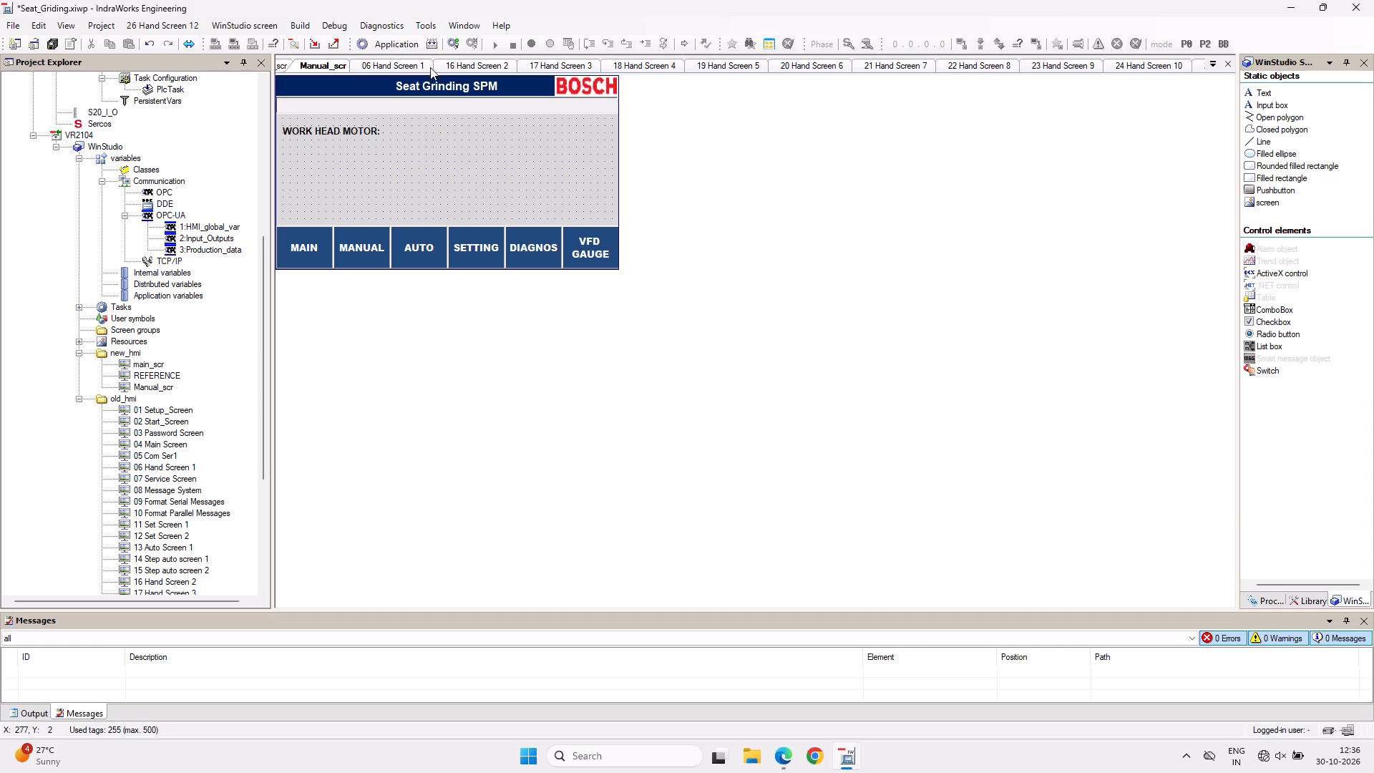
# Examine the status fields and buttons of 06 Hand Screen 1, 16 Hand Screen 2 and 17 Hand Screen 3 against the Manual_scr layout.
pyautogui.click(409, 66)
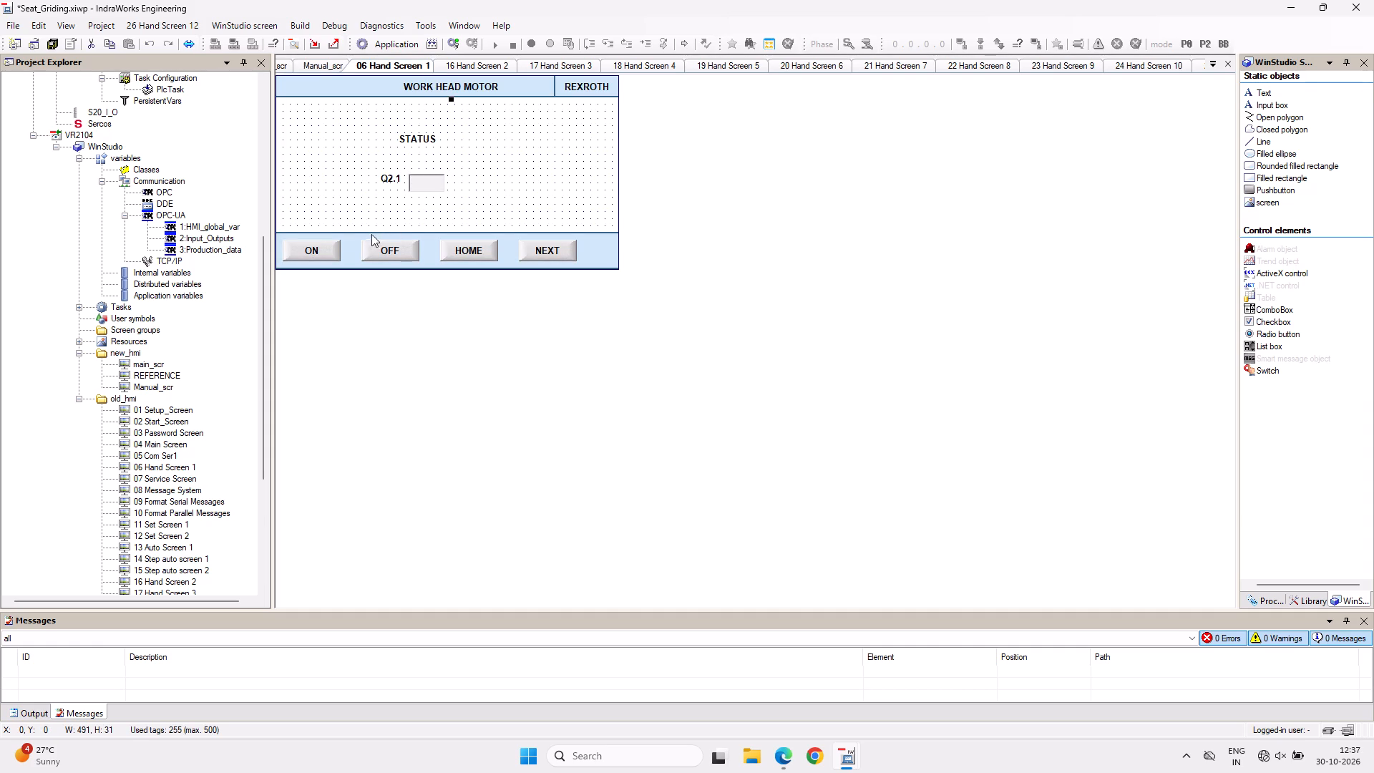
pyautogui.click(323, 64)
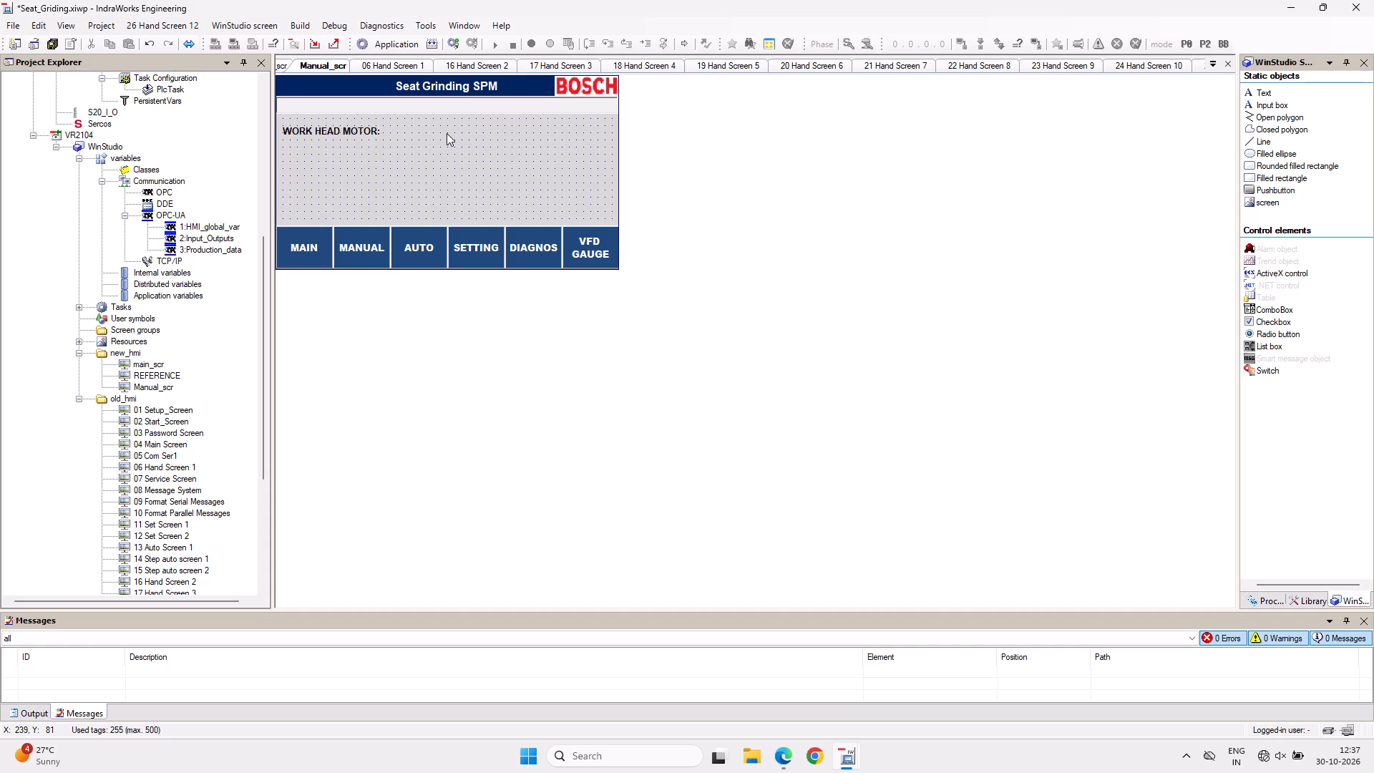
pyautogui.click(399, 64)
pyautogui.click(461, 63)
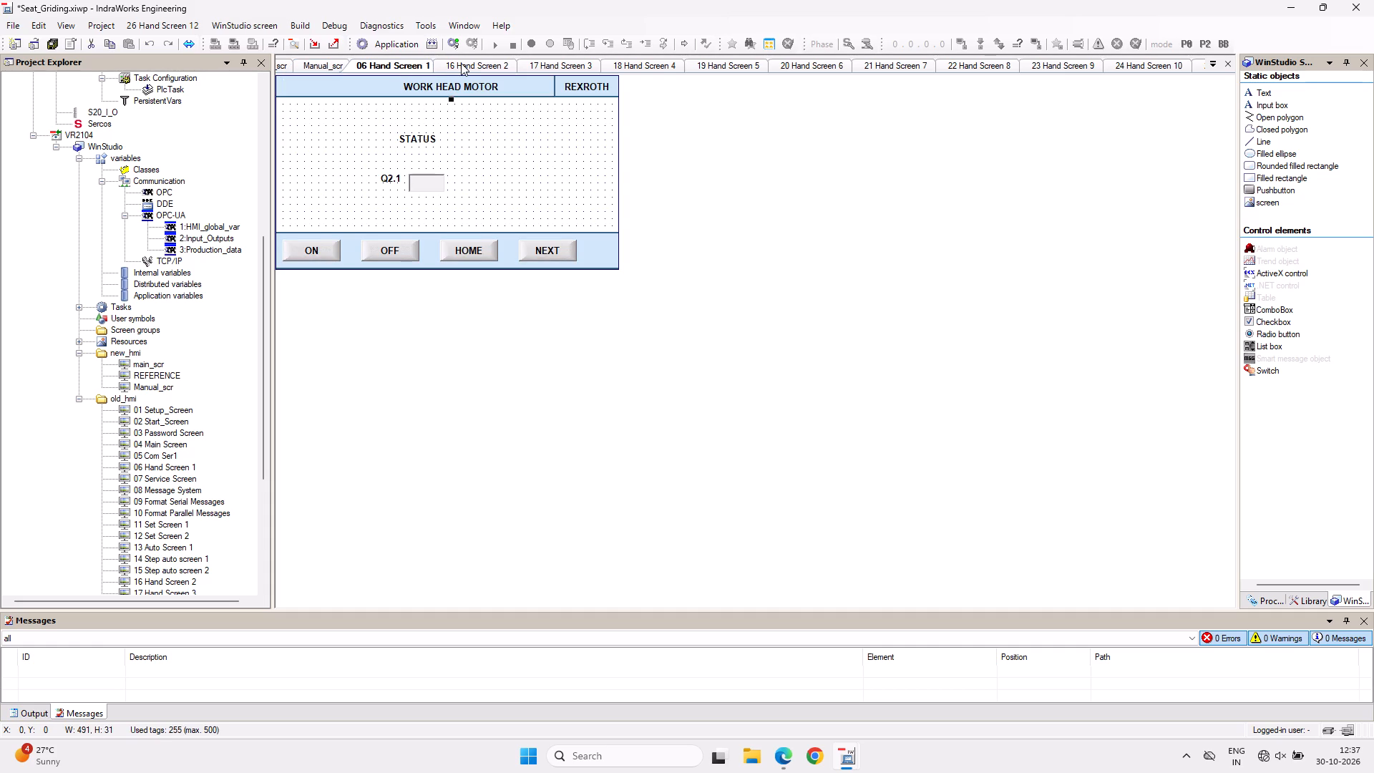
pyautogui.click(552, 66)
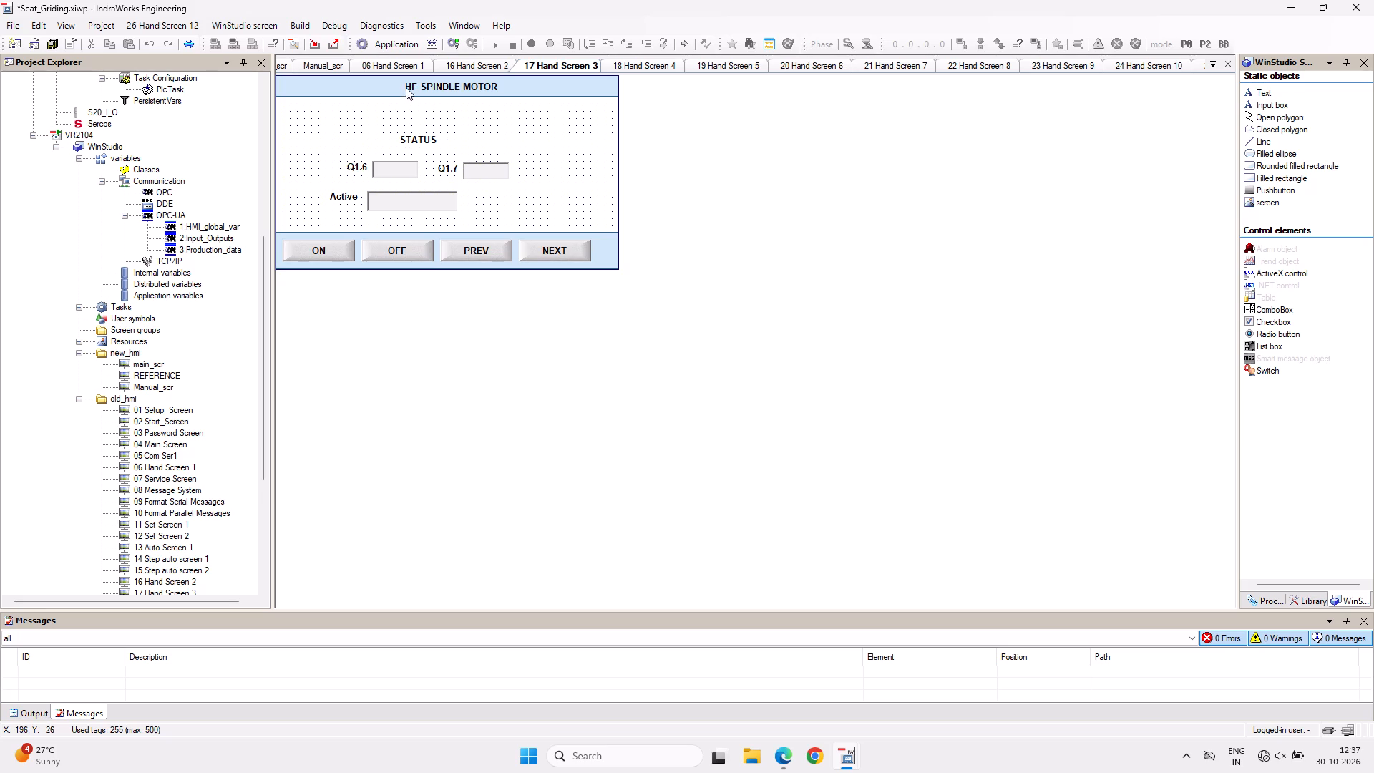
pyautogui.click(389, 66)
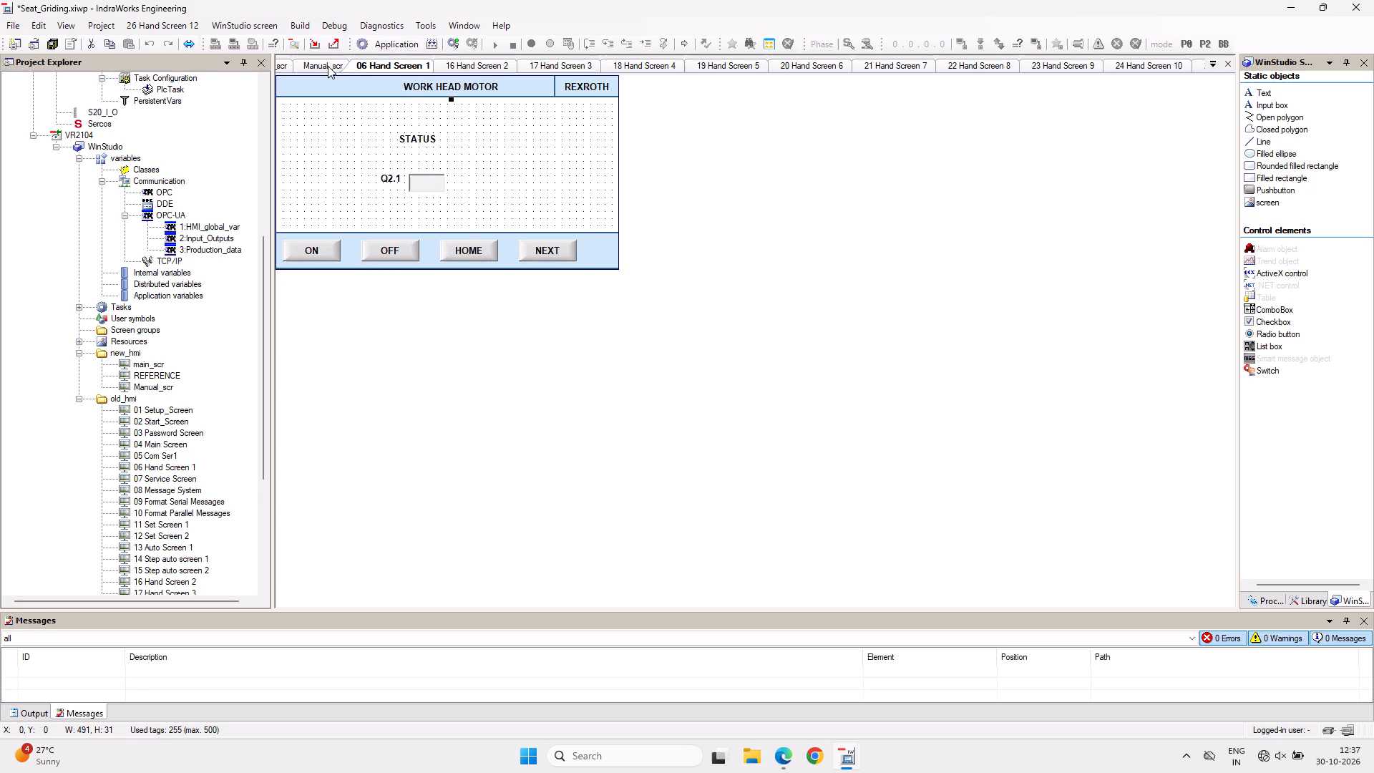
pyautogui.click(328, 66)
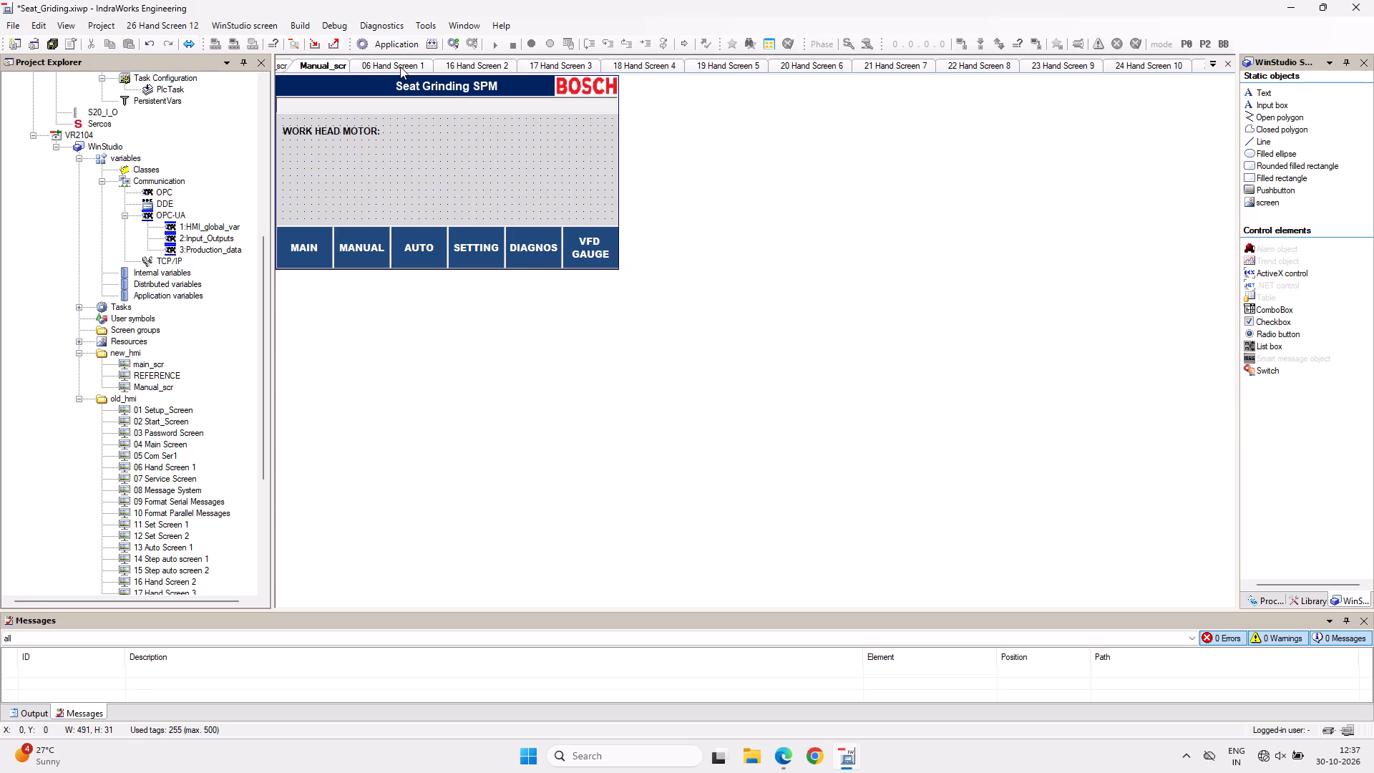
pyautogui.click(400, 67)
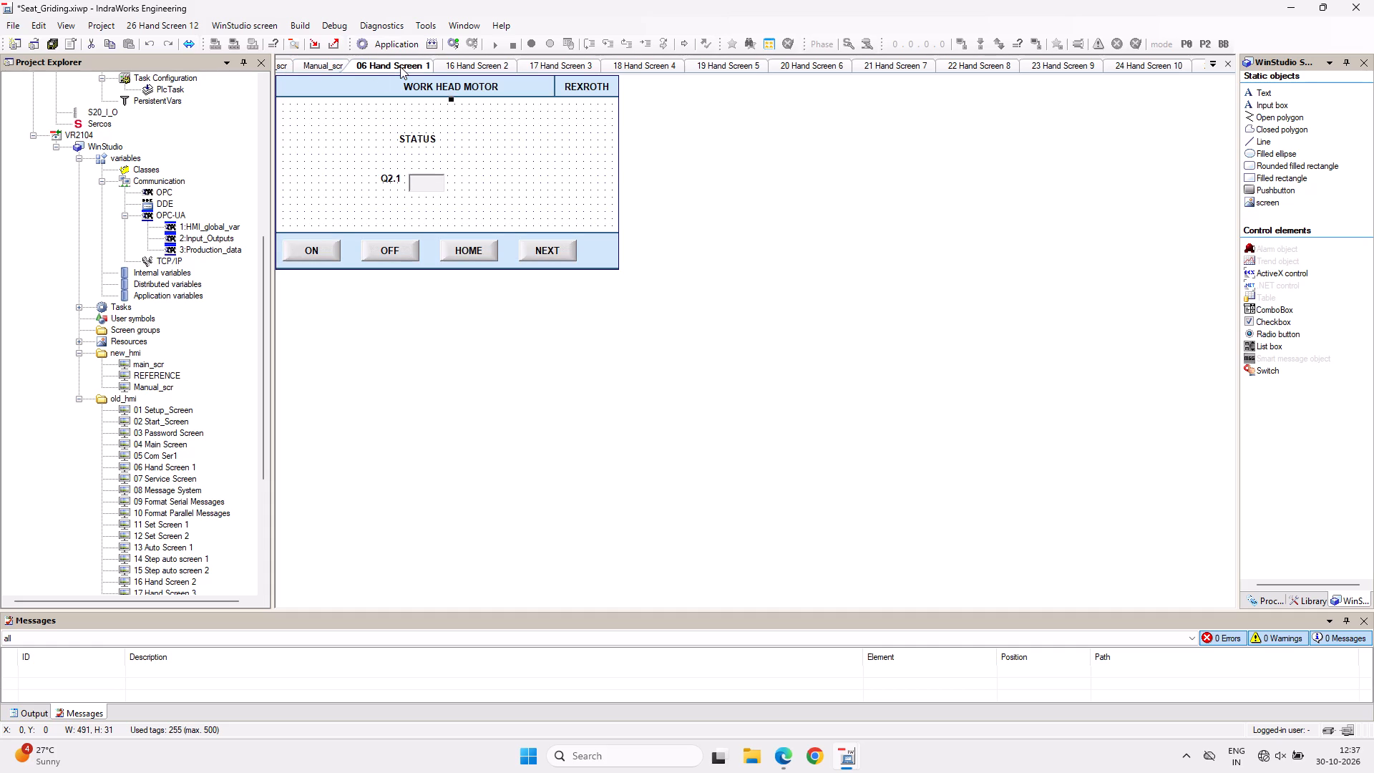
pyautogui.click(313, 64)
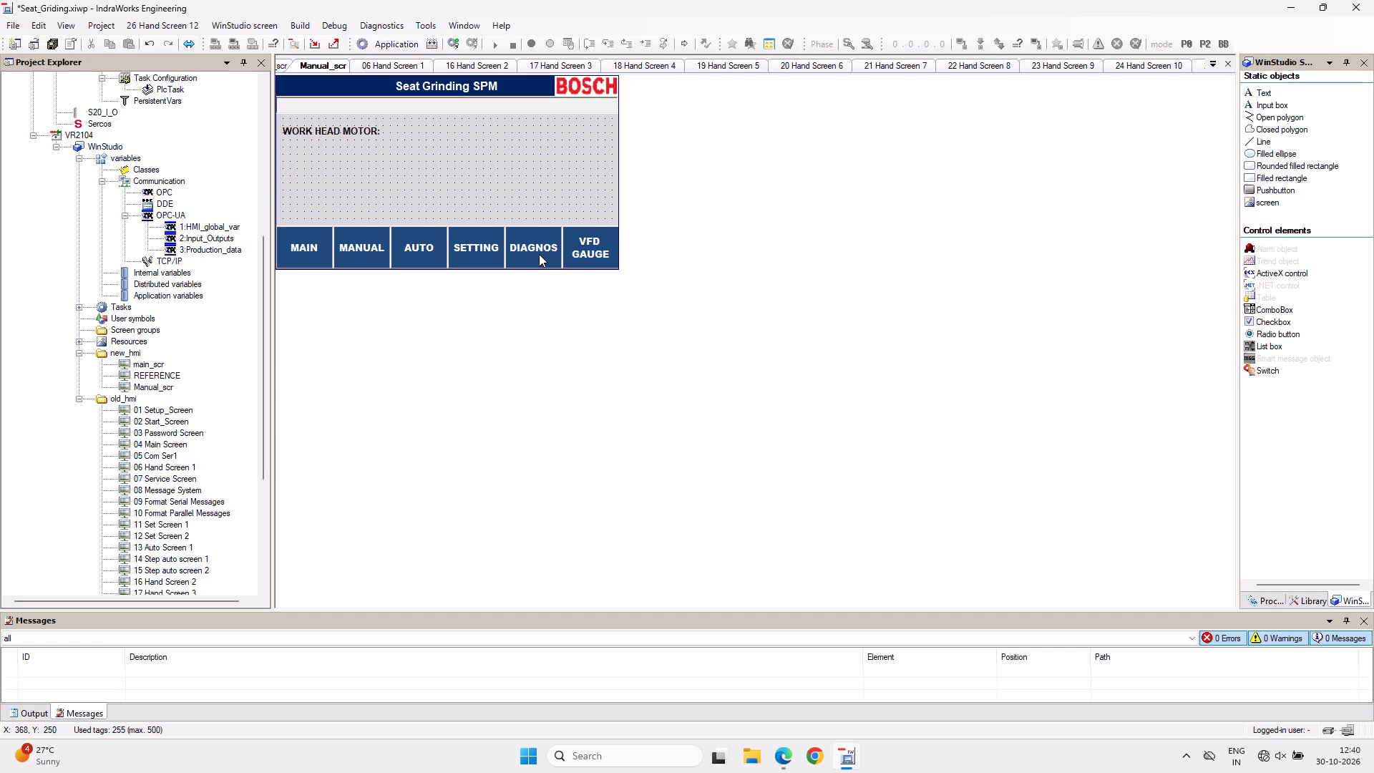
pyautogui.click(384, 68)
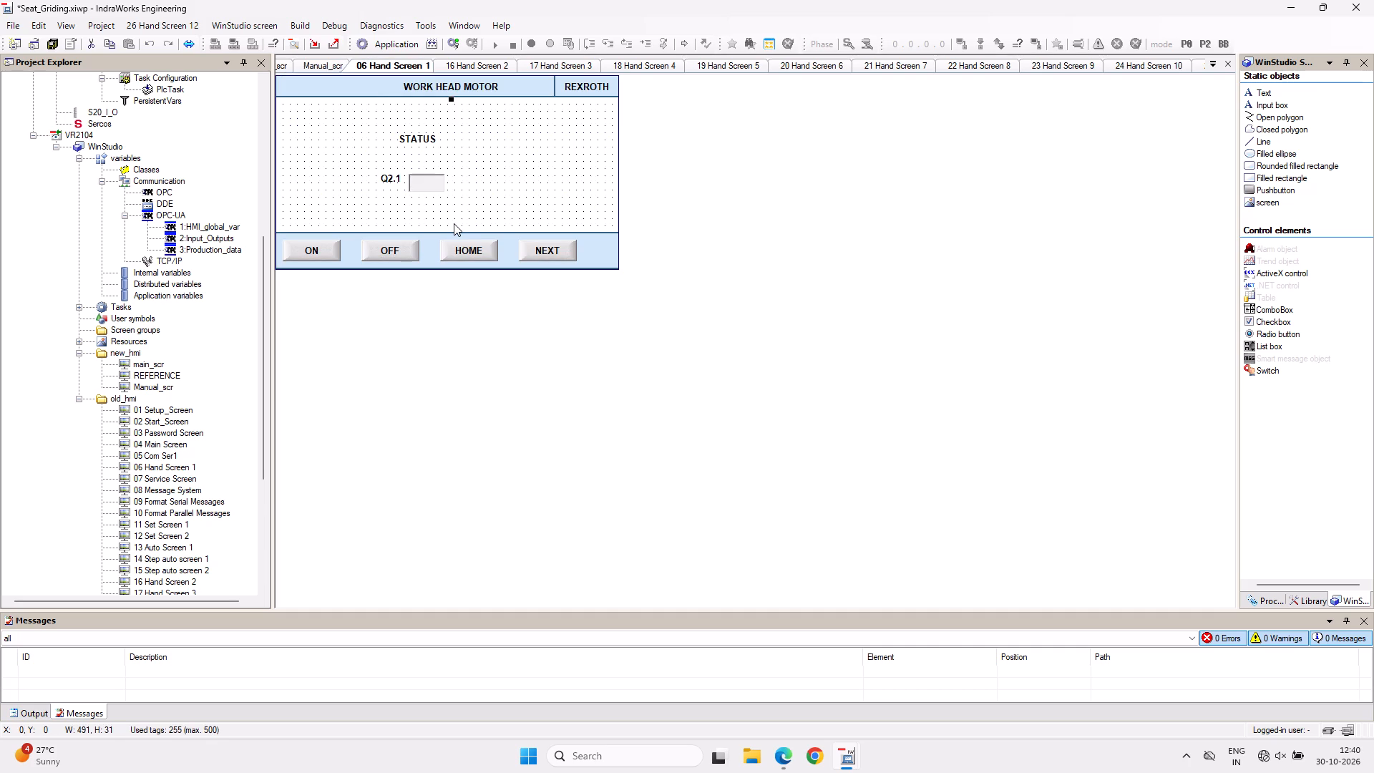
pyautogui.click(495, 64)
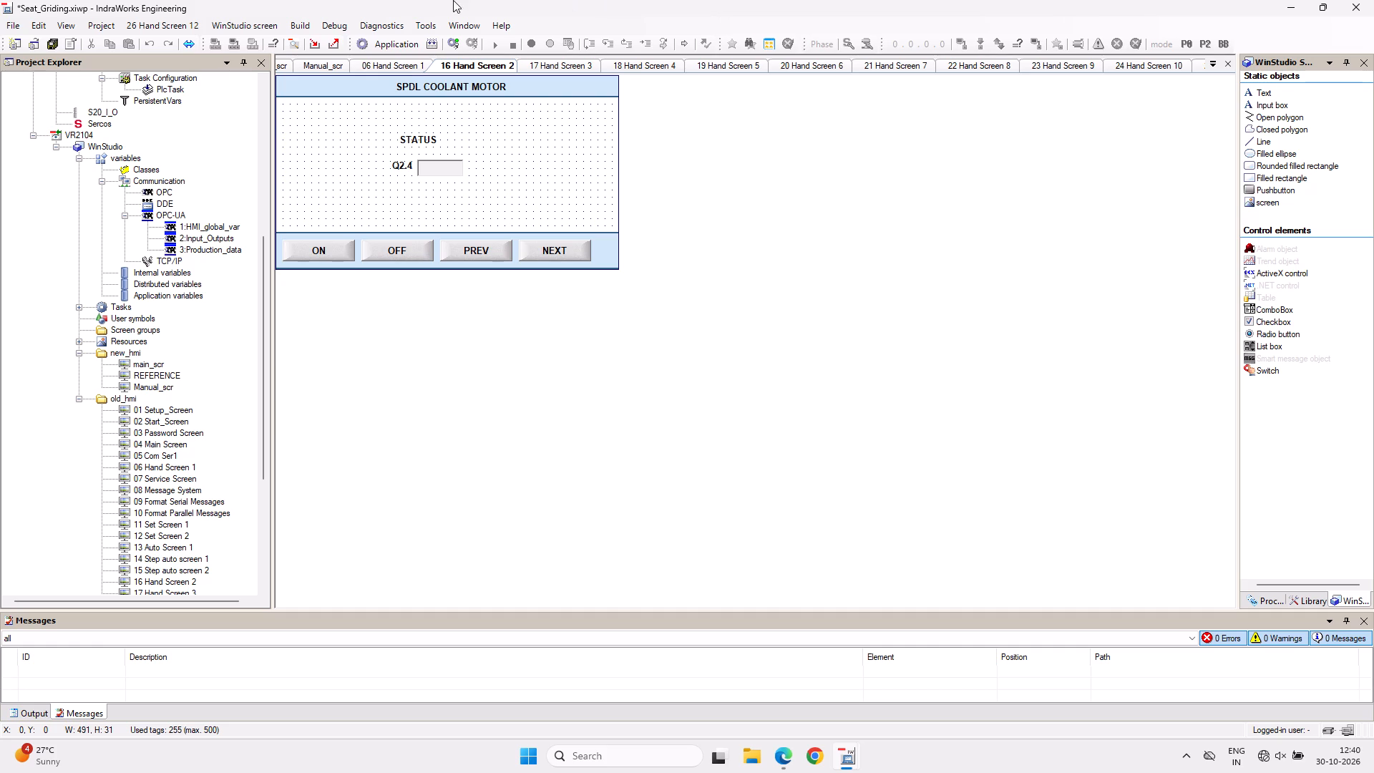
pyautogui.click(399, 63)
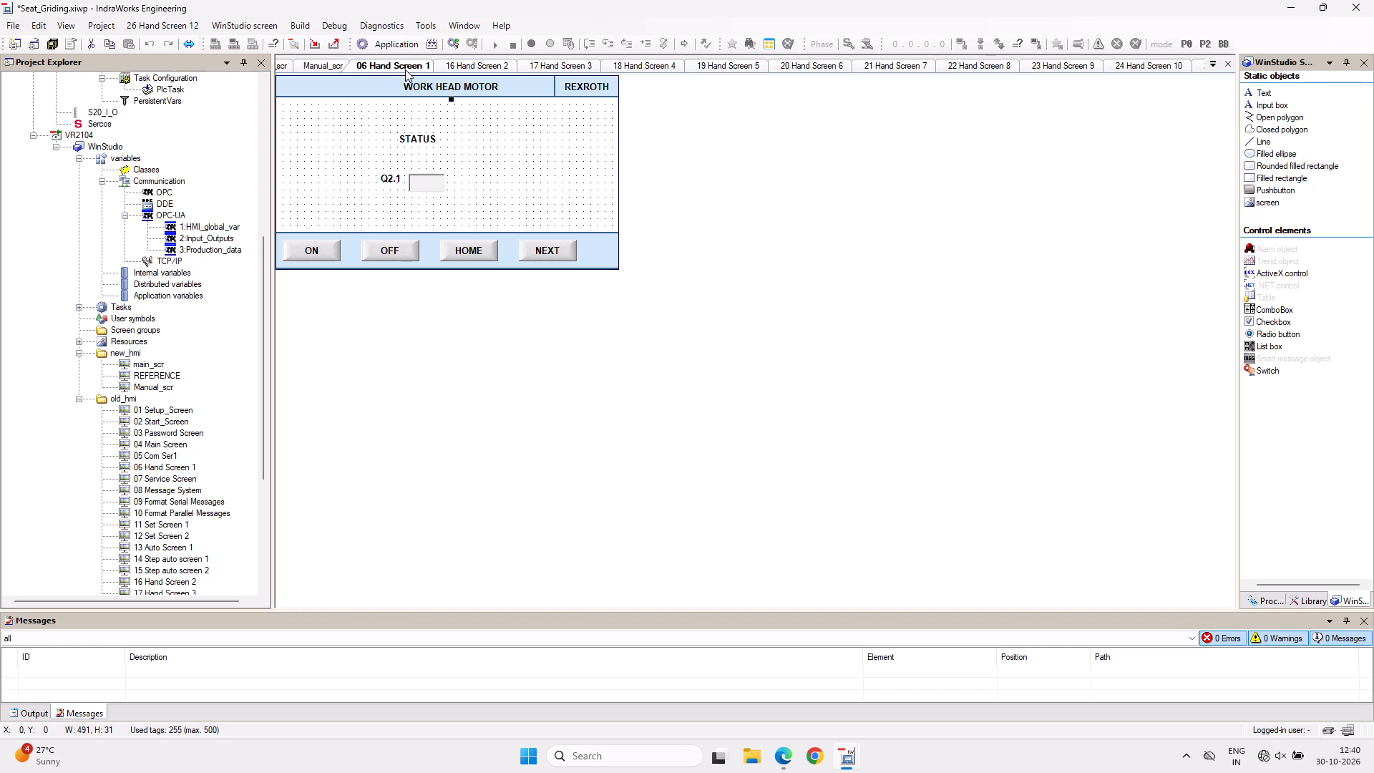
pyautogui.click(330, 65)
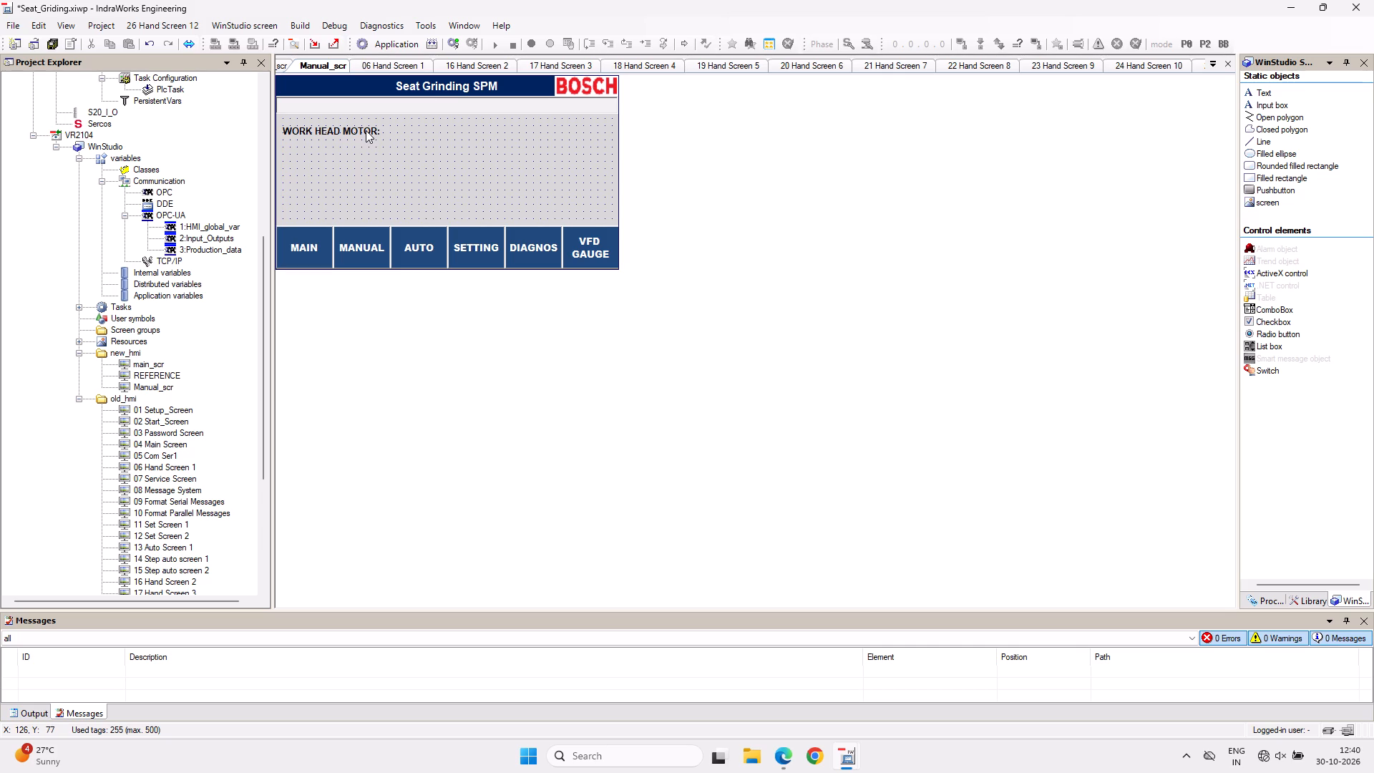
# Clear the WORK HEAD MOTOR: caption out of the way and draw a rounded filled rectangle, about 460 by 31, across the grey area's top.
pyautogui.moveTo(366, 130); pyautogui.dragTo(449, 172)
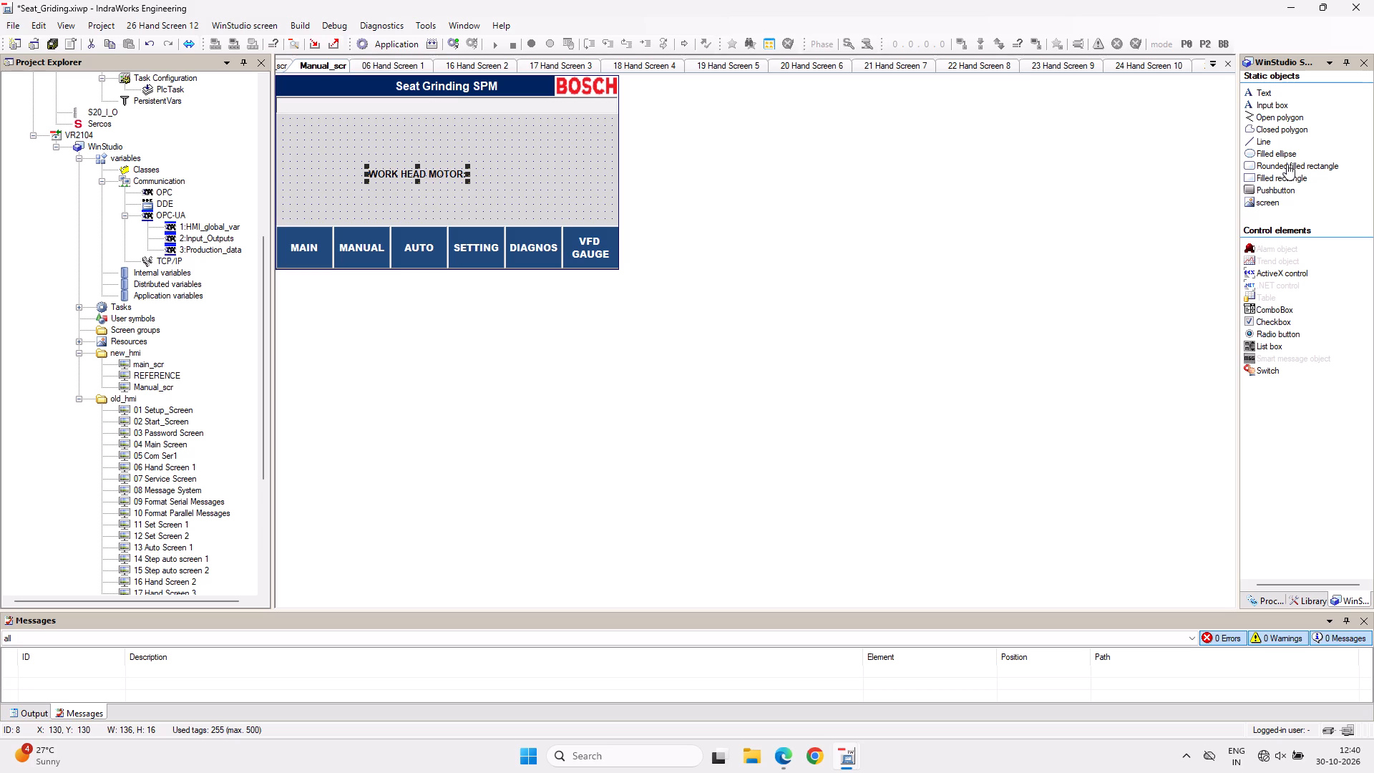
pyautogui.click(1272, 166)
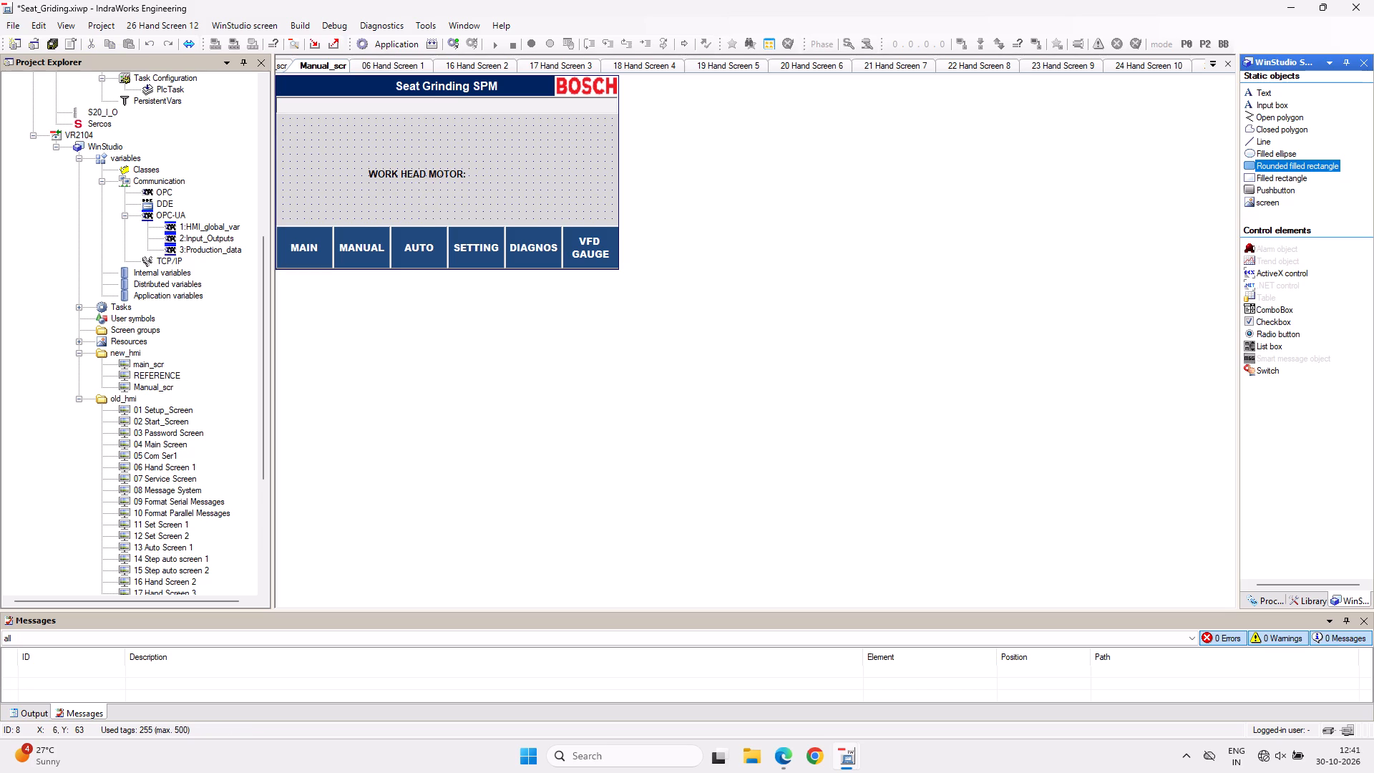
pyautogui.moveTo(282, 120); pyautogui.dragTo(564, 147)
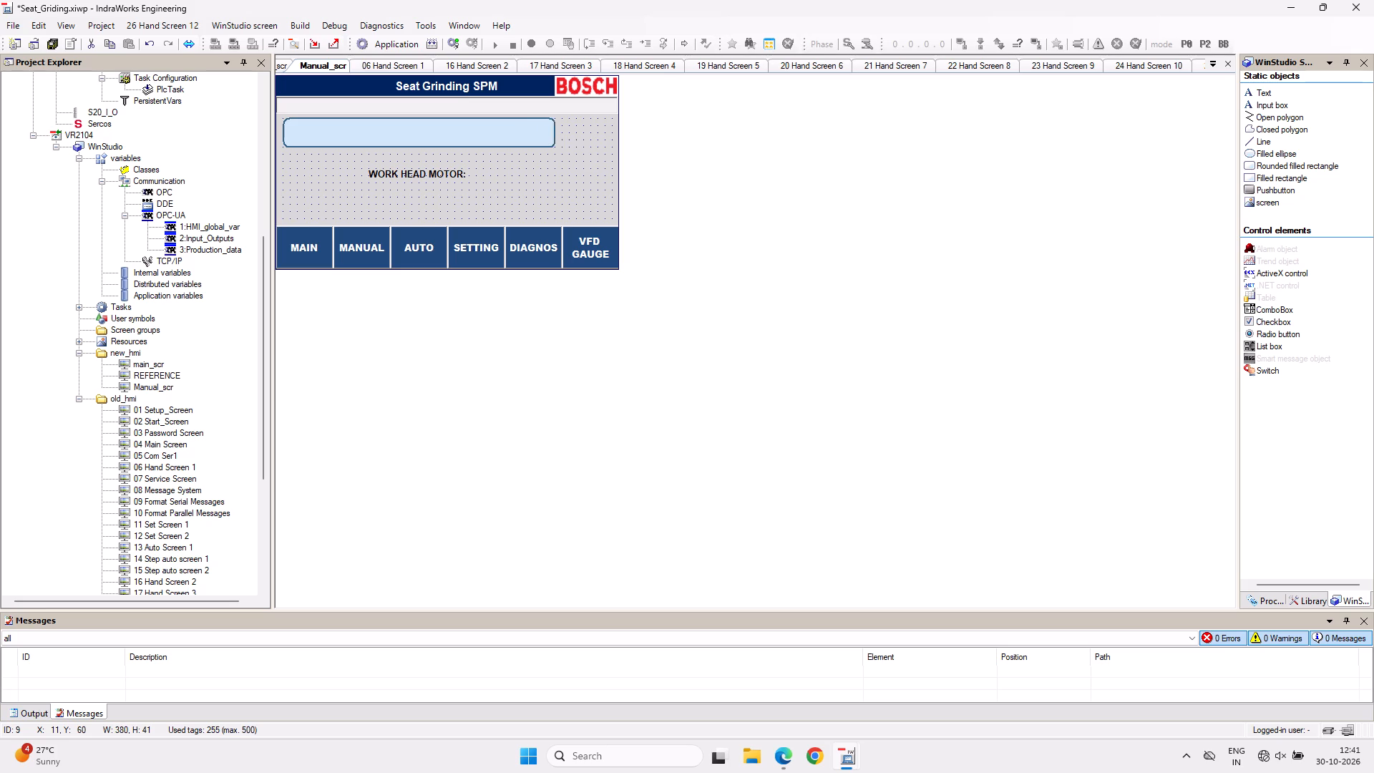
pyautogui.moveTo(564, 147); pyautogui.dragTo(617, 140)
pyautogui.click(540, 164)
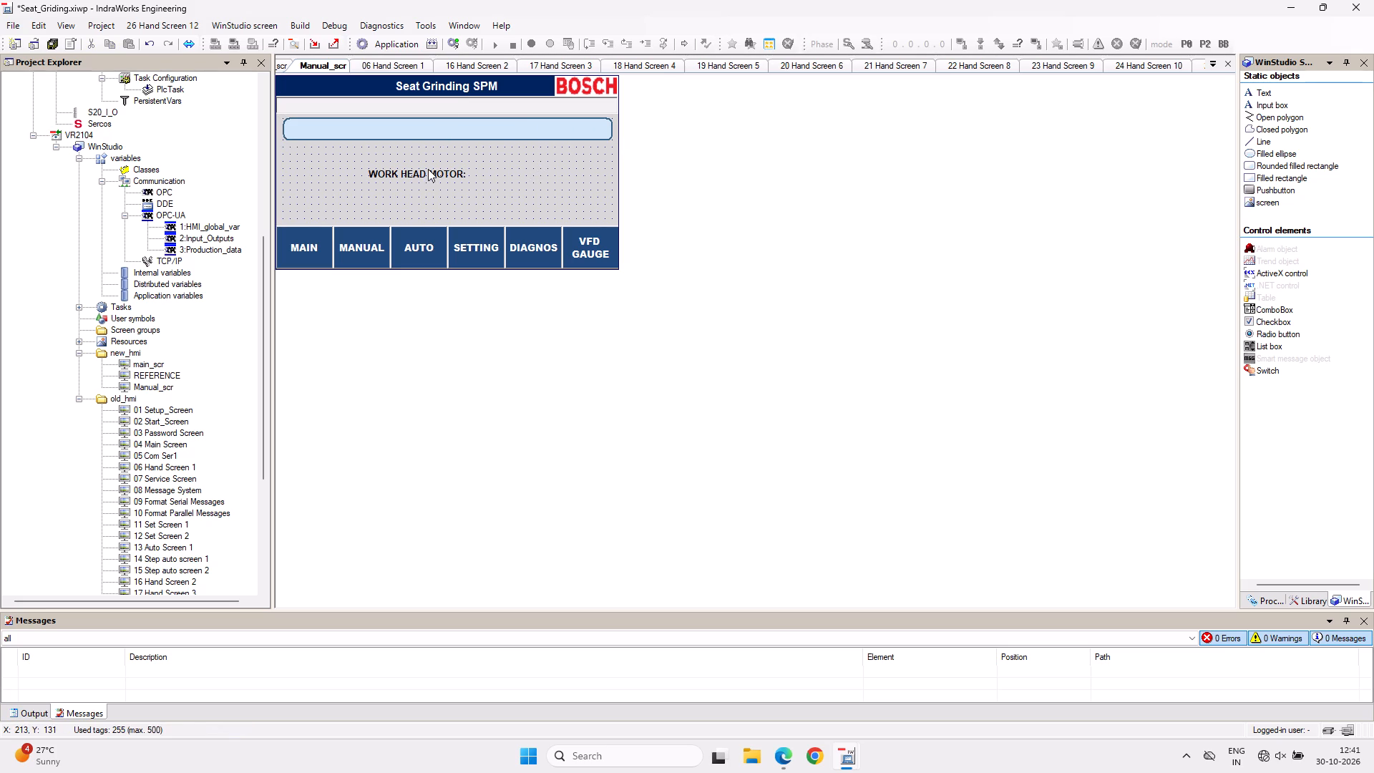
# Send the rounded rectangle to the back and place the WORK HEAD MOTOR: caption centrally on top of it.
pyautogui.moveTo(428, 170); pyautogui.dragTo(437, 161)
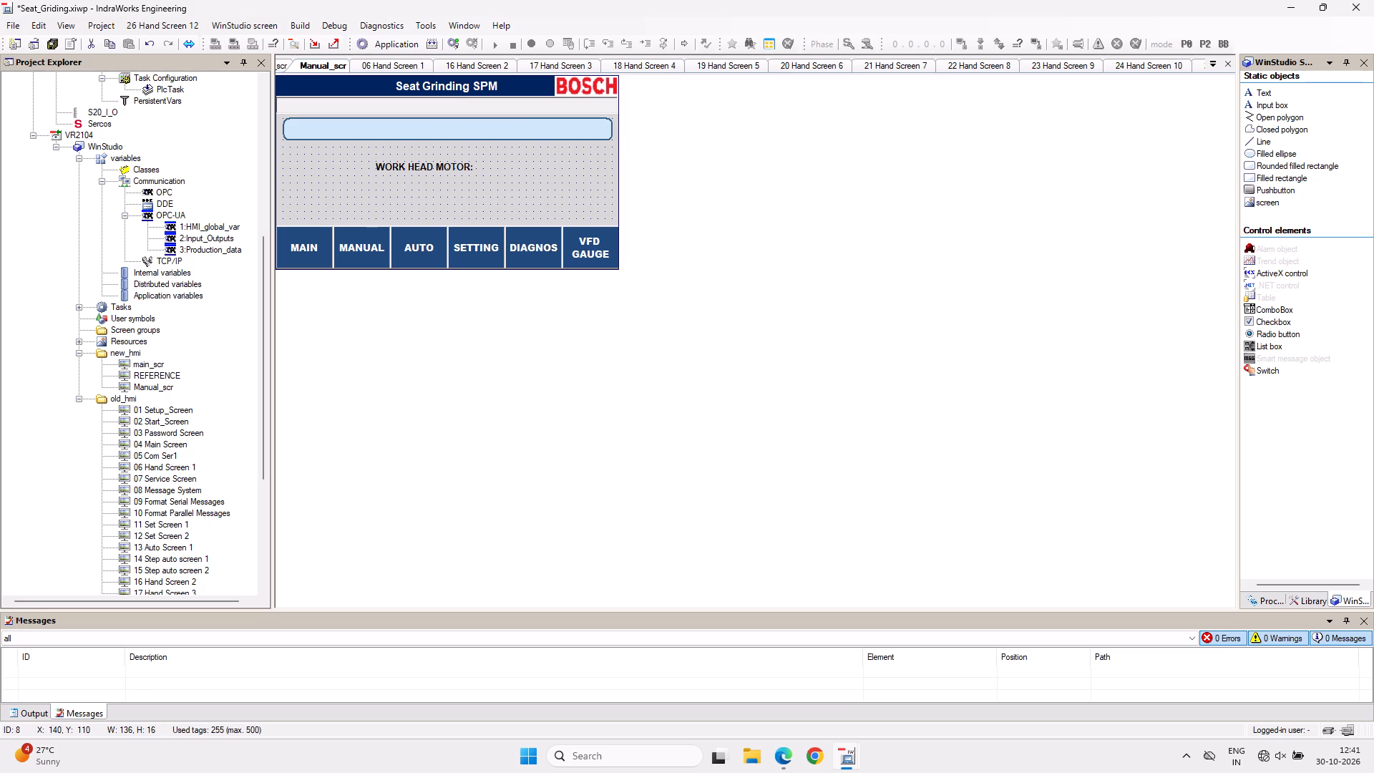
pyautogui.moveTo(437, 161); pyautogui.dragTo(437, 161)
pyautogui.rightClick(454, 133)
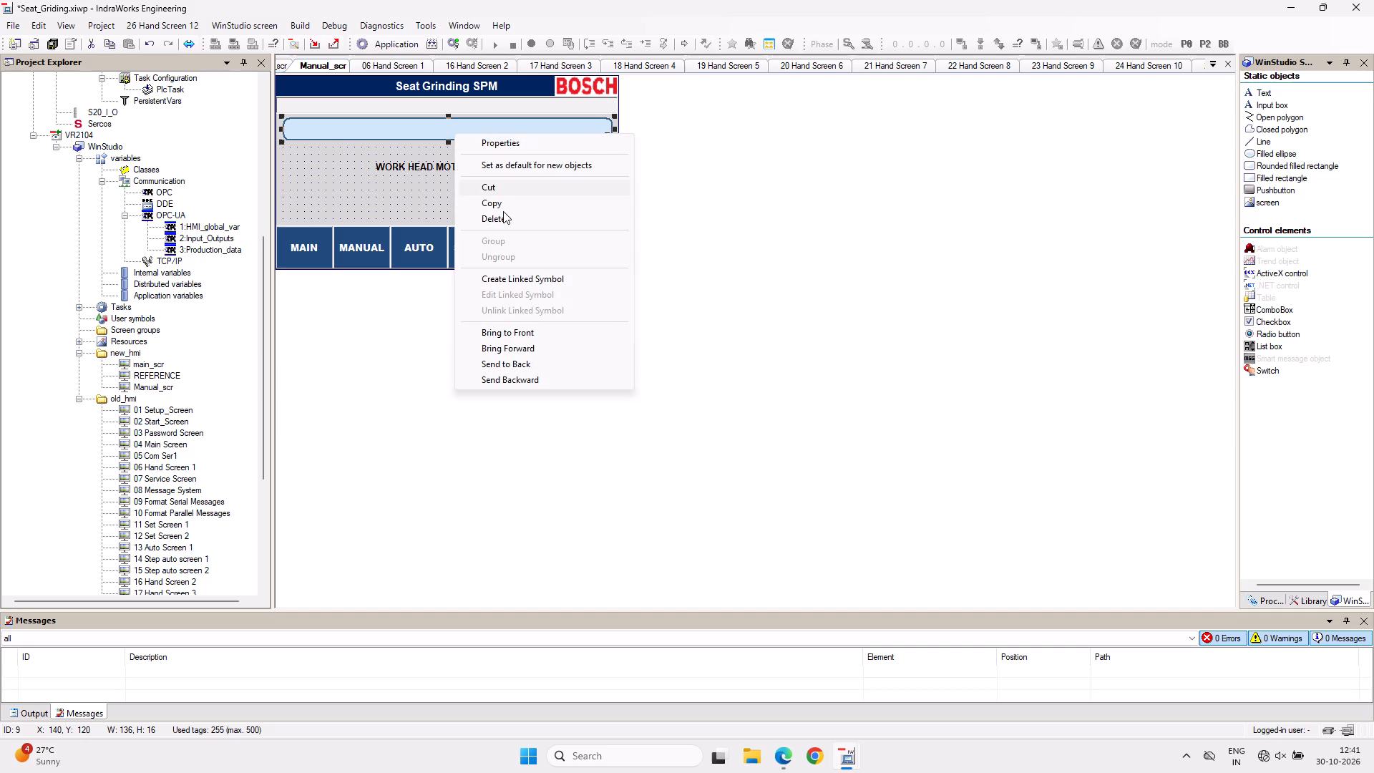
pyautogui.click(518, 361)
pyautogui.click(432, 198)
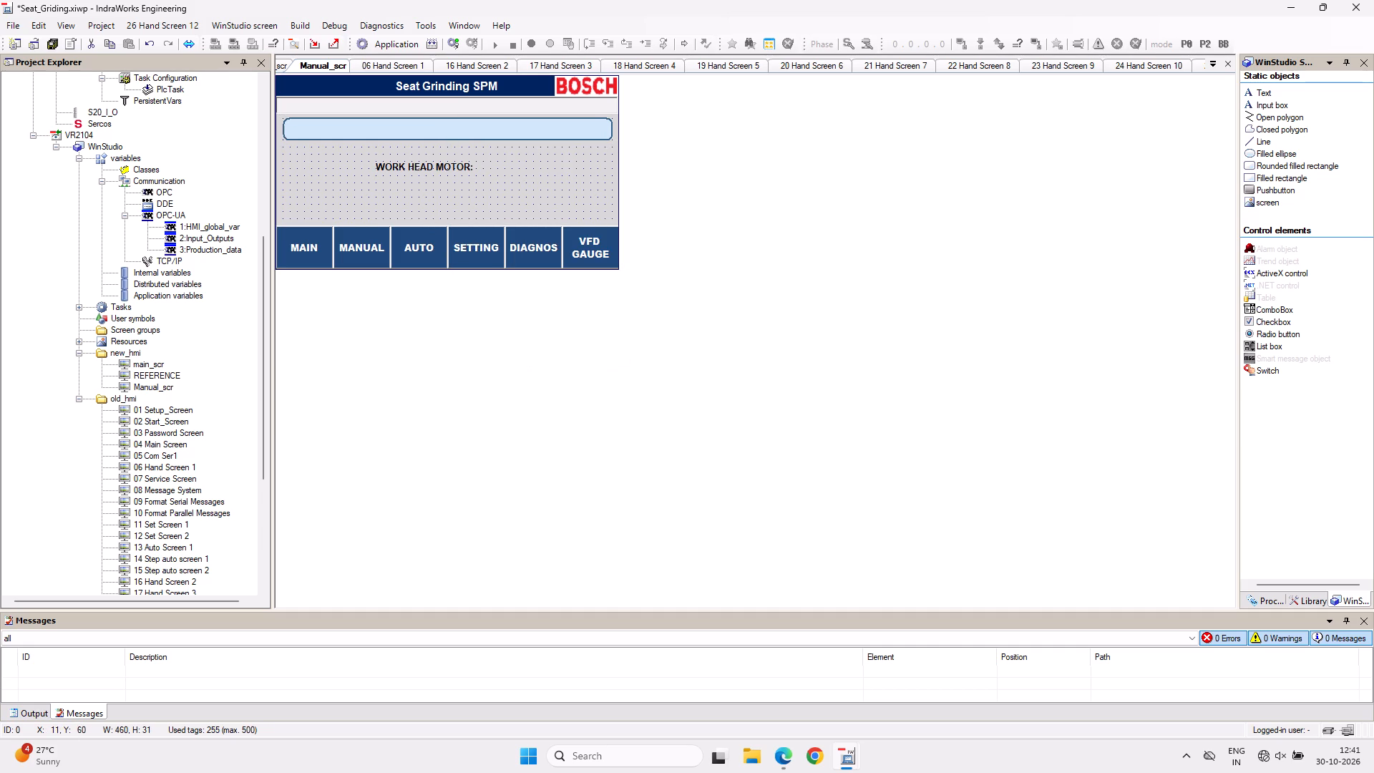
pyautogui.moveTo(434, 167); pyautogui.dragTo(434, 132)
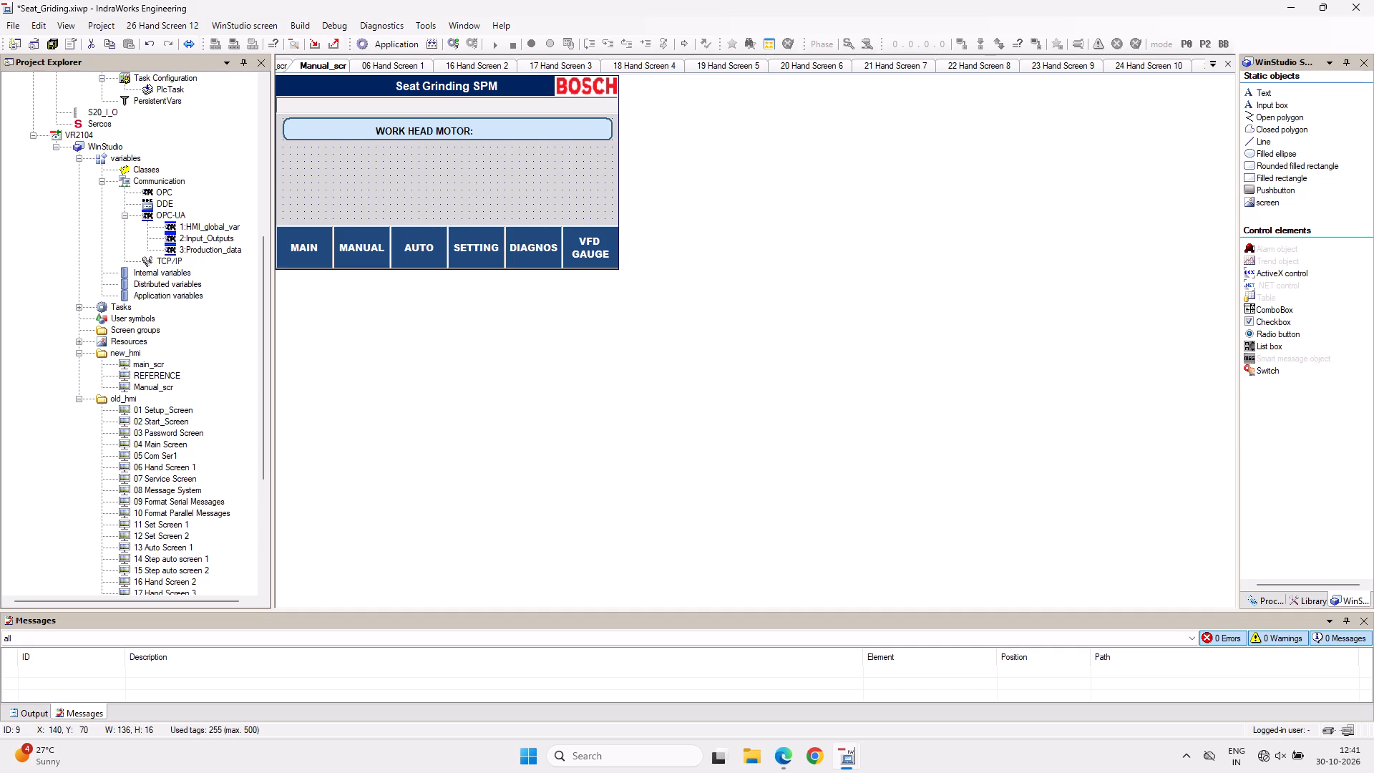
pyautogui.moveTo(434, 132); pyautogui.dragTo(449, 131)
pyautogui.click(439, 159)
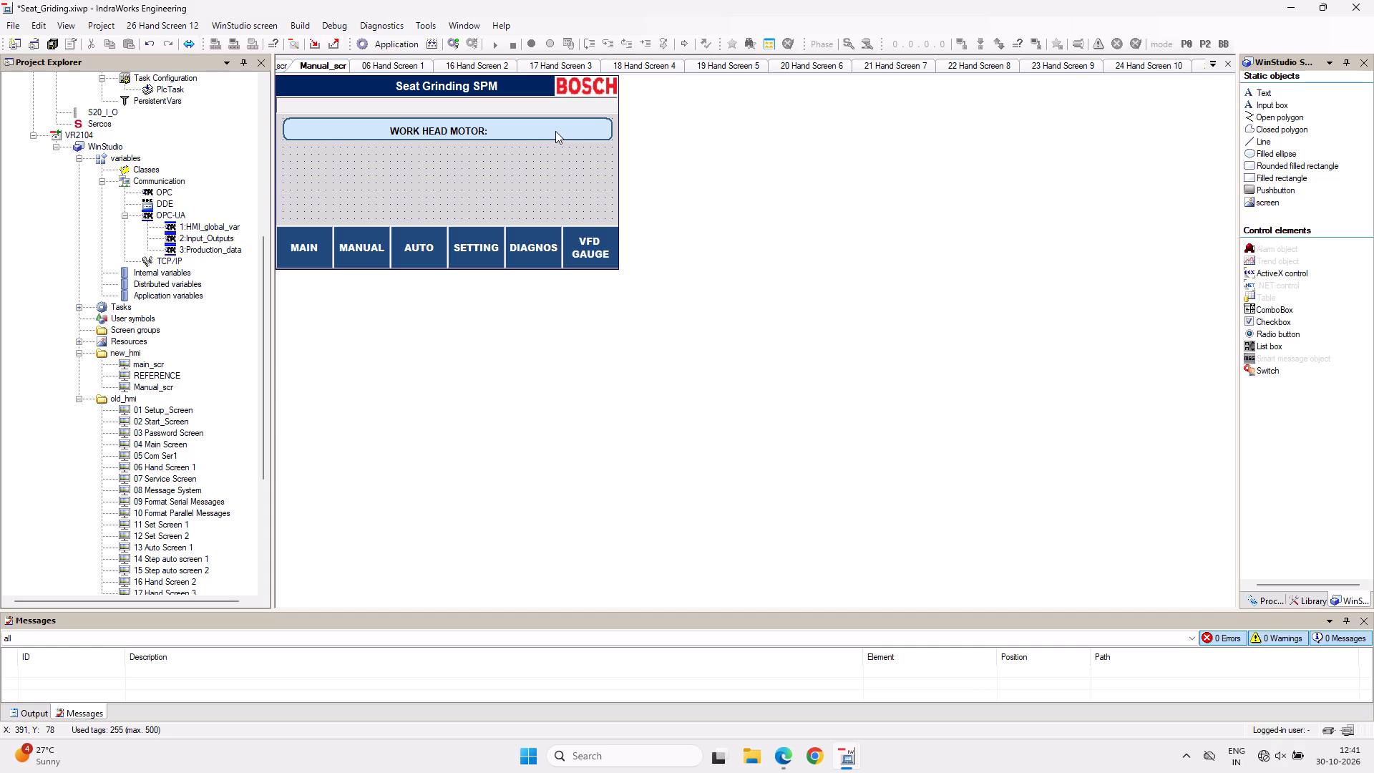
# Extend the rounded rectangle downward to about half the grey area's height and move its caption up to the rectangle's top edge.
pyautogui.click(506, 133)
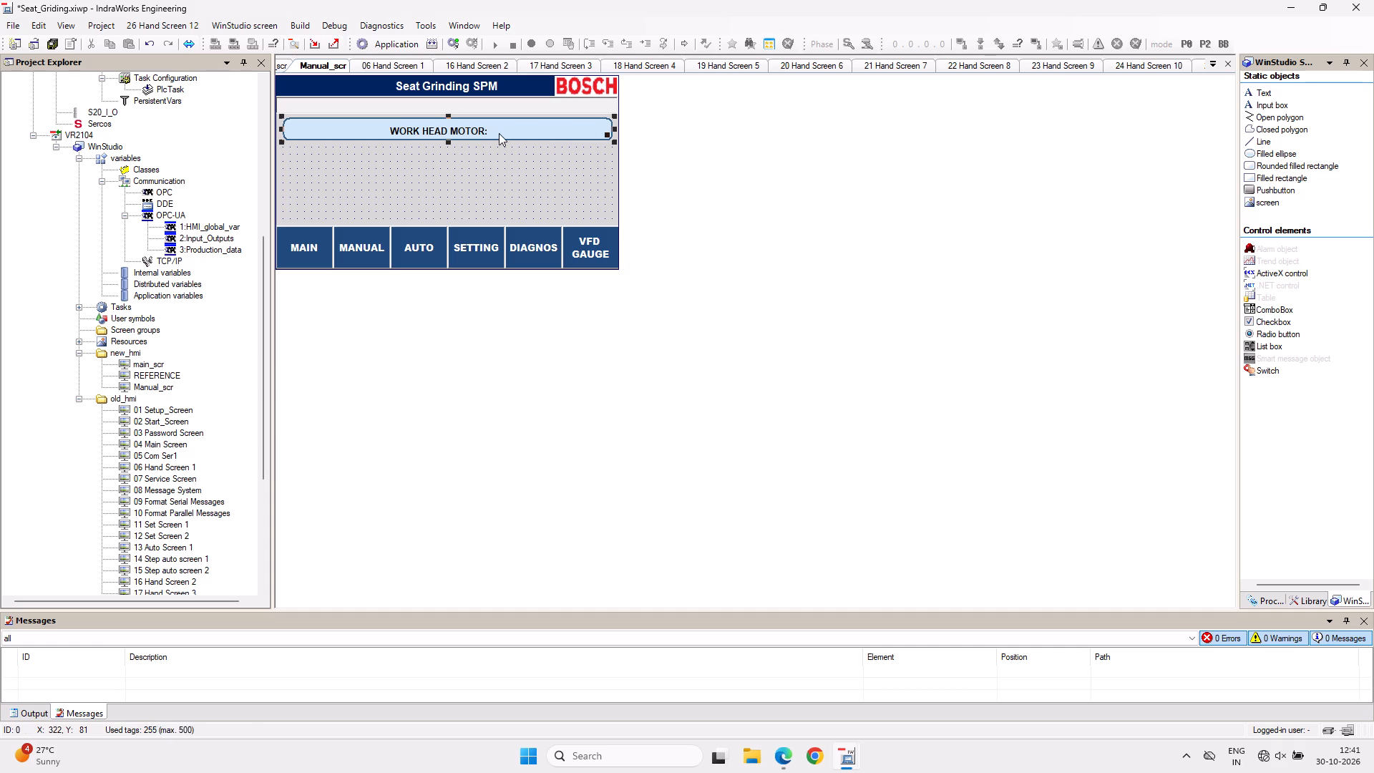
pyautogui.moveTo(447, 141); pyautogui.dragTo(444, 160)
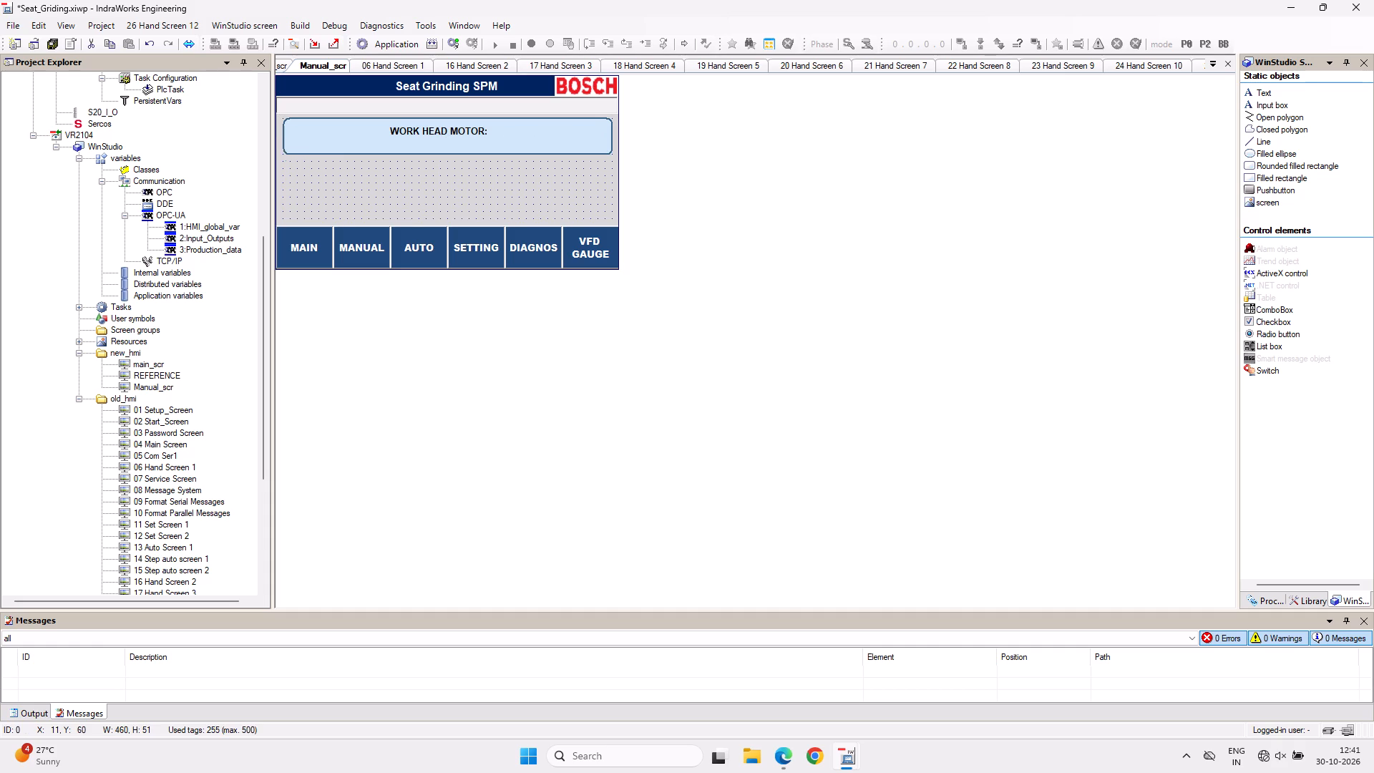
pyautogui.moveTo(444, 160); pyautogui.dragTo(446, 178)
pyautogui.click(447, 128)
pyautogui.click(447, 128)
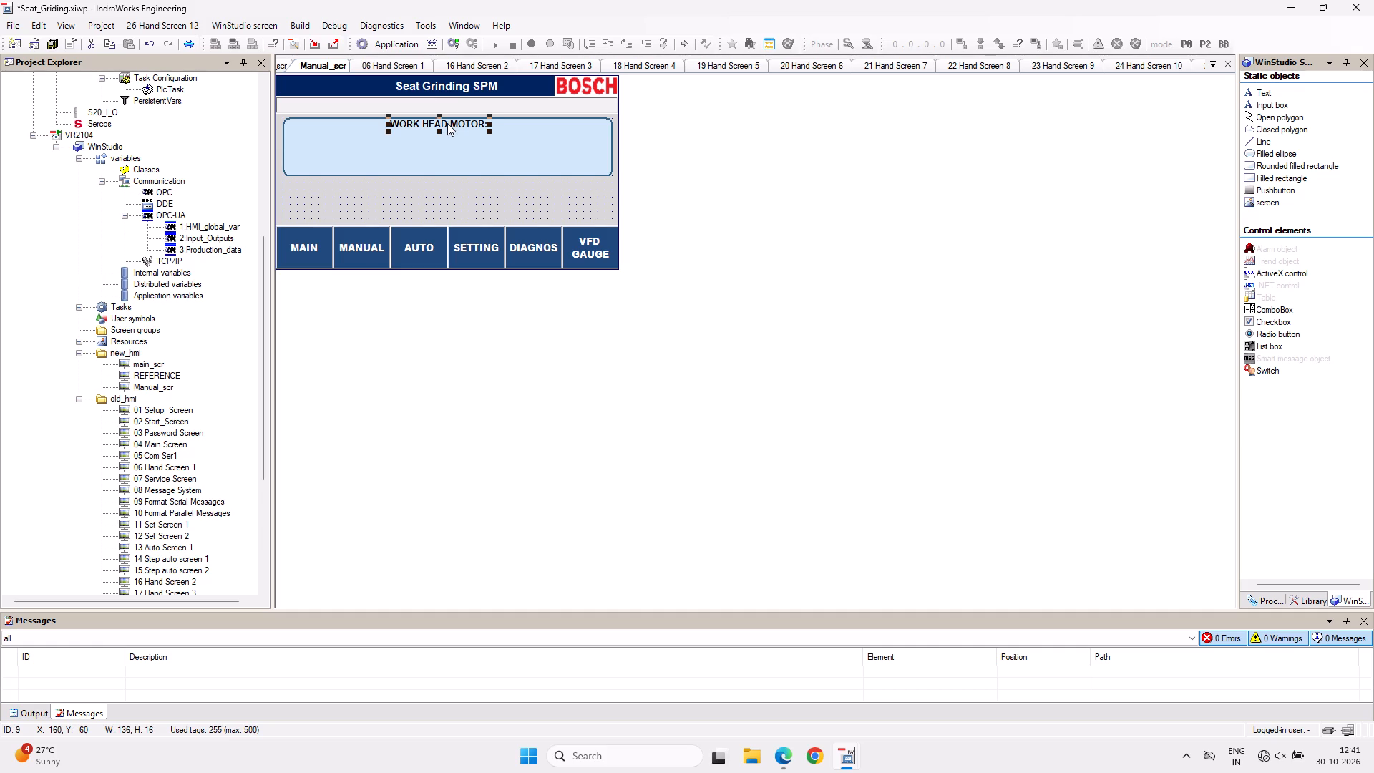
pyautogui.click(347, 189)
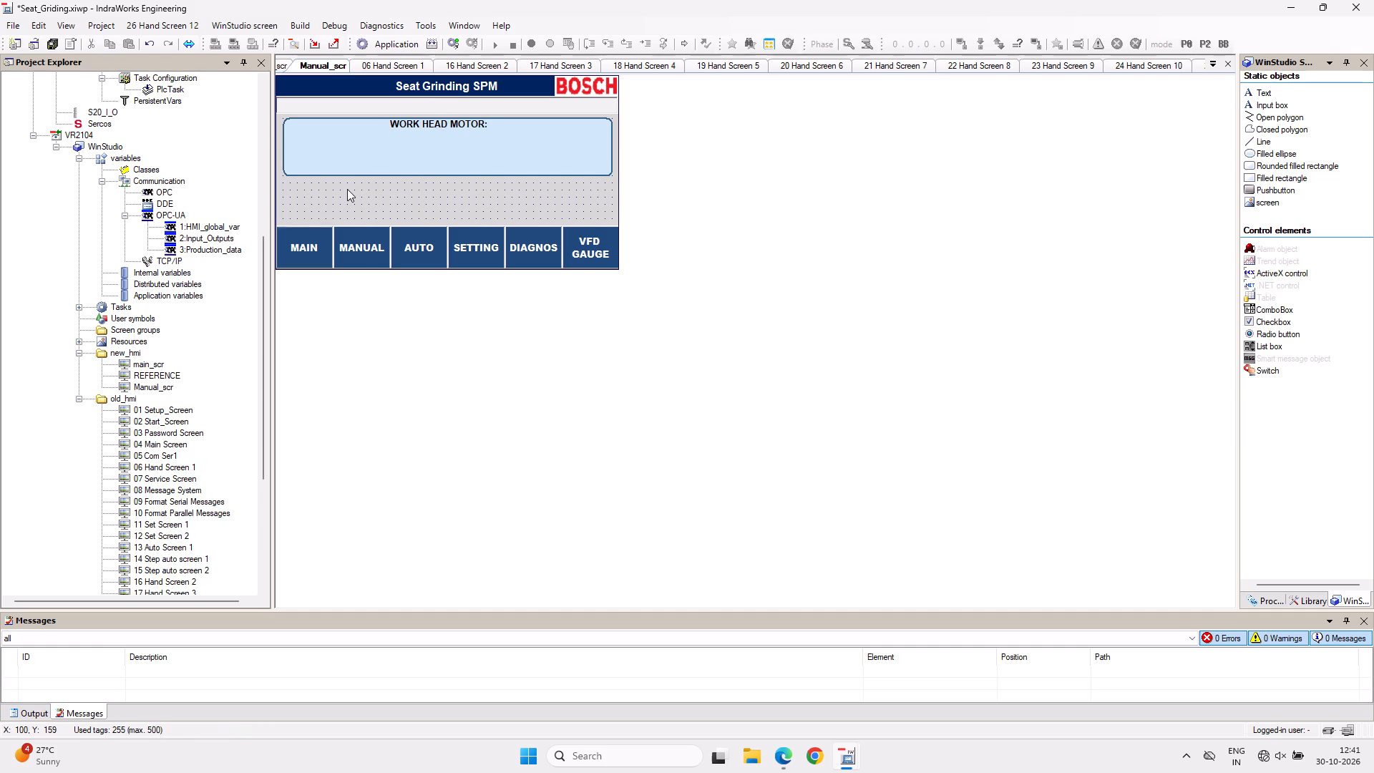
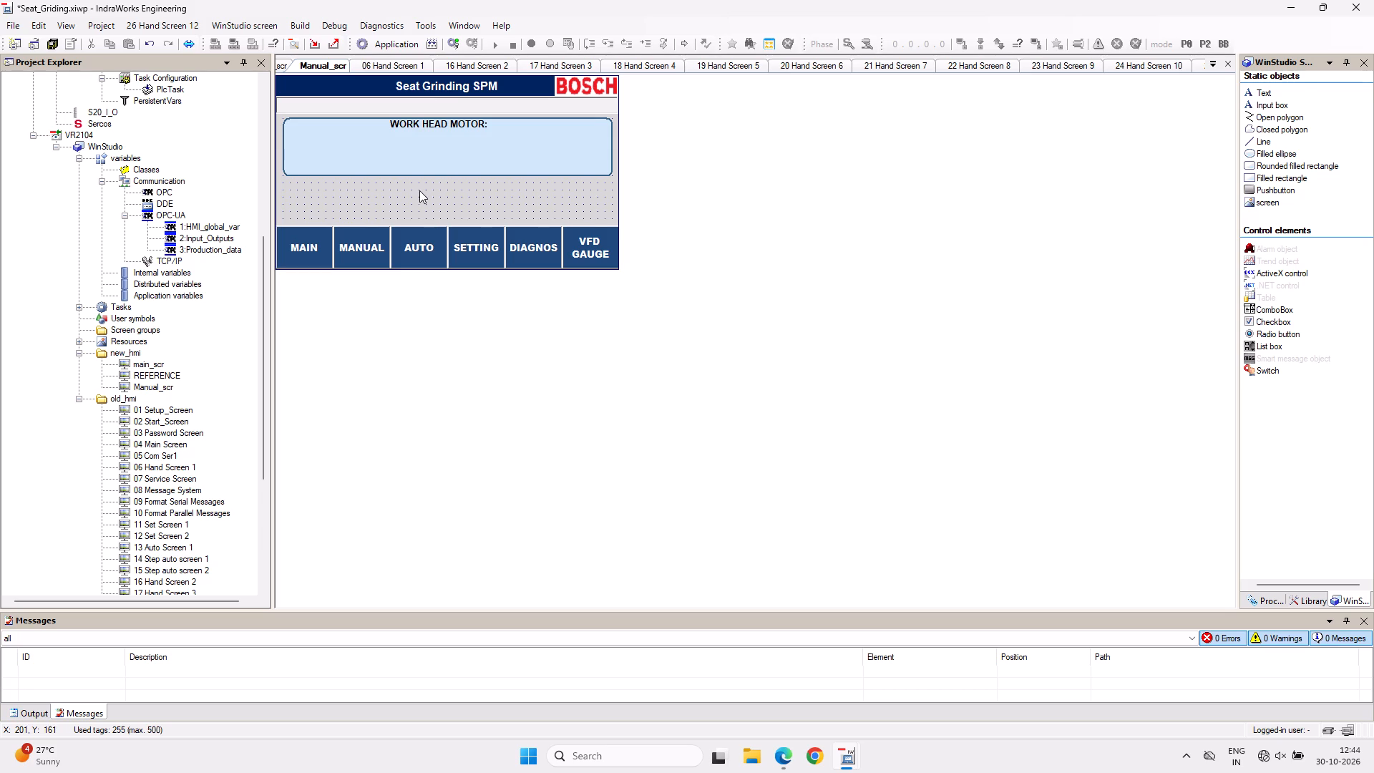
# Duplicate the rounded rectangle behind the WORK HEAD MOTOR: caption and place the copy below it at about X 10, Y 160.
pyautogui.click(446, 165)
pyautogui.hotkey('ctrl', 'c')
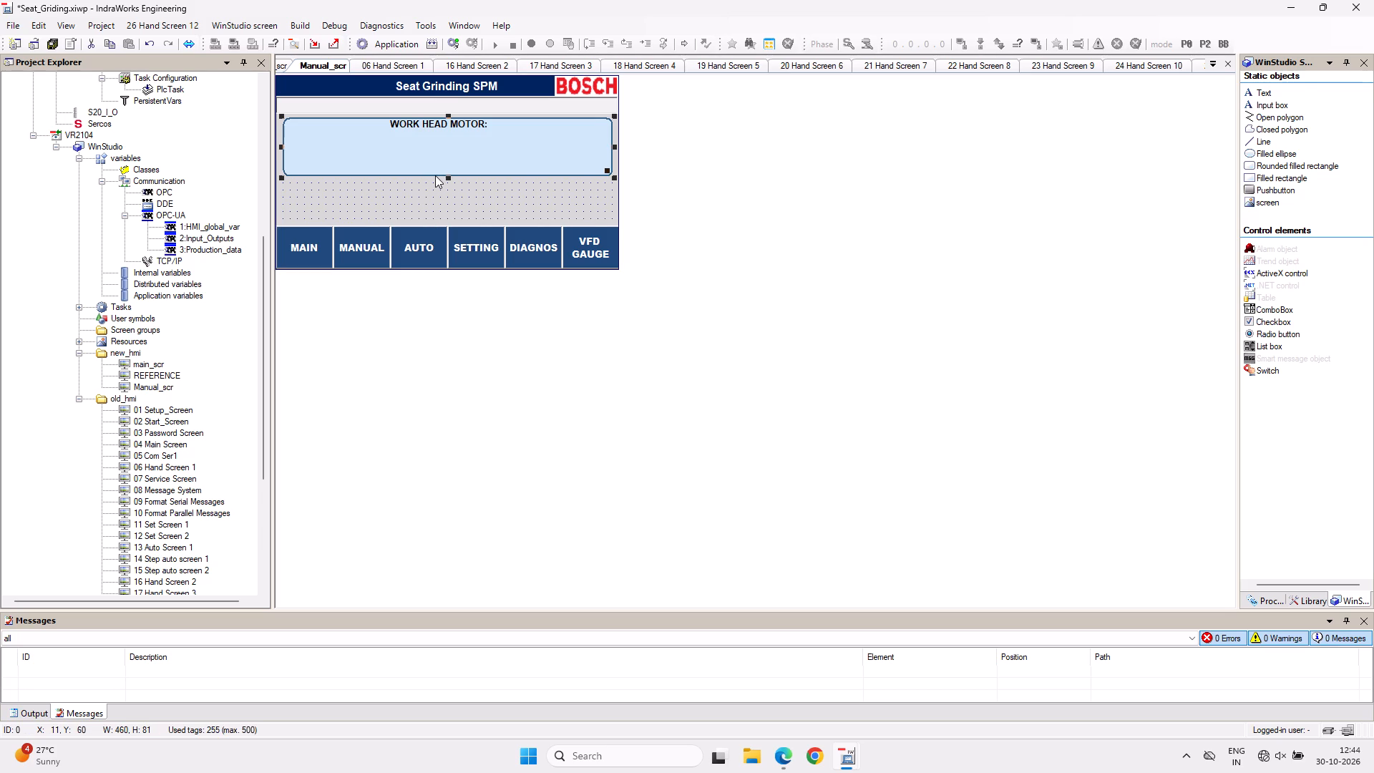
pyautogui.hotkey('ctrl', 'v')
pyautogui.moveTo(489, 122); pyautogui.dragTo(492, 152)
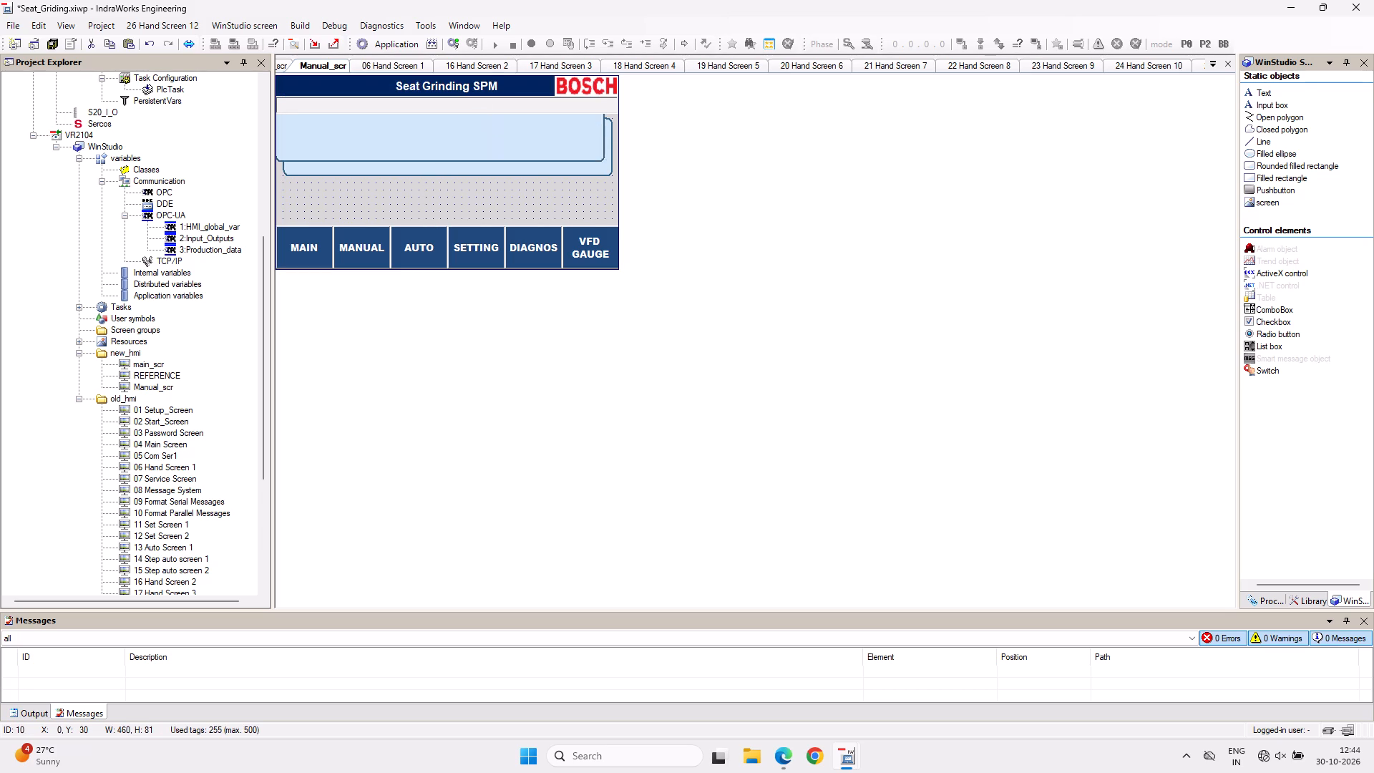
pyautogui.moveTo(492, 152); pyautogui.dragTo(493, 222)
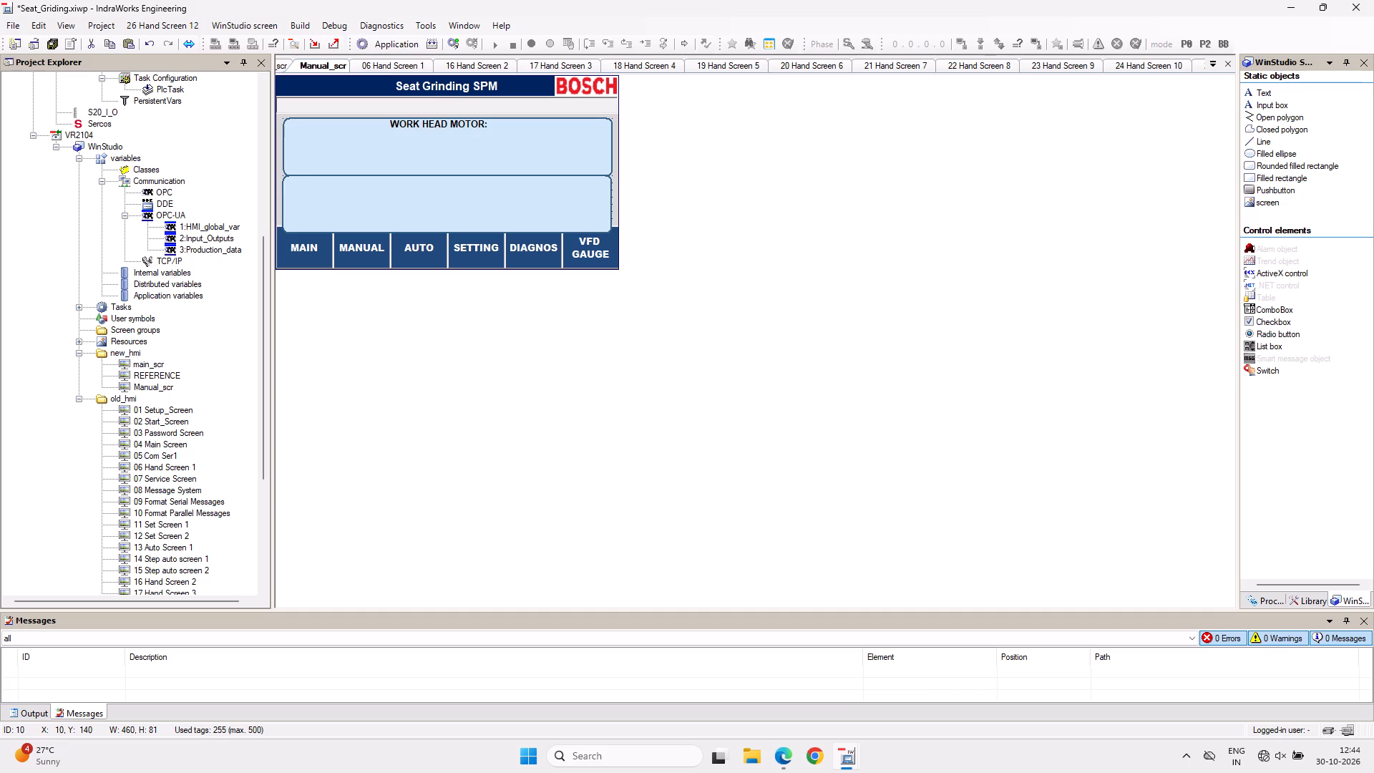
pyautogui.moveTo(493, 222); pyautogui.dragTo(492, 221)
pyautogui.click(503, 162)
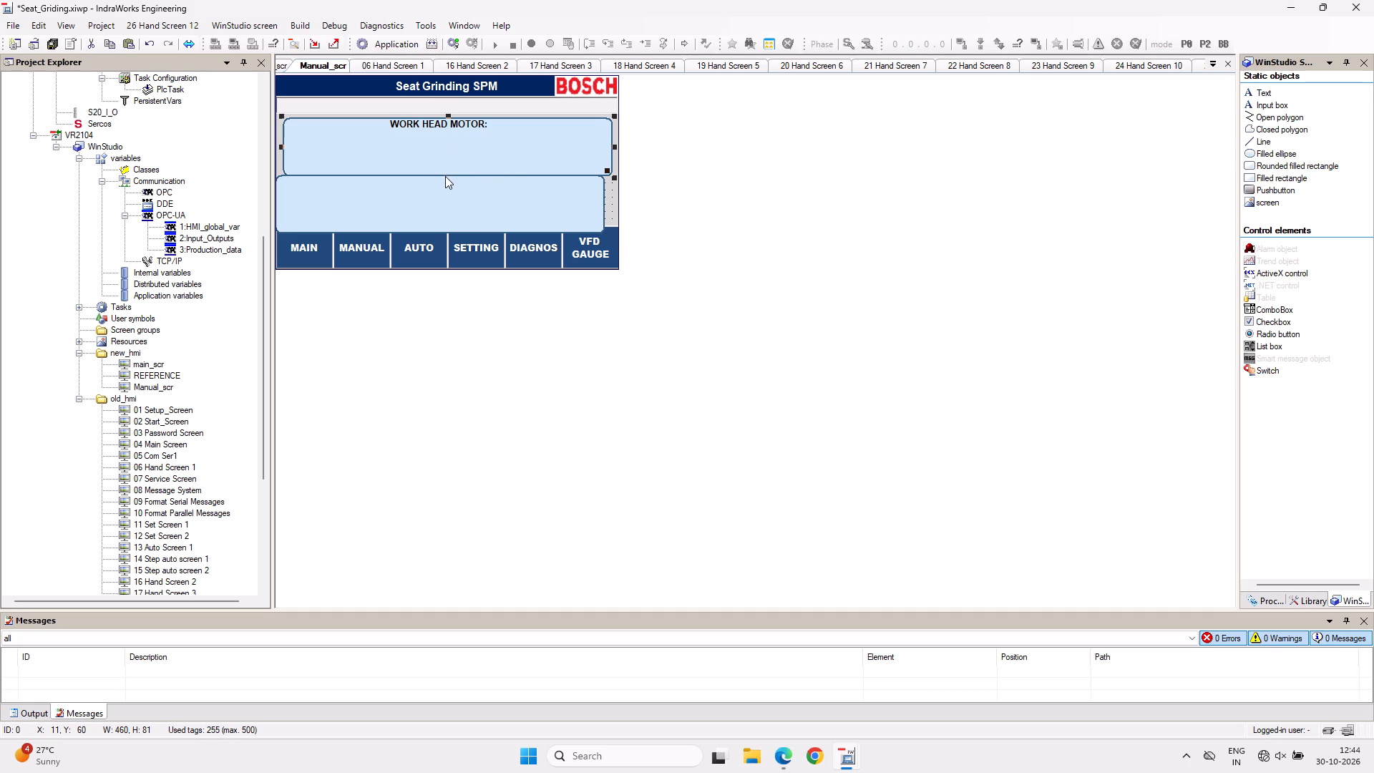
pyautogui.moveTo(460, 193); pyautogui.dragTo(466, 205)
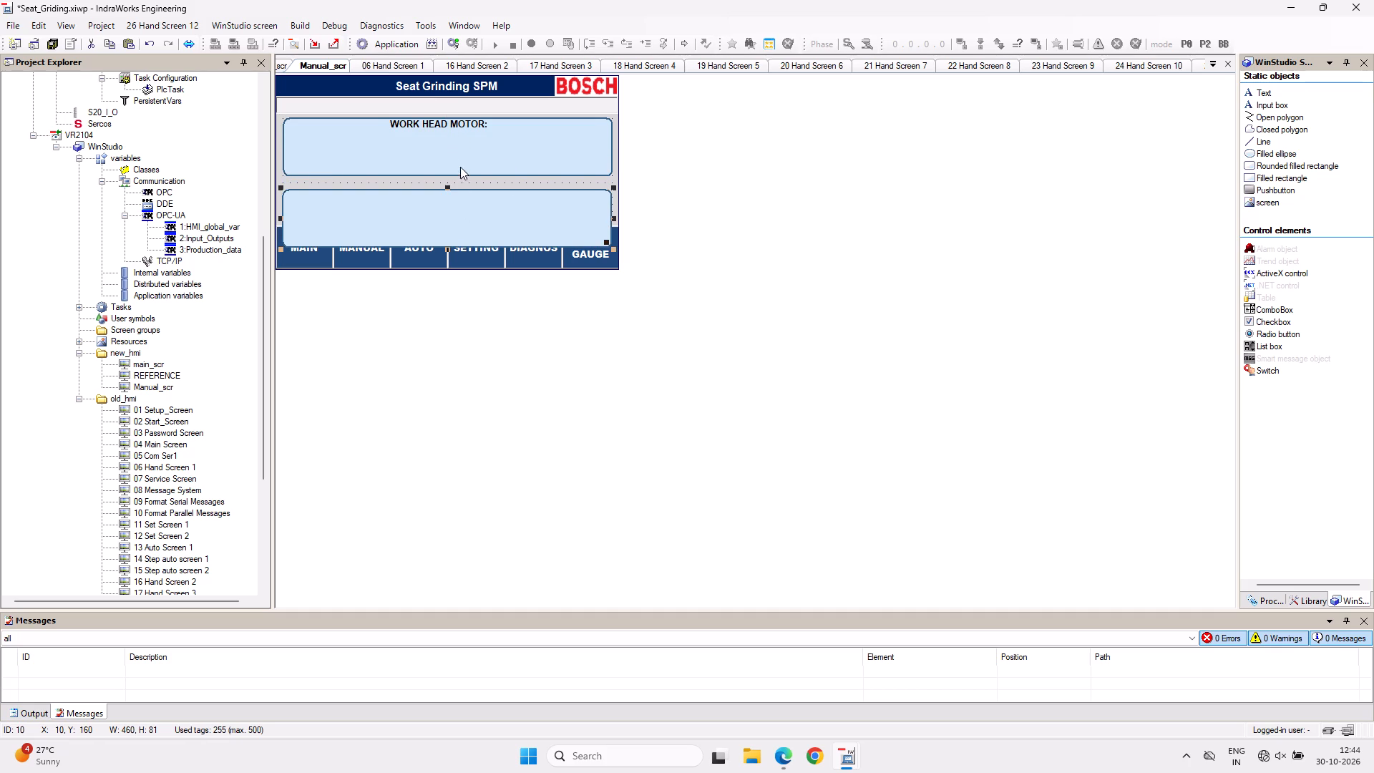
# Shorten the upper rounded rectangle to about 71 high and shift the lower copy up to about Y 140.
pyautogui.click(460, 167)
pyautogui.click(447, 175)
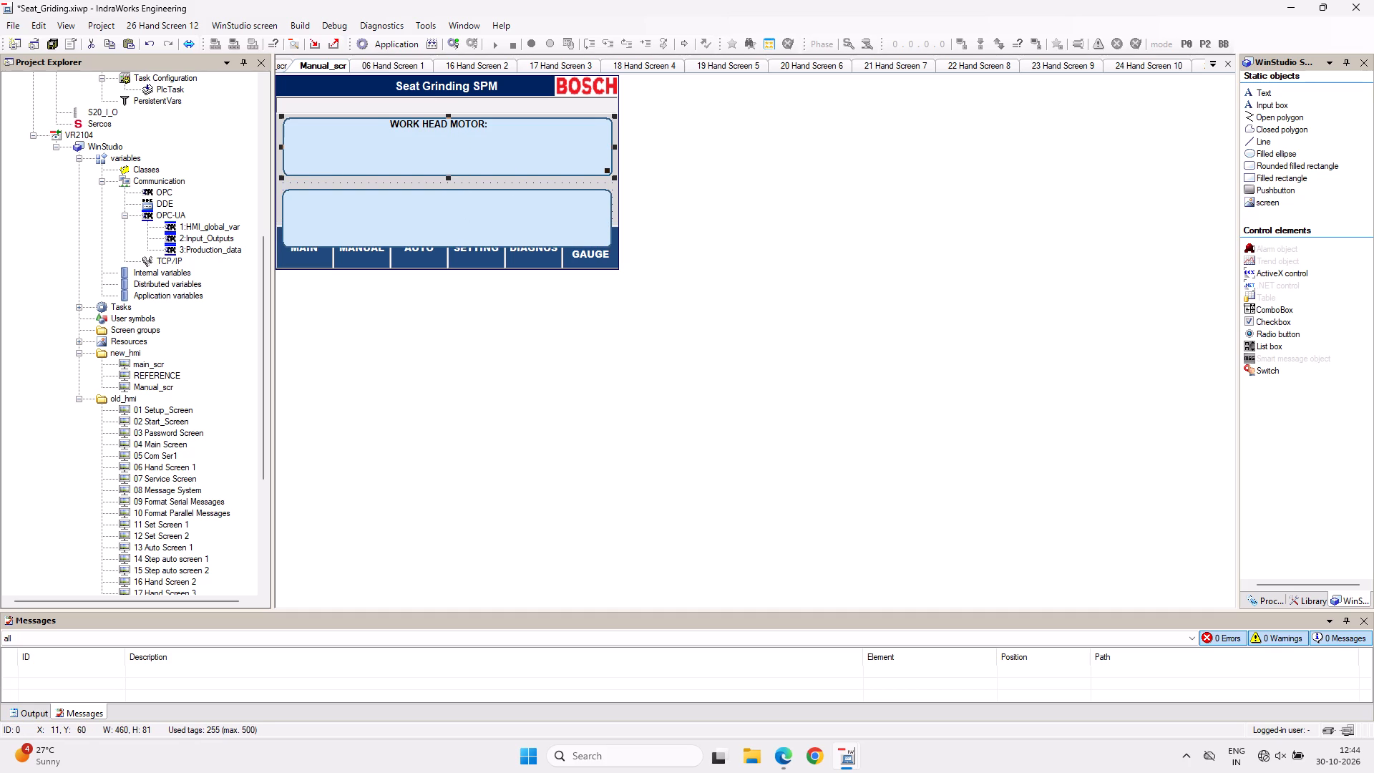
pyautogui.moveTo(452, 200); pyautogui.dragTo(453, 183)
pyautogui.click(448, 174)
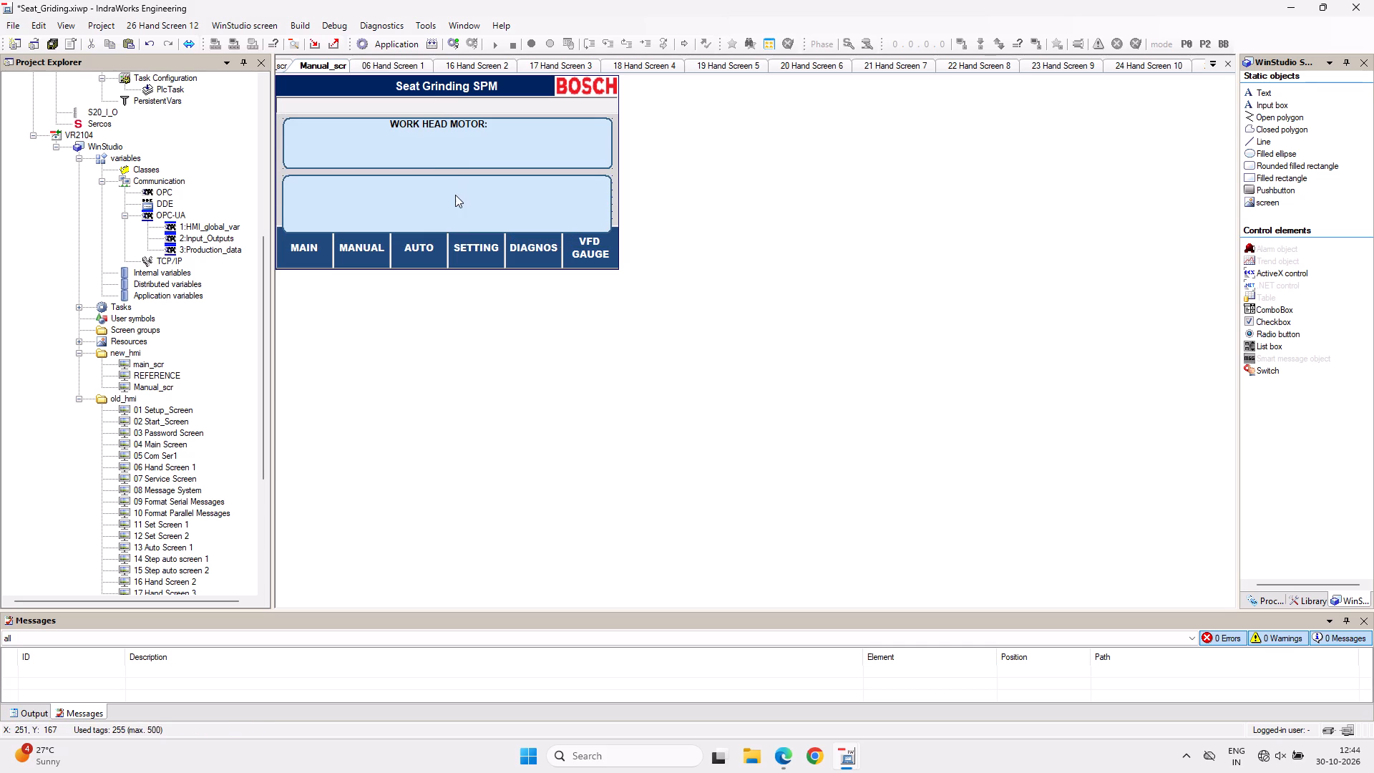
# Replace the lower rectangle with a fresh duplicate of the shortened upper one, placed at about X 10, Y 140.
pyautogui.click(455, 195)
pyautogui.press('Delete')
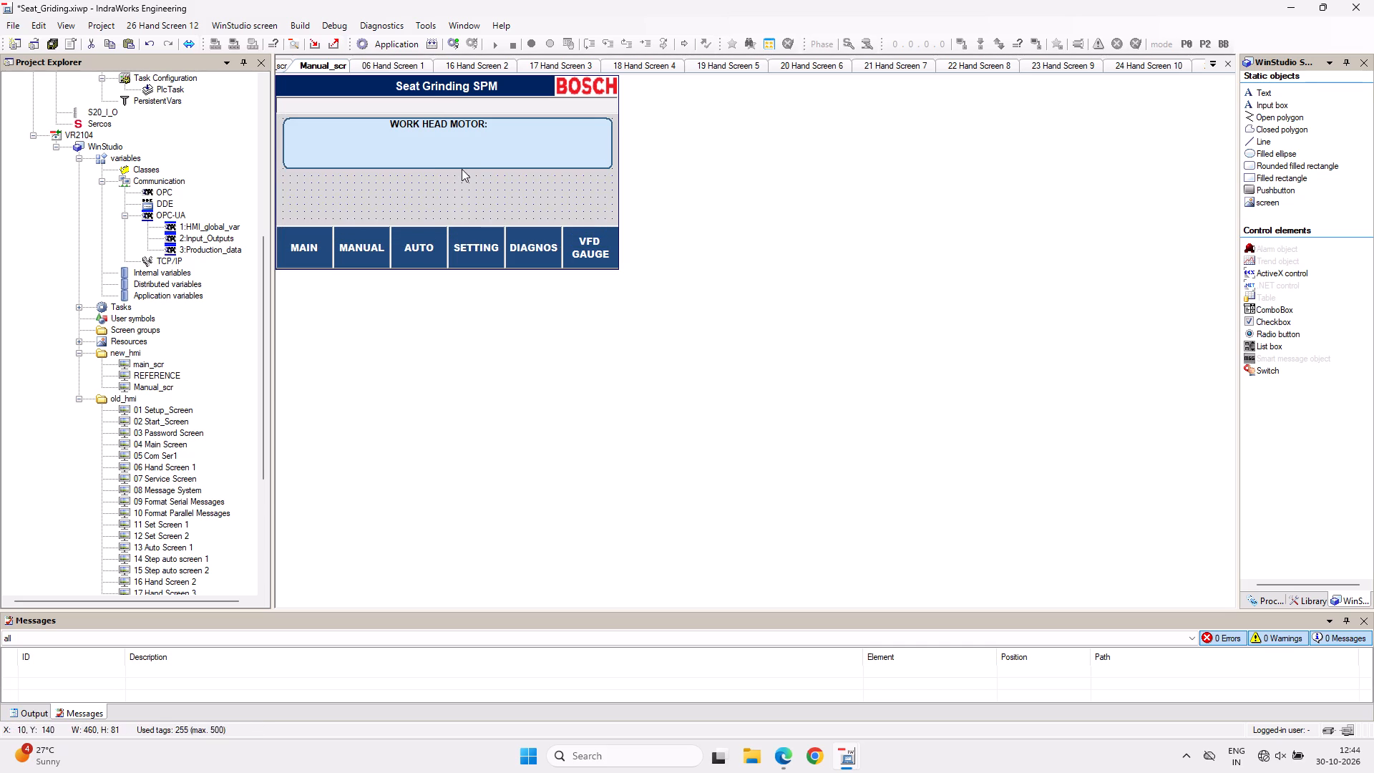
pyautogui.click(464, 164)
pyautogui.hotkey('ctrl', 'c')
pyautogui.hotkey('ctrl', 'v')
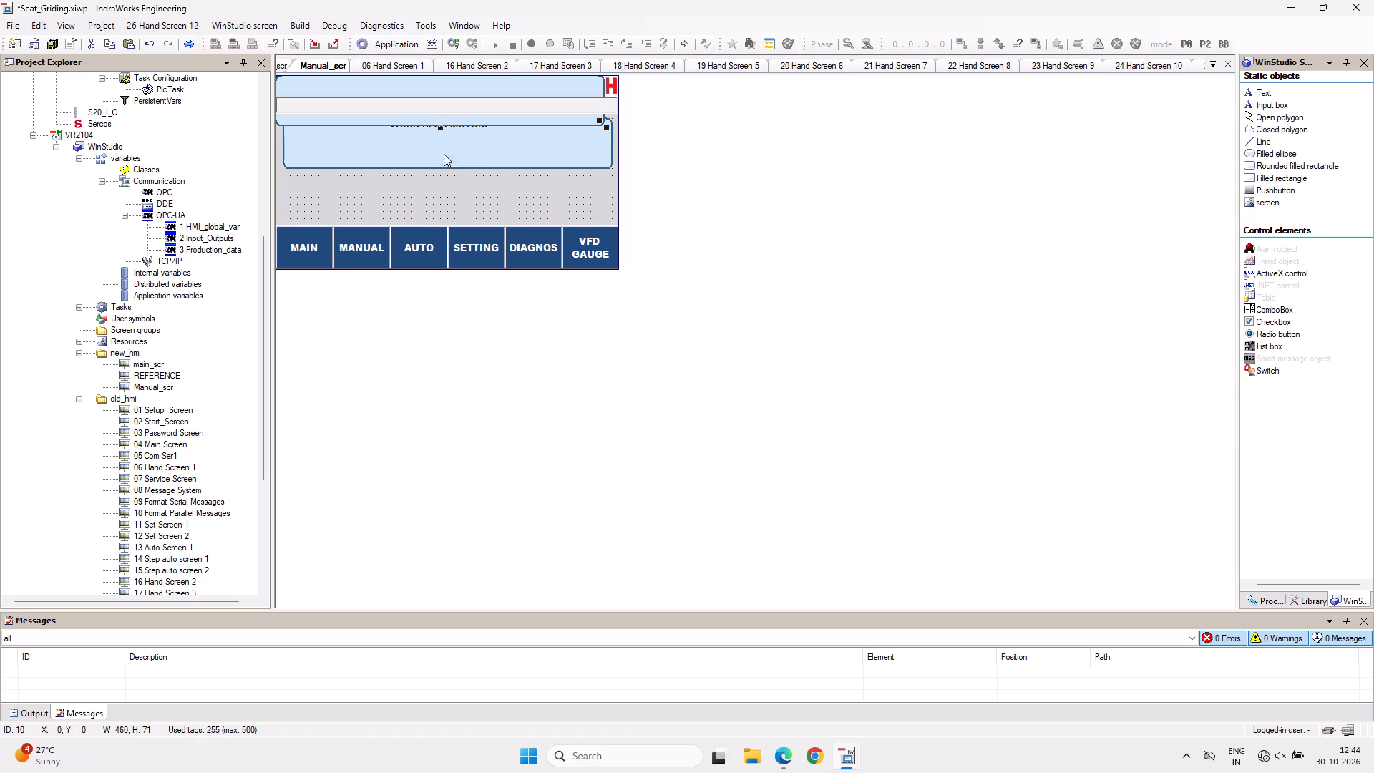
pyautogui.moveTo(482, 83); pyautogui.dragTo(492, 181)
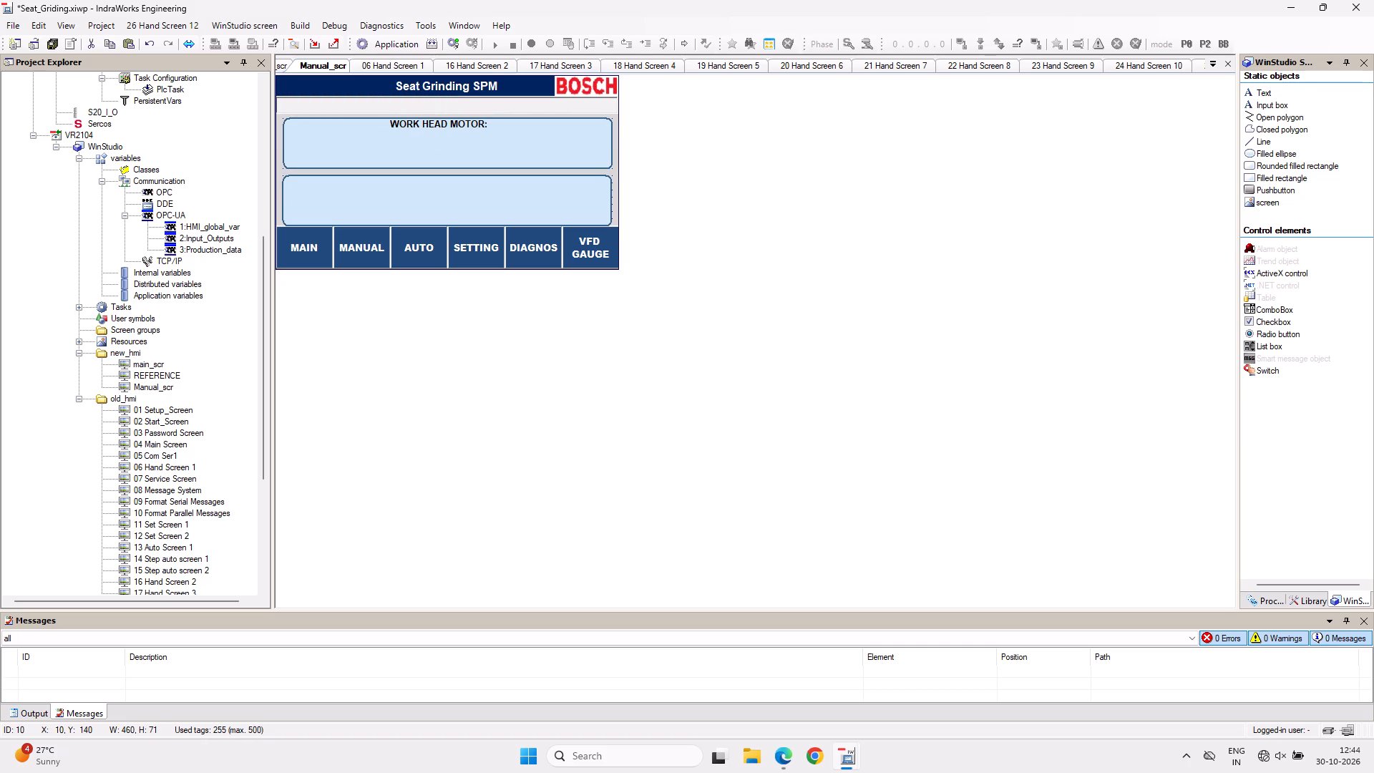
pyautogui.moveTo(492, 181); pyautogui.dragTo(490, 180)
# Shorten both rounded rectangles to about 61 high, with the lower one starting at about Y 140.
pyautogui.moveTo(447, 173); pyautogui.dragTo(446, 177)
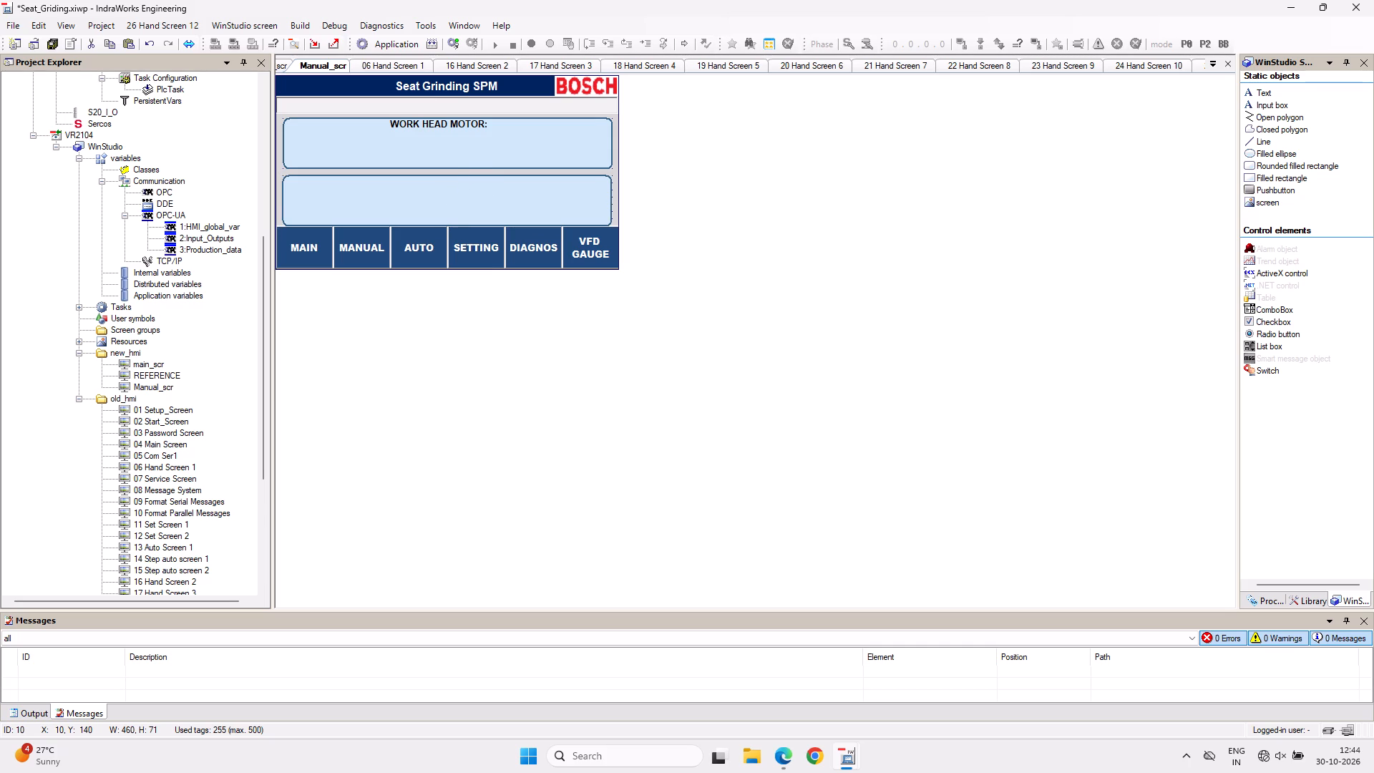
pyautogui.moveTo(446, 177); pyautogui.dragTo(446, 183)
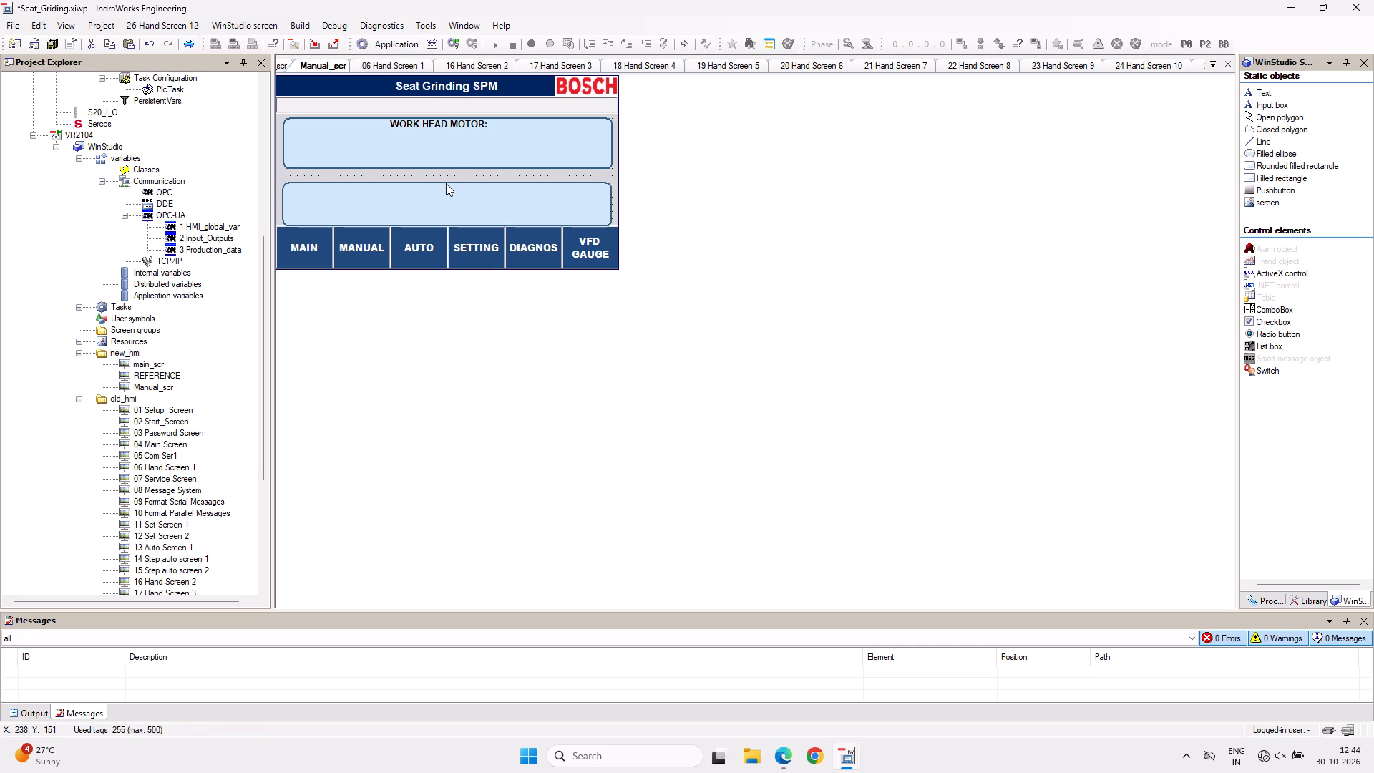
pyautogui.click(453, 196)
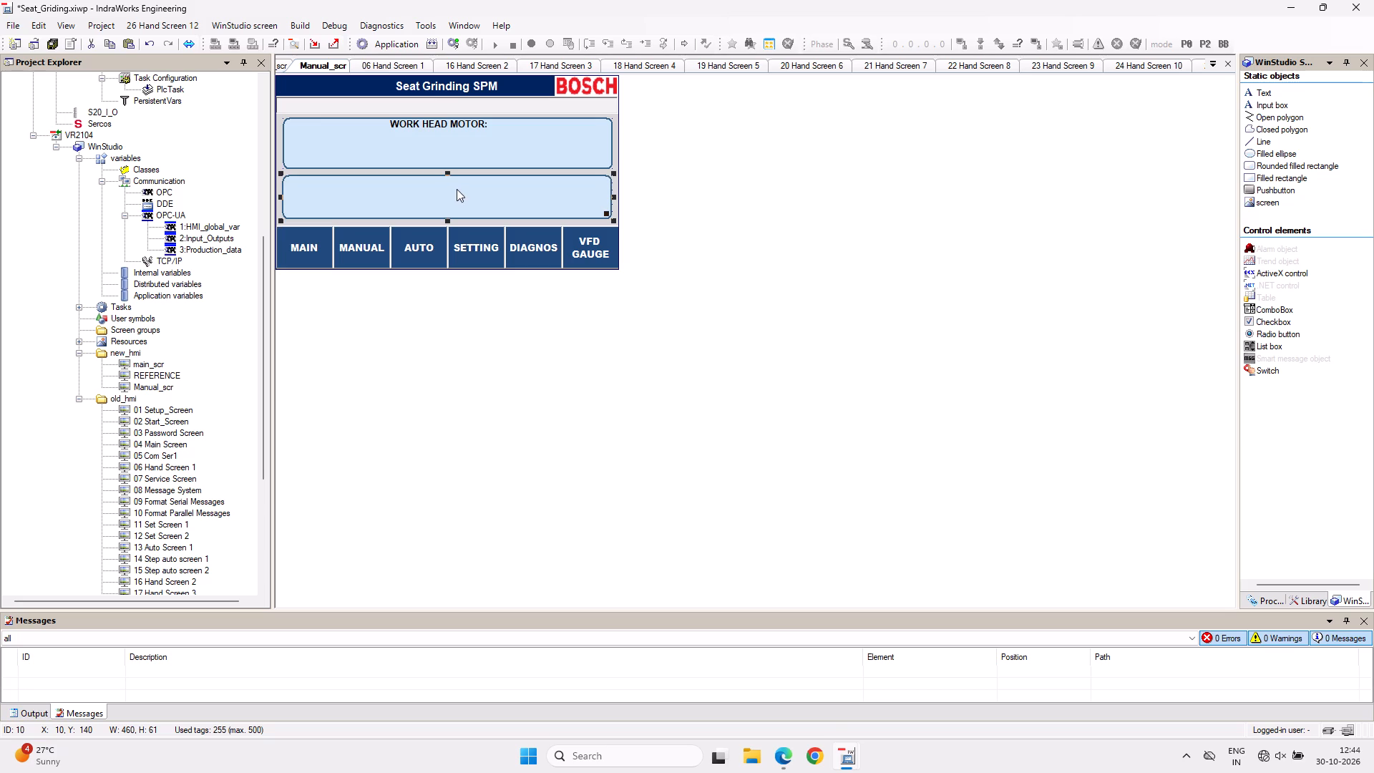
pyautogui.click(510, 145)
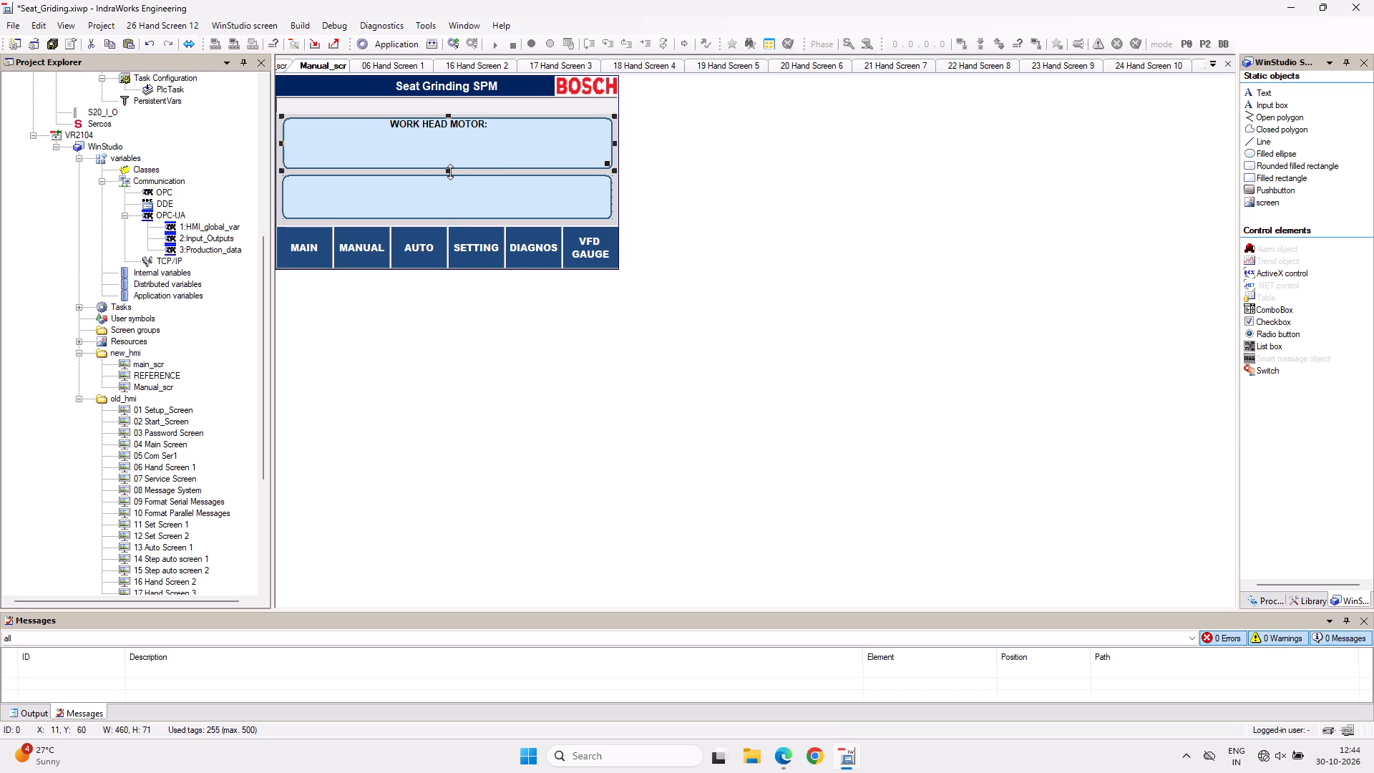
pyautogui.click(450, 172)
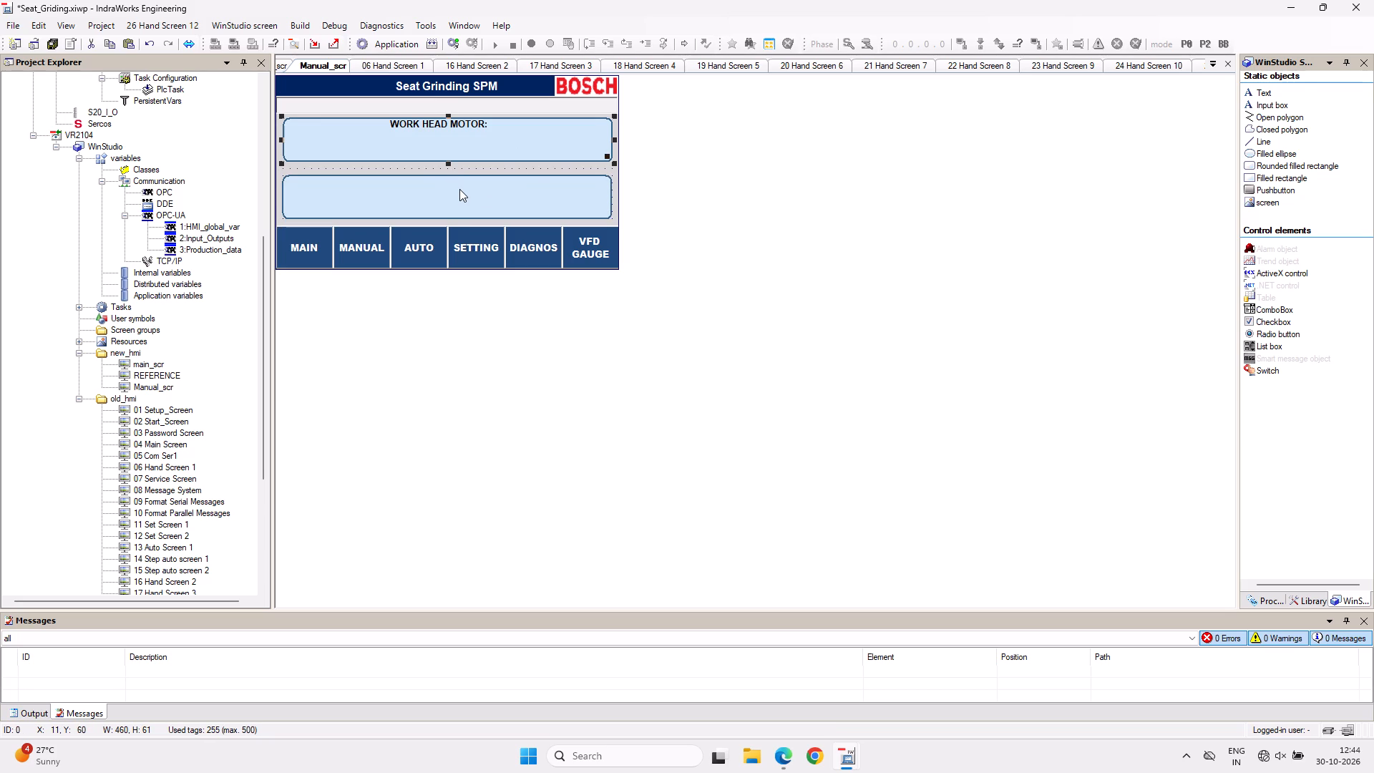
pyautogui.click(538, 166)
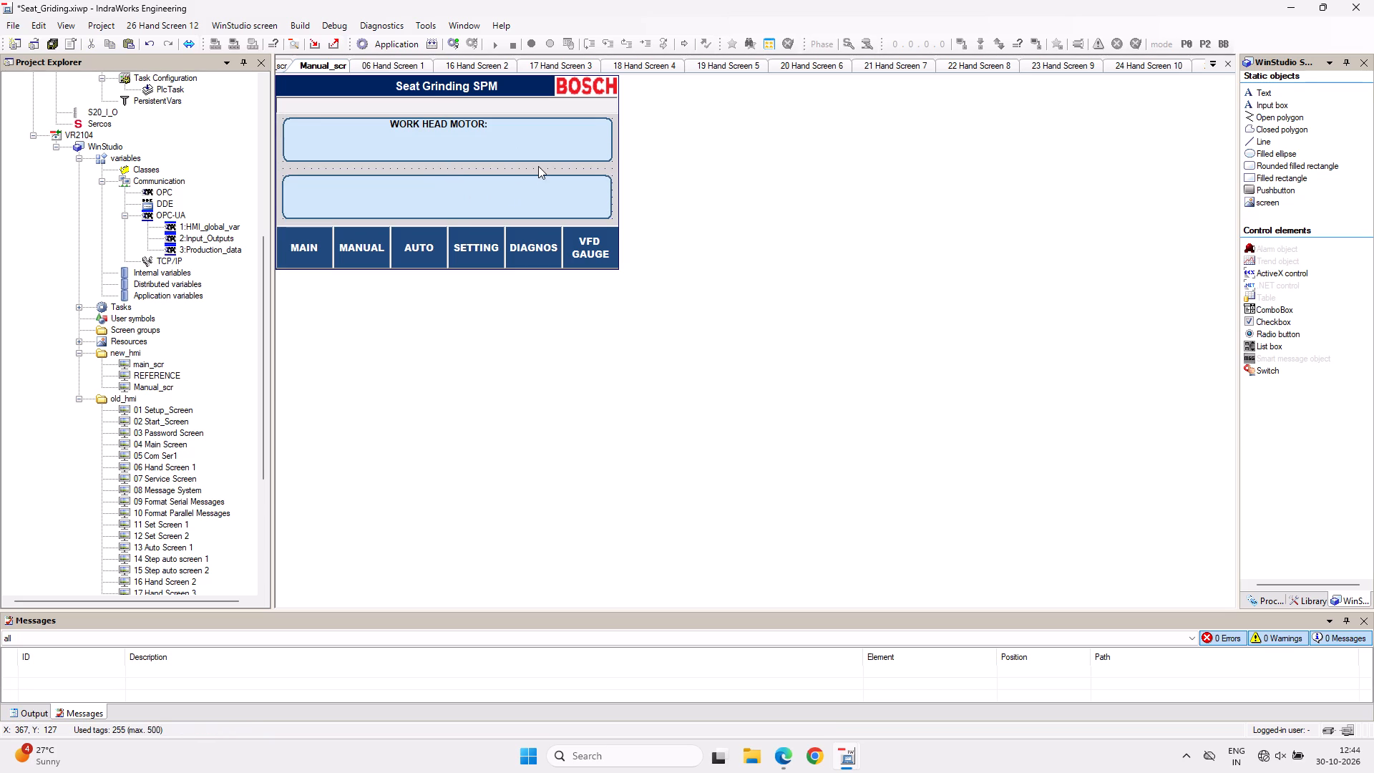
# Duplicate the WORK HEAD MOTOR: caption and centre the copy at the lower rectangle's top edge, at about X 160, Y 140.
pyautogui.click(450, 120)
pyautogui.hotkey('ctrl', 'c')
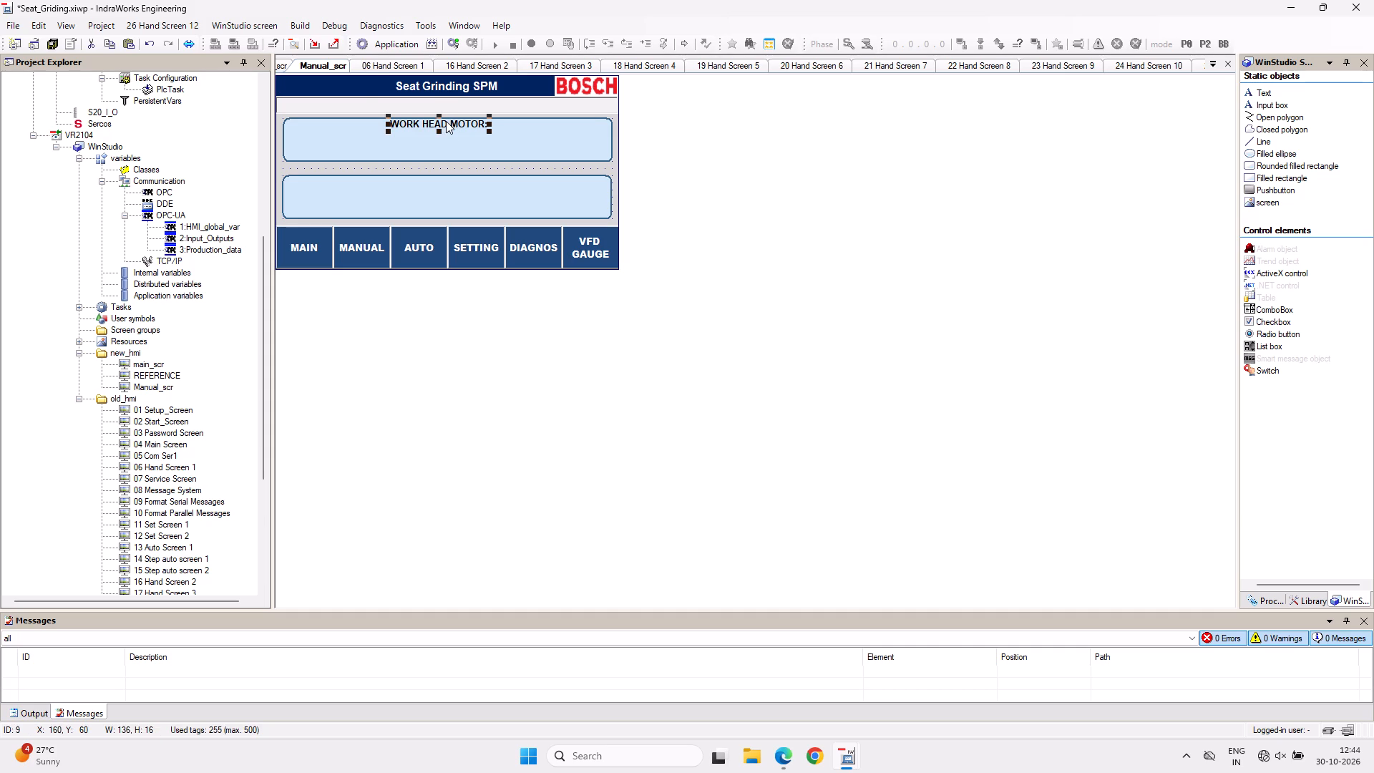
pyautogui.hotkey('ctrl', 'v')
pyautogui.moveTo(348, 77); pyautogui.dragTo(389, 120)
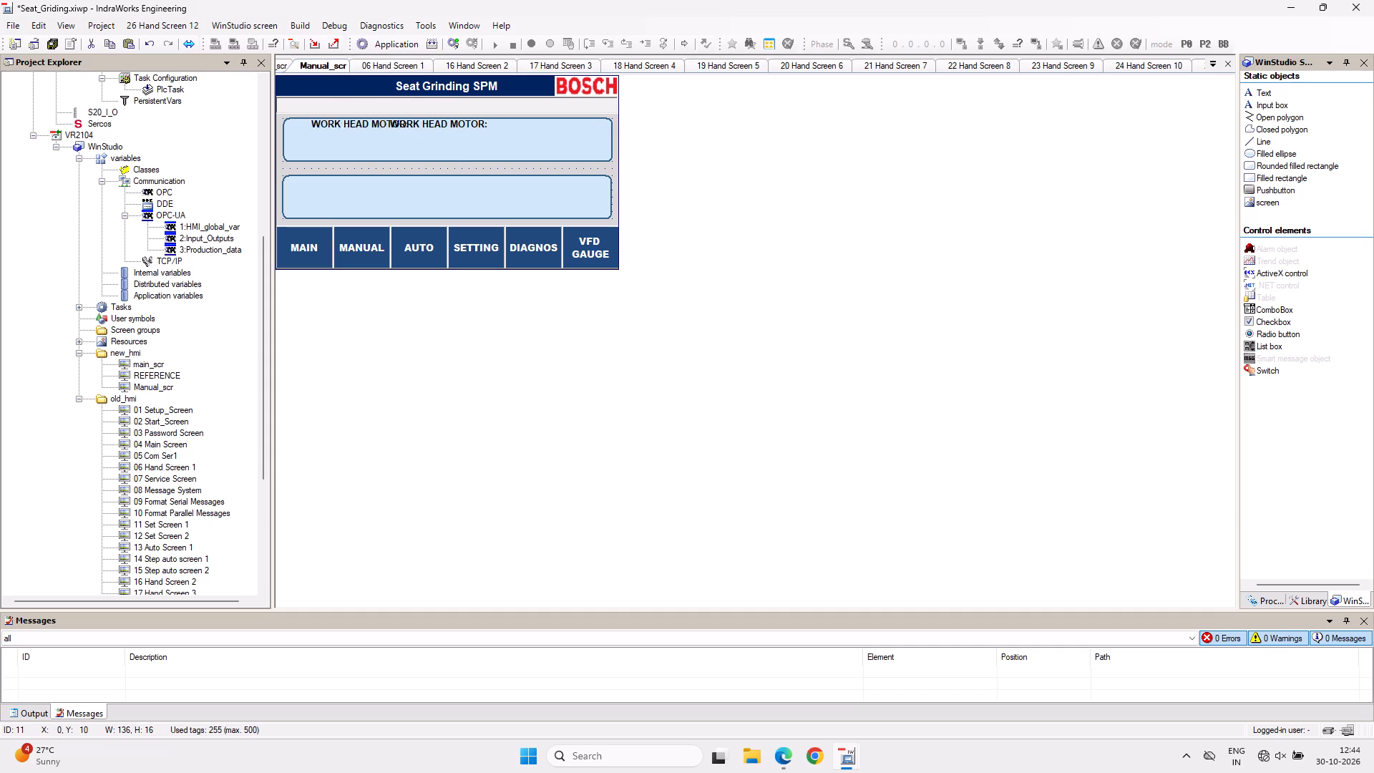
pyautogui.moveTo(389, 120); pyautogui.dragTo(462, 178)
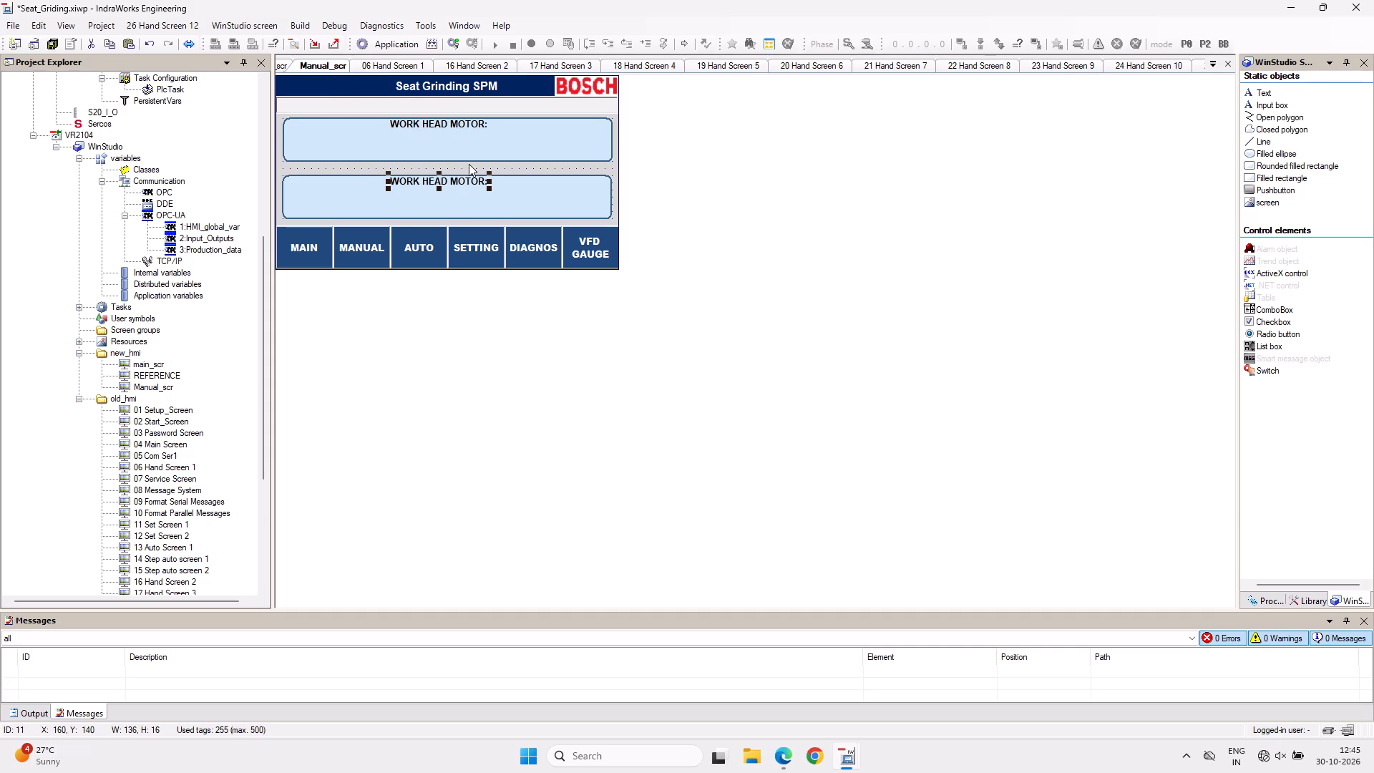
pyautogui.click(469, 167)
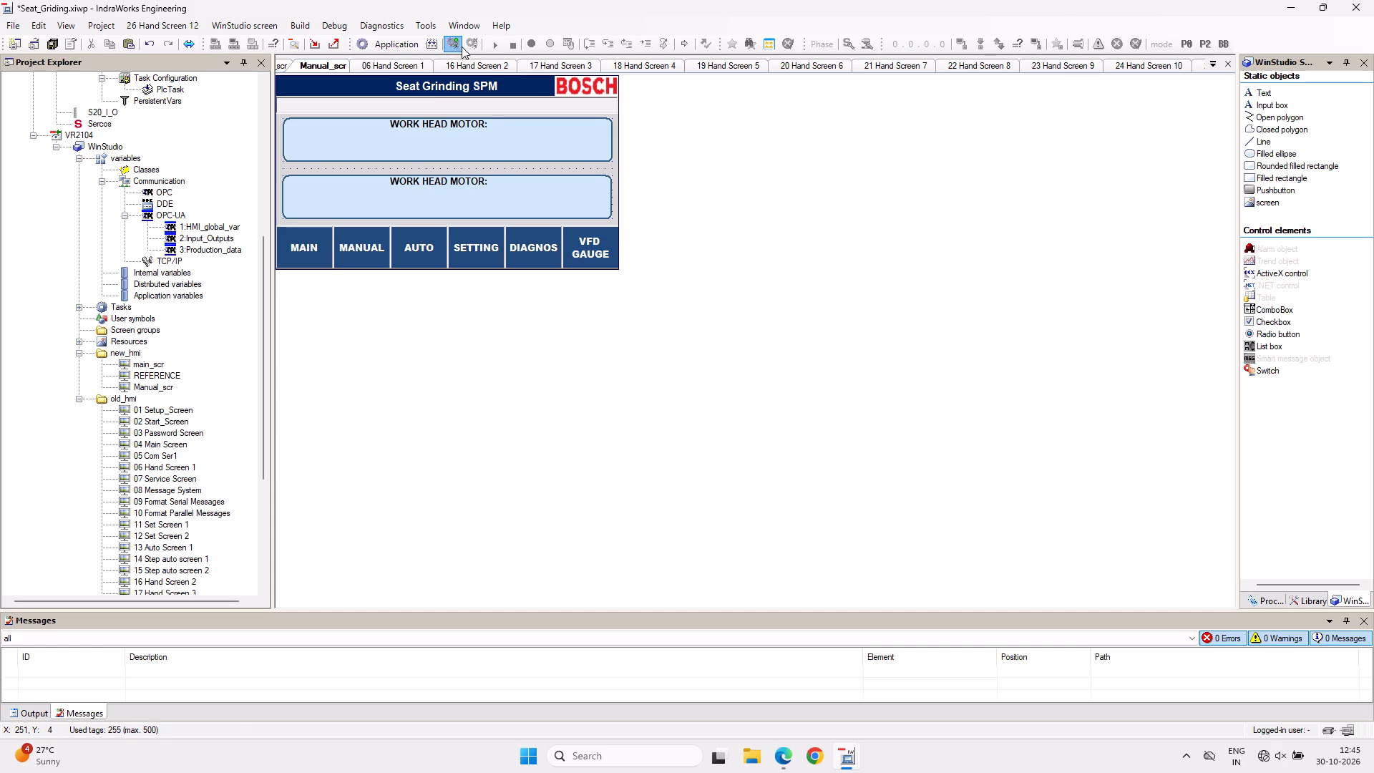
# Examine the titles, status fields and buttons of the old hand screens, from 06 Hand Screen 1 through 24 Hand Screen 10.
pyautogui.click(404, 63)
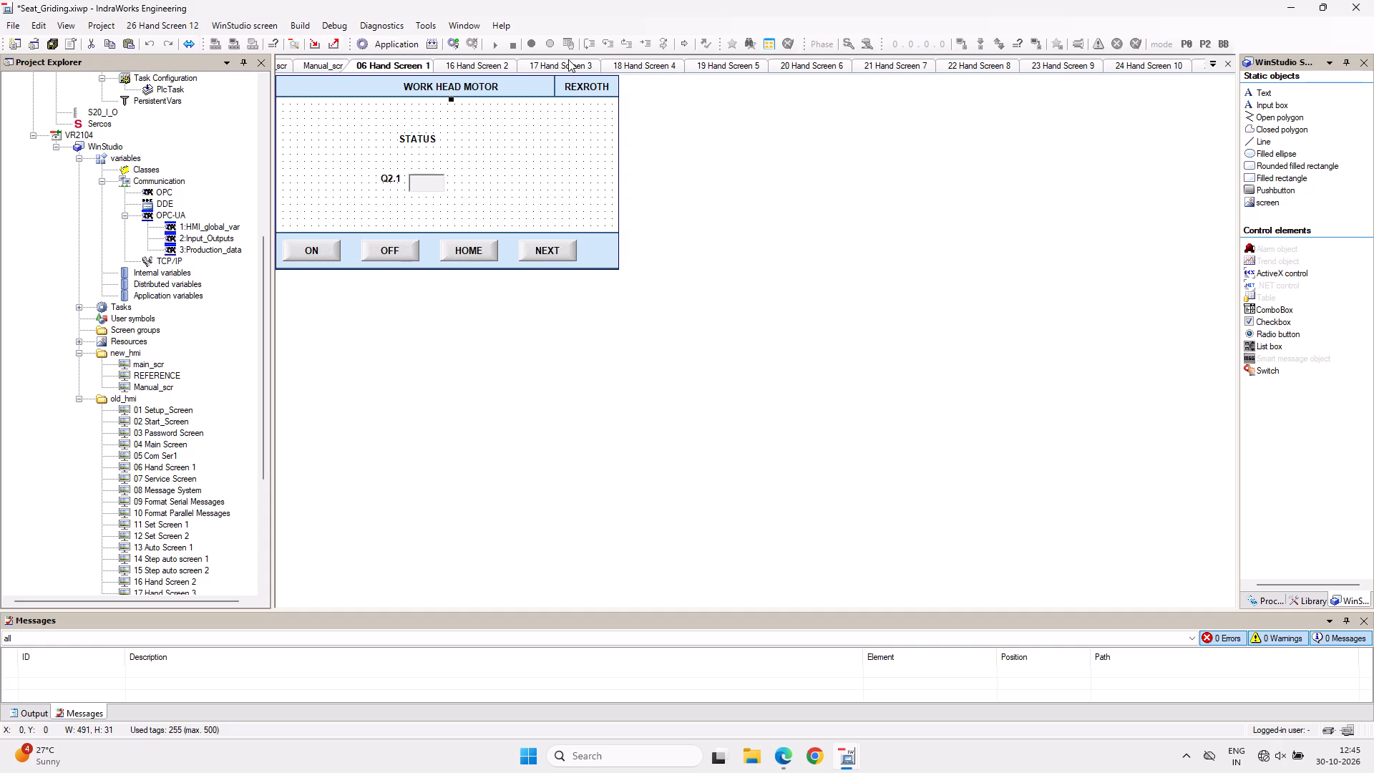
pyautogui.click(568, 59)
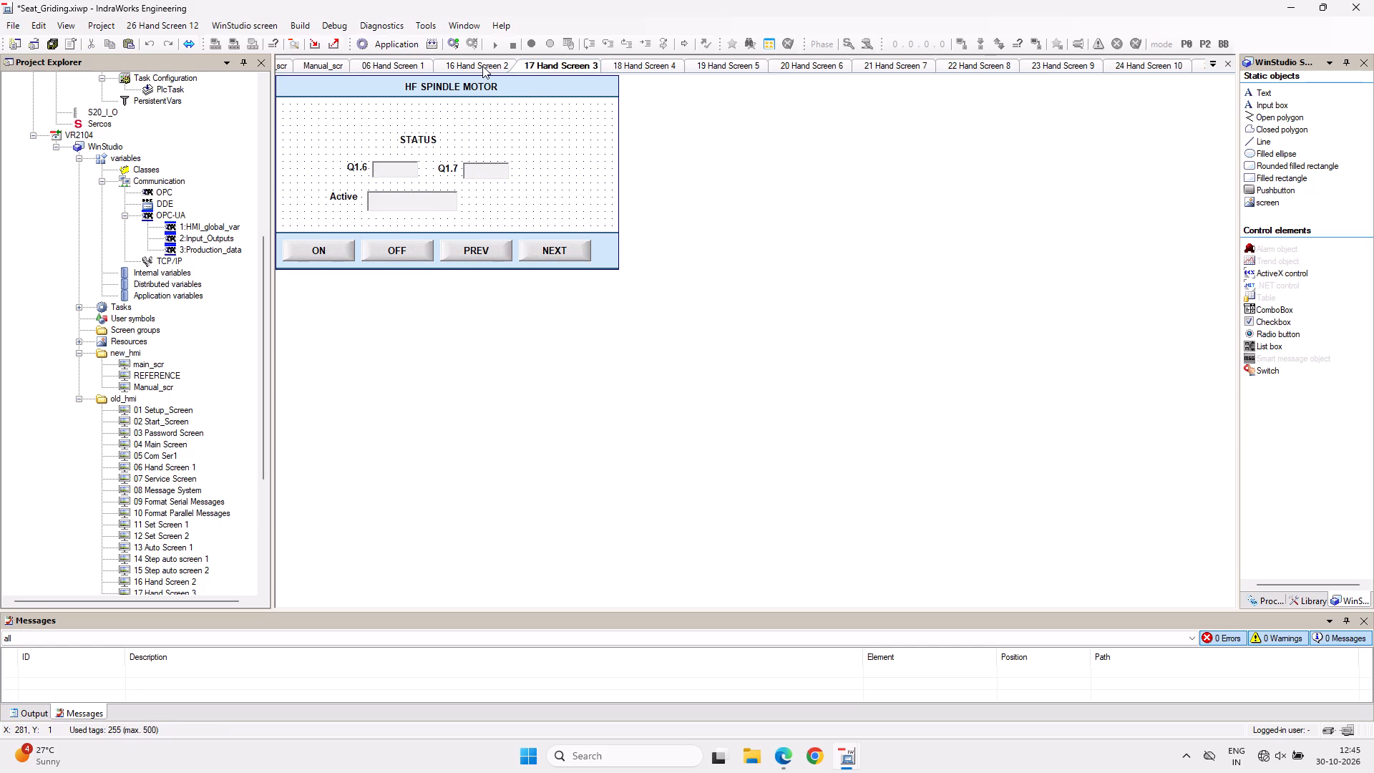
pyautogui.click(637, 64)
pyautogui.click(729, 61)
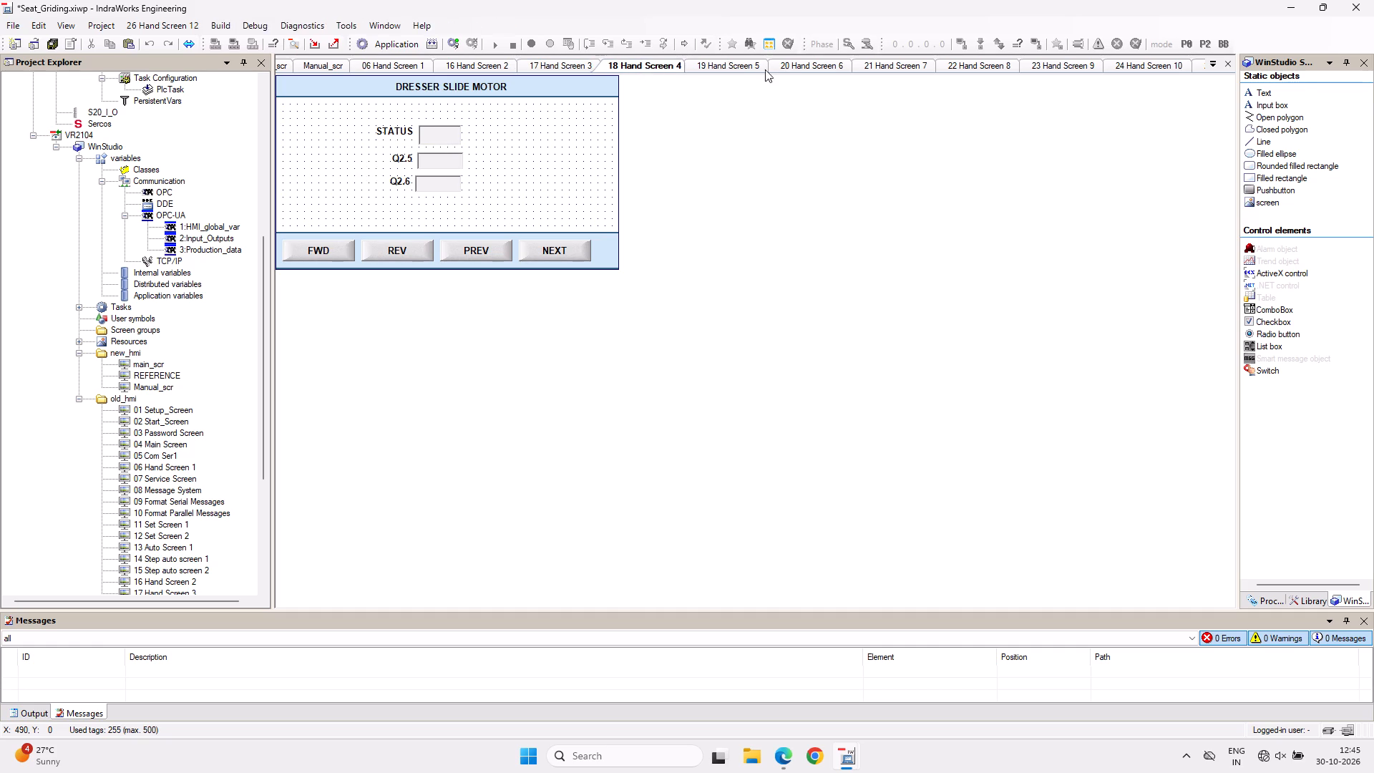
pyautogui.click(808, 64)
pyautogui.click(897, 65)
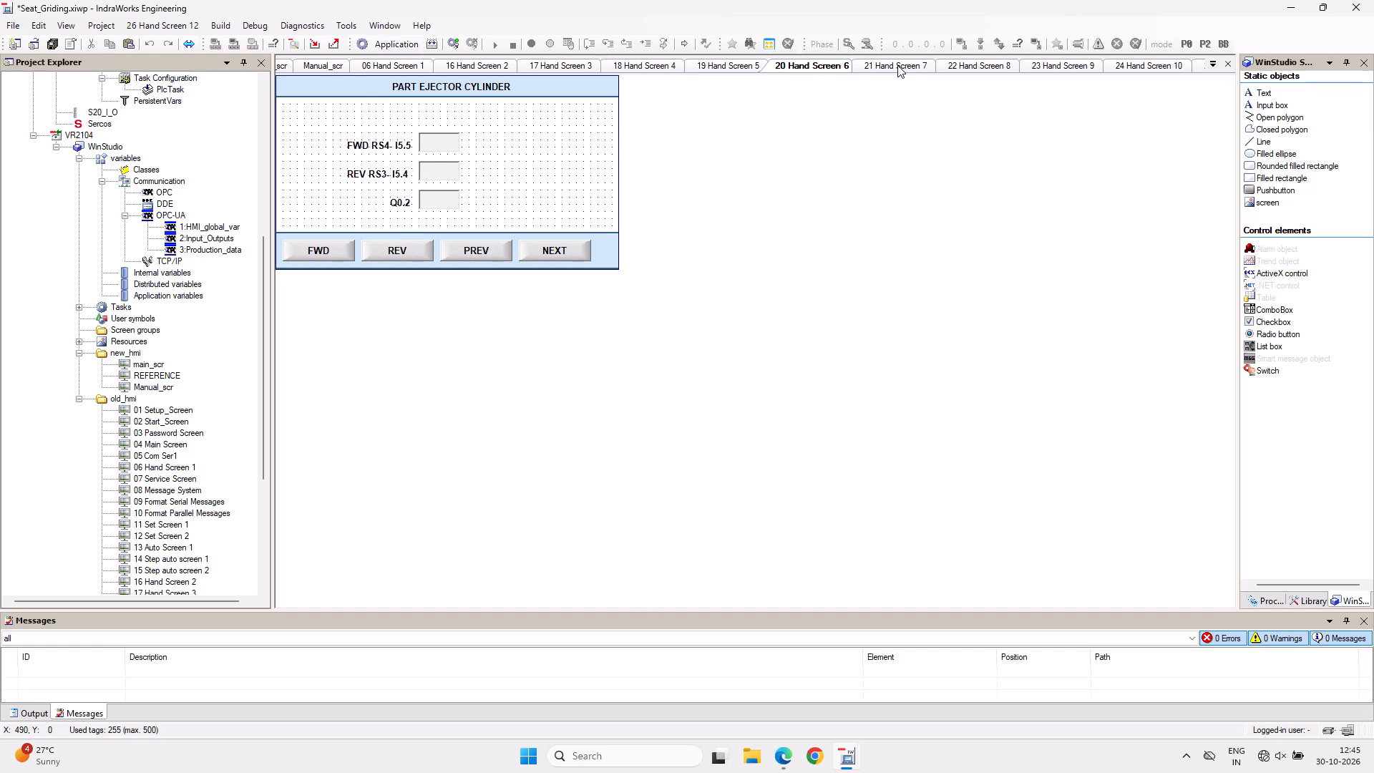
pyautogui.click(961, 64)
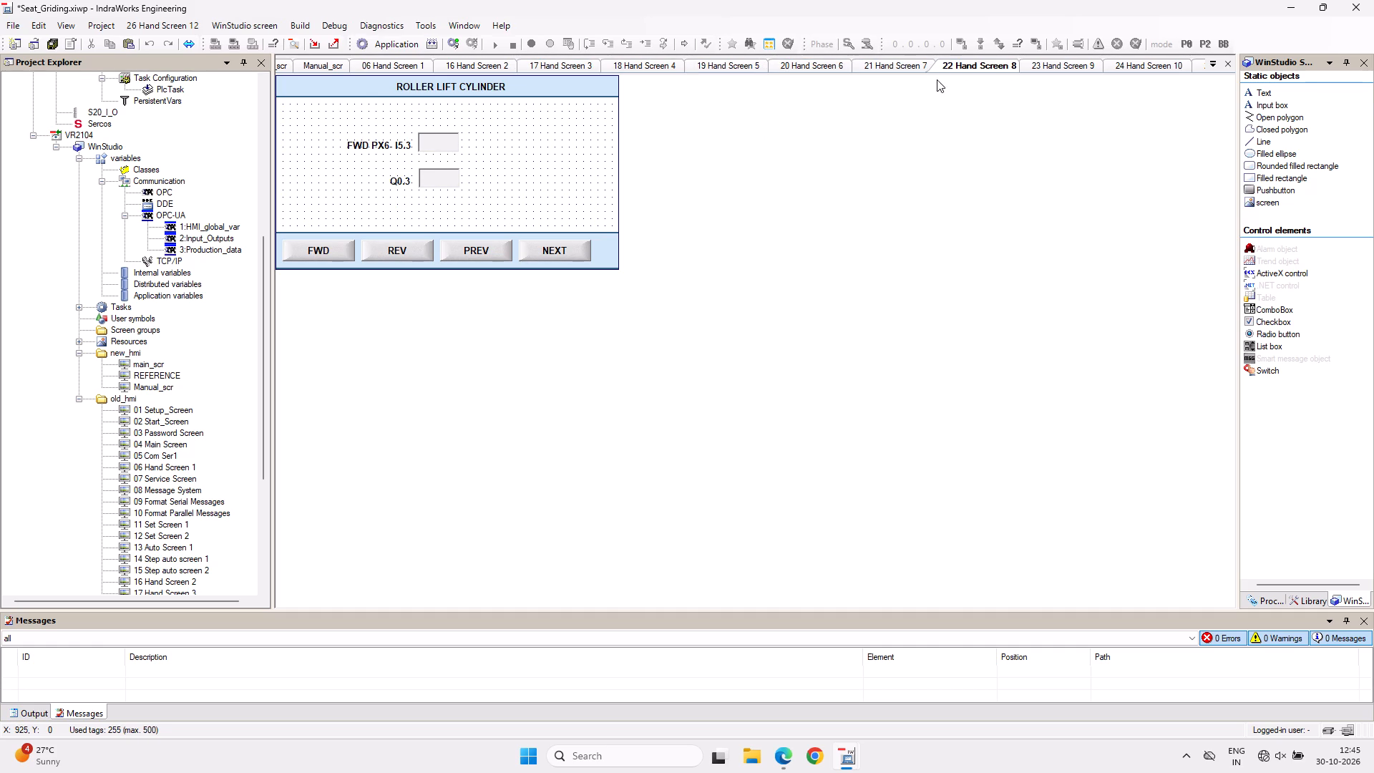
pyautogui.click(1043, 61)
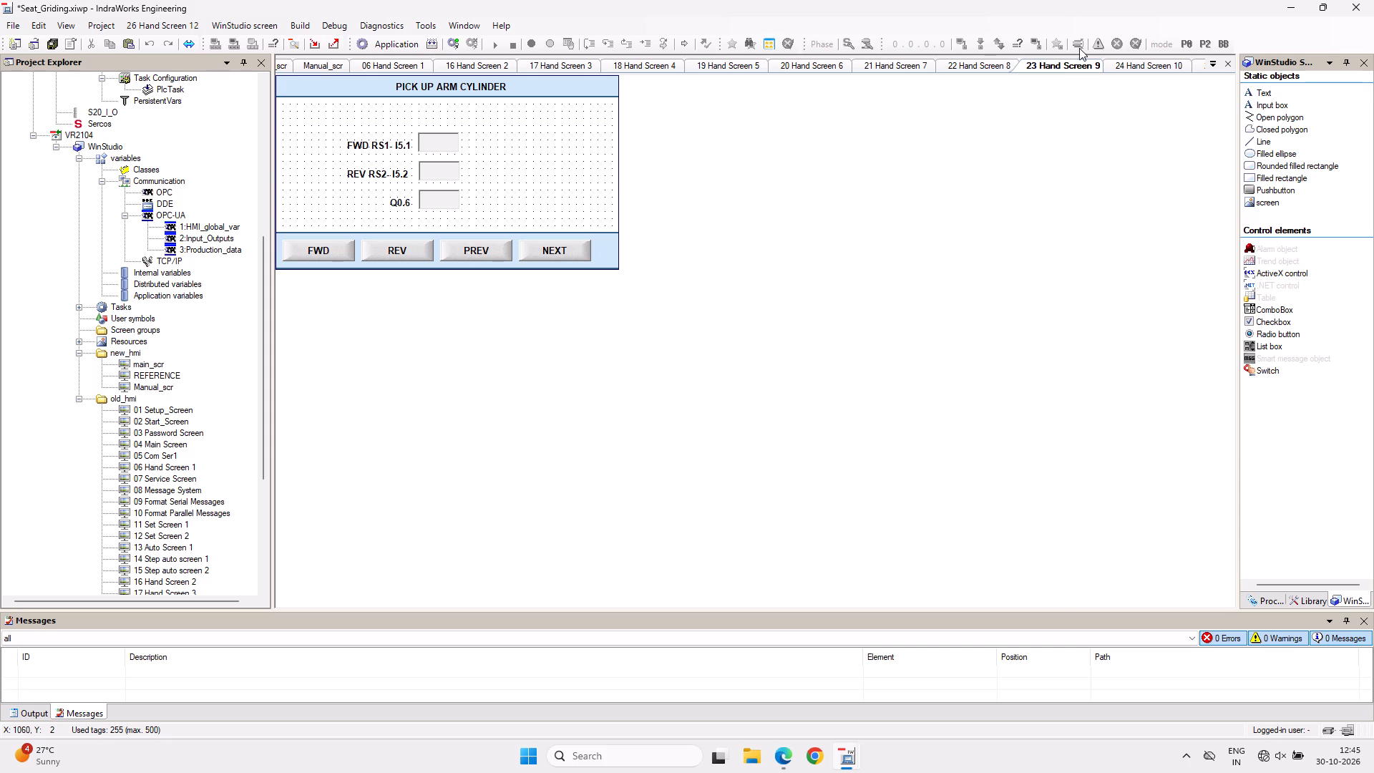
pyautogui.click(1130, 63)
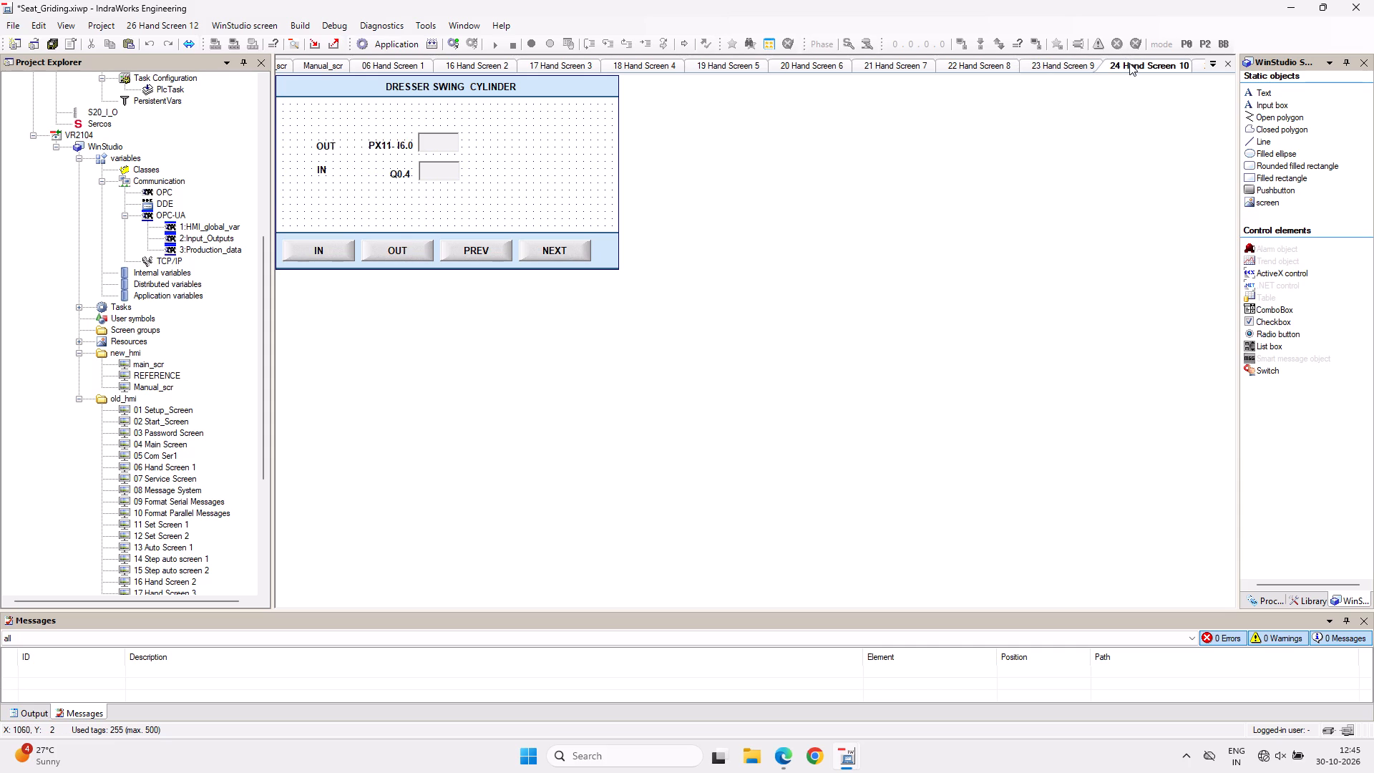
pyautogui.click(793, 65)
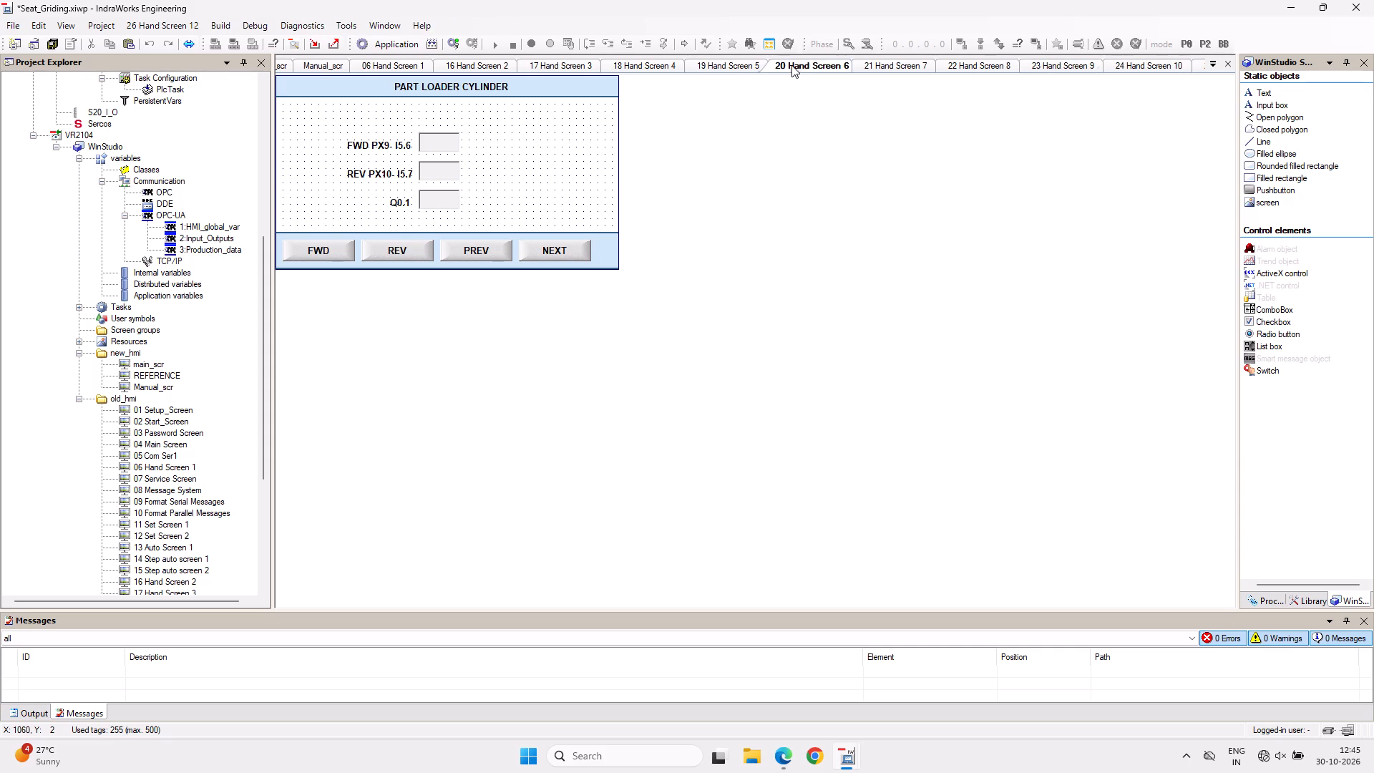
pyautogui.click(719, 68)
pyautogui.click(656, 64)
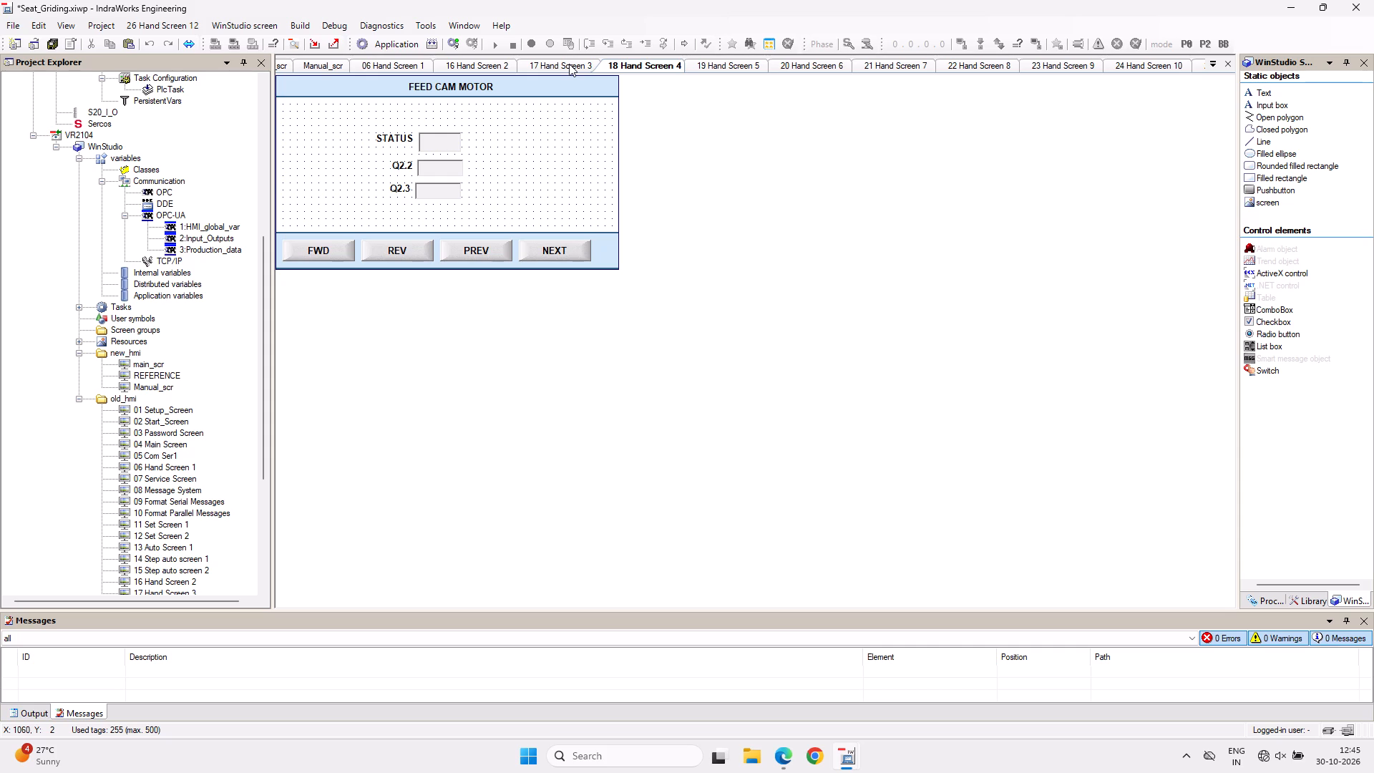
pyautogui.click(569, 64)
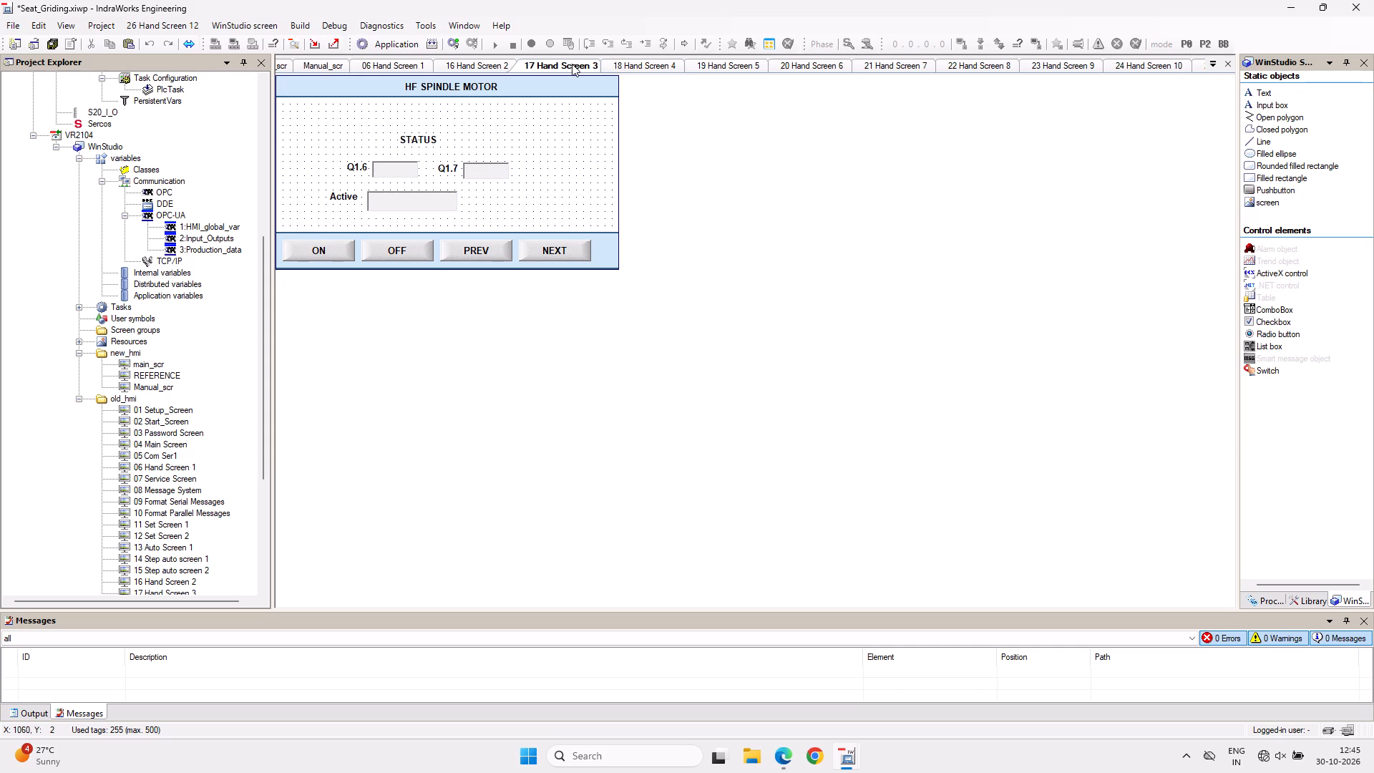
pyautogui.click(479, 64)
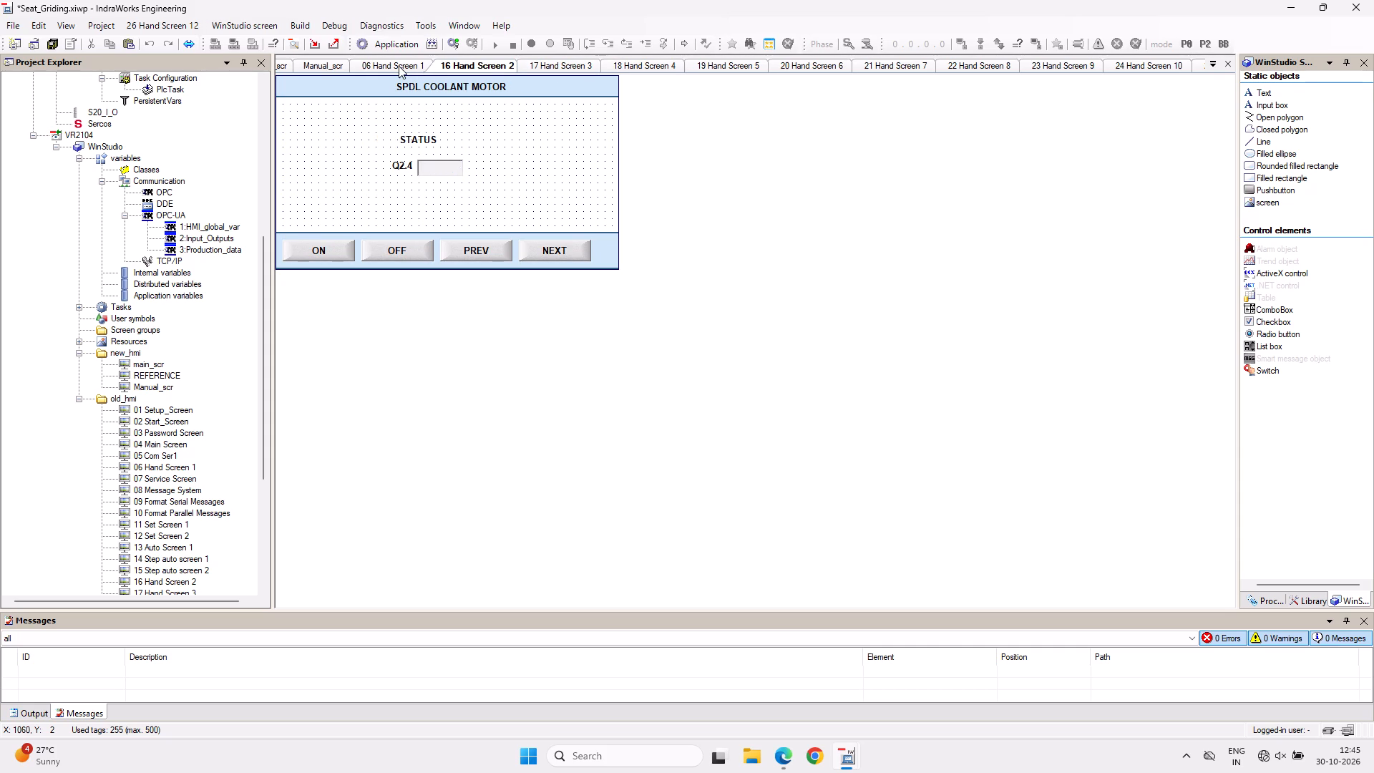
pyautogui.click(398, 65)
# Clear the captions of the VFD & GAUGE and DIAGNOS navigation buttons on Manual_scr.
pyautogui.click(325, 65)
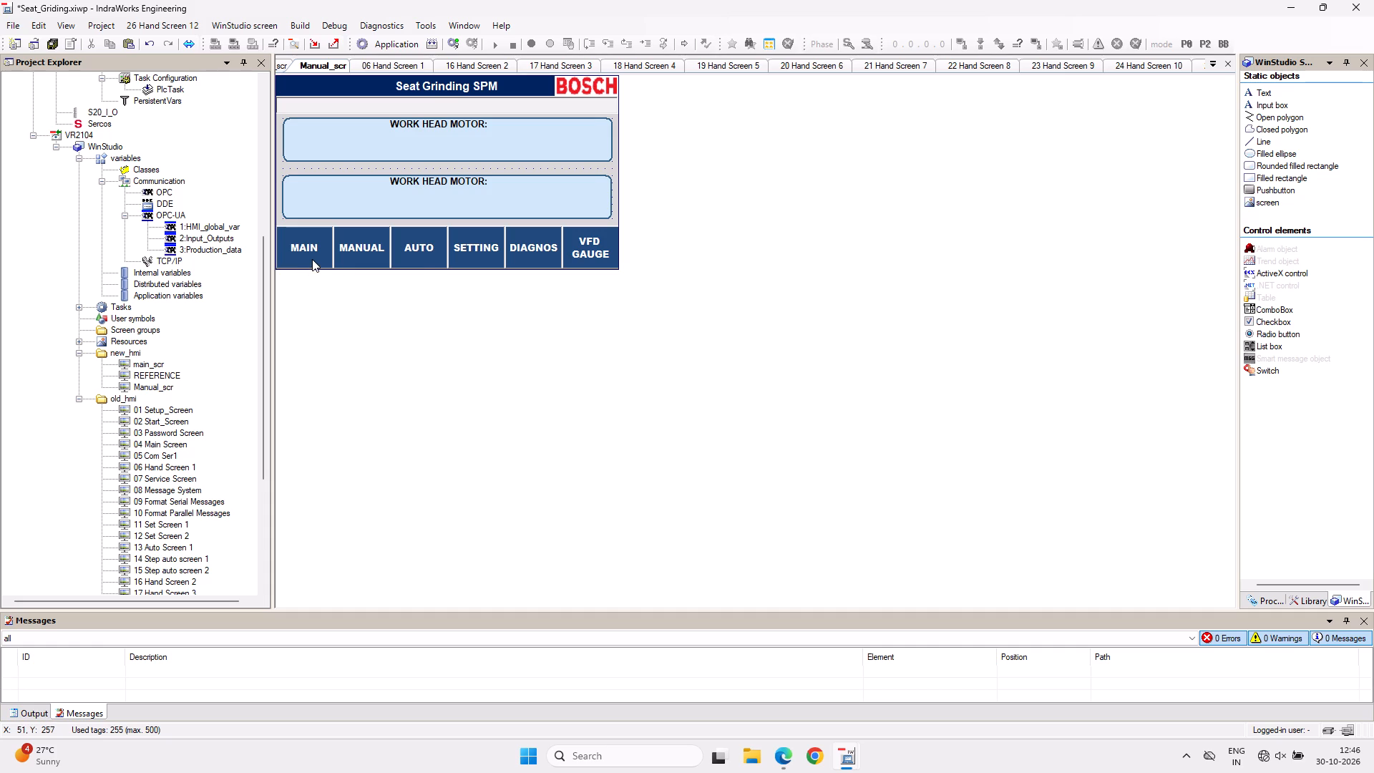
pyautogui.doubleClick(600, 248)
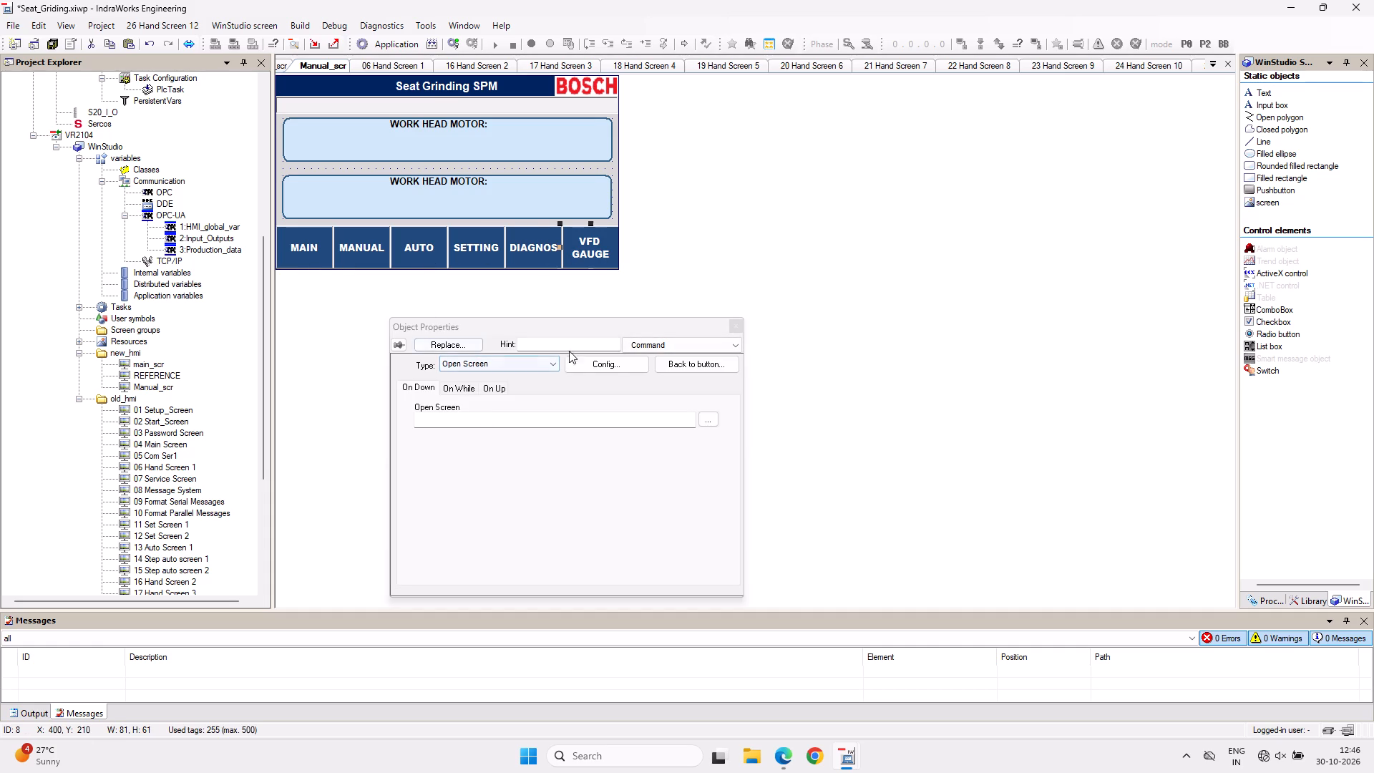
pyautogui.click(706, 364)
pyautogui.moveTo(444, 386); pyautogui.dragTo(359, 365)
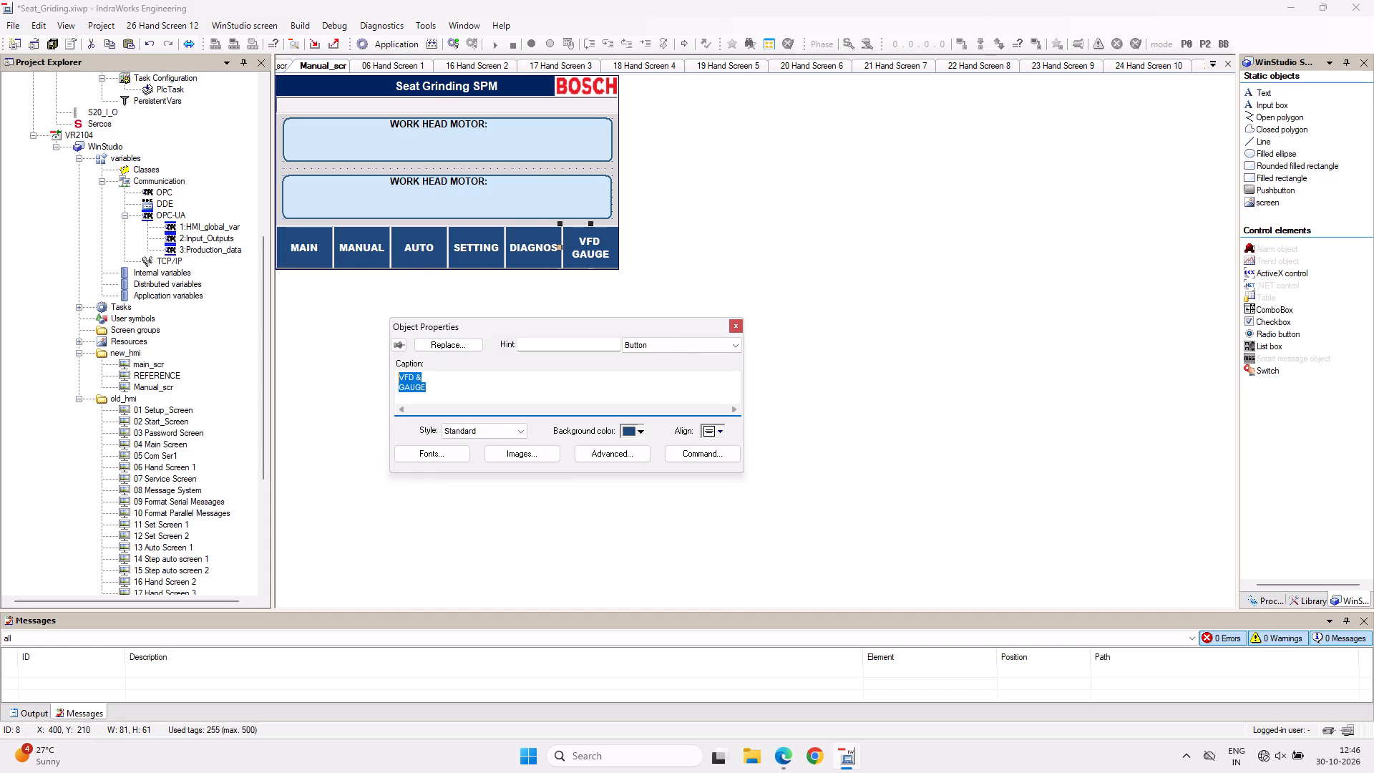
pyautogui.moveTo(359, 365); pyautogui.dragTo(358, 364)
pyautogui.press('BackSpace')
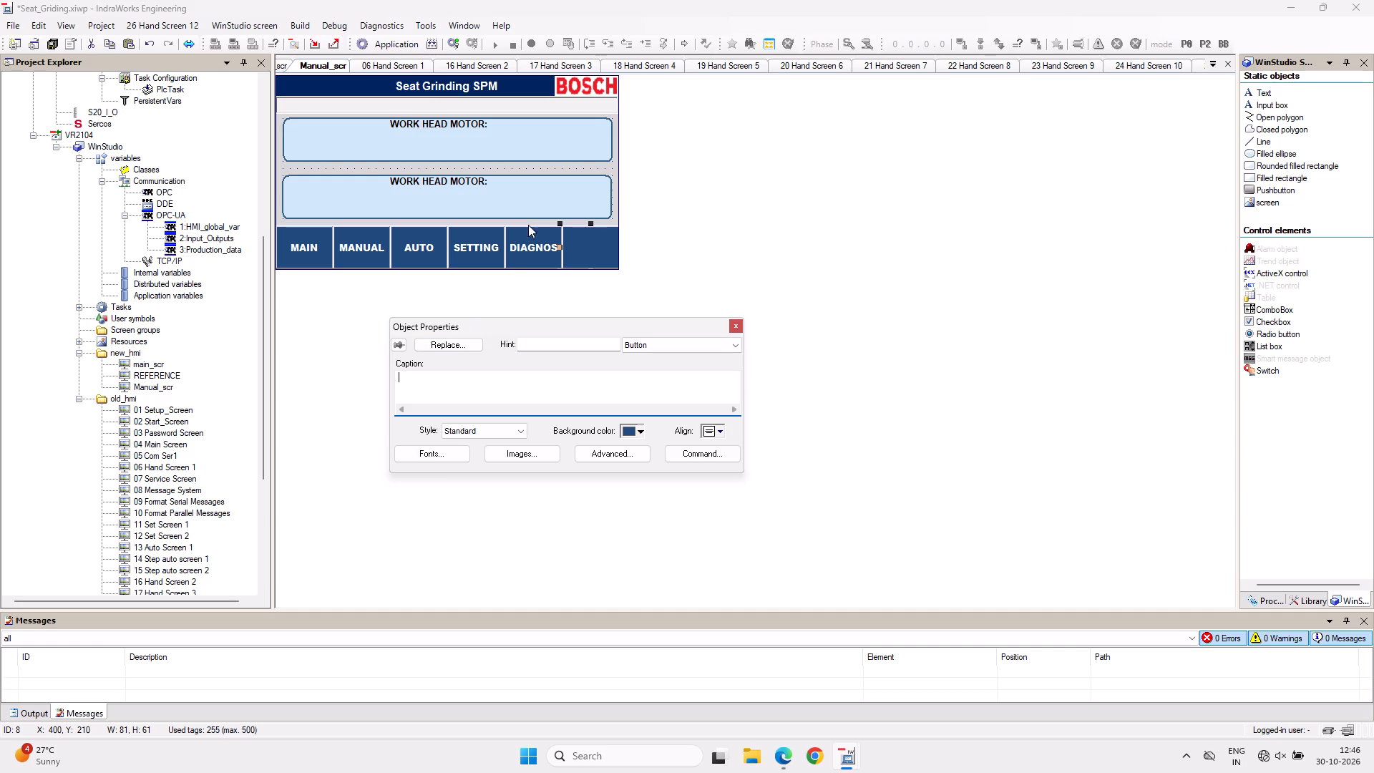
pyautogui.click(531, 248)
pyautogui.moveTo(447, 378); pyautogui.dragTo(333, 379)
pyautogui.press('BackSpace')
# Clear the captions of the SETTING, AUTO and MANUAL navigation buttons, leaving only MAIN labelled.
pyautogui.click(472, 248)
pyautogui.moveTo(441, 371); pyautogui.dragTo(336, 381)
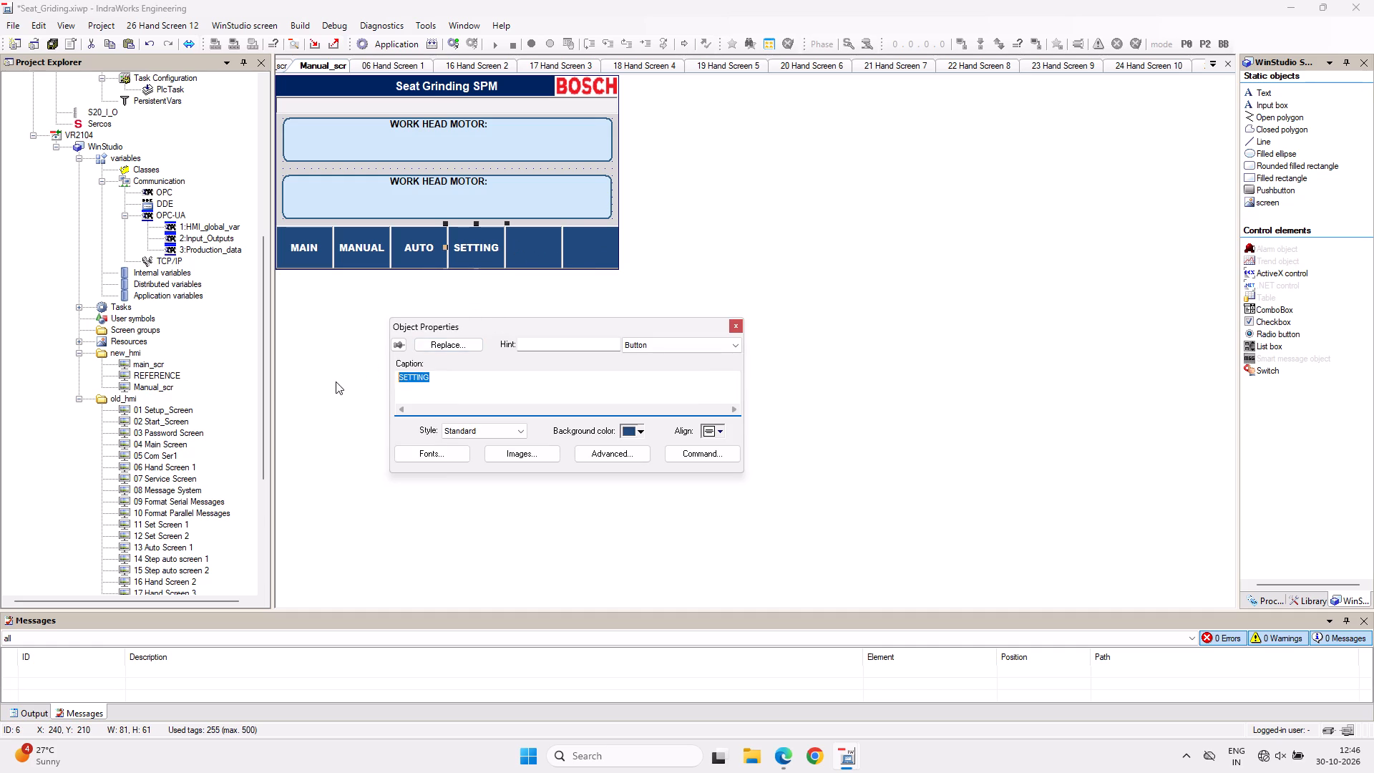
pyautogui.press('BackSpace')
pyautogui.click(421, 251)
pyautogui.moveTo(436, 379); pyautogui.dragTo(366, 381)
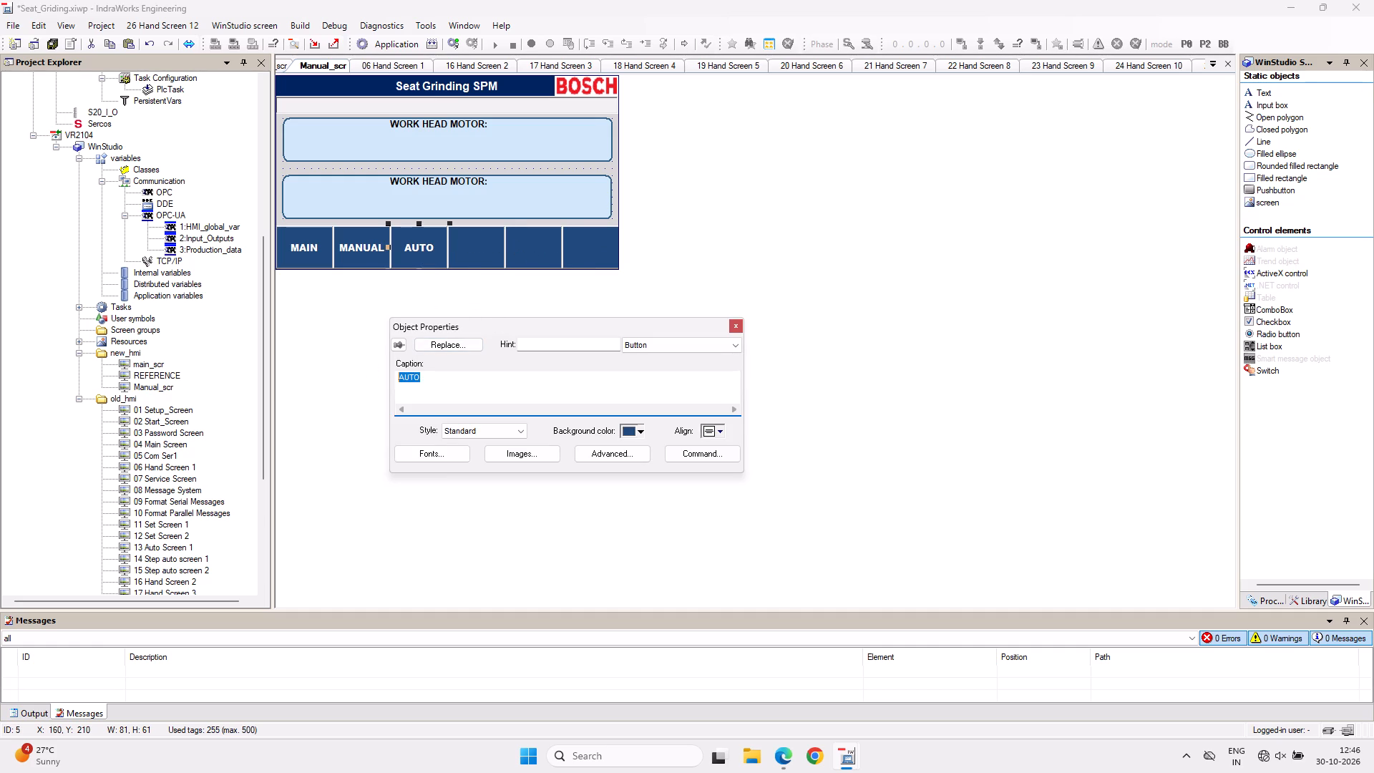
pyautogui.moveTo(366, 381); pyautogui.dragTo(366, 381)
pyautogui.press('BackSpace')
pyautogui.click(368, 258)
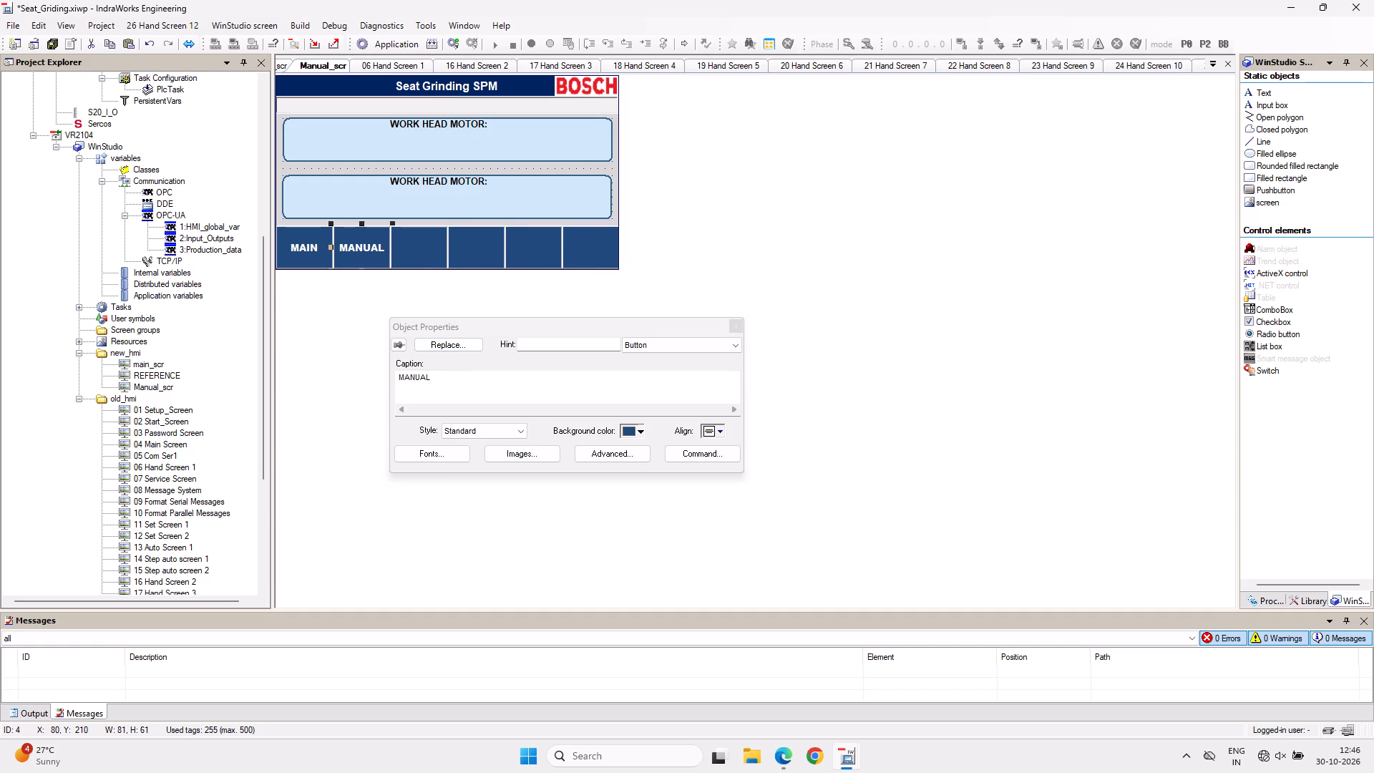
pyautogui.moveTo(439, 377); pyautogui.dragTo(331, 374)
pyautogui.press('BackSpace')
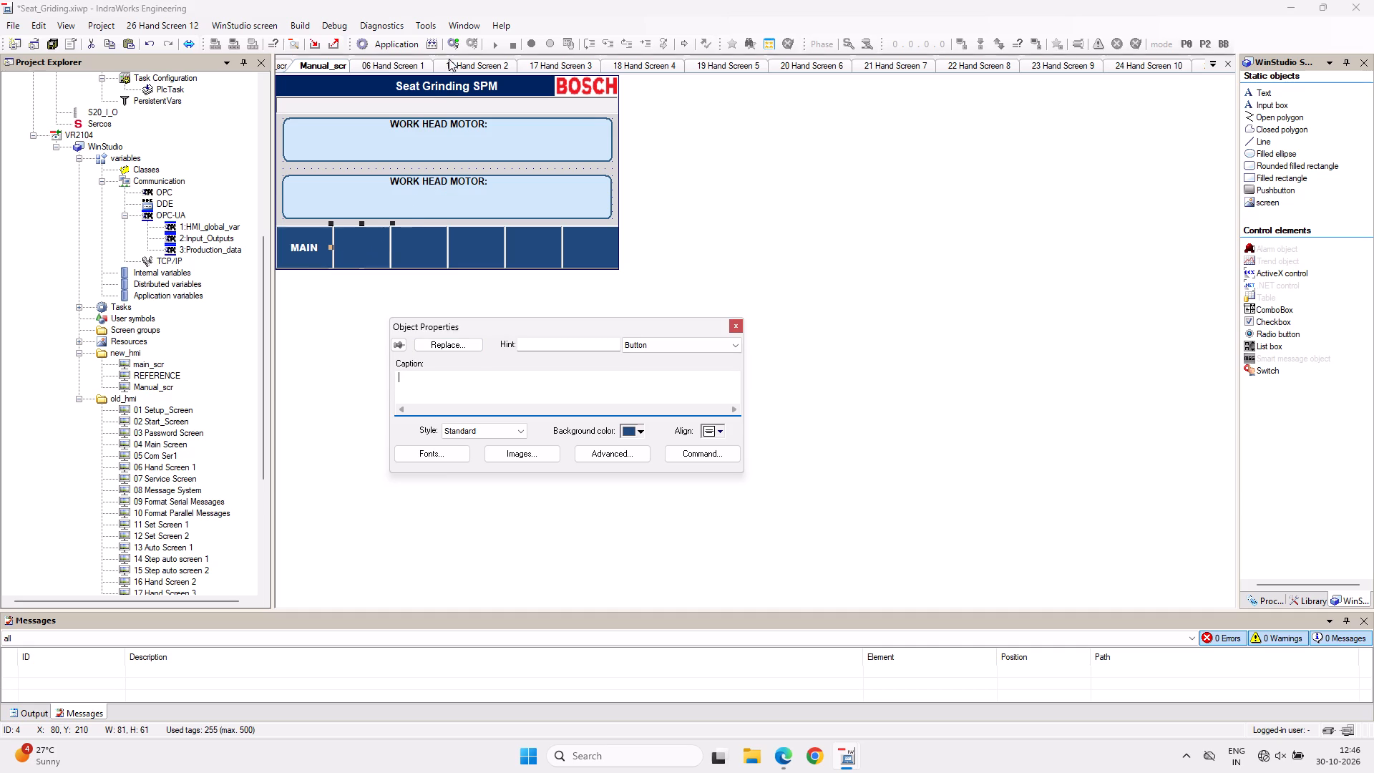
# Change the header rectangle's caption to "MANUAL SCREEN - 1" and close its properties.
pyautogui.doubleClick(454, 84)
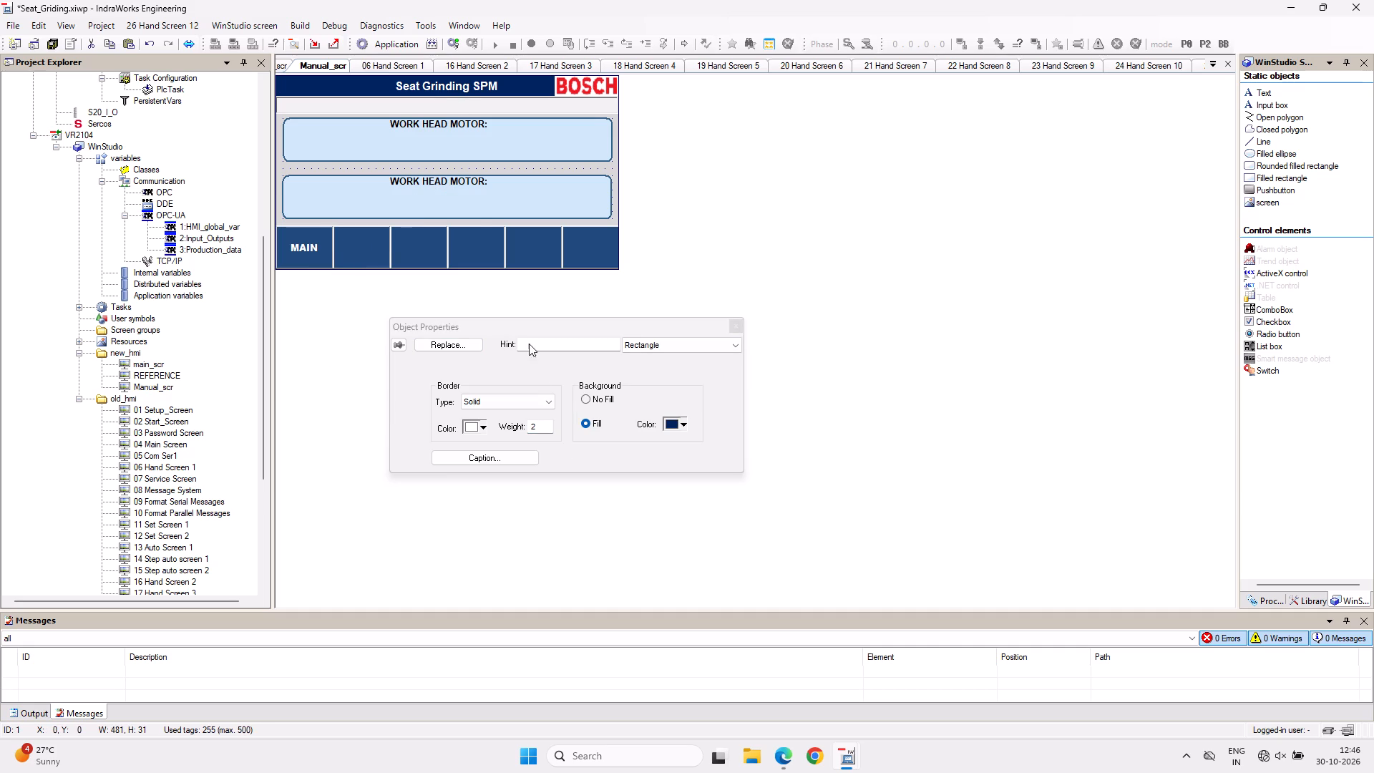
pyautogui.click(503, 461)
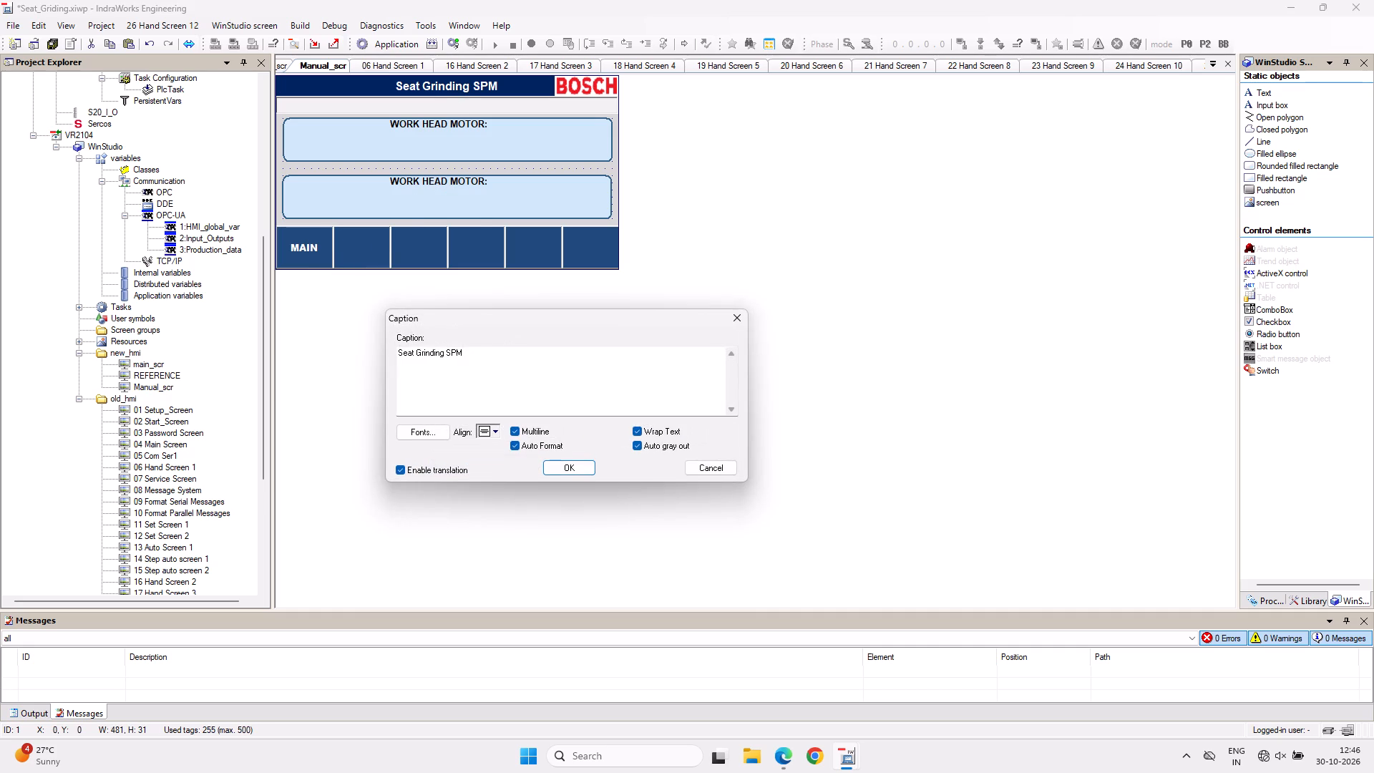
pyautogui.moveTo(475, 353); pyautogui.dragTo(316, 351)
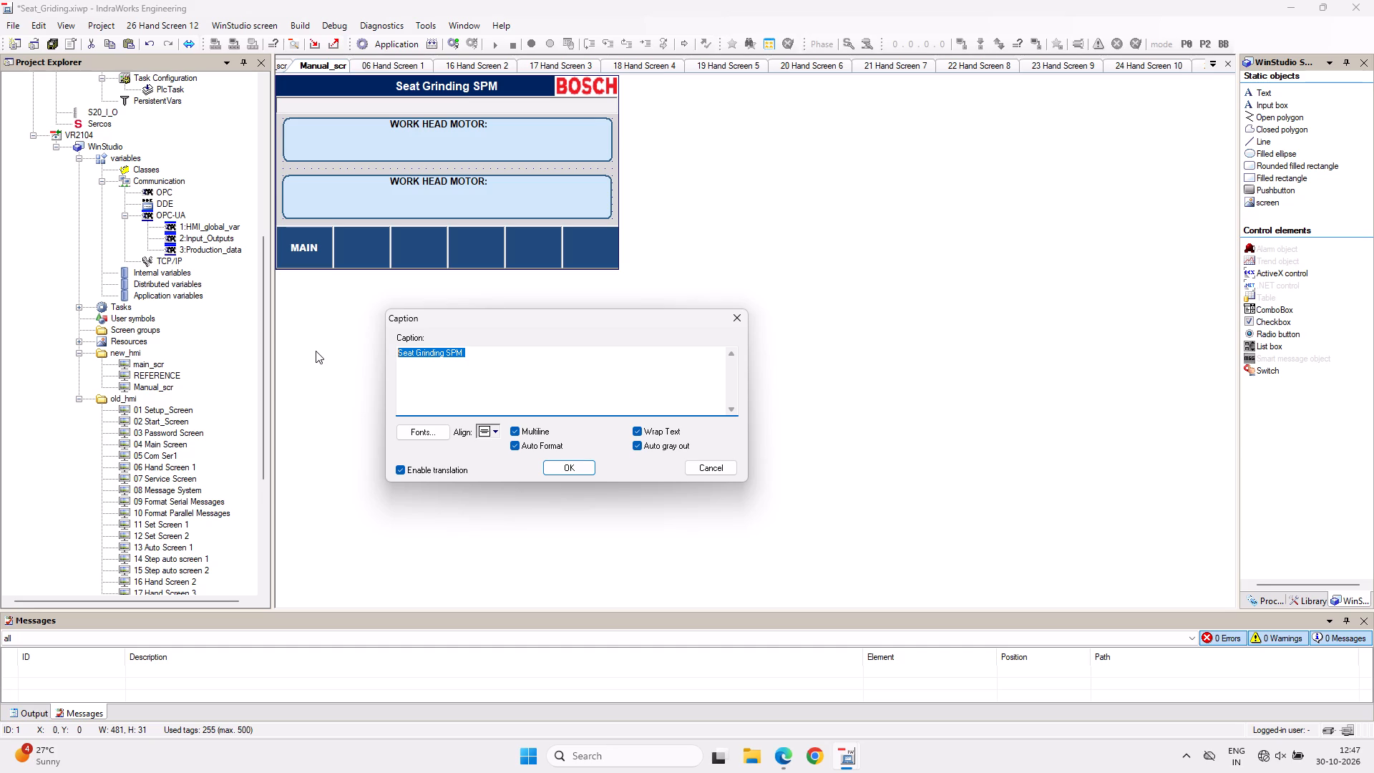
pyautogui.write('MANUAL')
pyautogui.press('space')
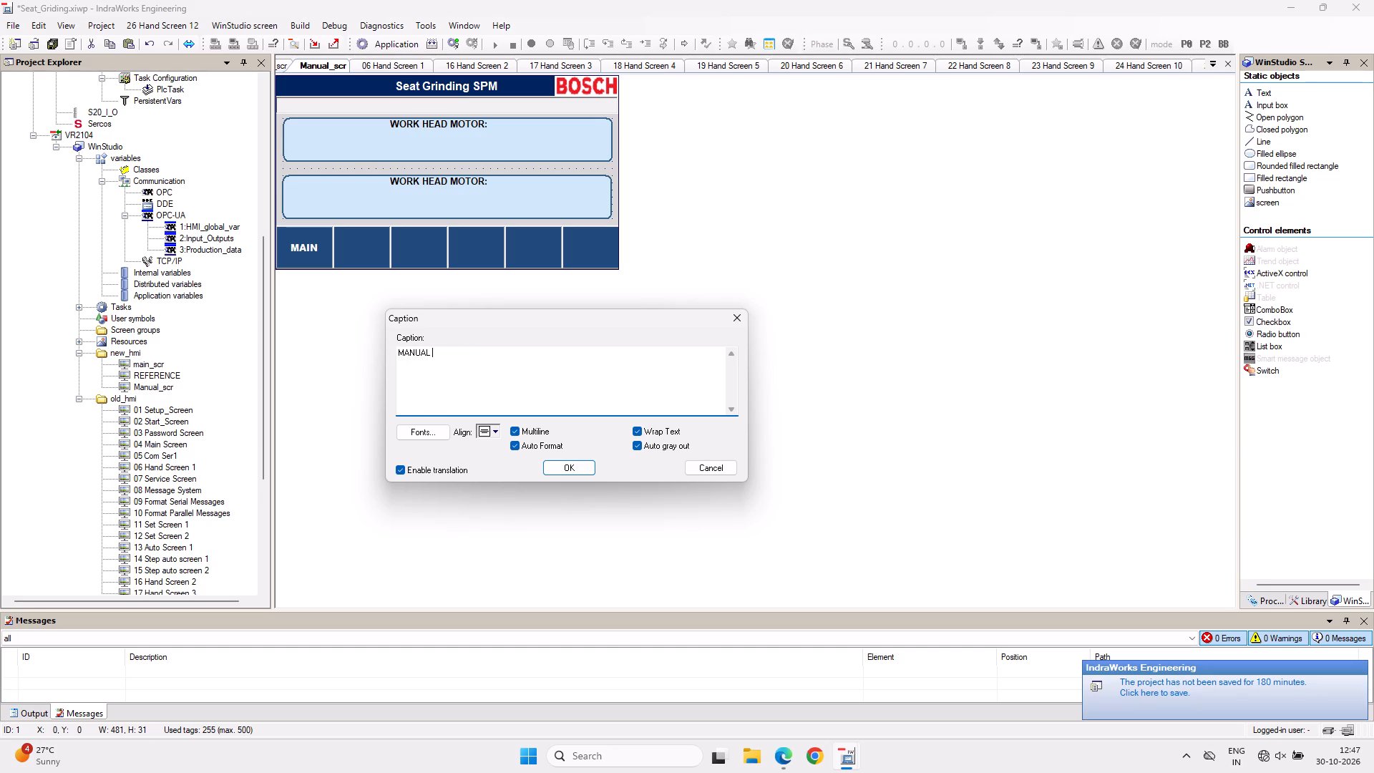
pyautogui.write('SCREEN')
pyautogui.press('space')
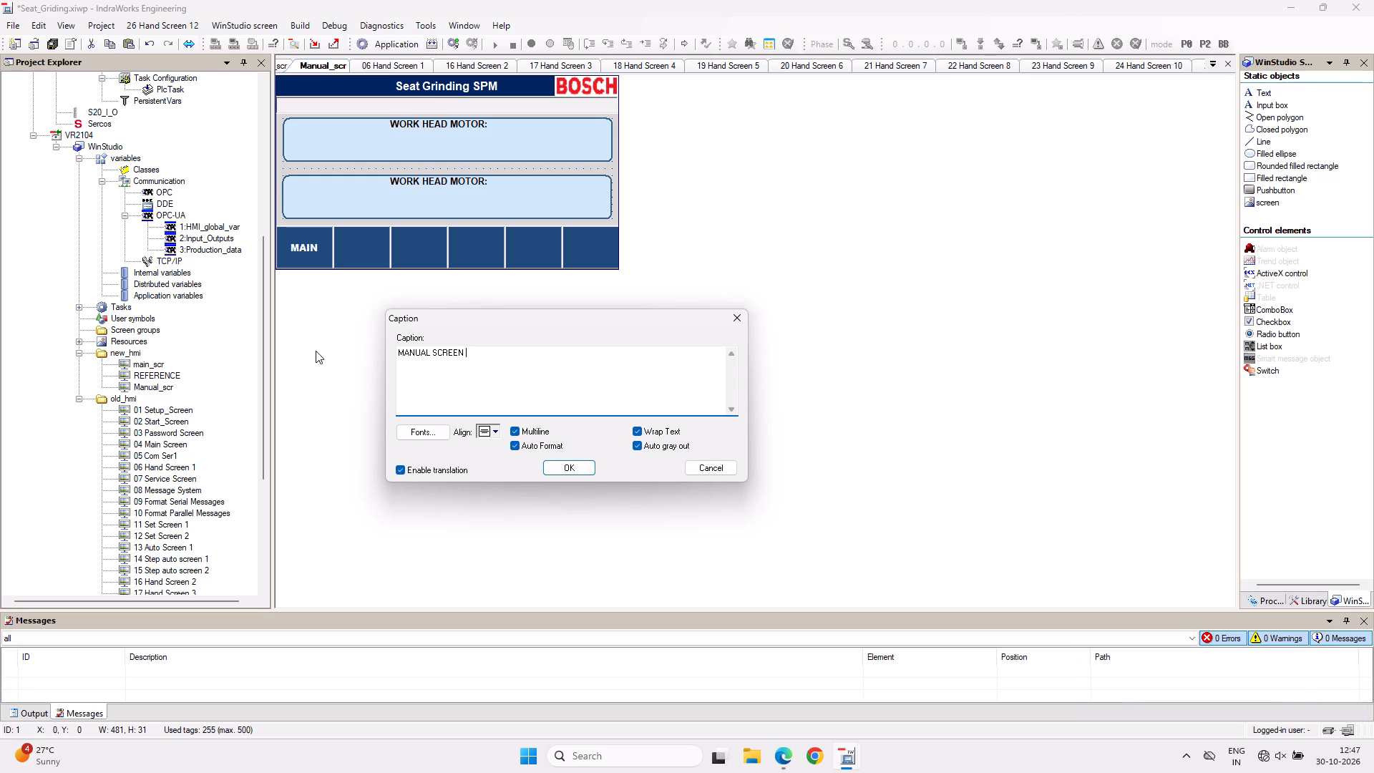
pyautogui.write('- 1')
pyautogui.click(569, 470)
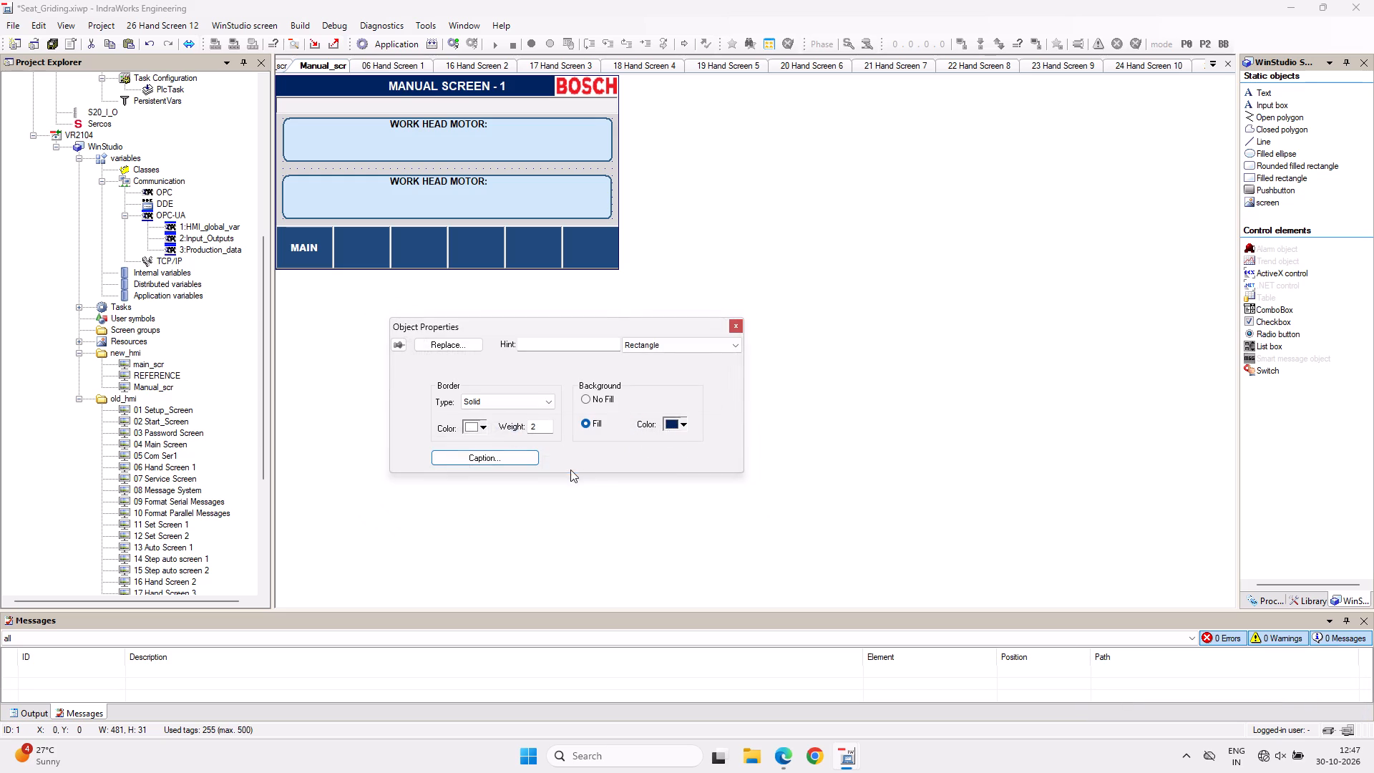
pyautogui.click(736, 323)
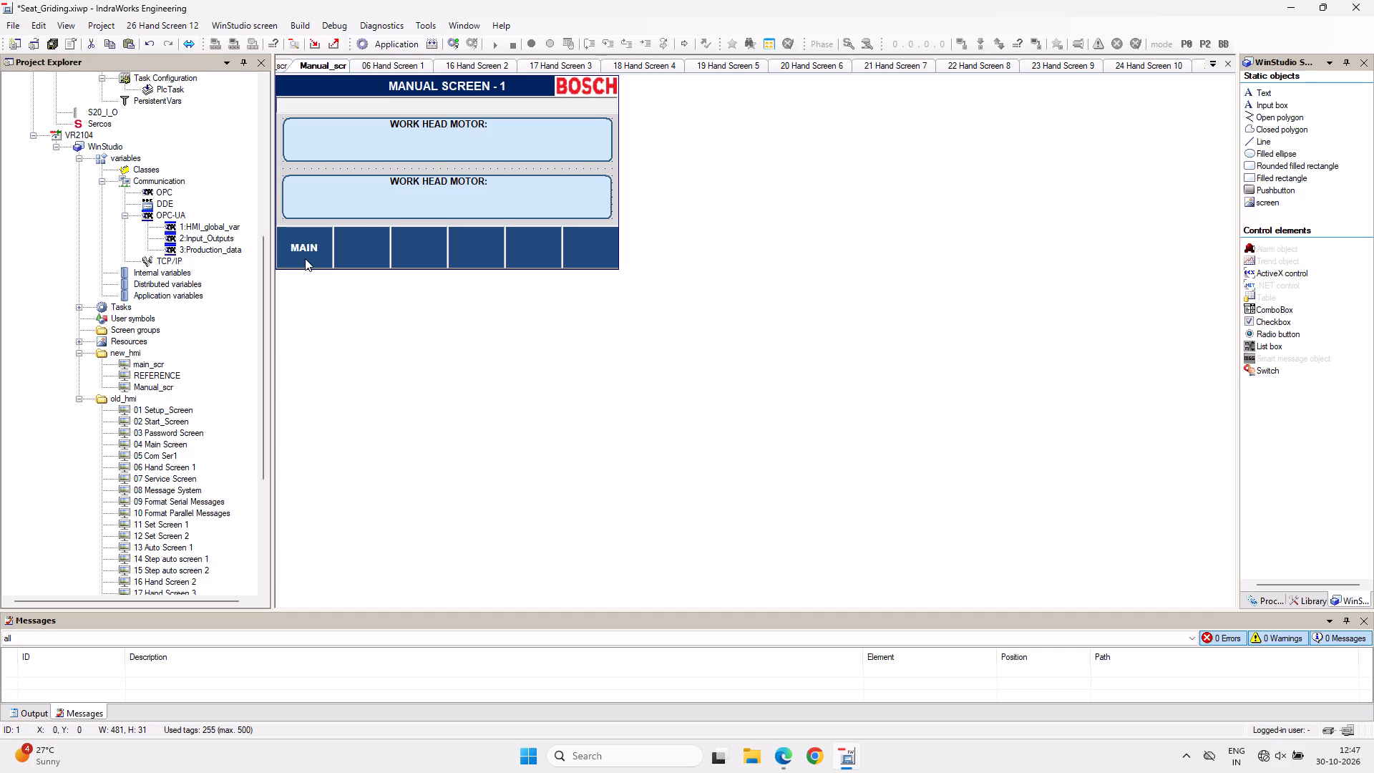
# Preview Manual_scr in test mode and return to editing.
pyautogui.rightClick(573, 167)
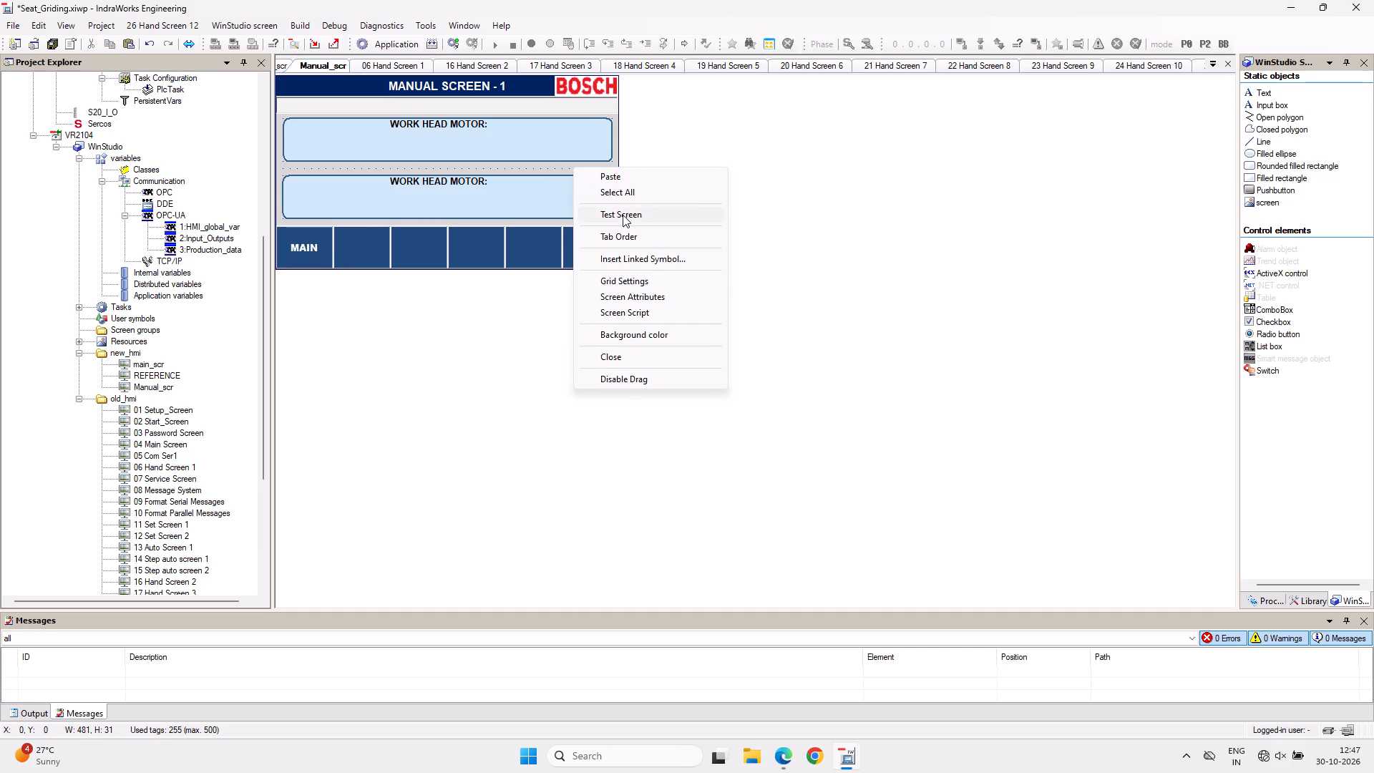
pyautogui.click(623, 215)
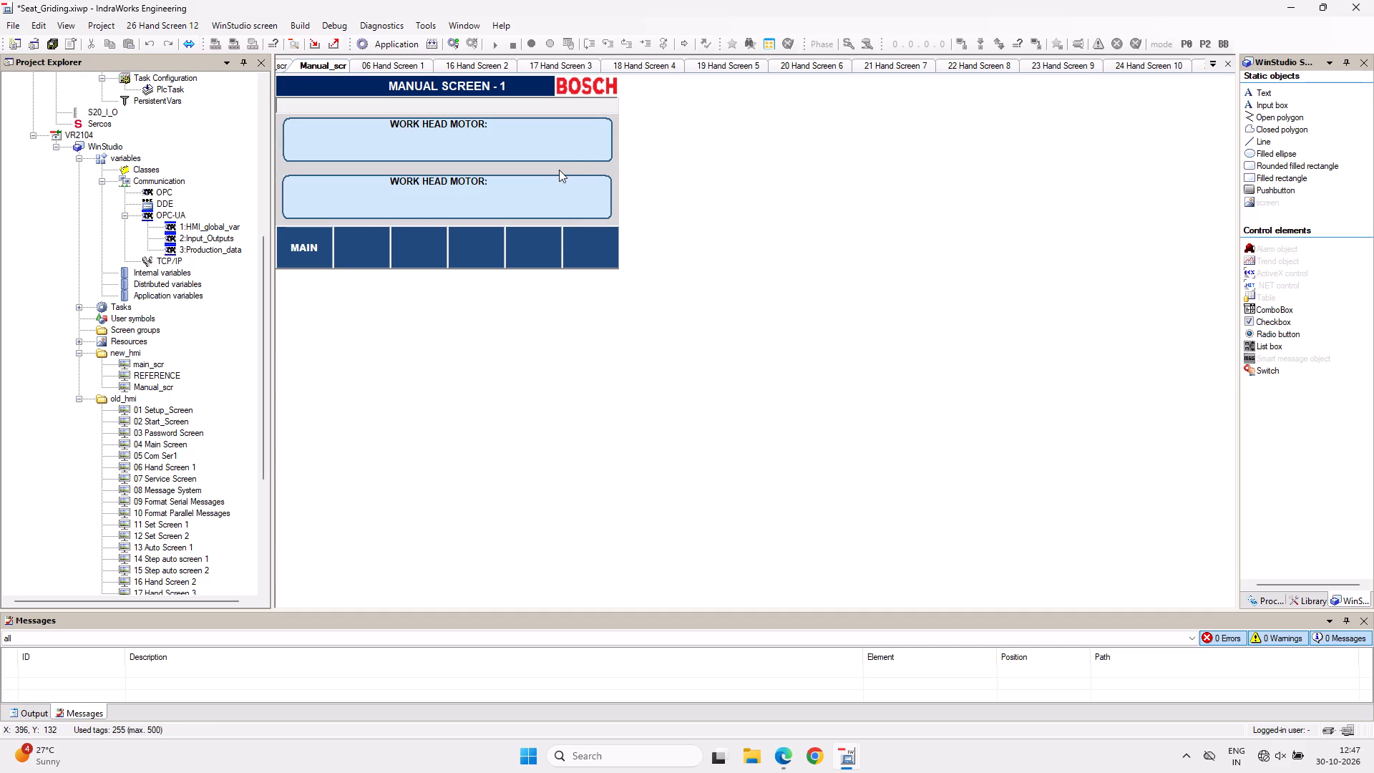
pyautogui.rightClick(559, 170)
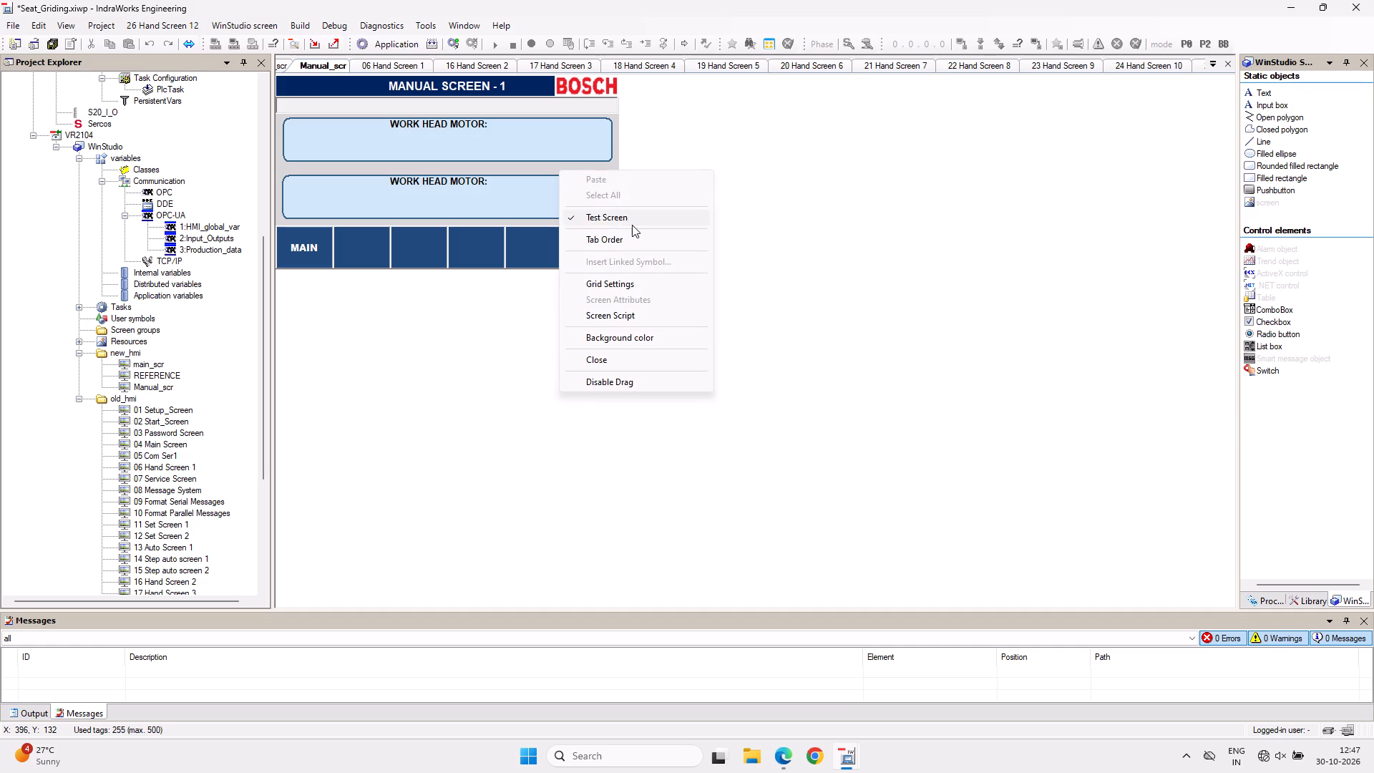
pyautogui.click(632, 225)
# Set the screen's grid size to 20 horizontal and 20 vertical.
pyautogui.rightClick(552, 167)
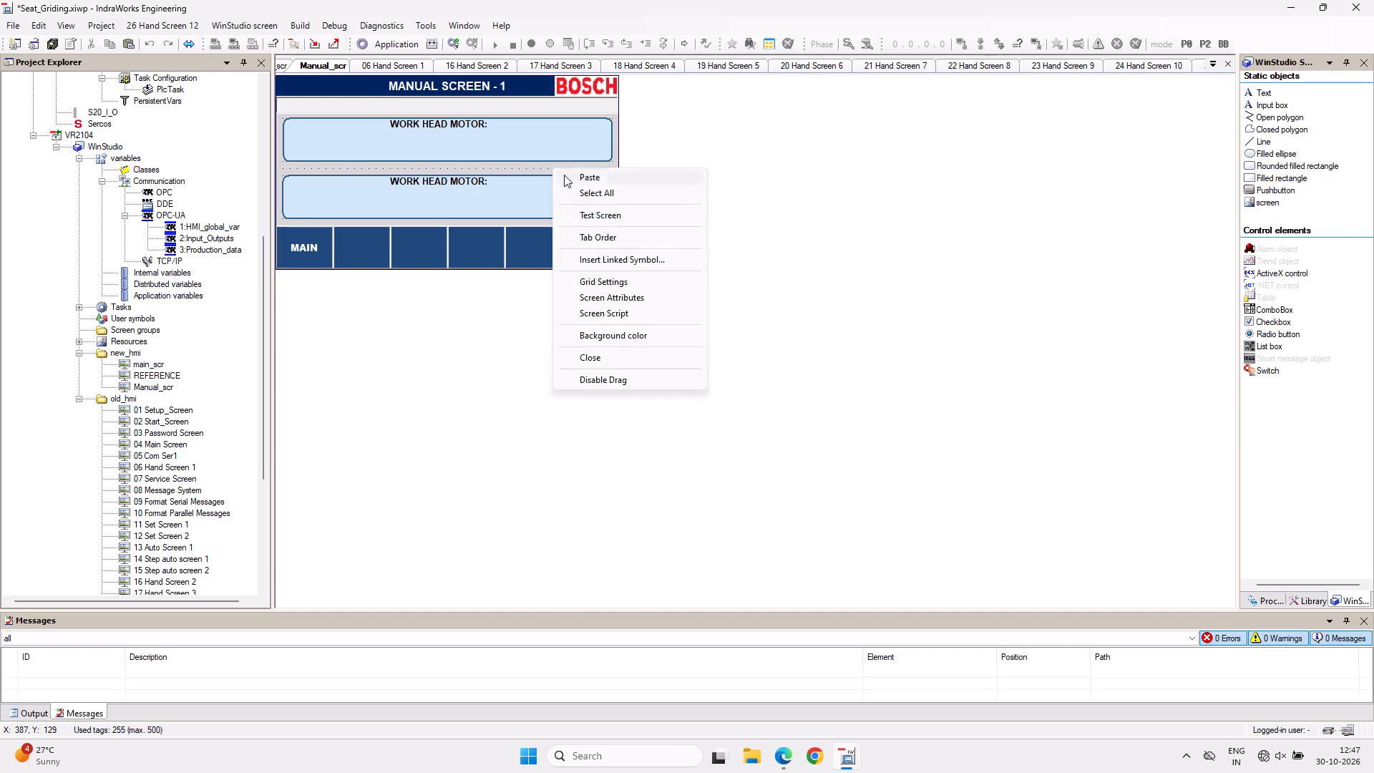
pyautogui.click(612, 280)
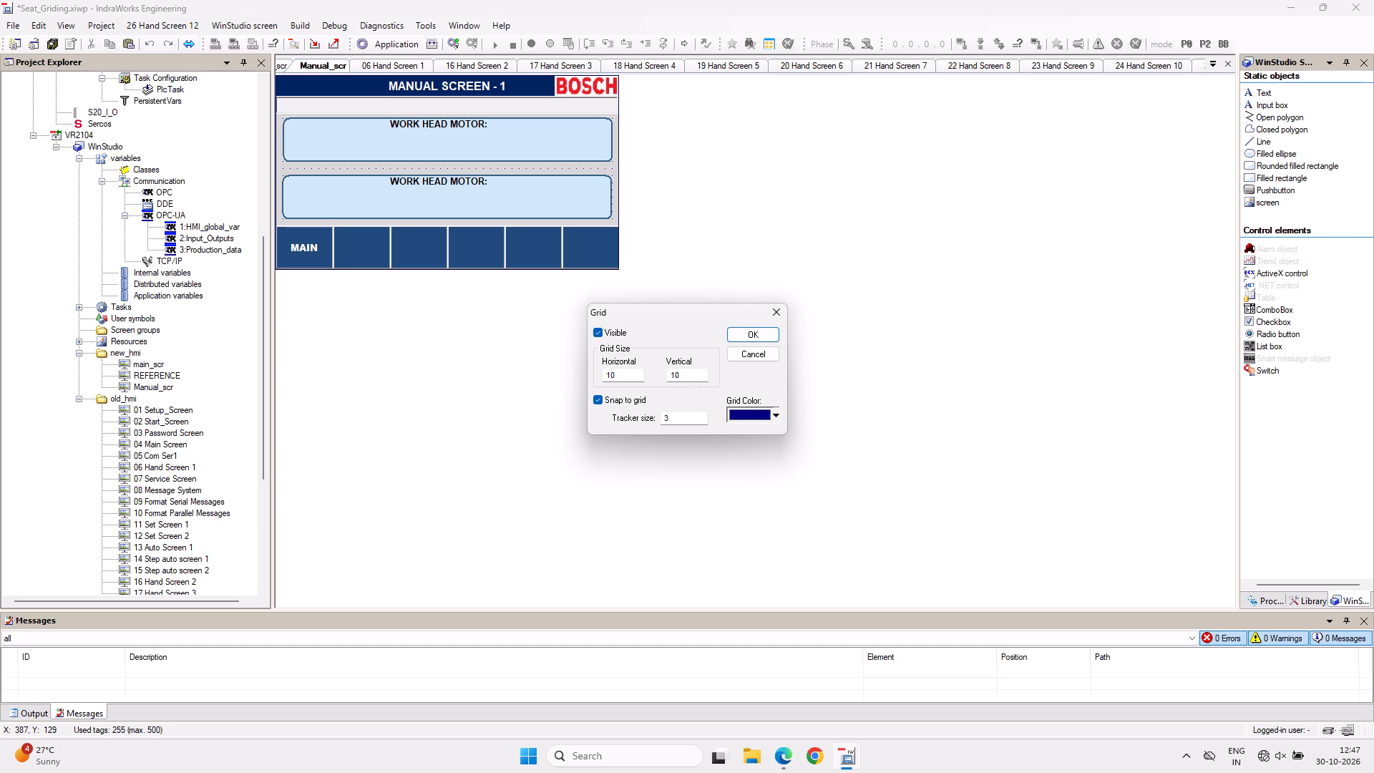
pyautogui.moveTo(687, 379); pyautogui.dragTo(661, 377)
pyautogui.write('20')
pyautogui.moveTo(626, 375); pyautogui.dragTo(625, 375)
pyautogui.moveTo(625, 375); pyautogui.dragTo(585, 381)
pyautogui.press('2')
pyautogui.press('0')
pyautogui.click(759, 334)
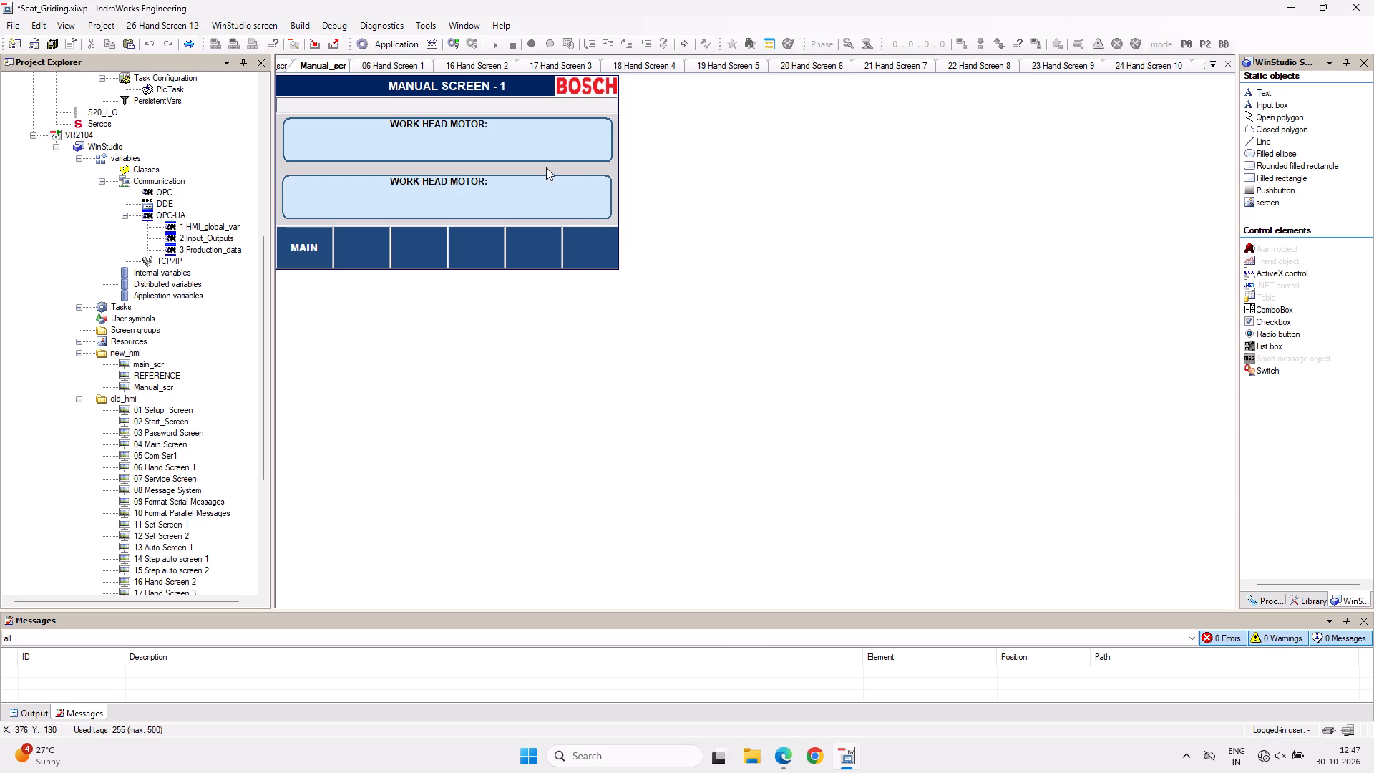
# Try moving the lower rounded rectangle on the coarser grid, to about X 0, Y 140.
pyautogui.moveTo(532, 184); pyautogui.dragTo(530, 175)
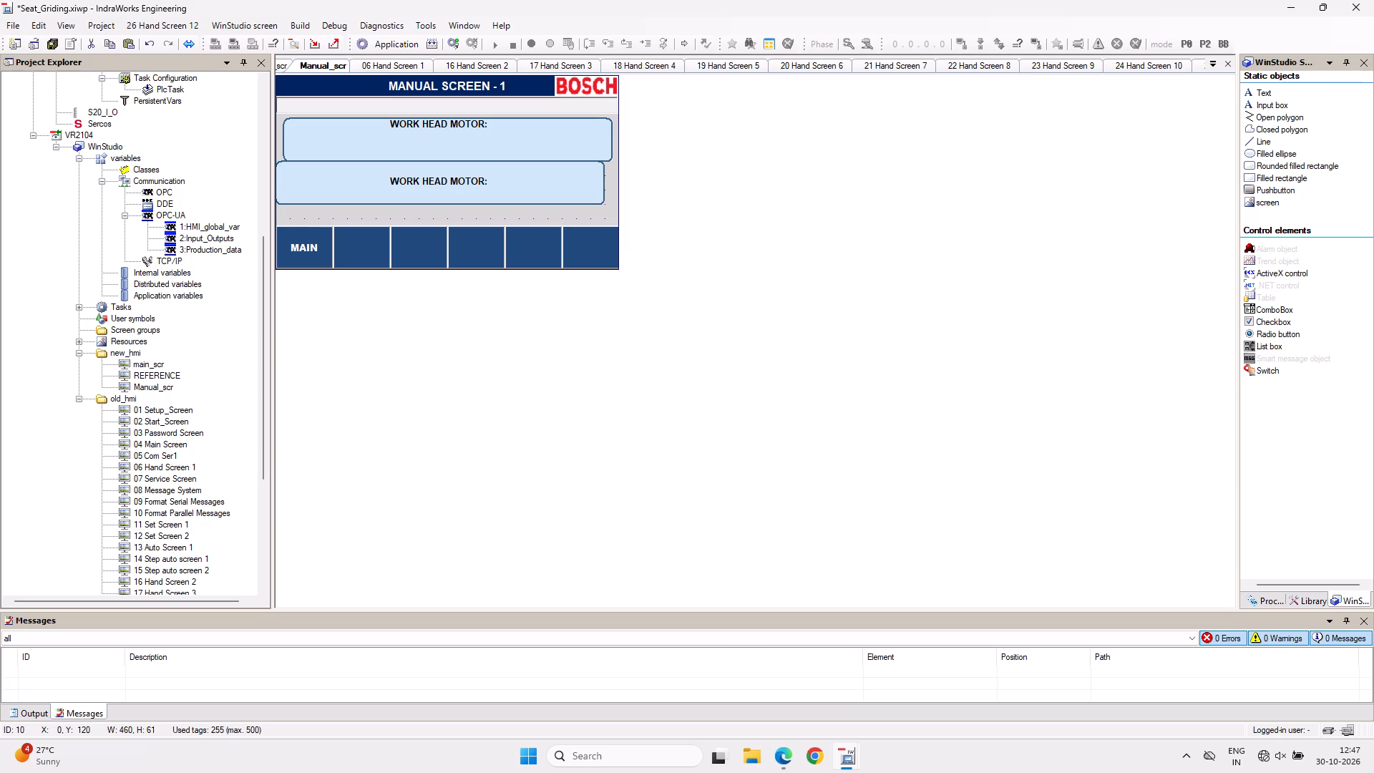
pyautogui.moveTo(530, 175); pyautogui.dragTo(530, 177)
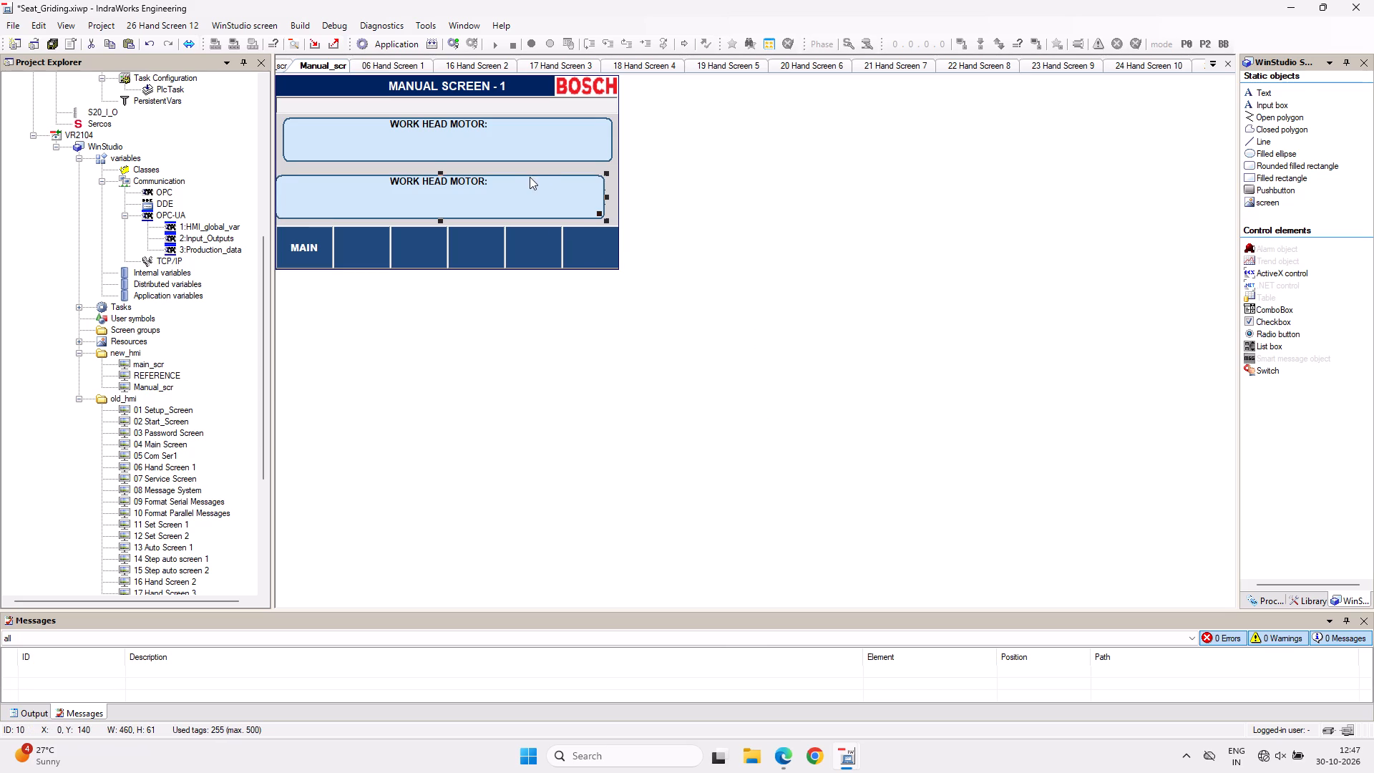
# Set the screen's grid size to 5 horizontal and 5 vertical.
pyautogui.rightClick(545, 167)
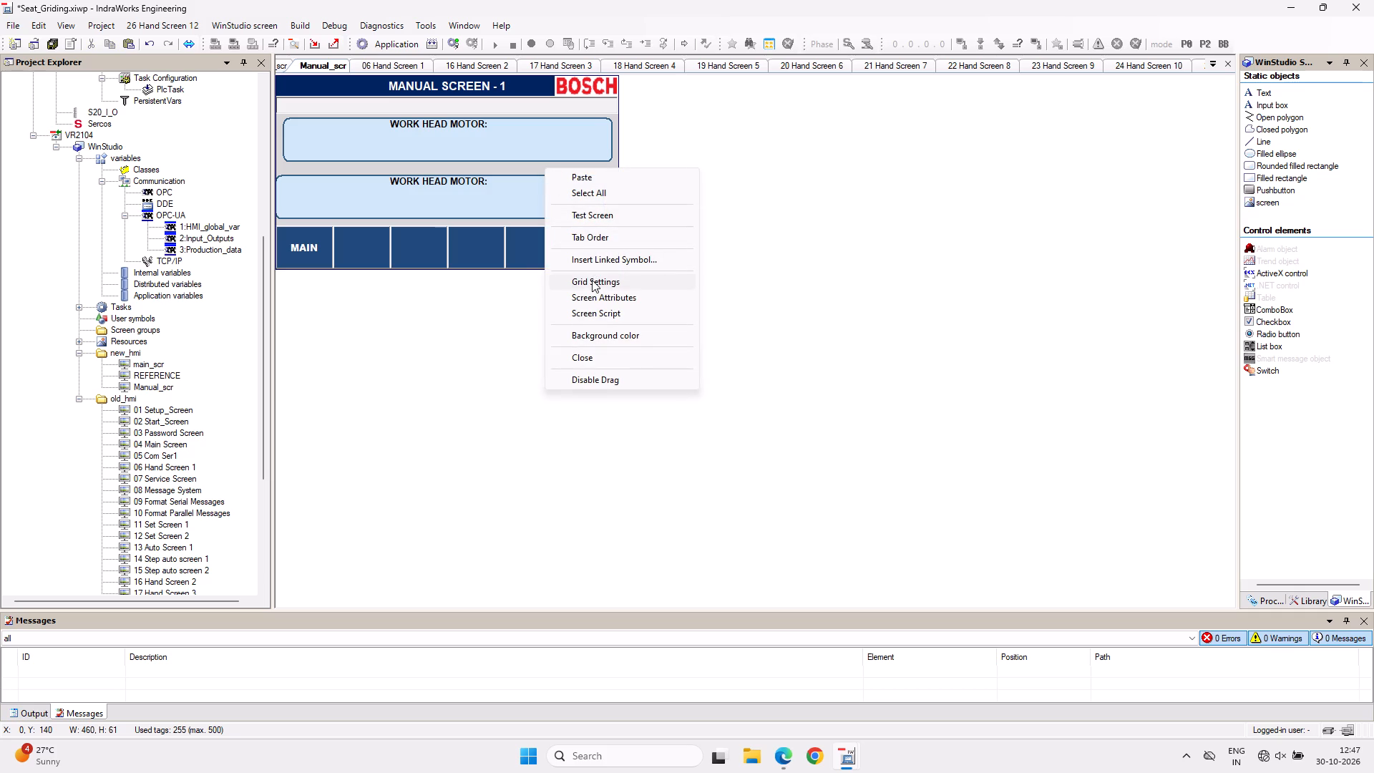
pyautogui.click(592, 283)
pyautogui.moveTo(620, 379); pyautogui.dragTo(546, 373)
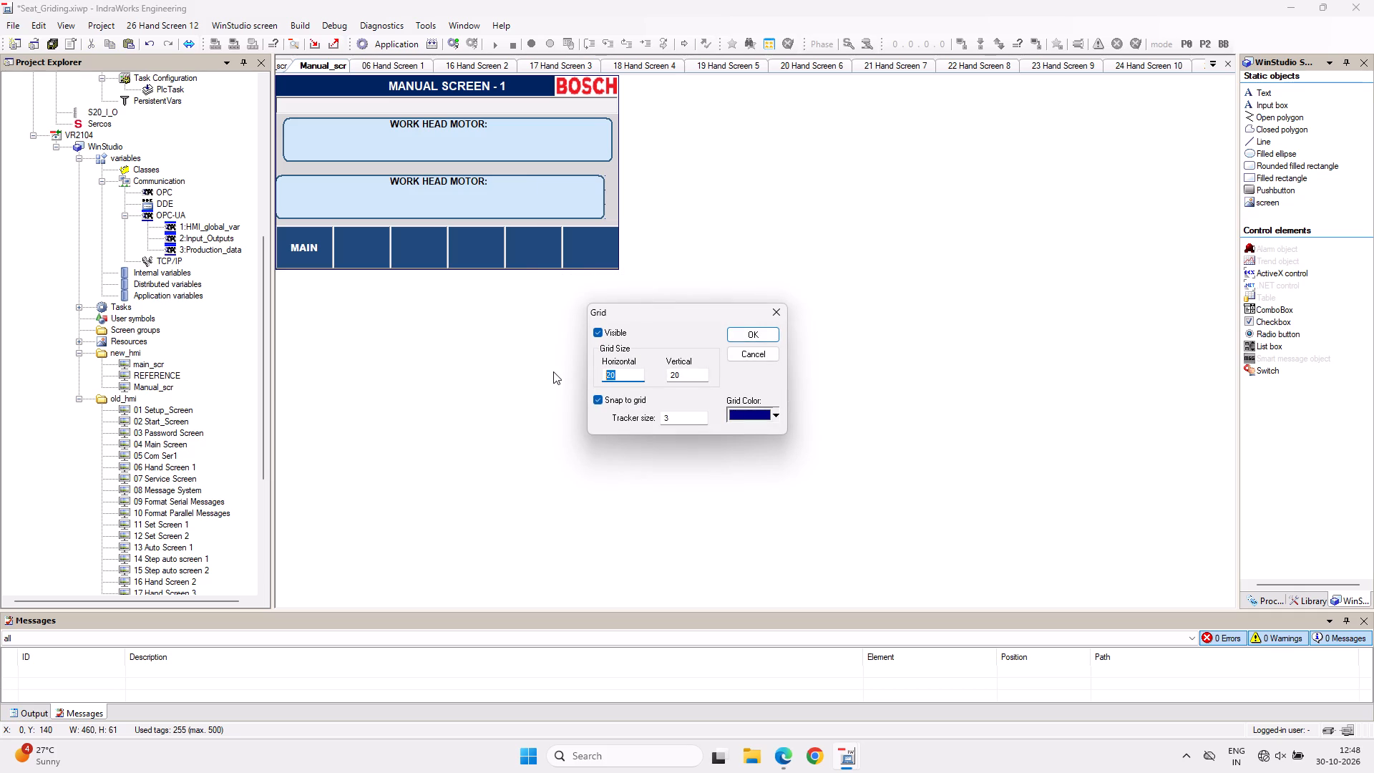
pyautogui.press('5')
pyautogui.moveTo(688, 376); pyautogui.dragTo(642, 376)
pyautogui.press('5')
pyautogui.click(746, 337)
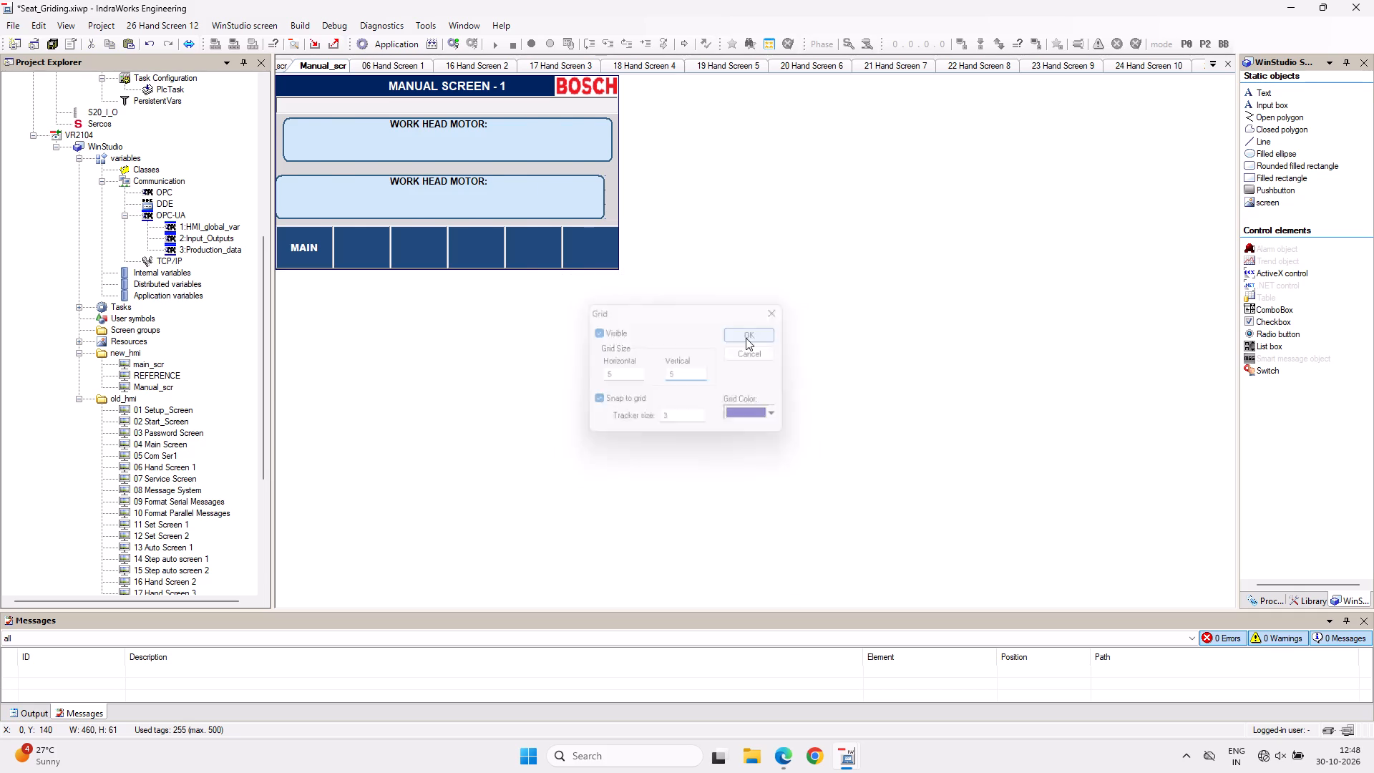
# Place the lower rounded rectangle at X 10 and enlarge it slightly by extending its bottom edge downward and its top edge upward.
pyautogui.moveTo(527, 194); pyautogui.dragTo(535, 194)
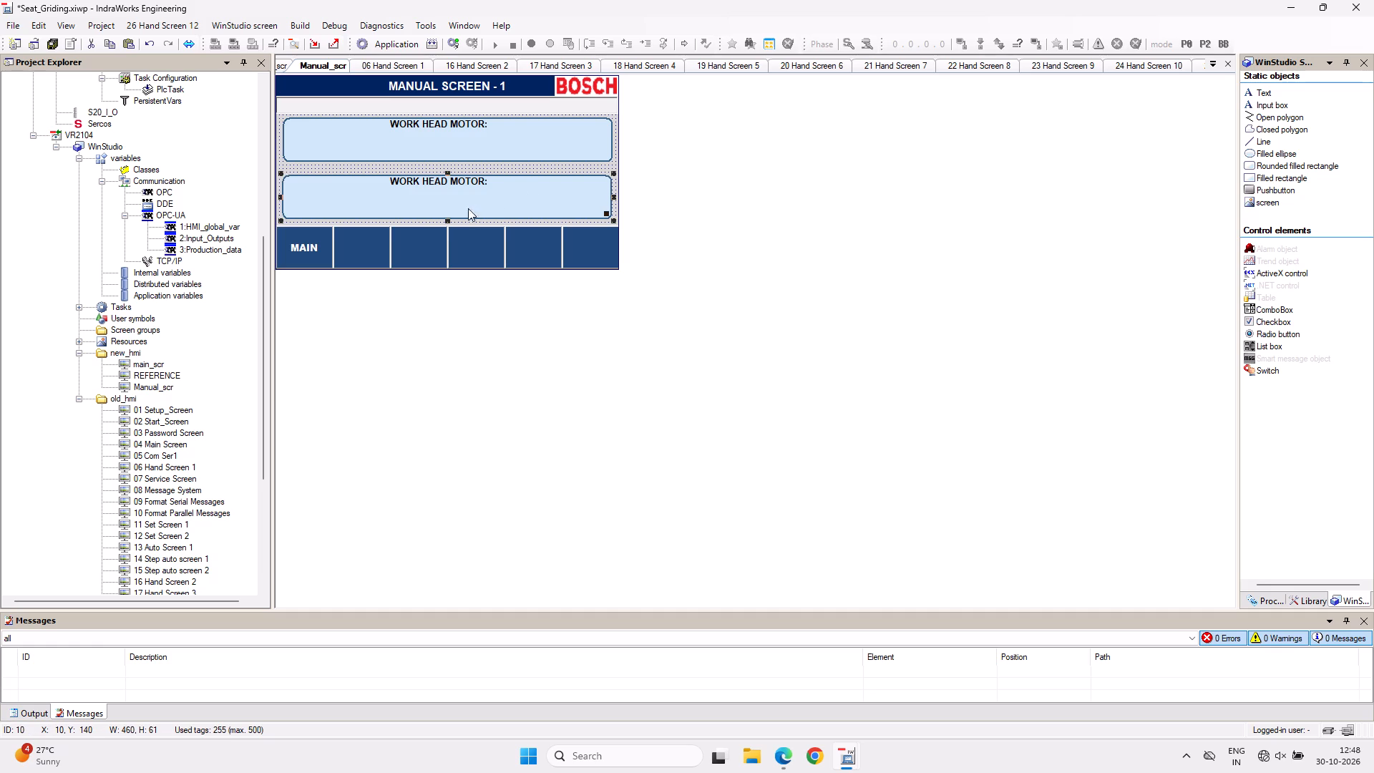
pyautogui.click(447, 221)
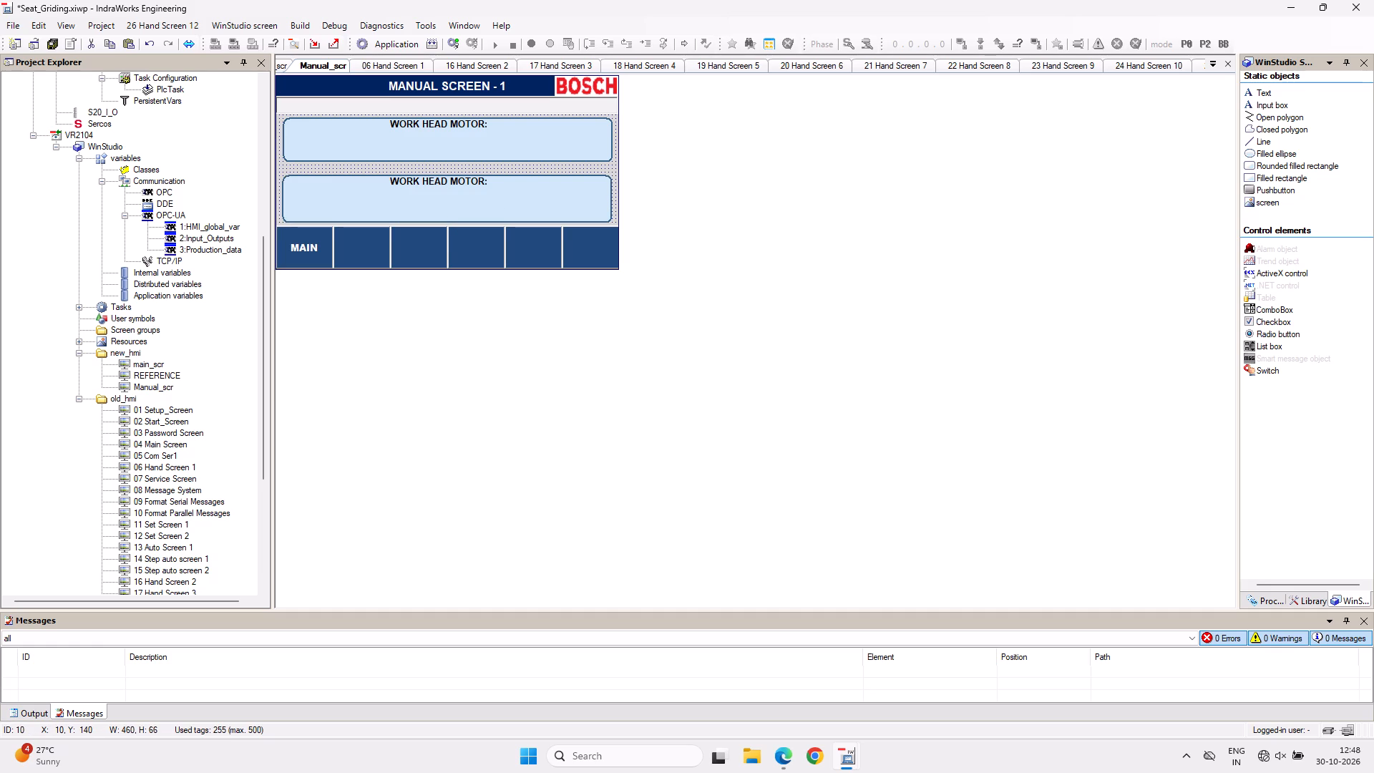
pyautogui.click(448, 175)
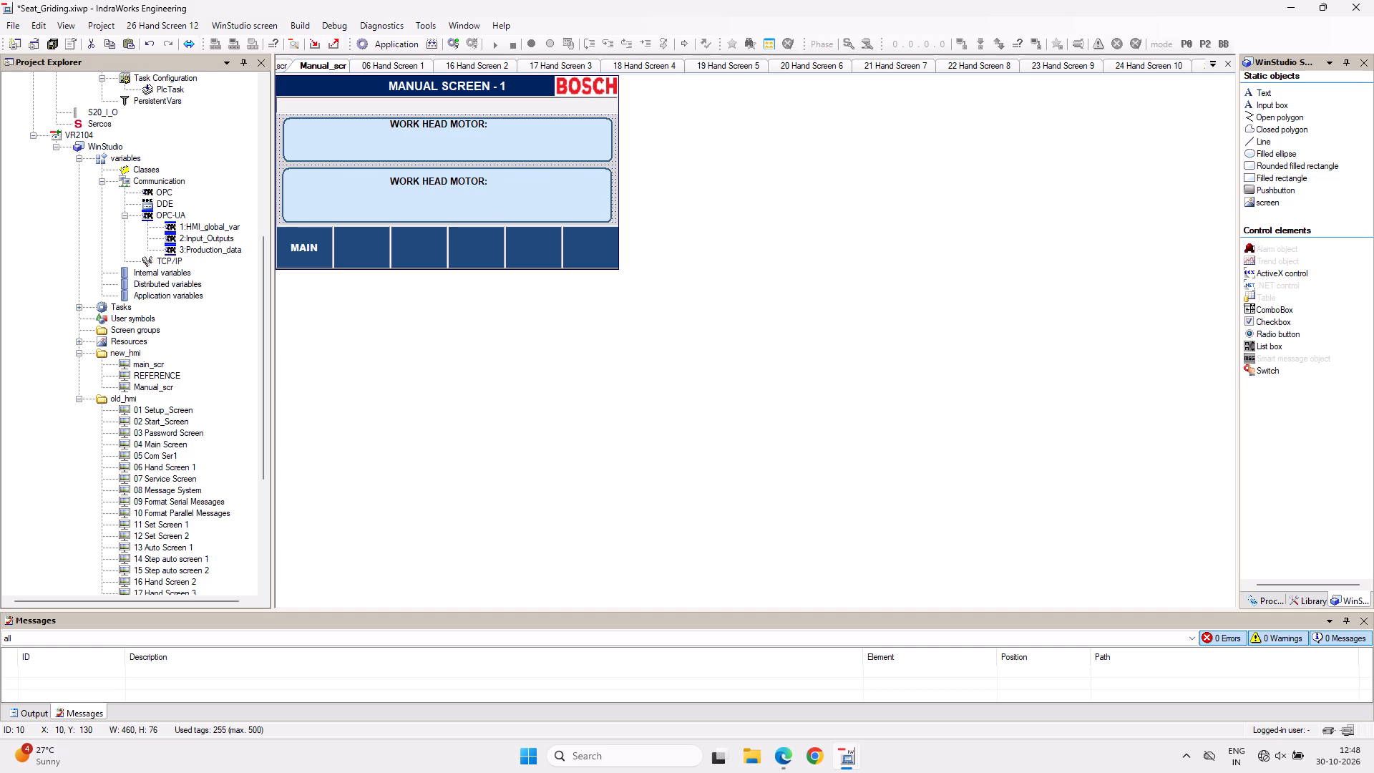
# Extend the bottom edge of the upper rounded rectangle downward to a height of 66.
pyautogui.click(453, 152)
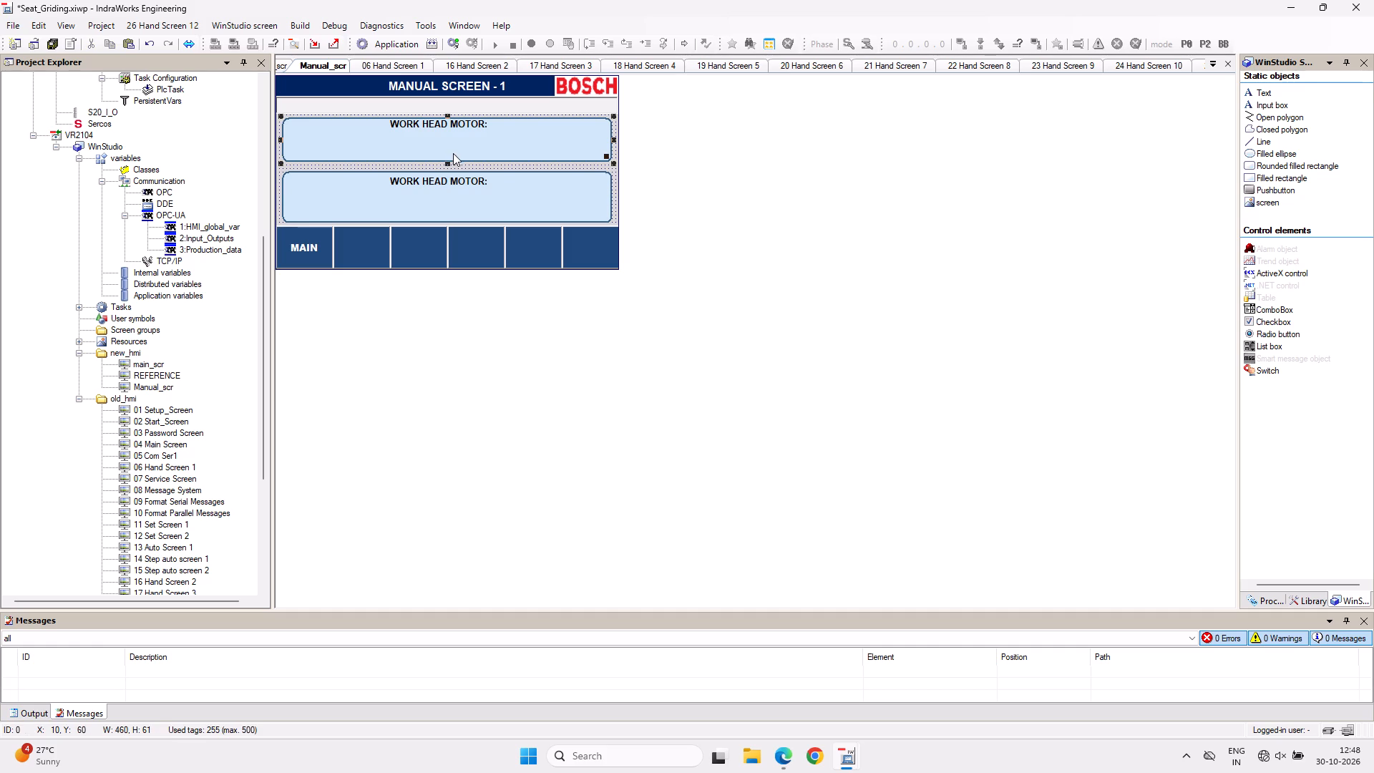
pyautogui.click(447, 163)
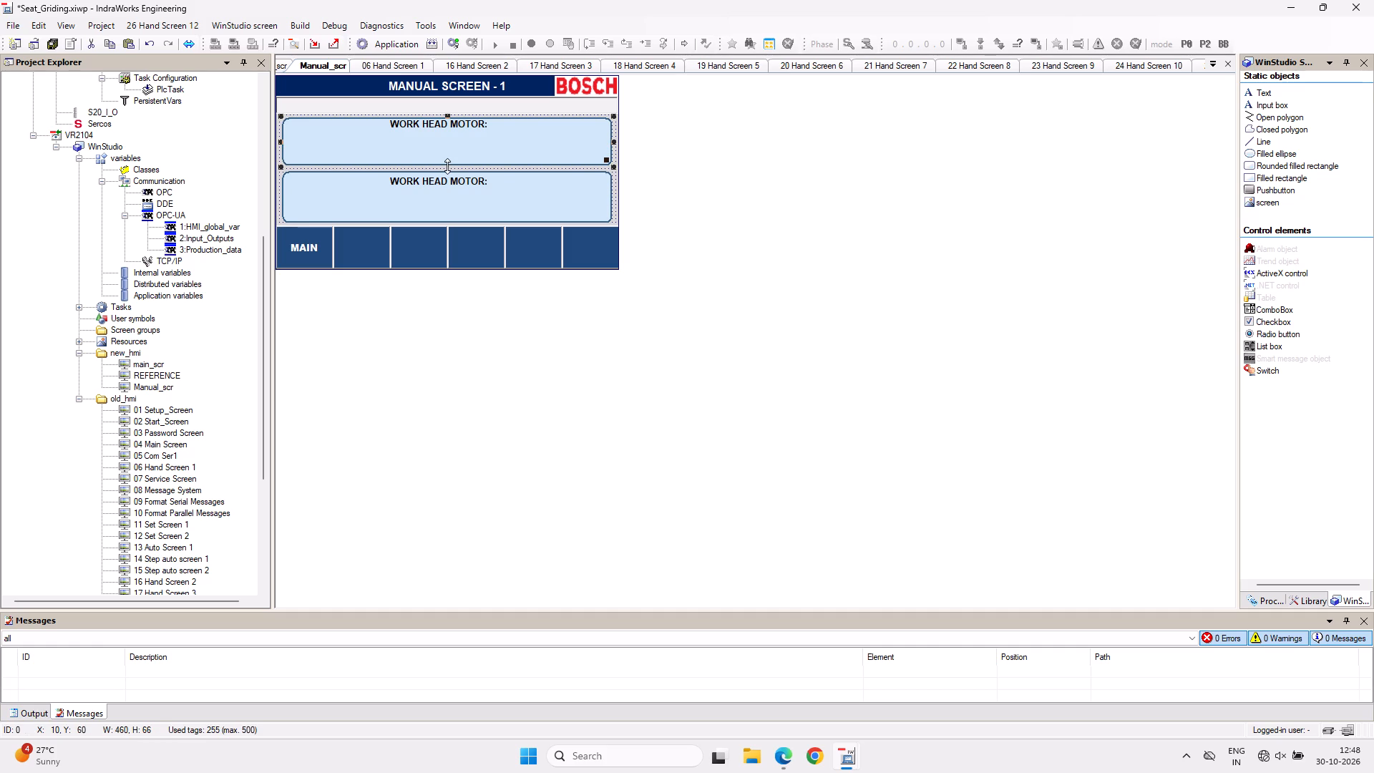
pyautogui.click(279, 185)
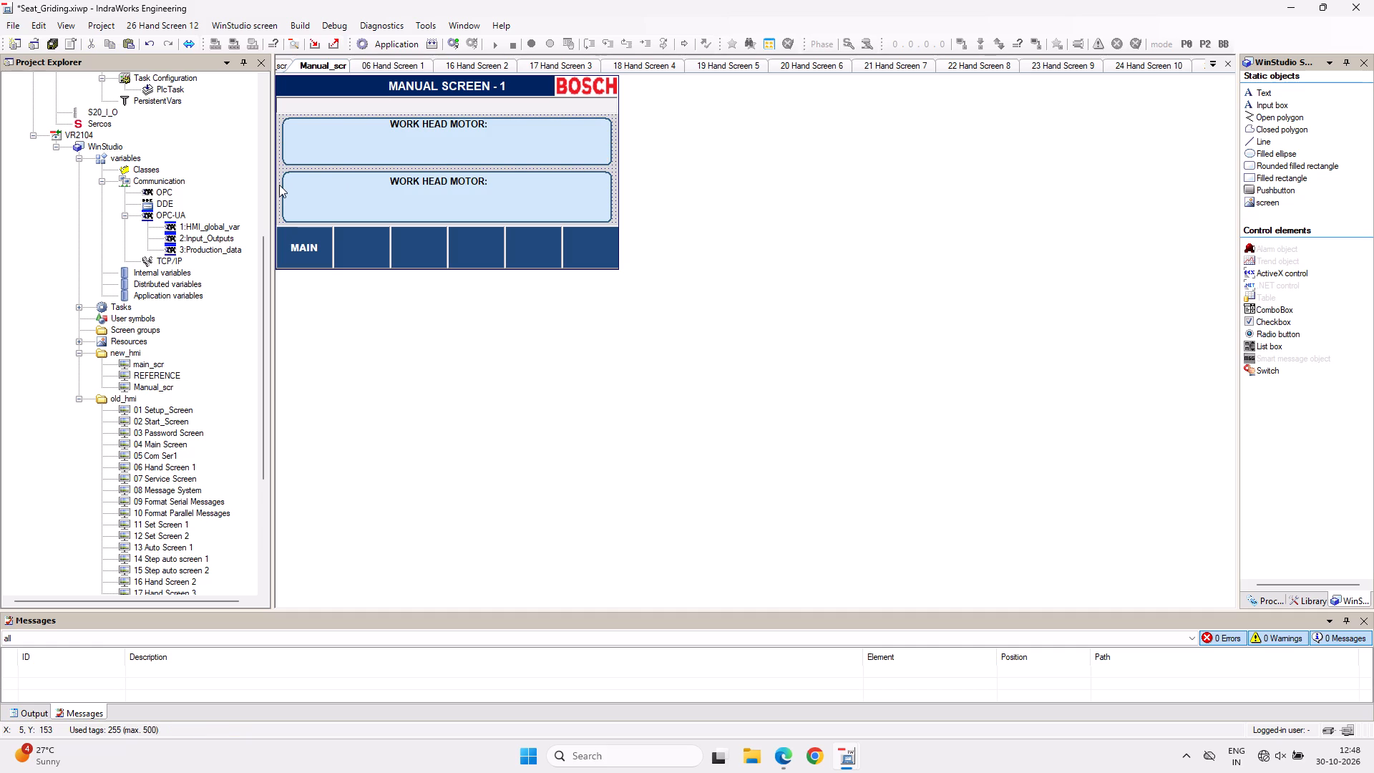
pyautogui.click(424, 156)
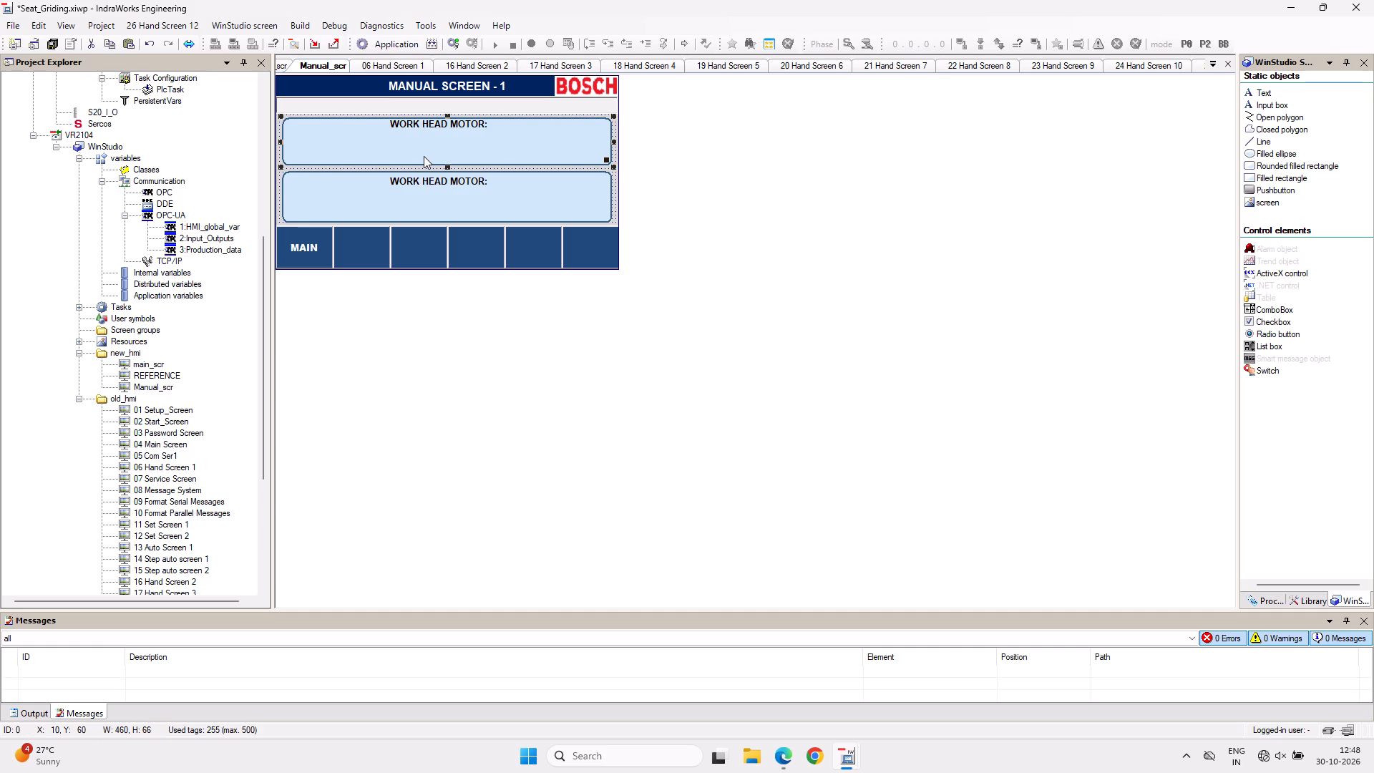
# Delete the lower rounded rectangle.
pyautogui.click(446, 210)
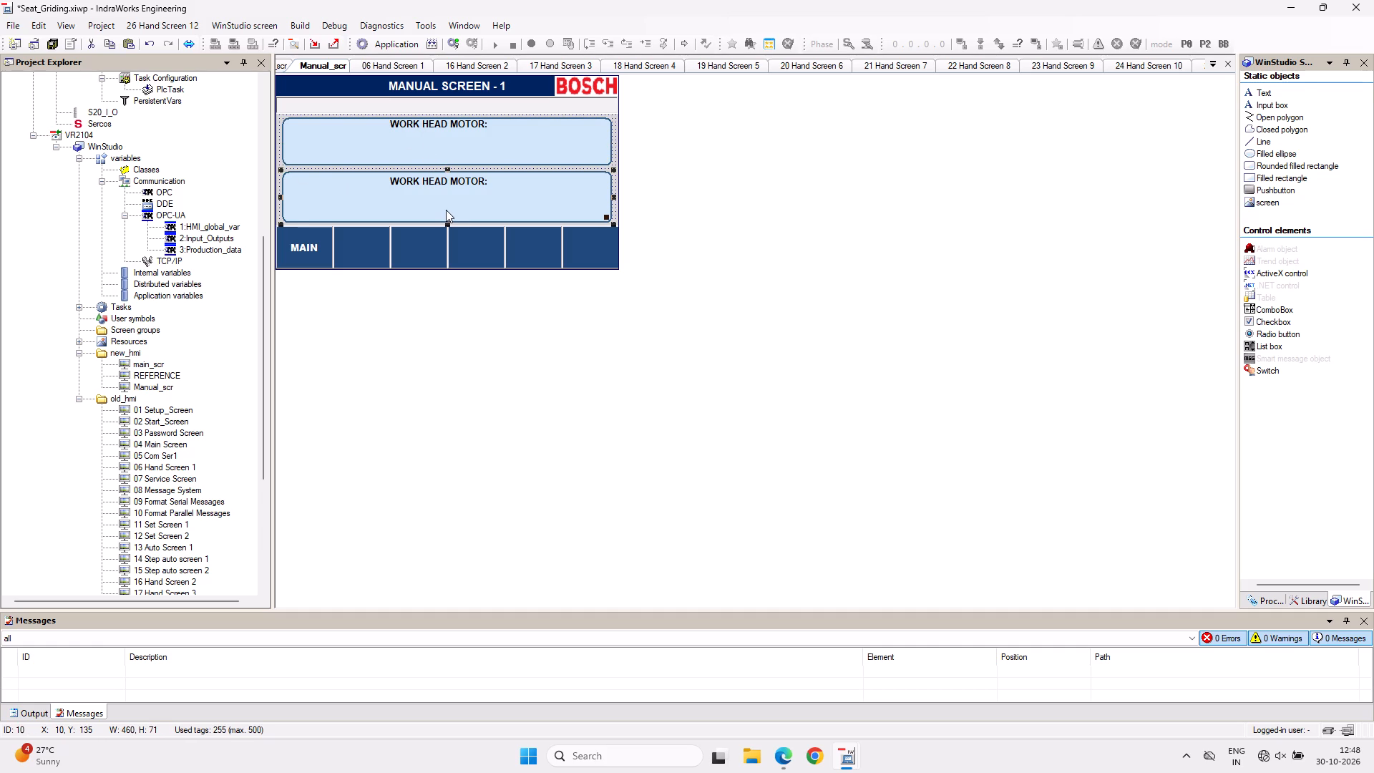
pyautogui.press('Delete')
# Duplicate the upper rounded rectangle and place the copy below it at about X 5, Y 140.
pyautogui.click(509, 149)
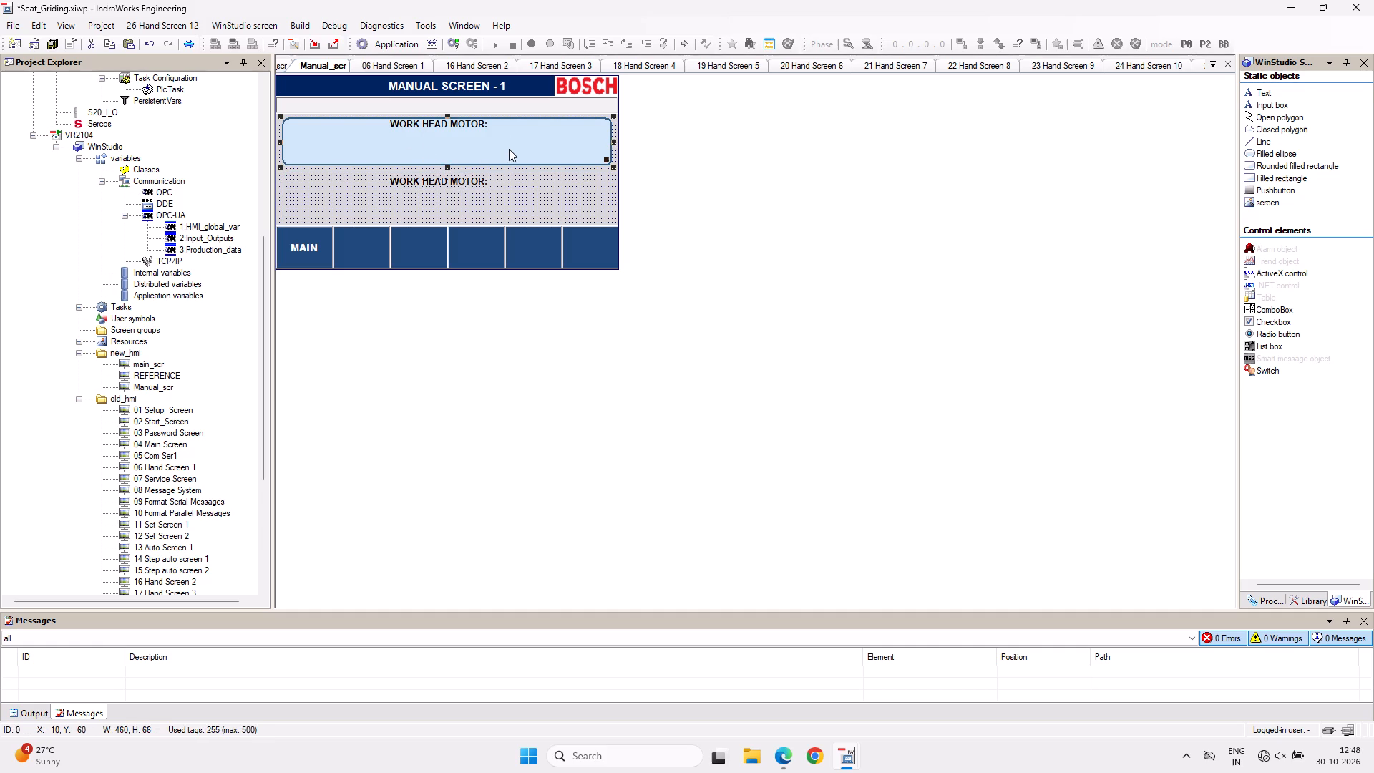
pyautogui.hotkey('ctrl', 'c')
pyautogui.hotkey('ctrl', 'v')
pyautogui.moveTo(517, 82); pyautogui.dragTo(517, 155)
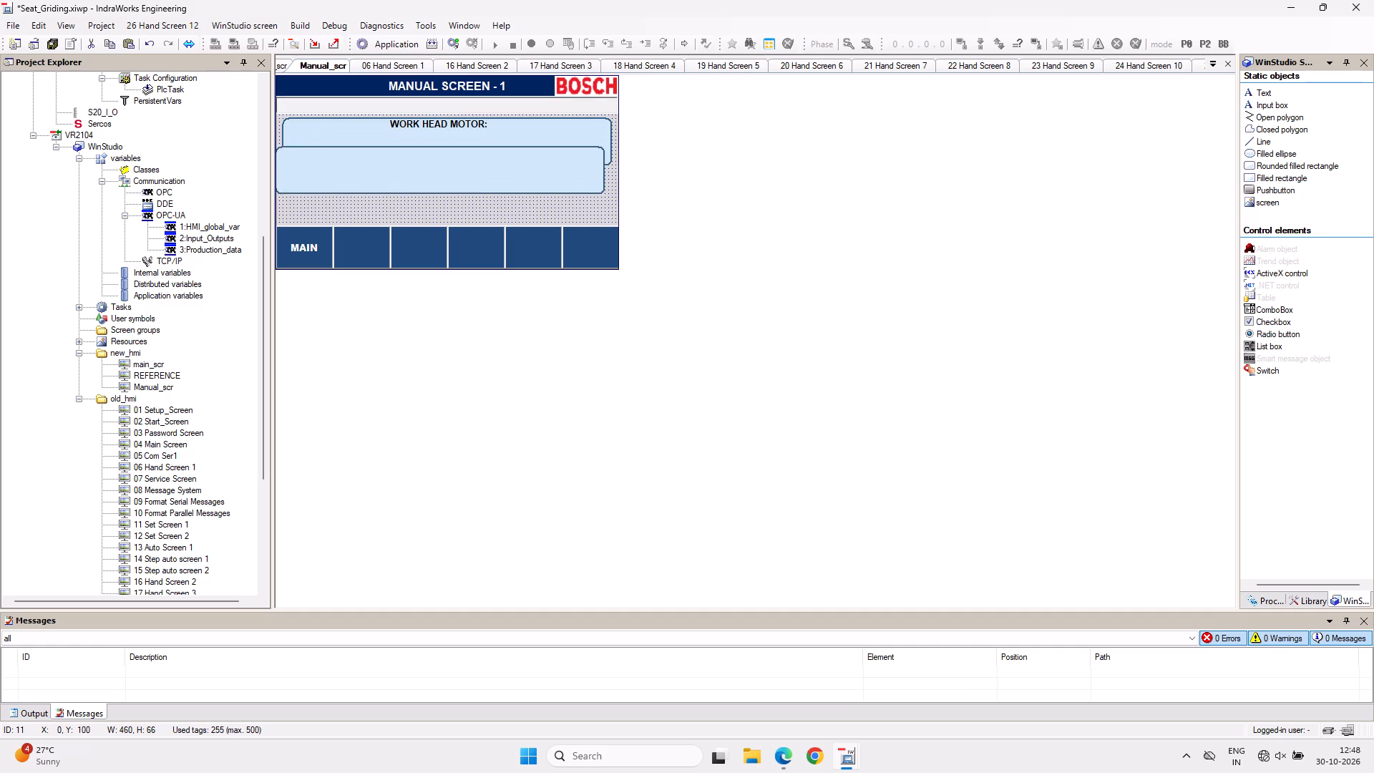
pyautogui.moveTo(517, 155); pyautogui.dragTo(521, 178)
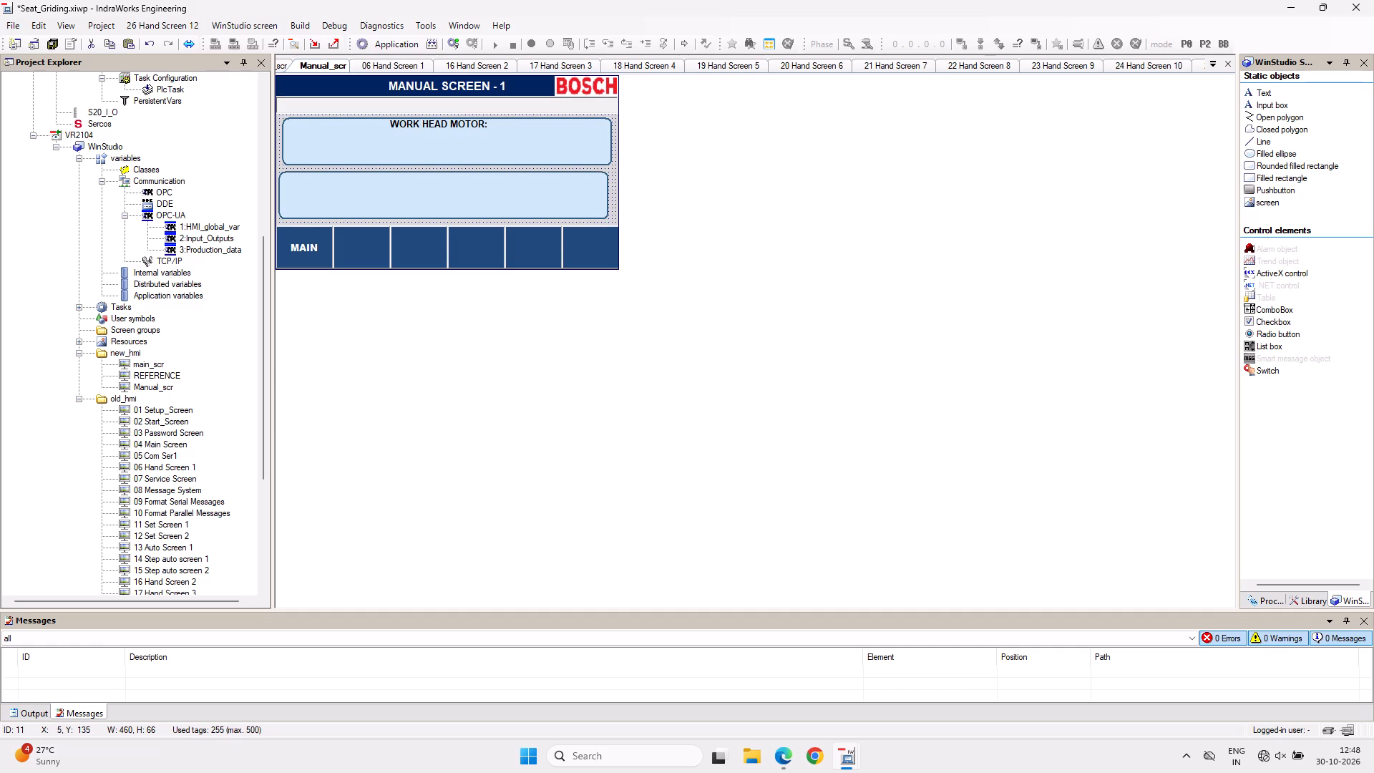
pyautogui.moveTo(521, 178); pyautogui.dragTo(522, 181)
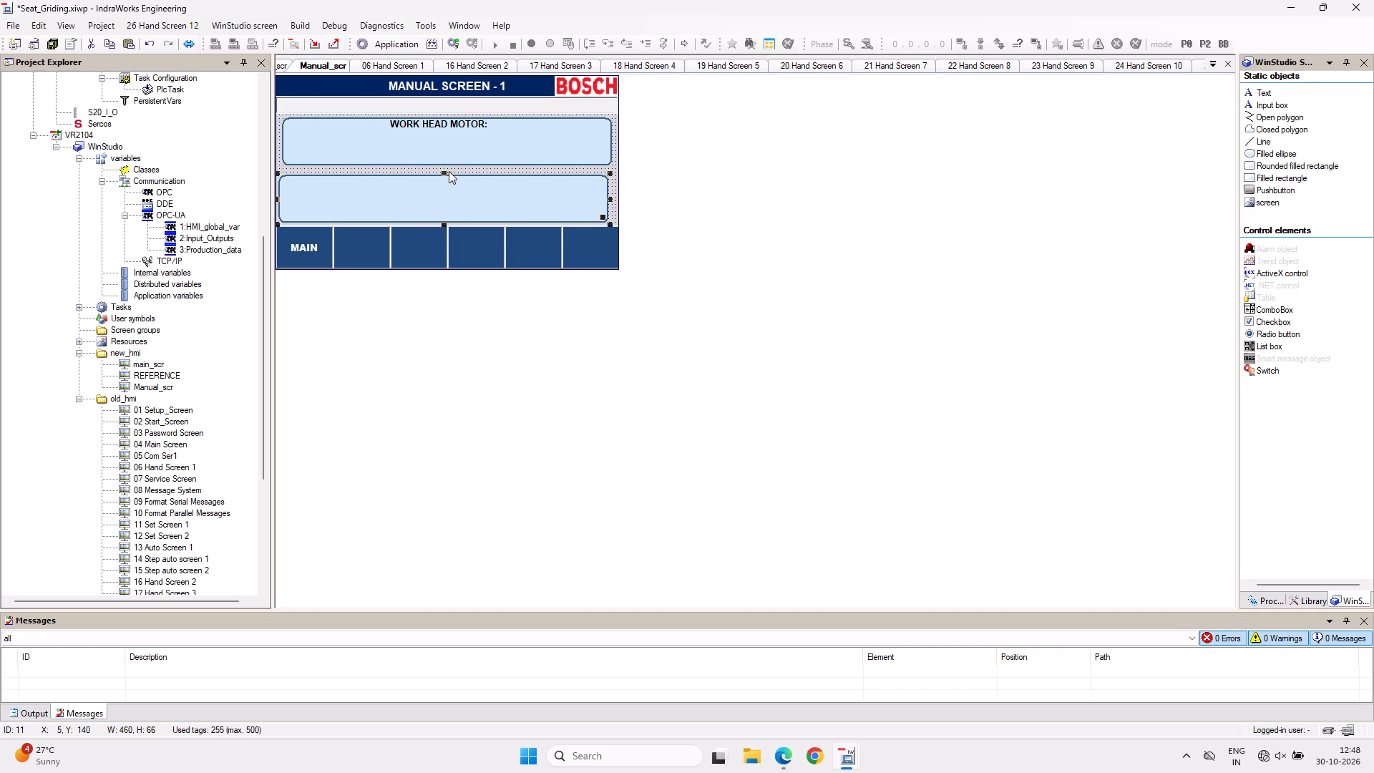
# Extend the bottom edge of the upper rounded rectangle downward to a height of 71.
pyautogui.click(442, 156)
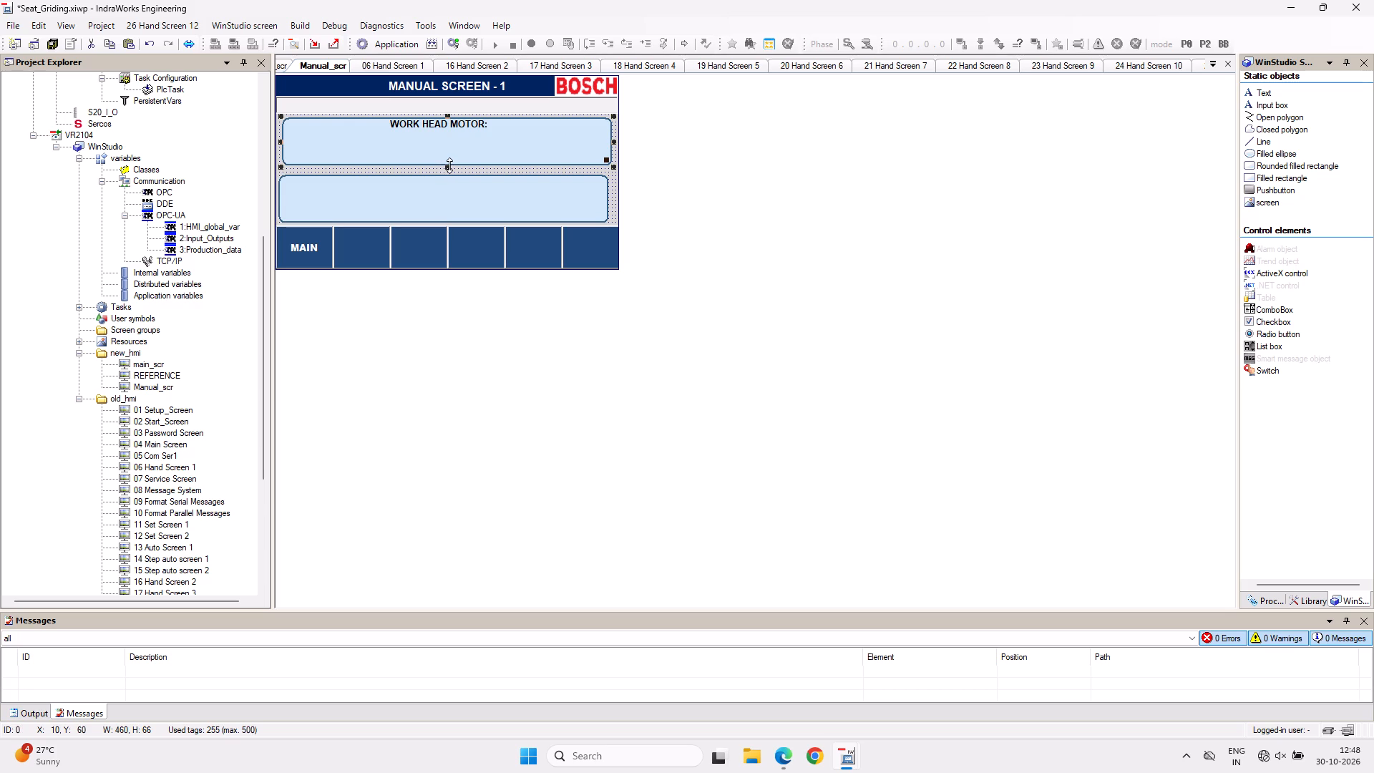
pyautogui.click(449, 165)
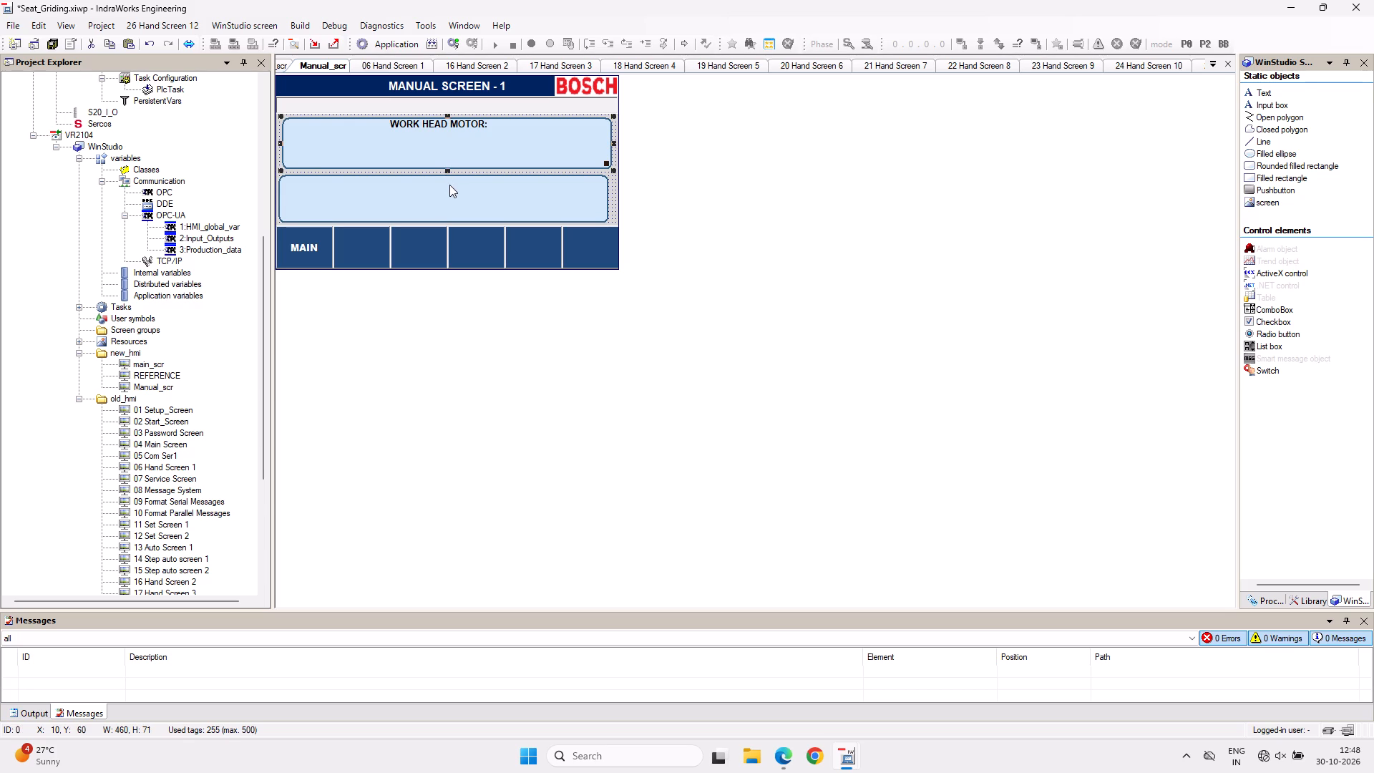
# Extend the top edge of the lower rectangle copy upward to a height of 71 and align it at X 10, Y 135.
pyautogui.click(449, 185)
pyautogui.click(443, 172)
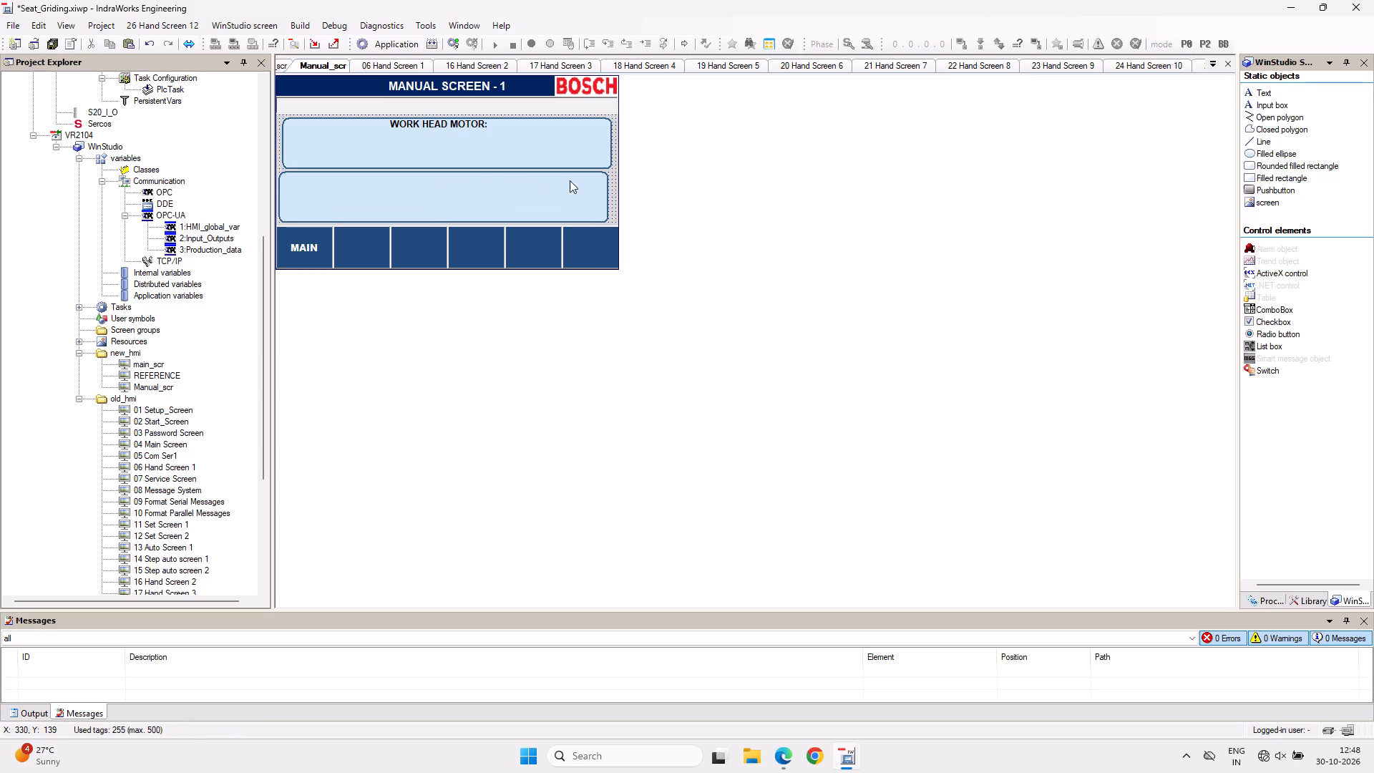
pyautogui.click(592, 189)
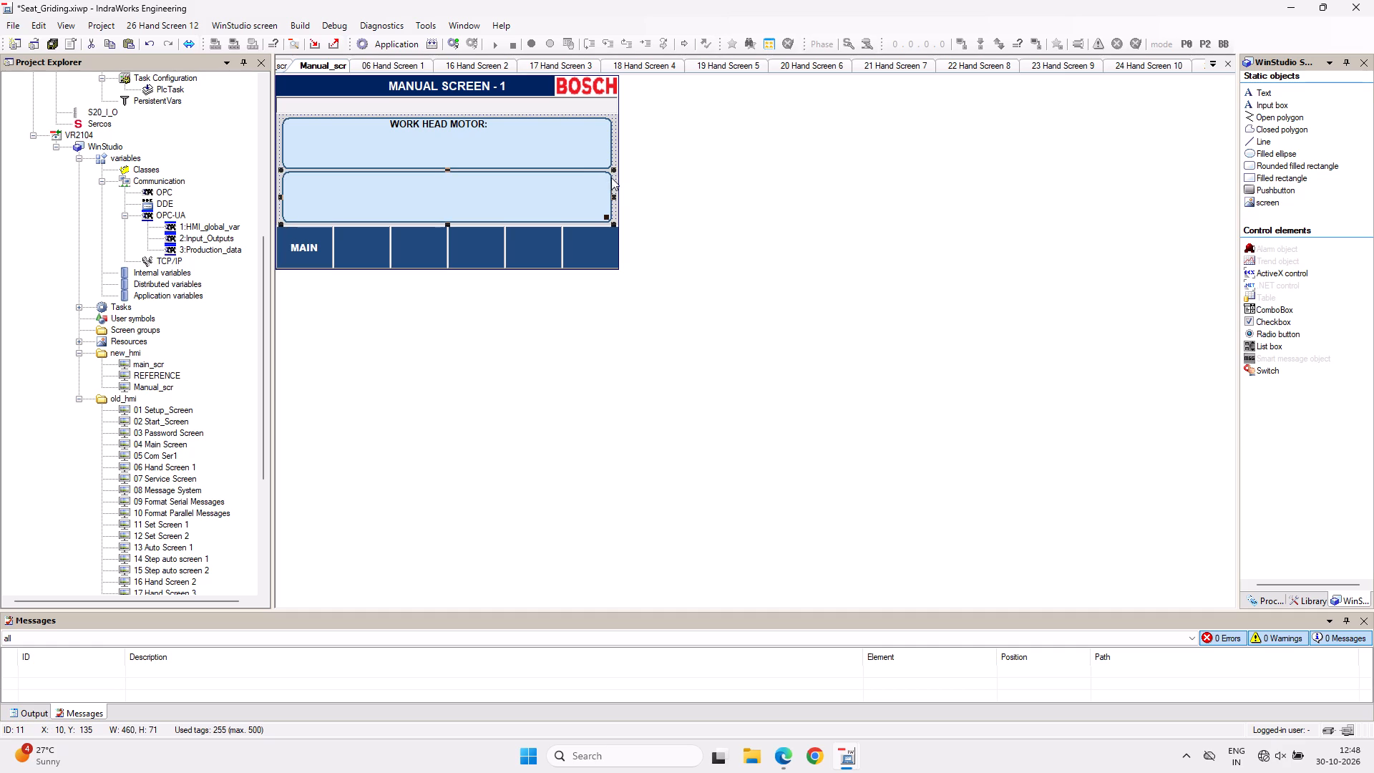
# Delete the lower rectangle copy and the lower WORK HEAD MOTOR: label.
pyautogui.press('Delete')
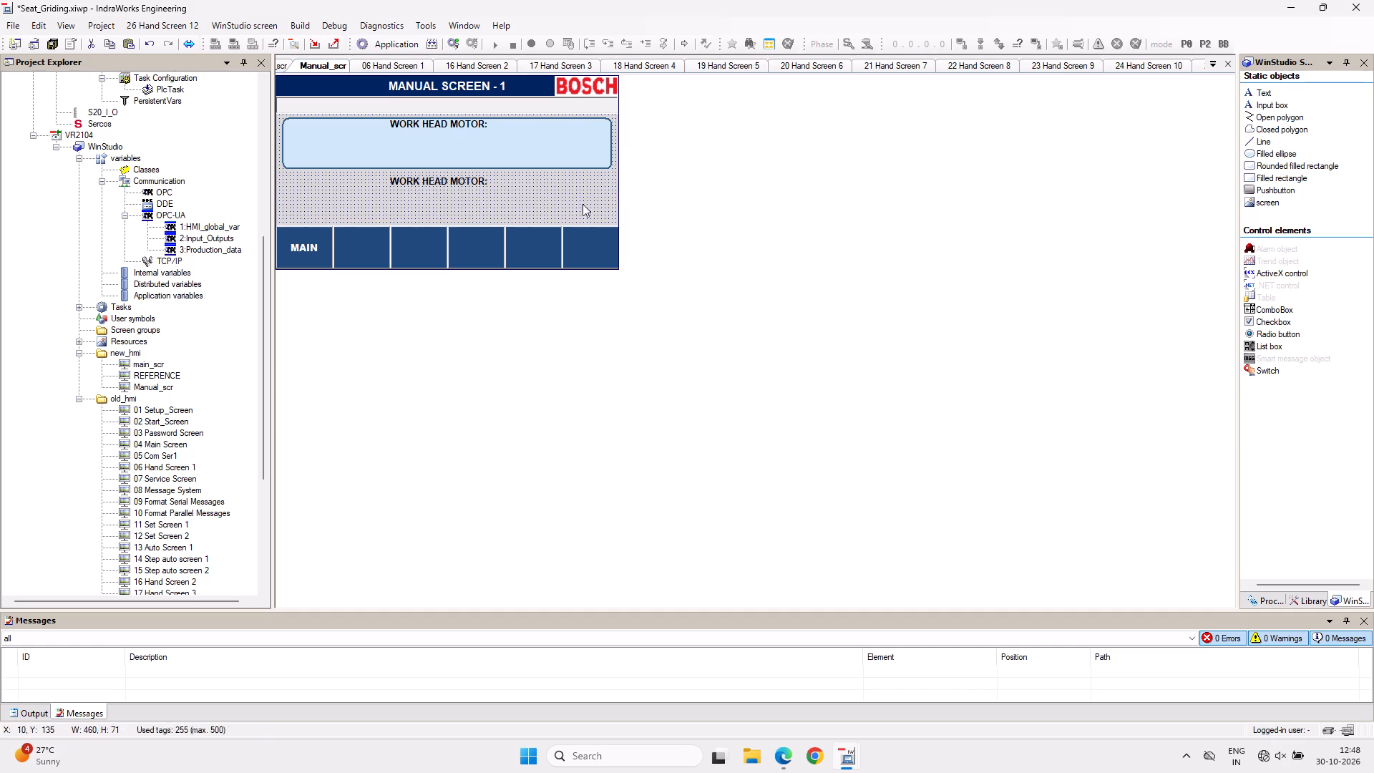
pyautogui.click(457, 181)
pyautogui.press('Delete')
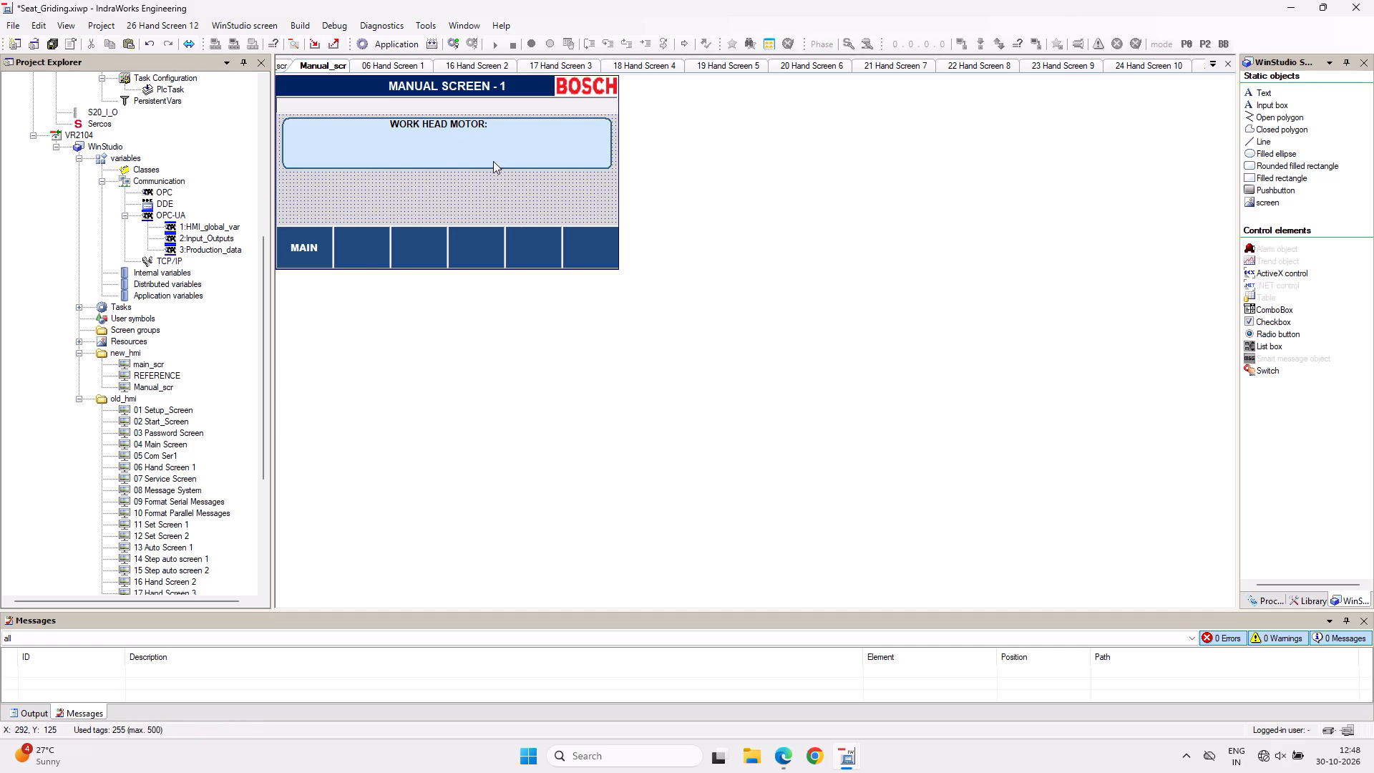
# Duplicate the resized upper rounded rectangle and place the copy directly below it at X 10, Y 135.
pyautogui.click(496, 156)
pyautogui.hotkey('ctrl', 'c')
pyautogui.hotkey('ctrl', 'v')
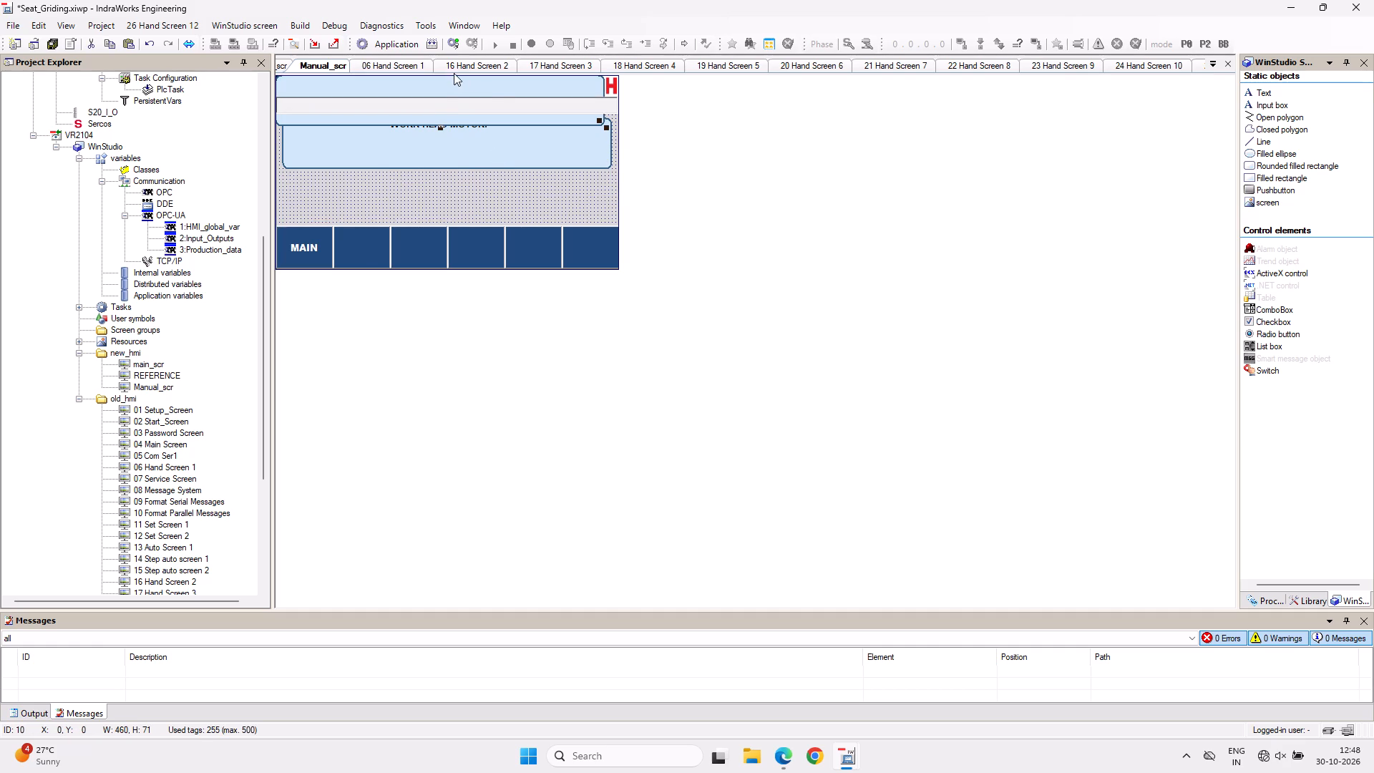
pyautogui.moveTo(497, 84); pyautogui.dragTo(500, 185)
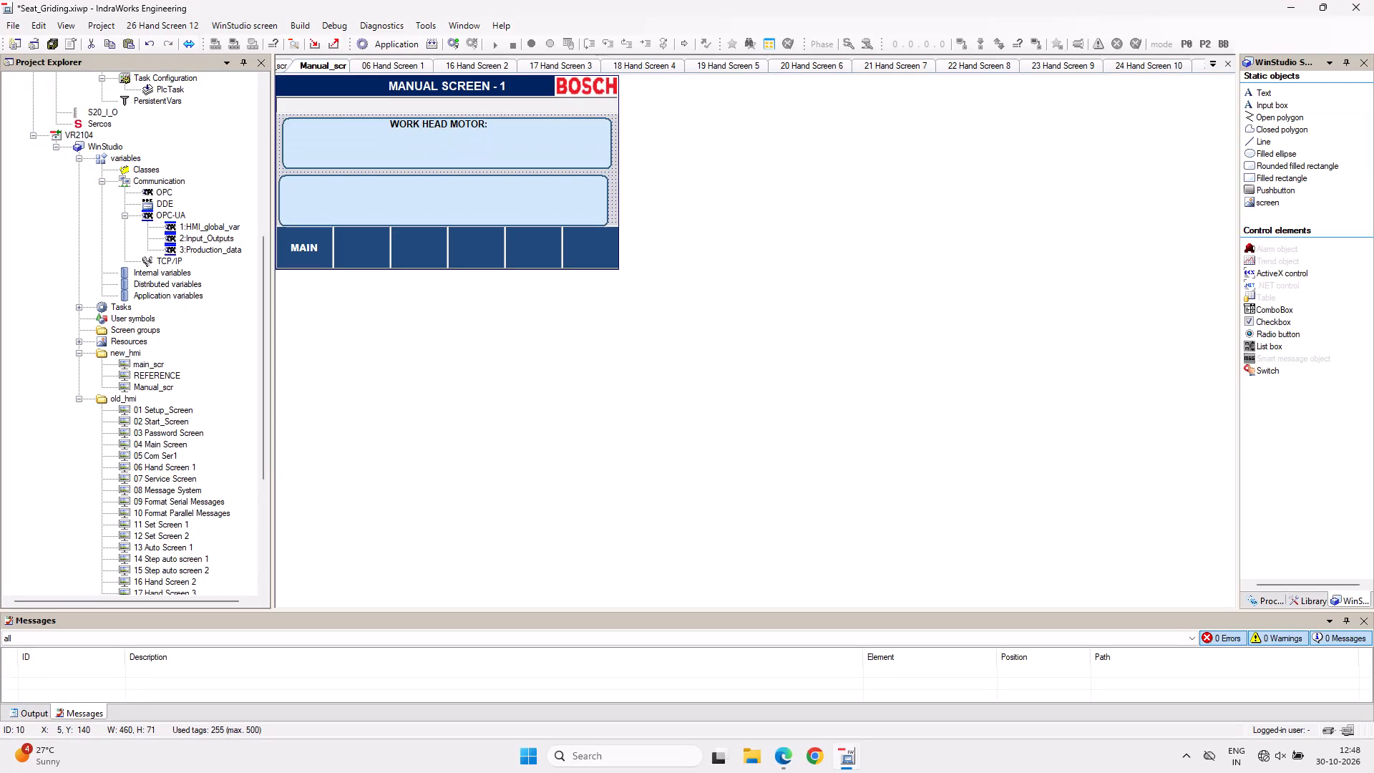
pyautogui.moveTo(500, 185); pyautogui.dragTo(500, 185)
pyautogui.moveTo(500, 185); pyautogui.dragTo(502, 183)
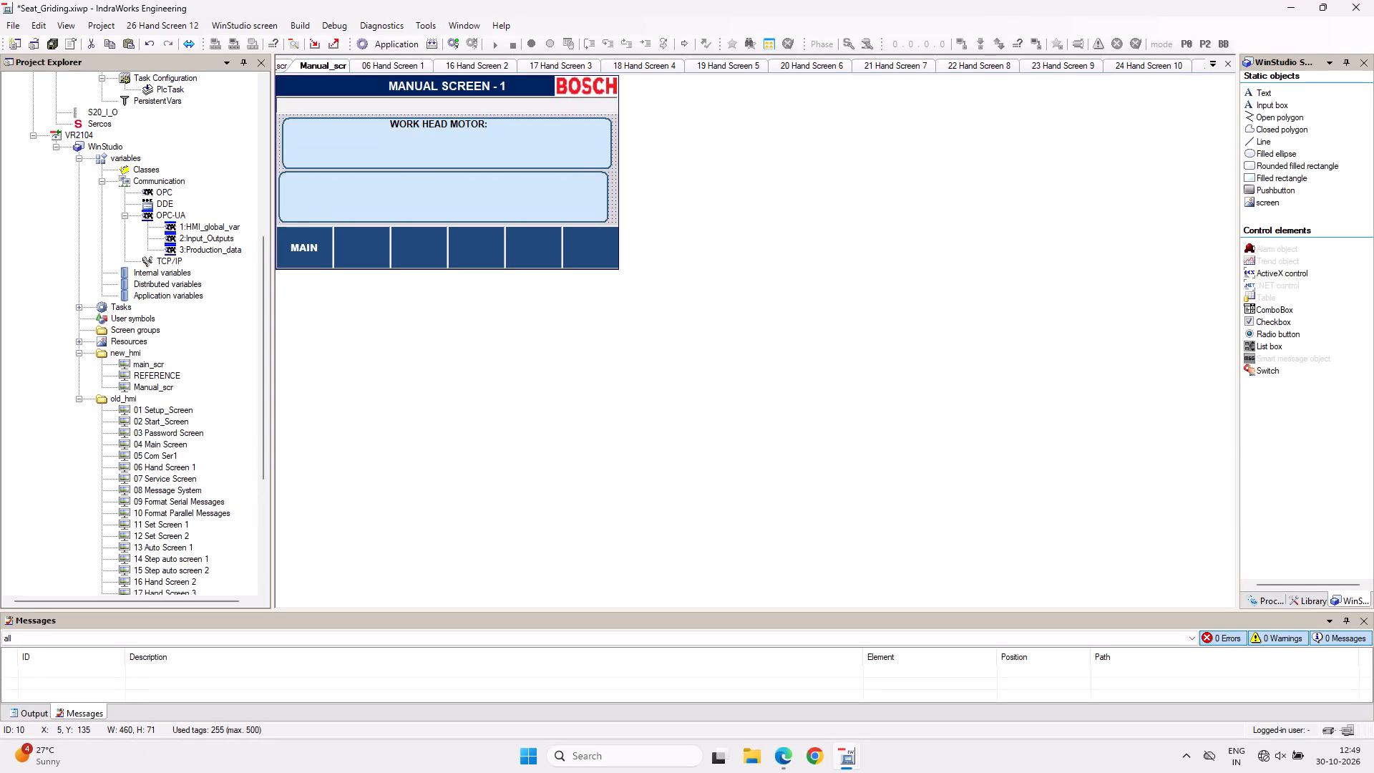
pyautogui.moveTo(502, 183); pyautogui.dragTo(502, 183)
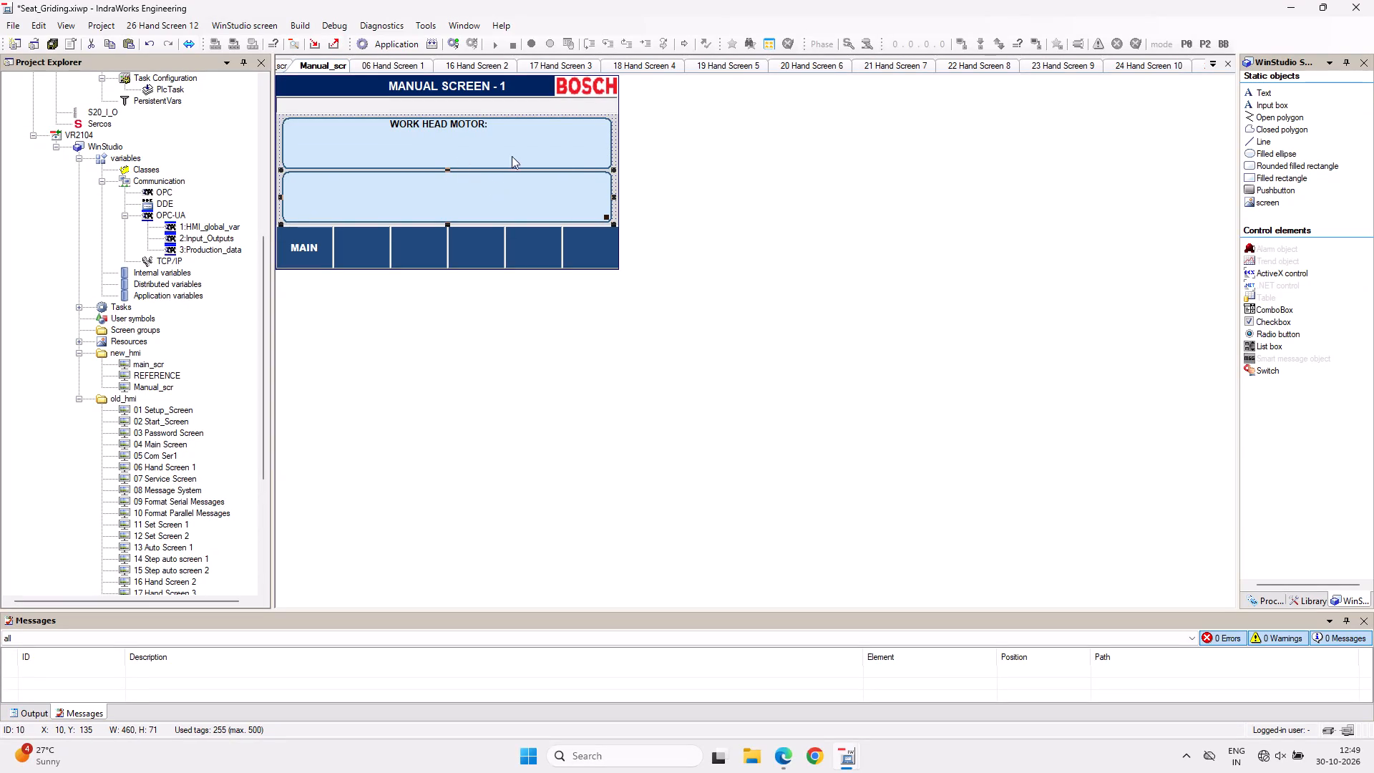
pyautogui.click(614, 162)
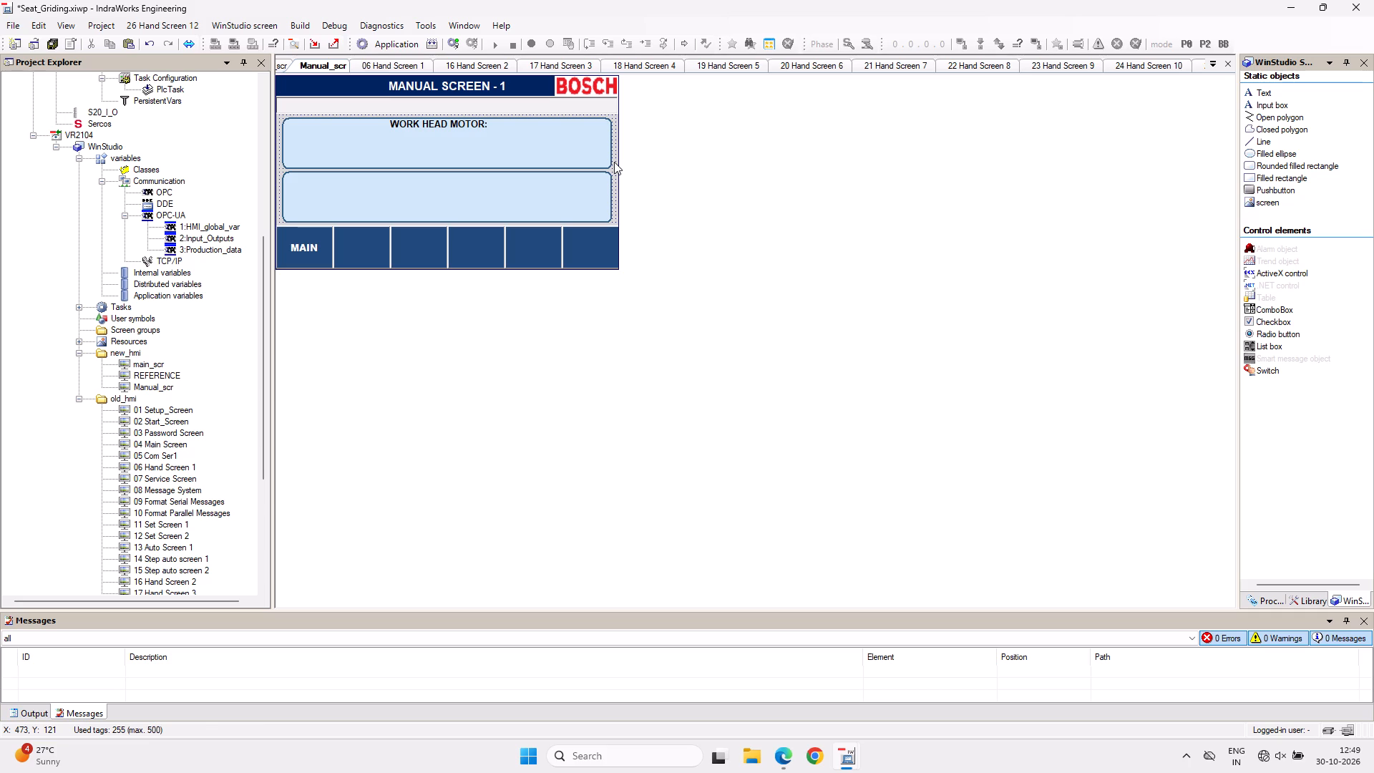
# Duplicate the WORK HEAD MOTOR: label and place the copy inside the lower rectangle at about X 165, Y 140.
pyautogui.click(472, 122)
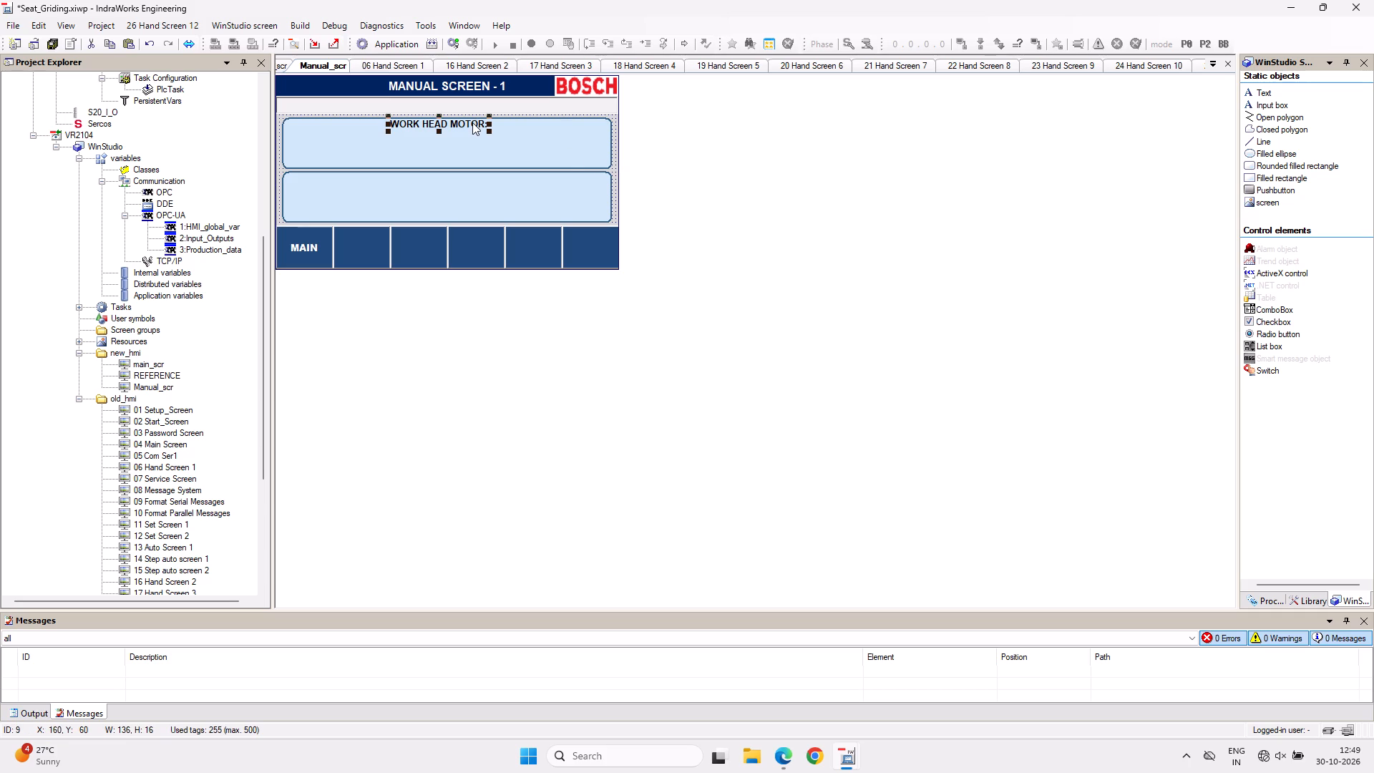
pyautogui.hotkey('ctrl', 'c')
pyautogui.hotkey('ctrl', 'v')
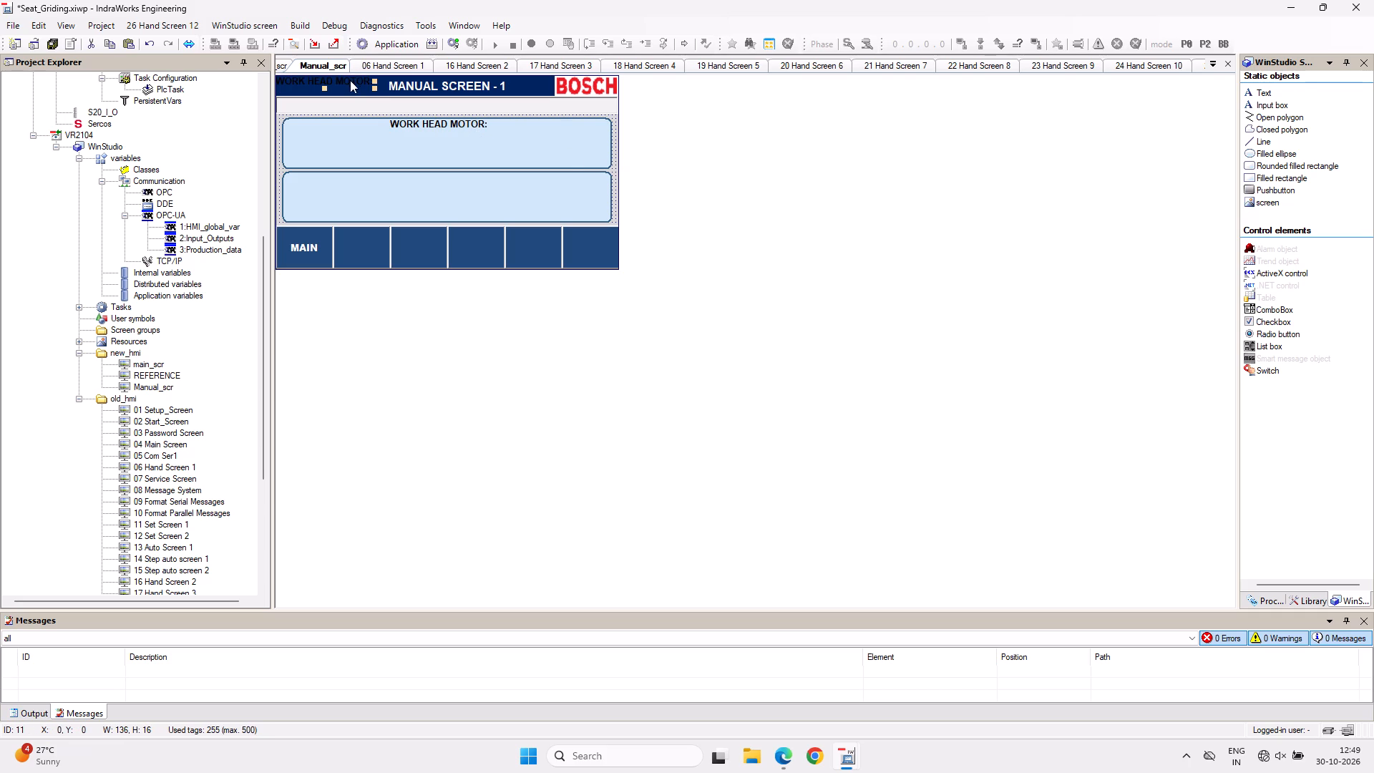
pyautogui.moveTo(350, 80); pyautogui.dragTo(467, 179)
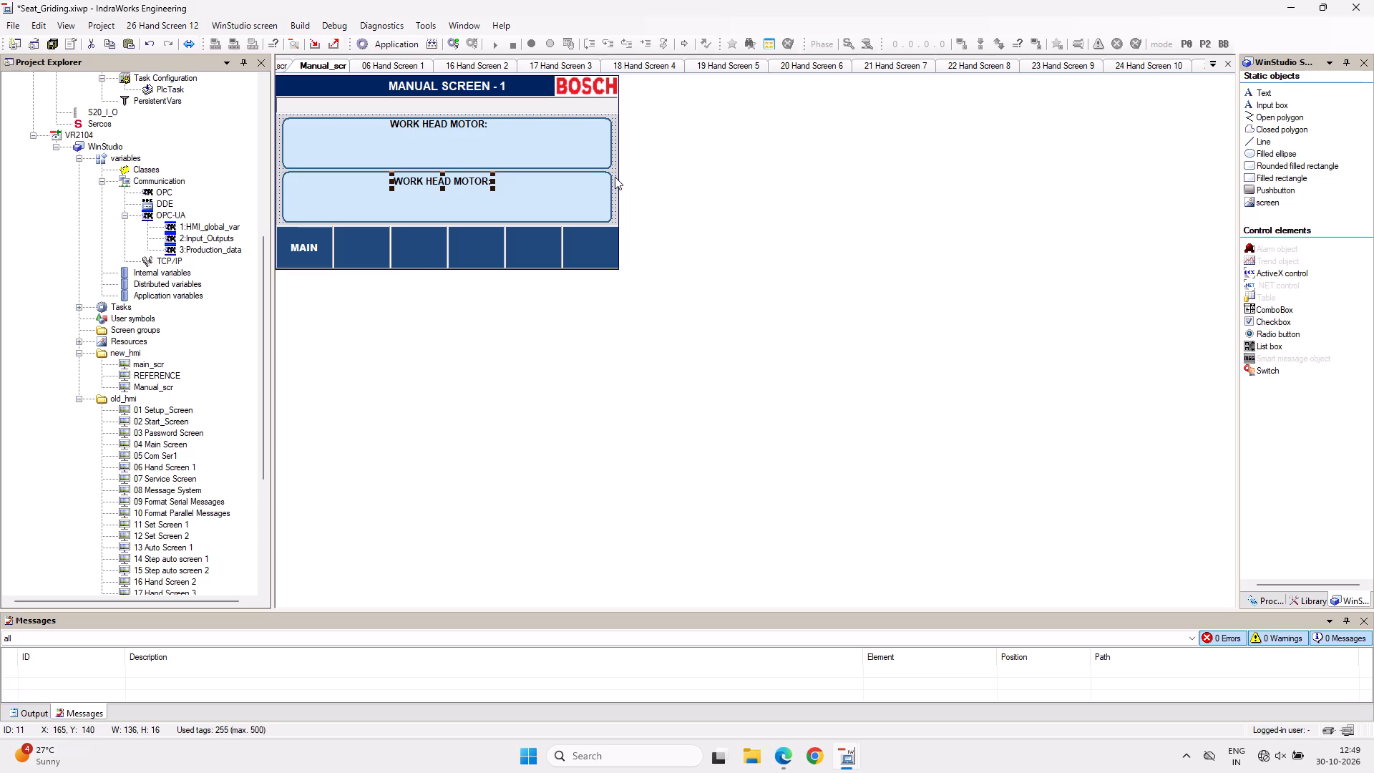
pyautogui.click(615, 177)
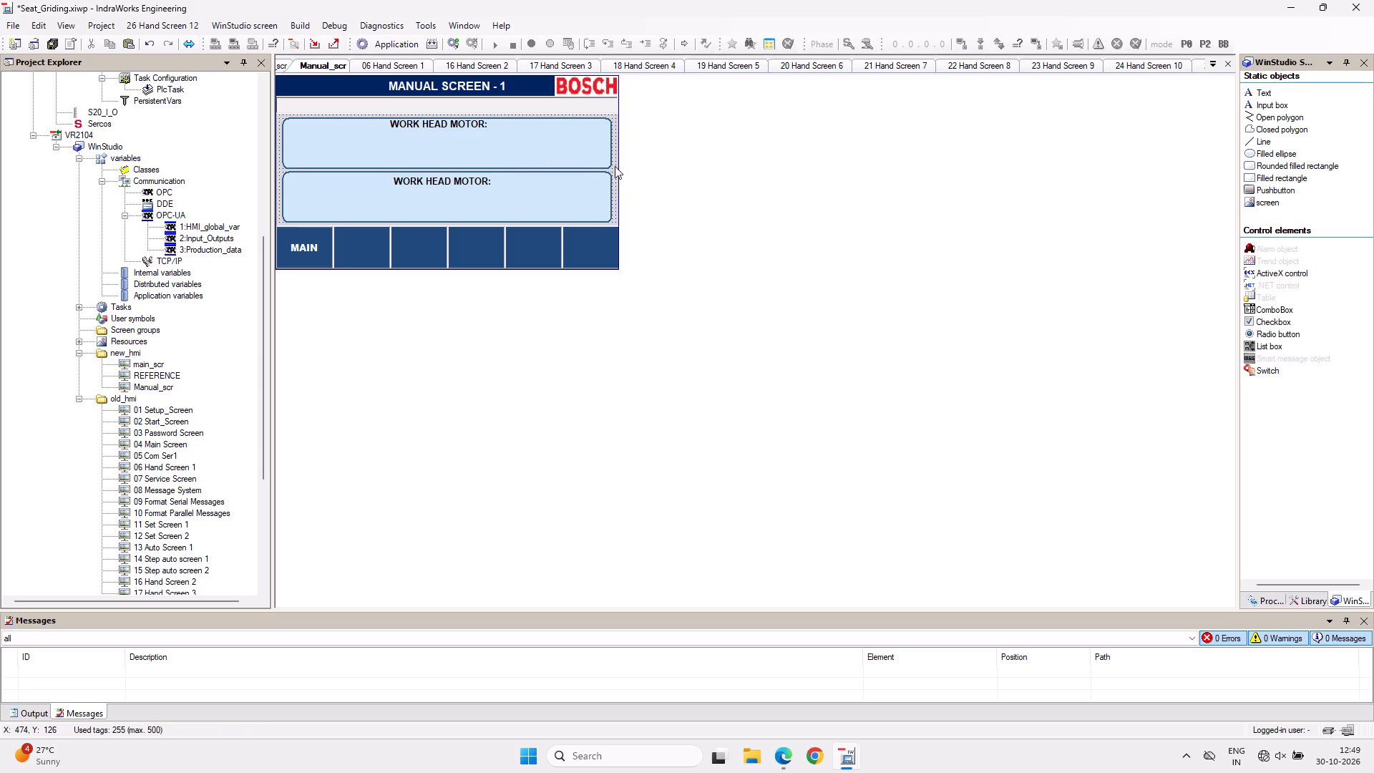
# Preview the layout with Test Screen and return to editing.
pyautogui.rightClick(615, 167)
pyautogui.click(654, 215)
pyautogui.rightClick(615, 169)
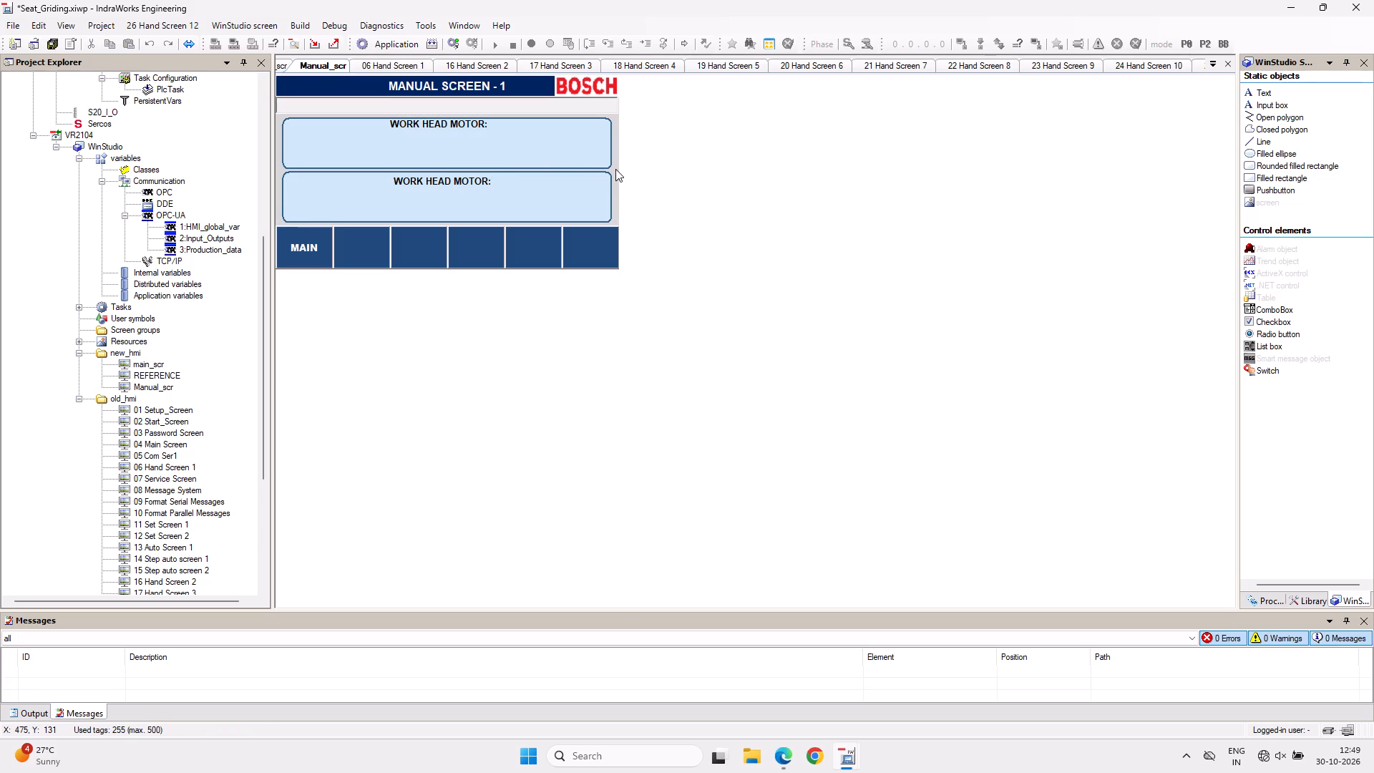
pyautogui.click(658, 214)
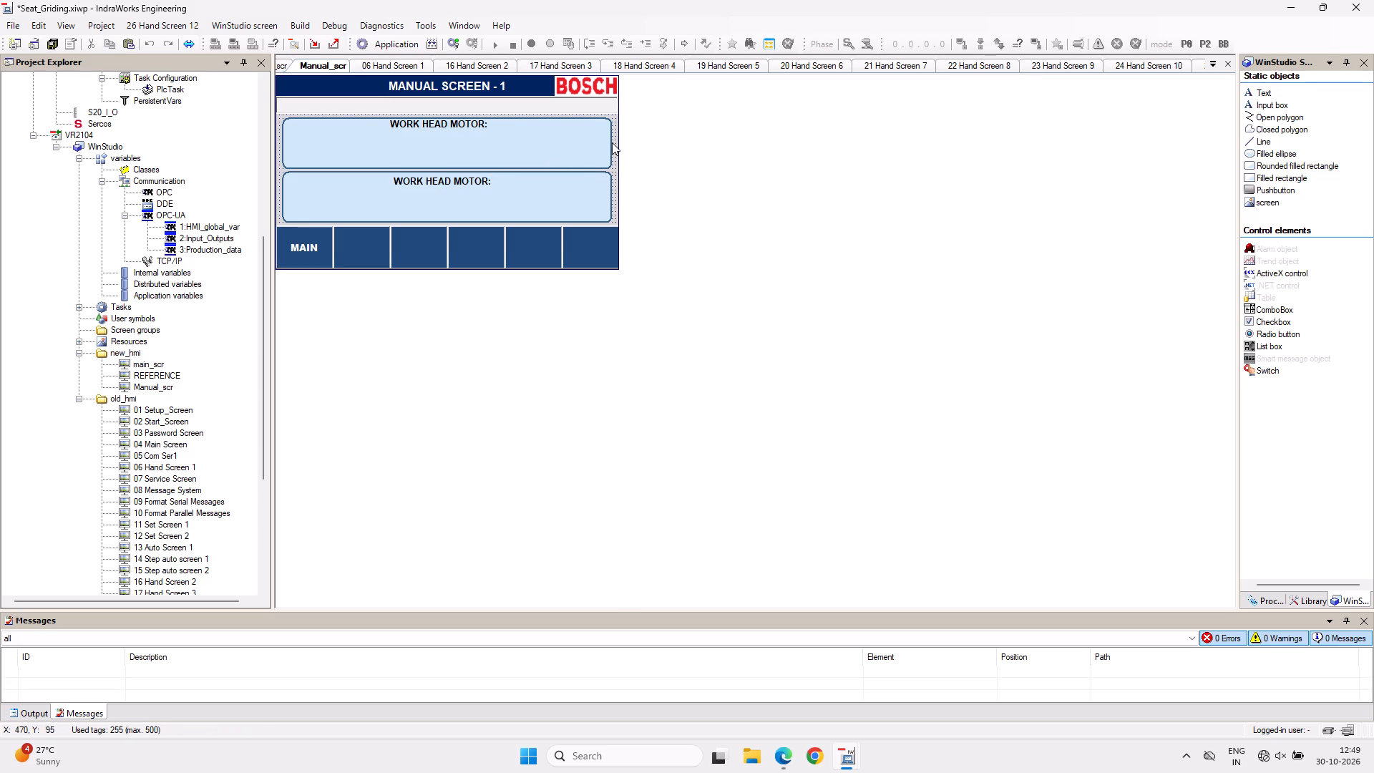
# Extend the left edges of both rounded rectangles outward to X 5.
pyautogui.click(289, 145)
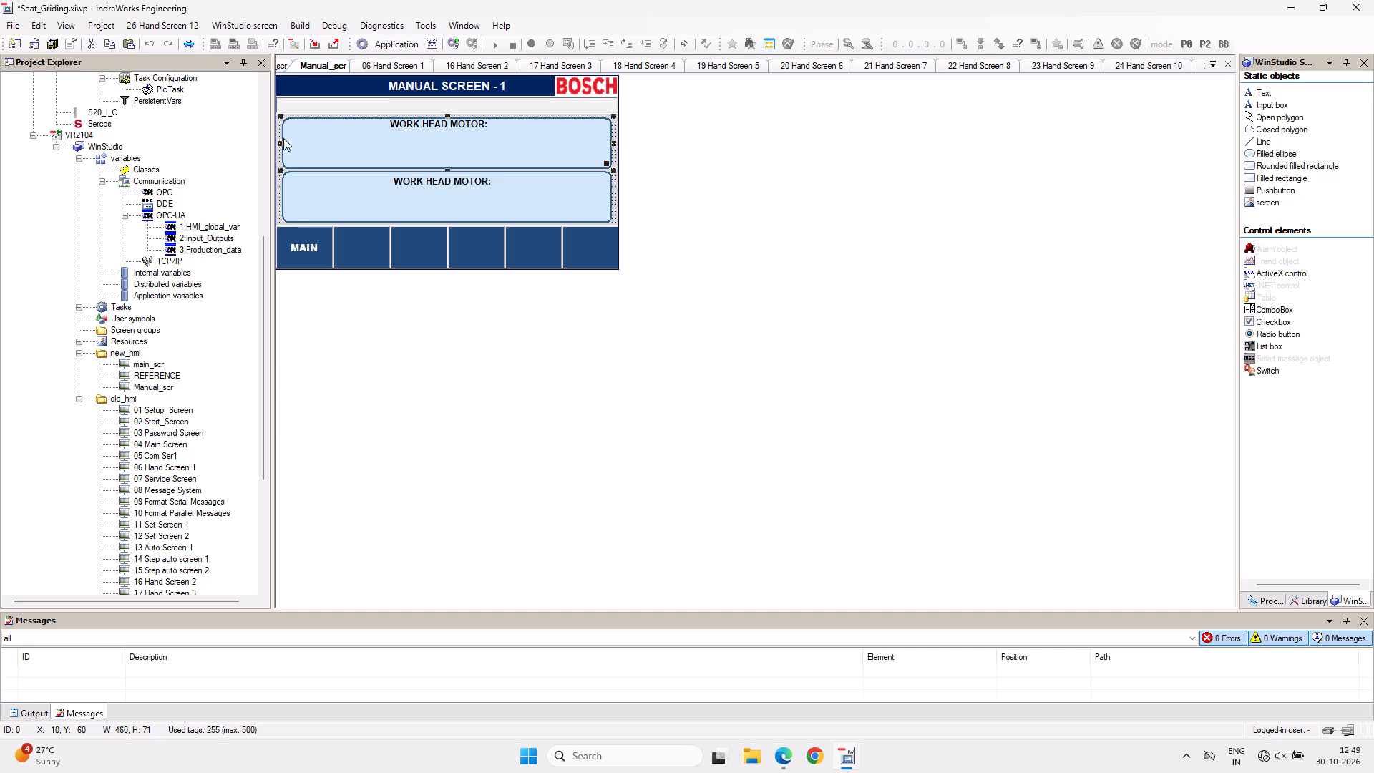
pyautogui.click(281, 145)
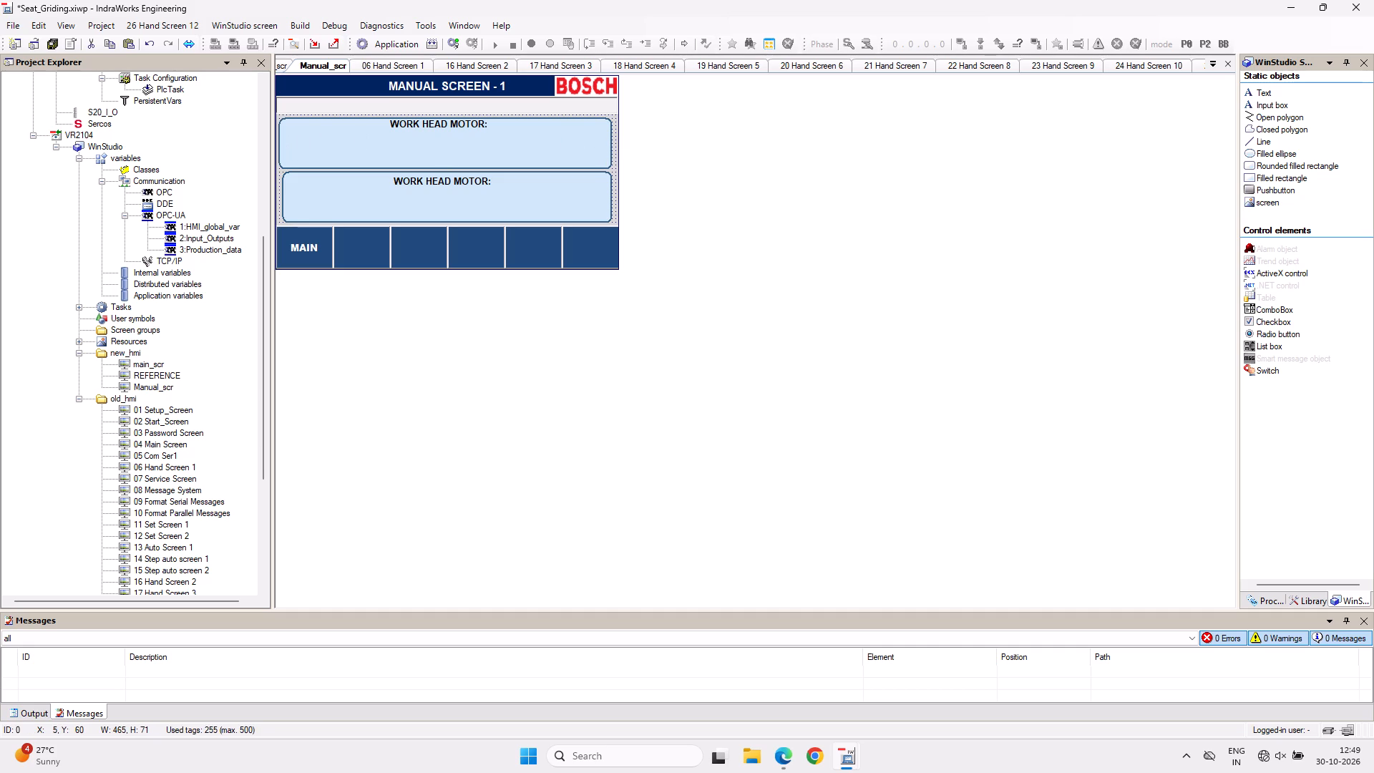
pyautogui.click(290, 190)
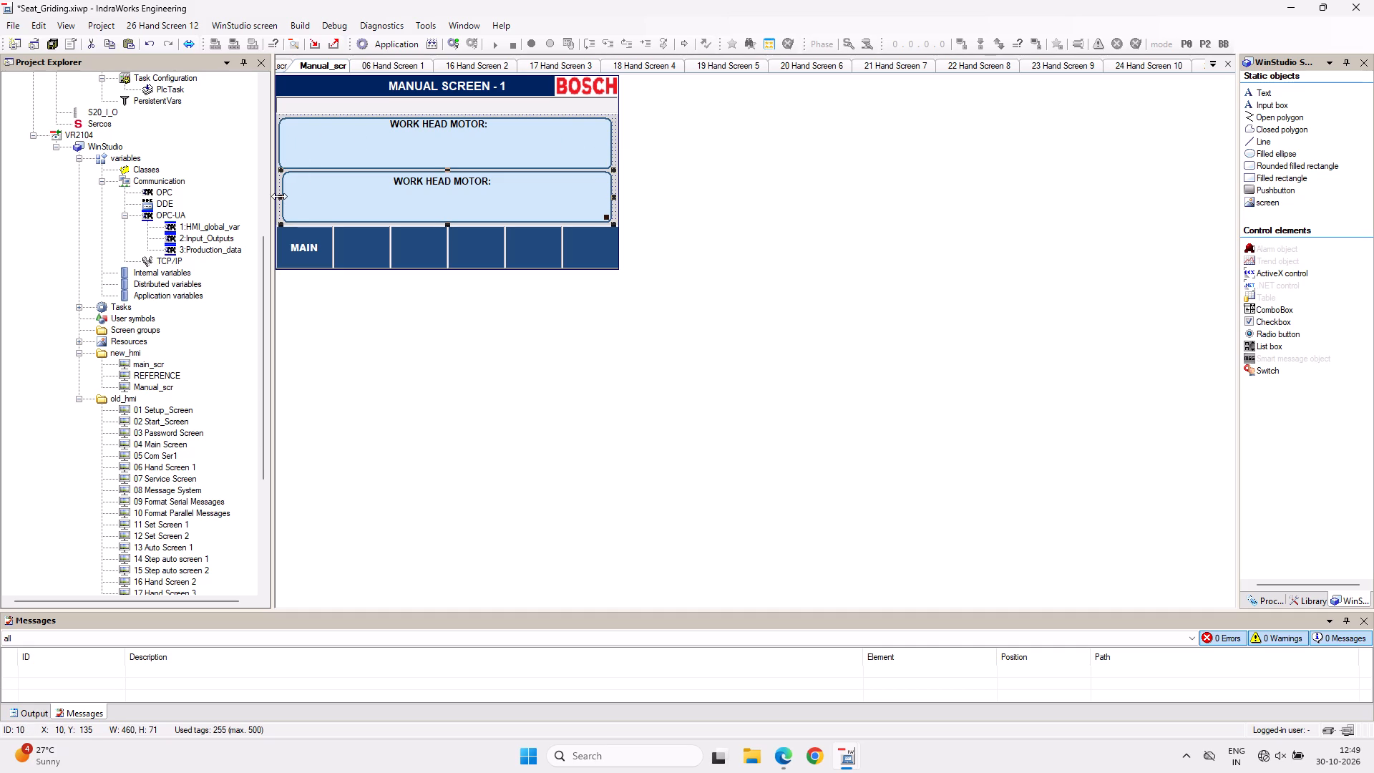
pyautogui.click(279, 196)
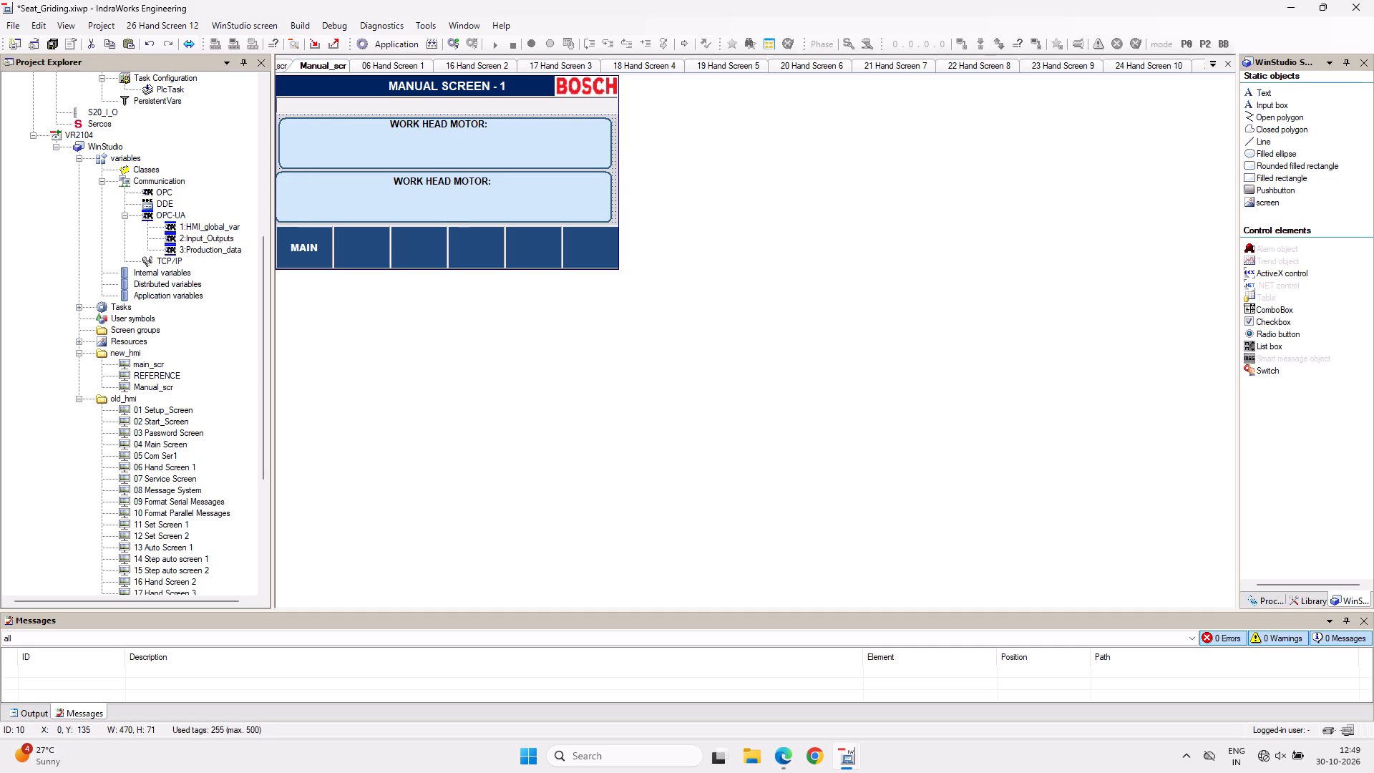
# Extend the right edges of both rounded rectangles outward so each is 471 wide.
pyautogui.click(602, 139)
pyautogui.click(613, 144)
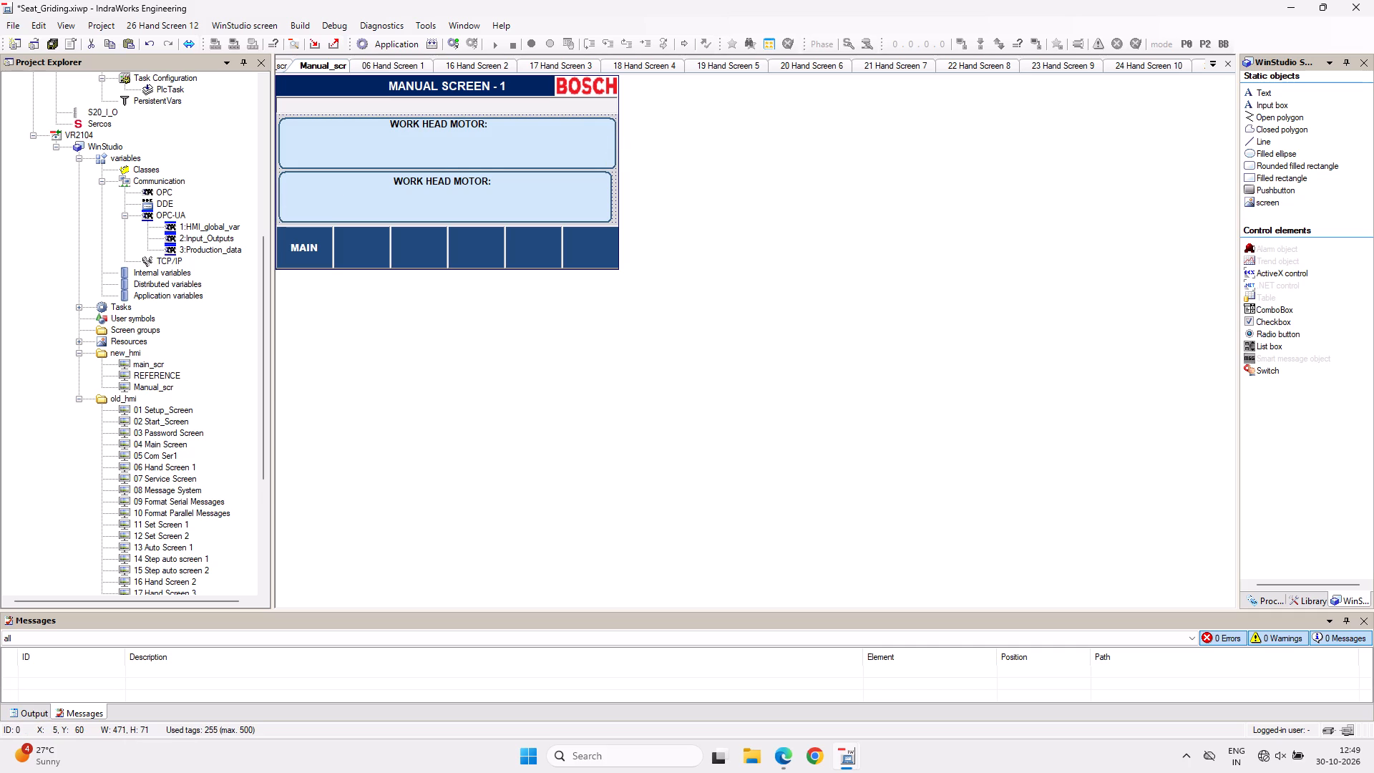
pyautogui.click(594, 190)
pyautogui.click(613, 195)
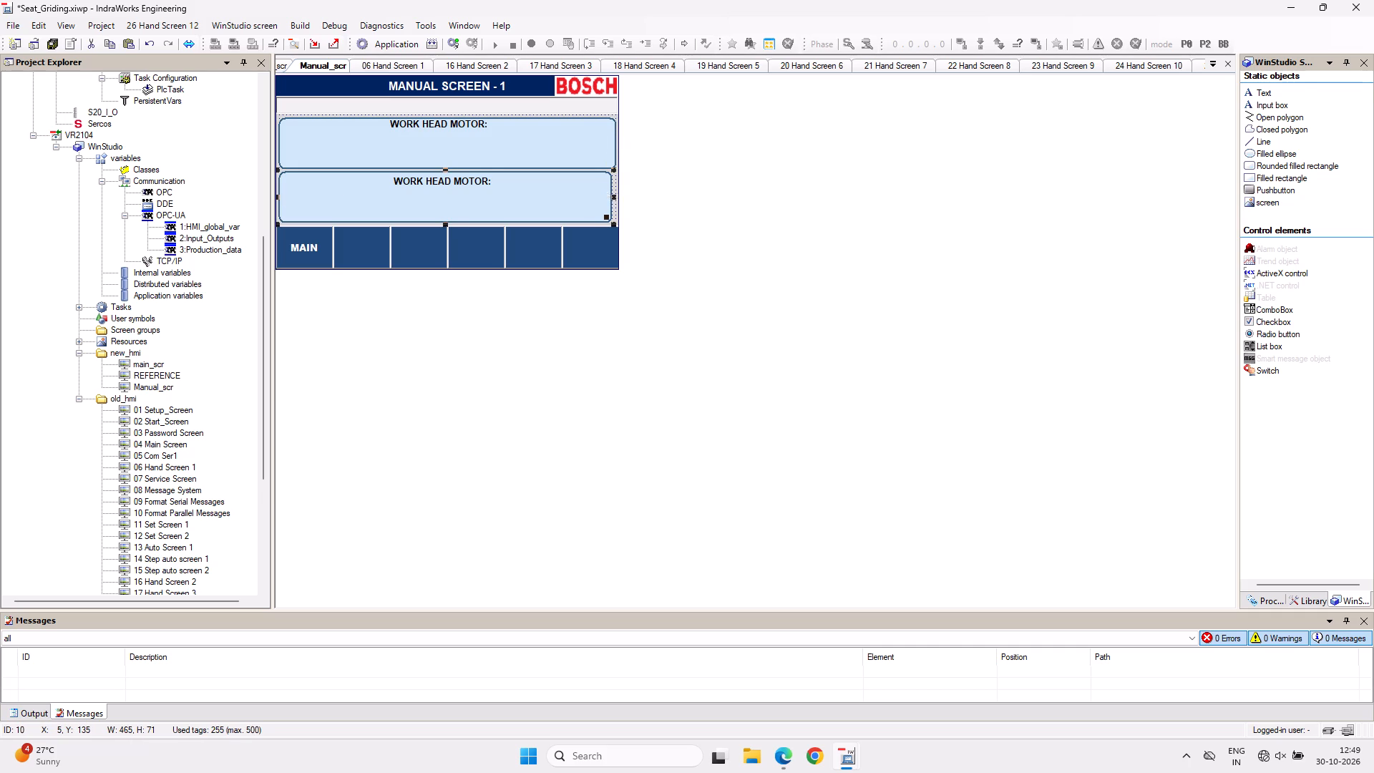
pyautogui.click(615, 116)
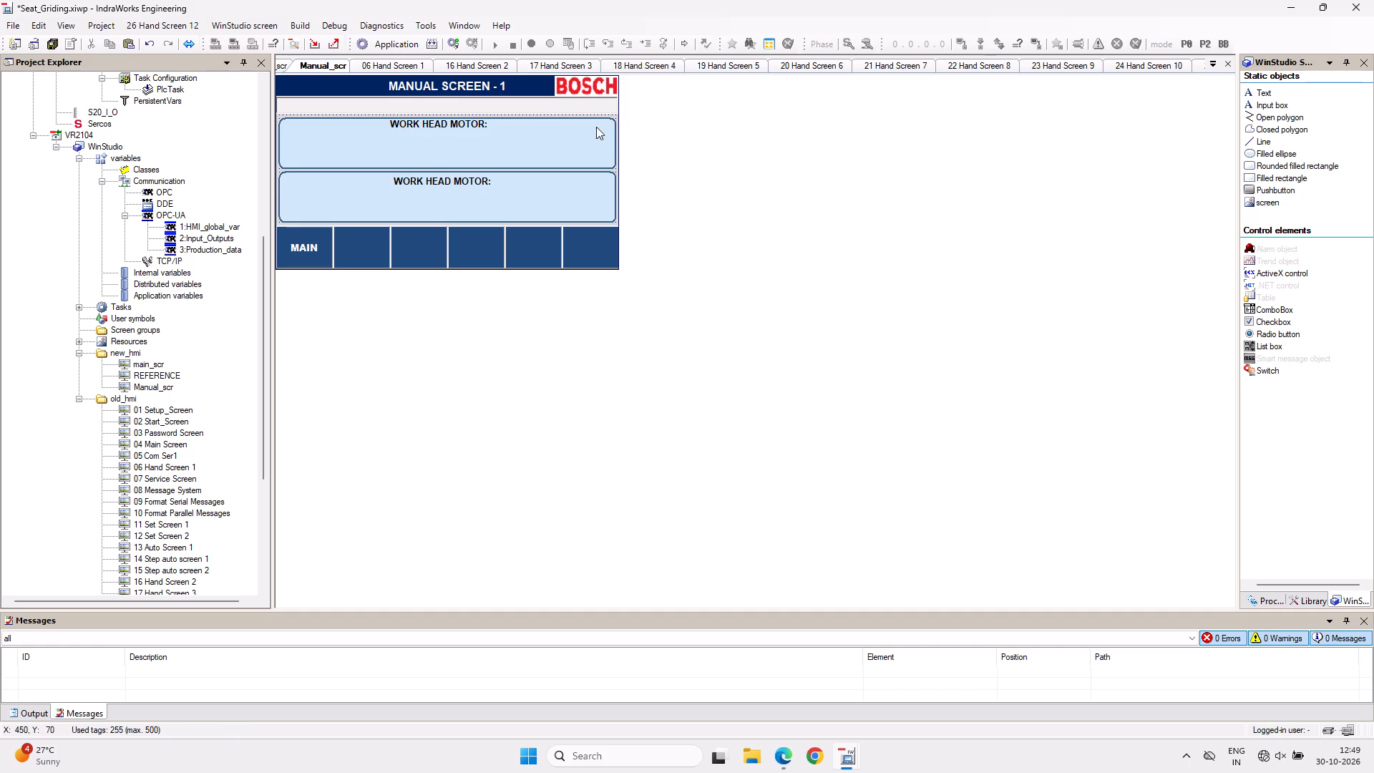
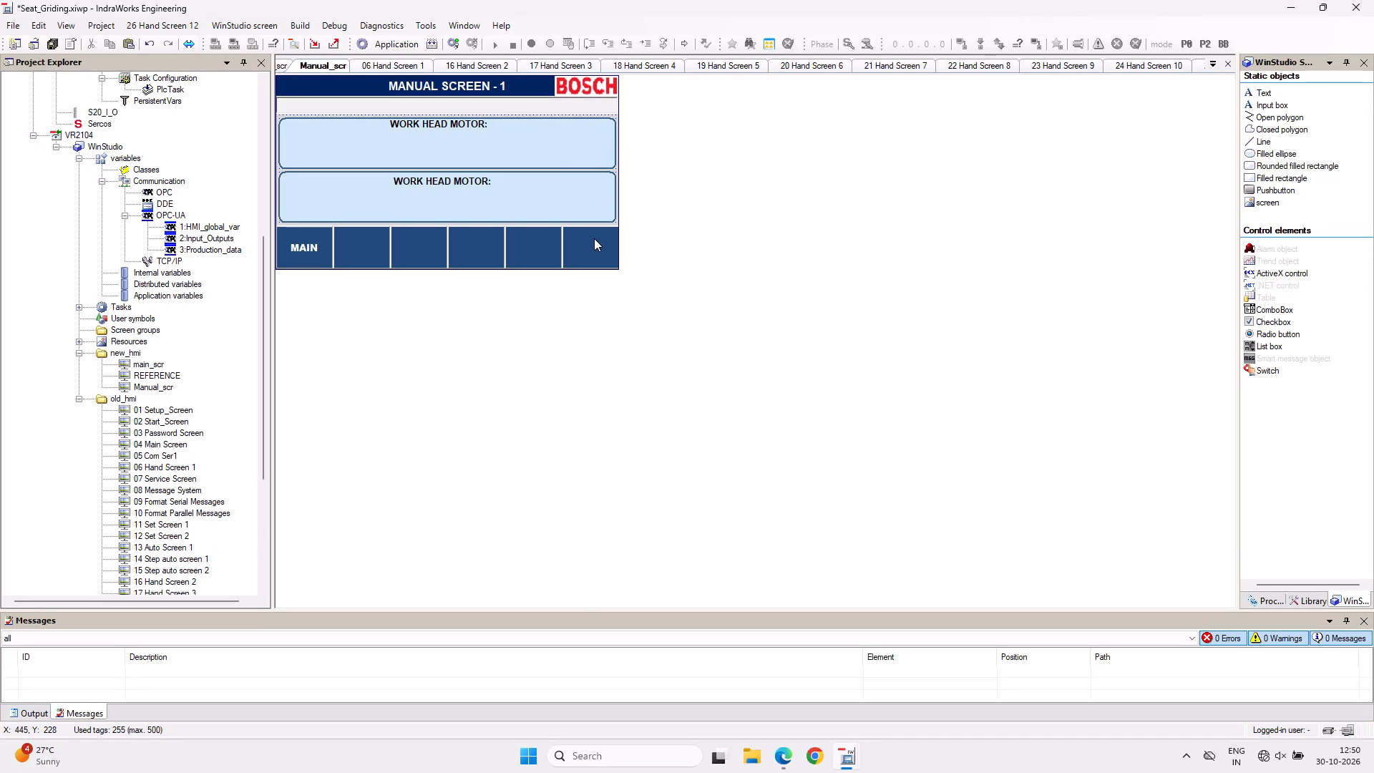
# Review the old hand screens from 06 Hand Screen 1 to 26 Hand Screen 12 for their motors, cylinders, status fields and buttons, ending on Manual_scr.
pyautogui.click(401, 66)
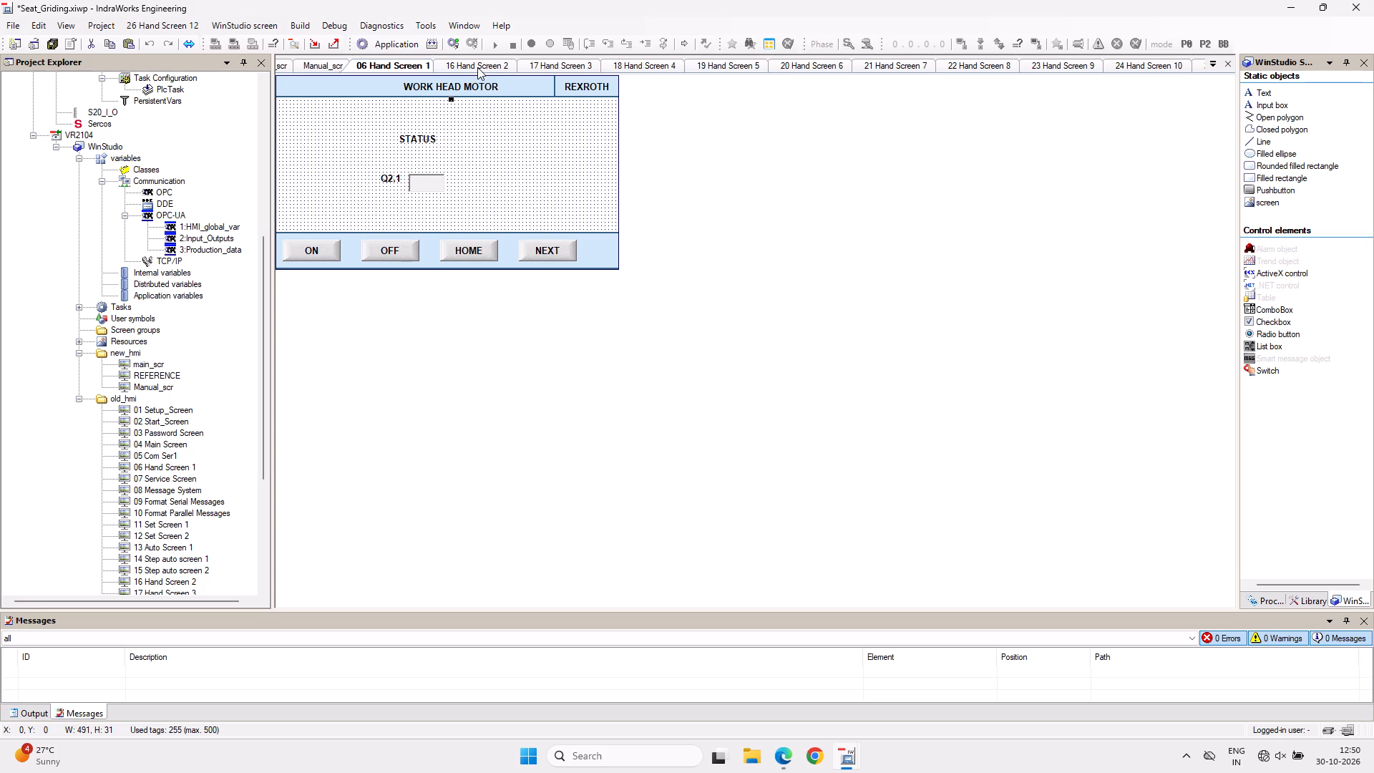
pyautogui.click(477, 67)
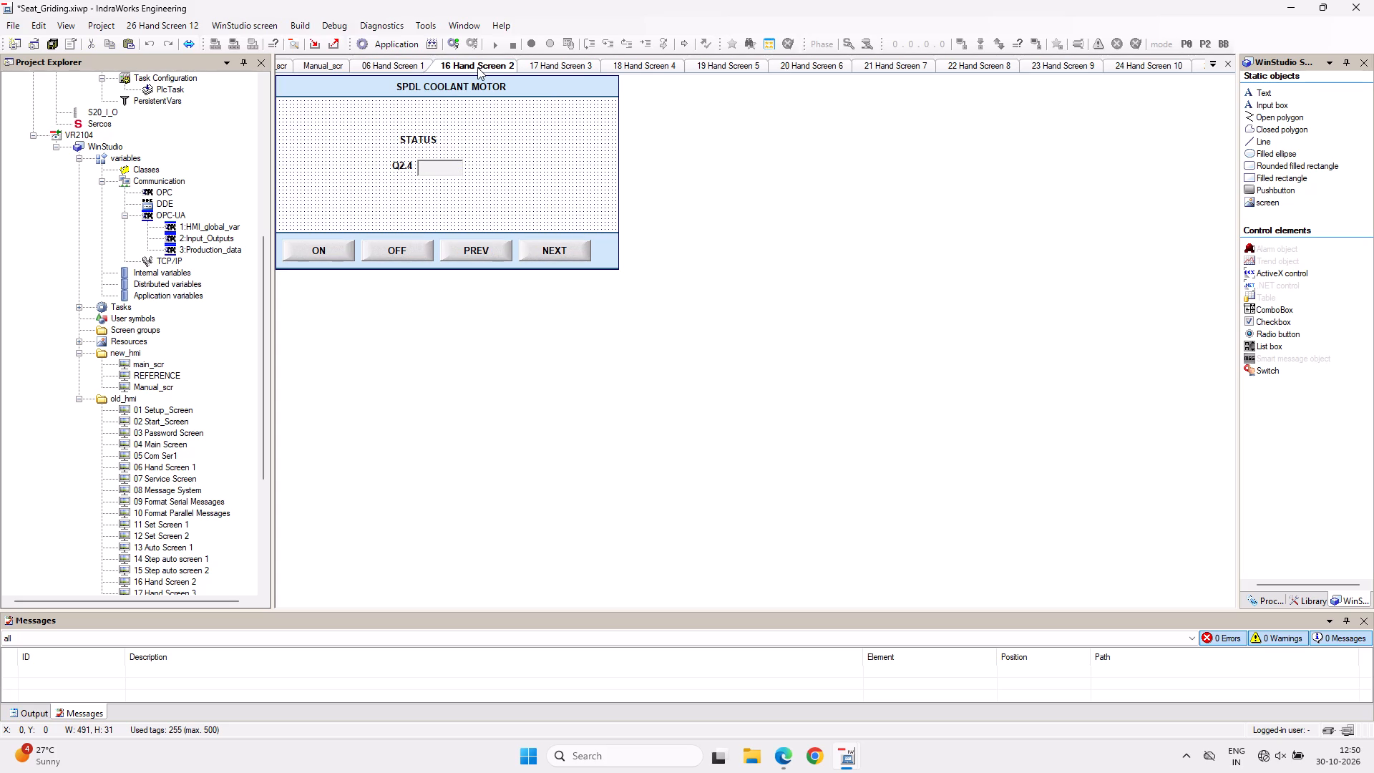
pyautogui.click(558, 64)
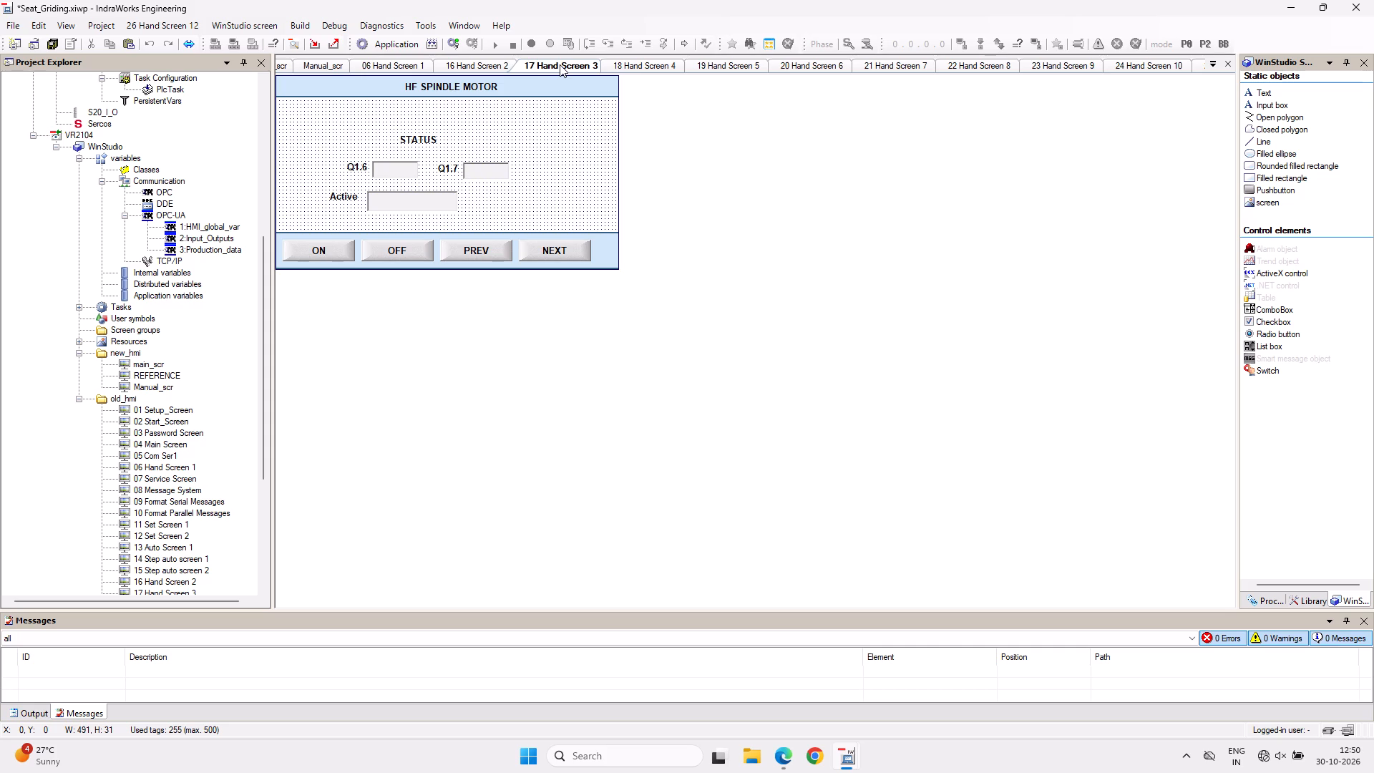
pyautogui.click(636, 64)
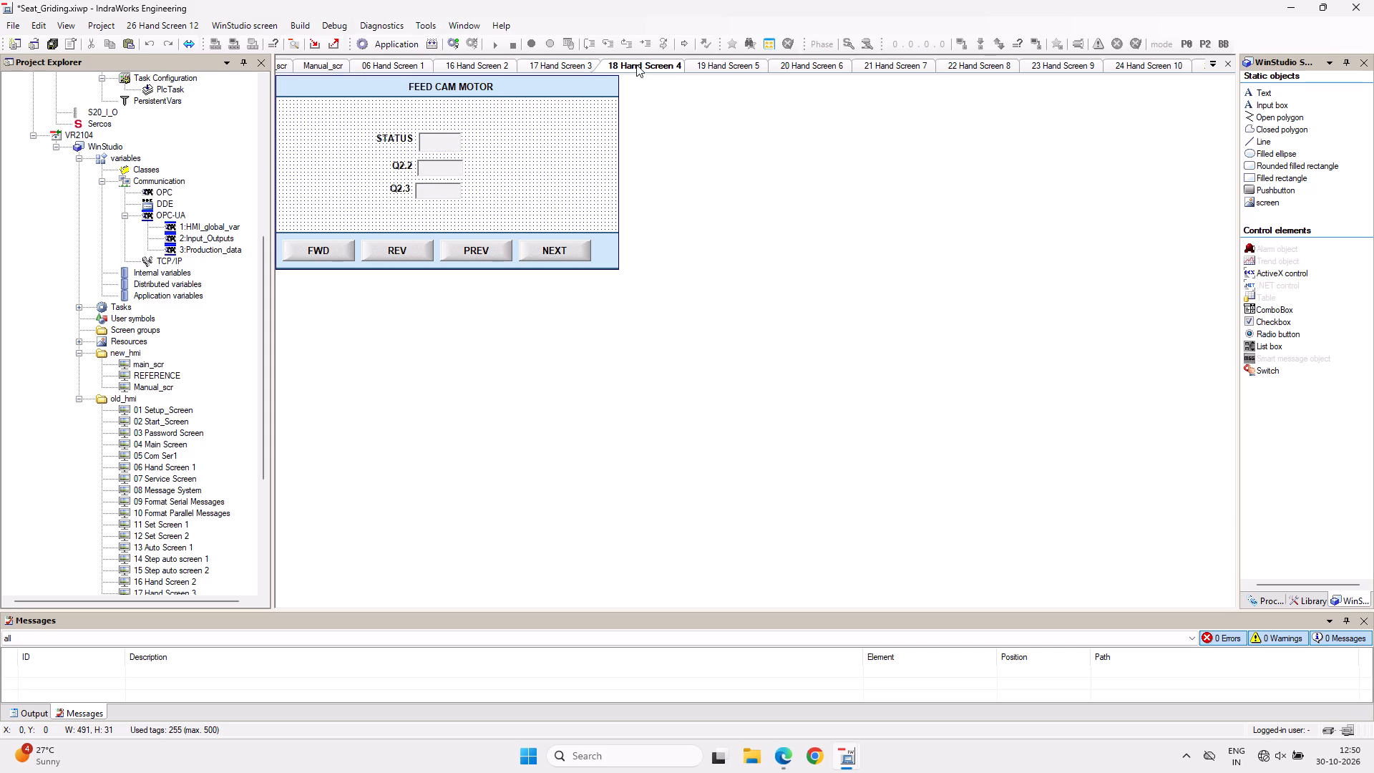
pyautogui.click(712, 67)
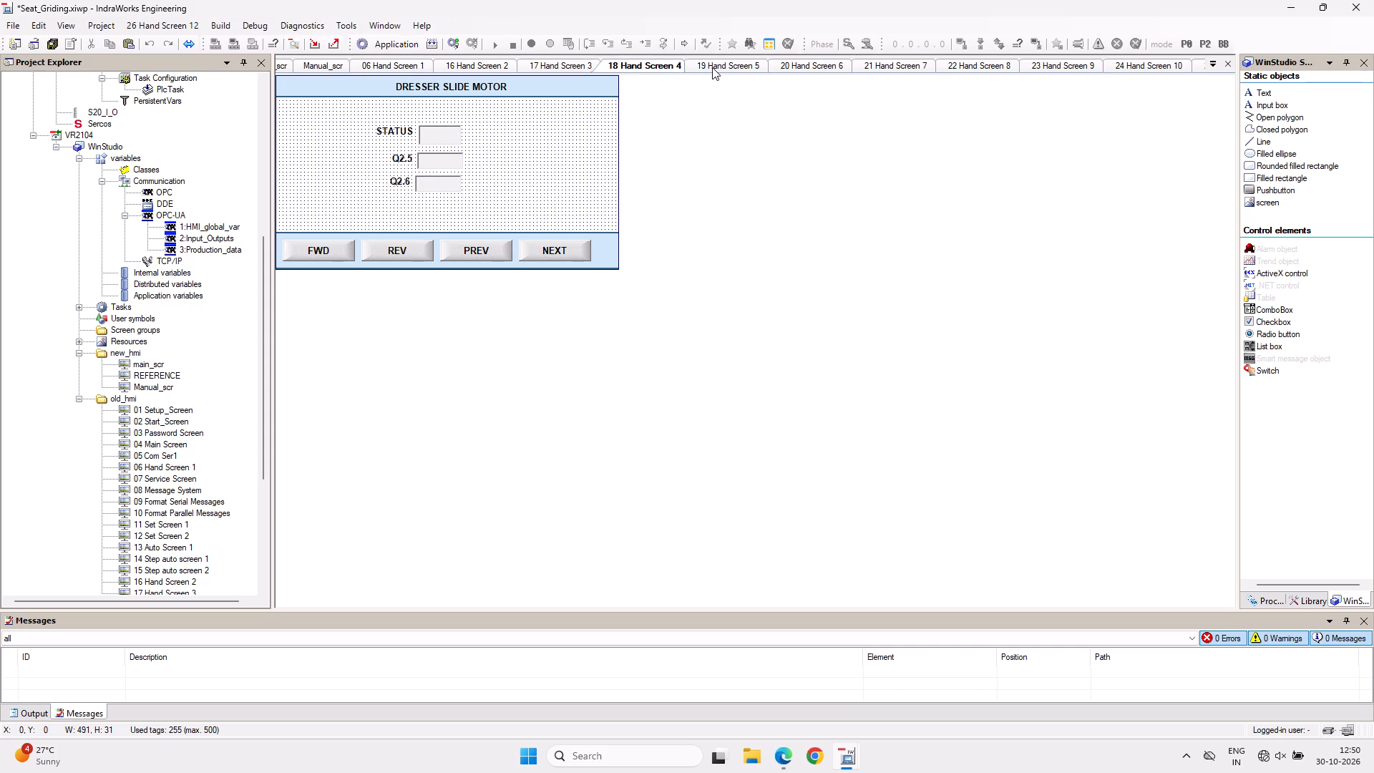
pyautogui.click(789, 64)
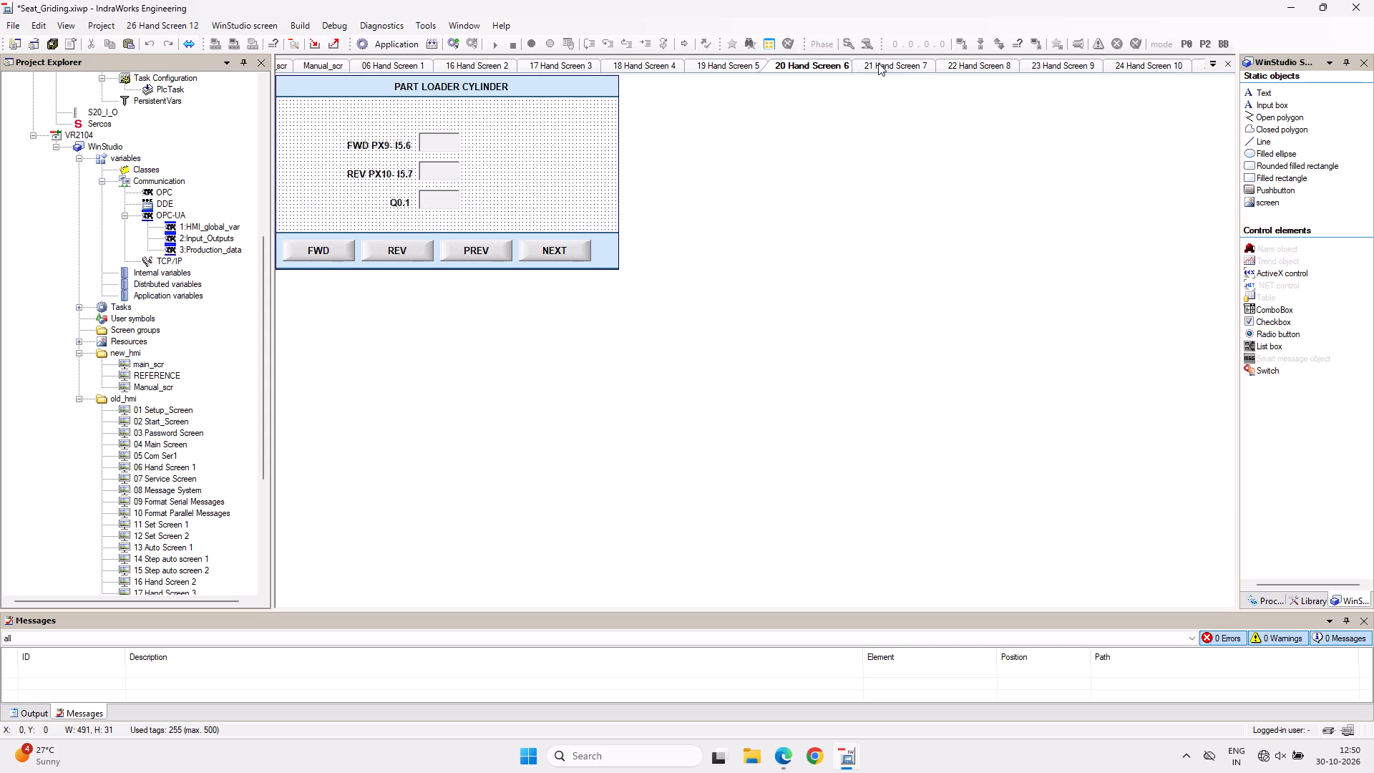
pyautogui.click(878, 63)
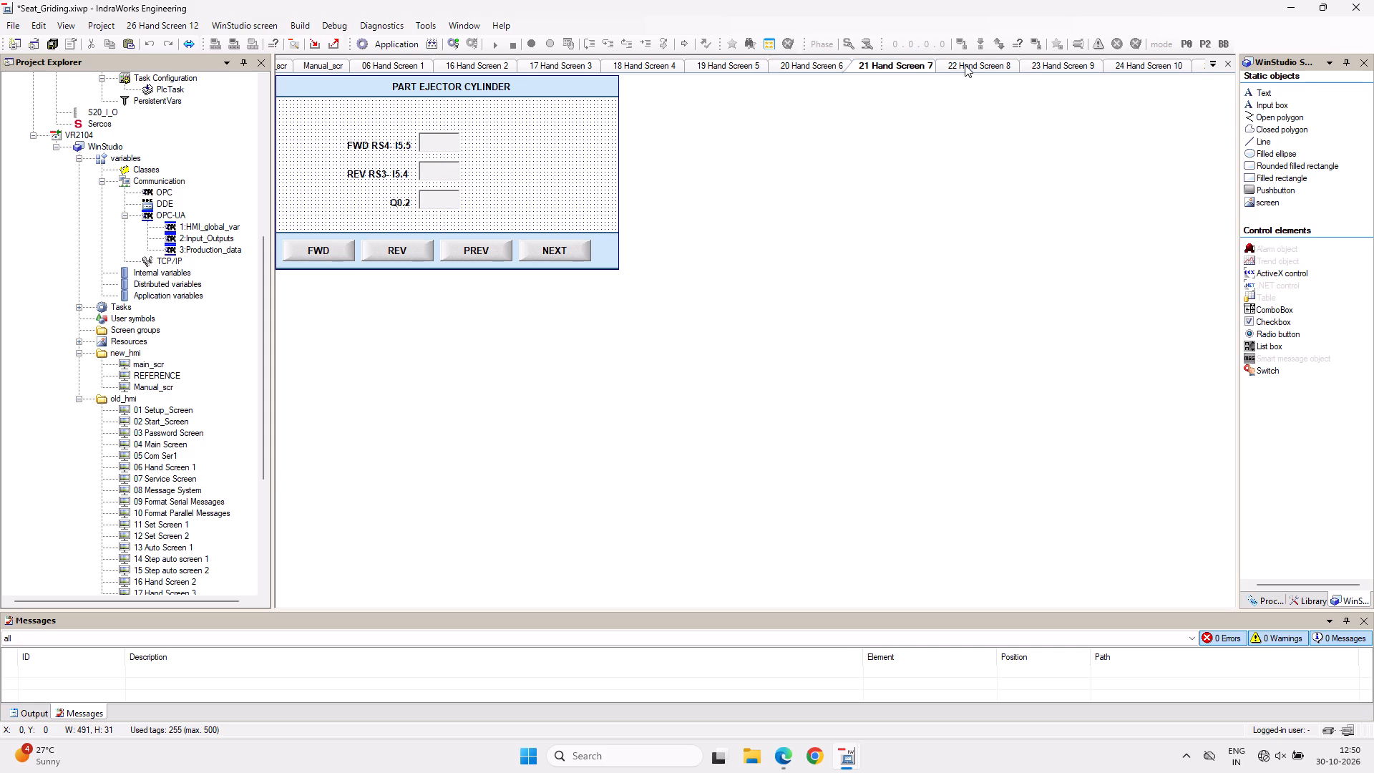
pyautogui.click(965, 64)
pyautogui.click(1050, 62)
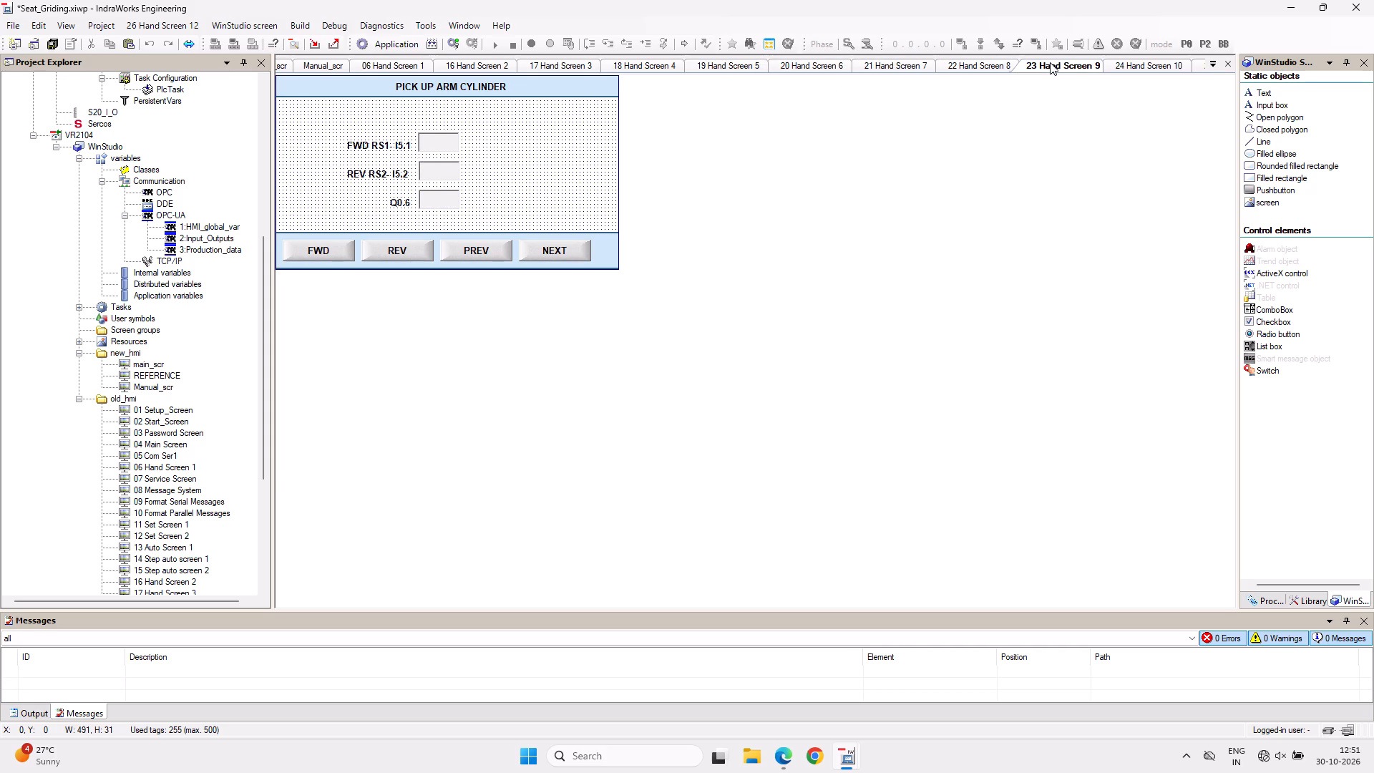
pyautogui.click(1119, 62)
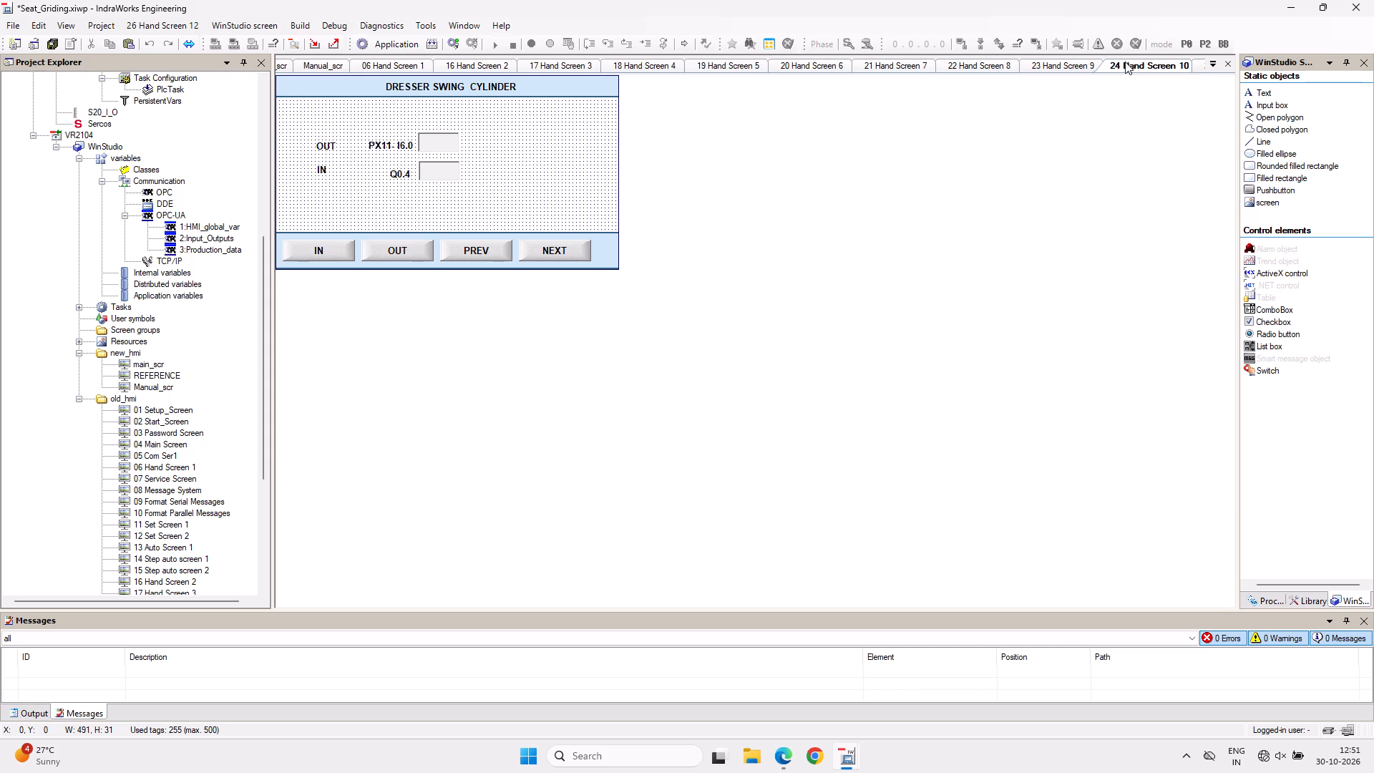
pyautogui.click(1198, 63)
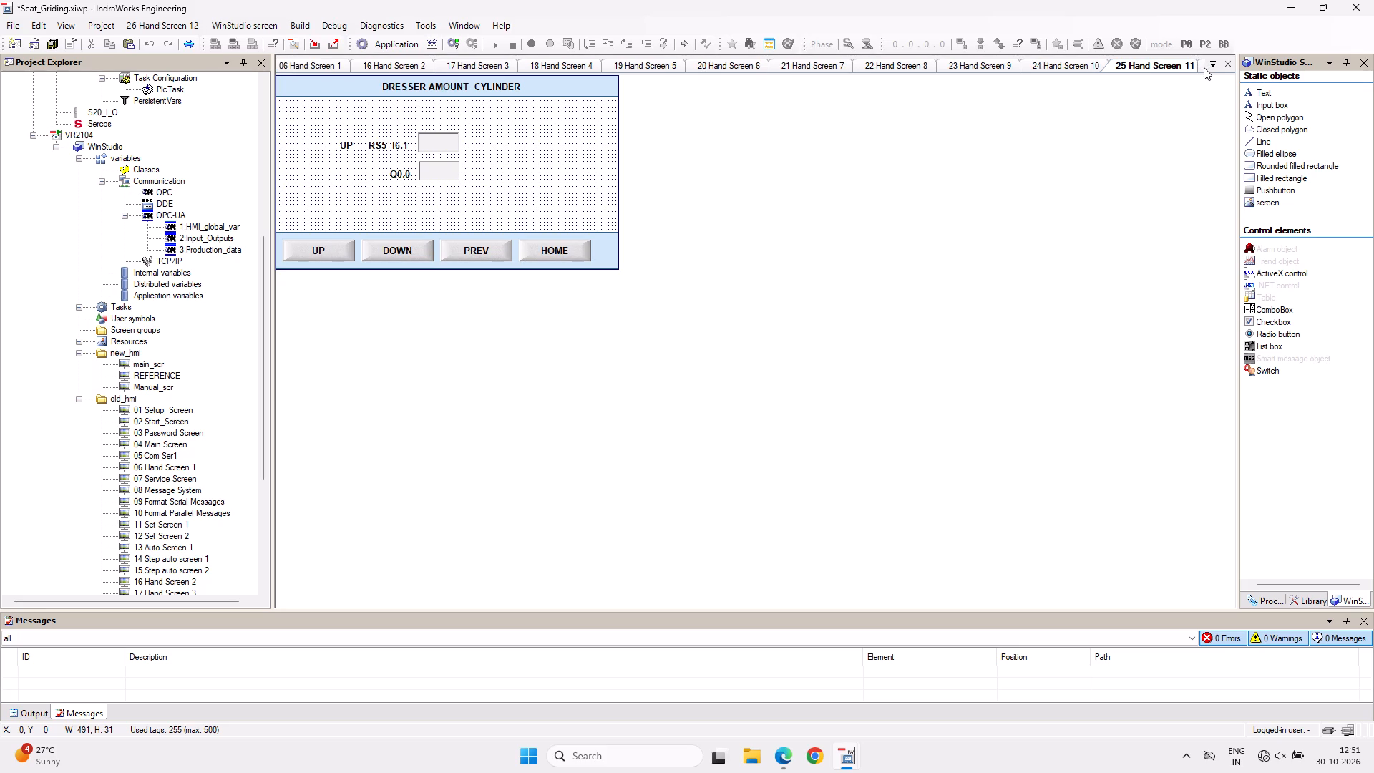
pyautogui.click(1204, 67)
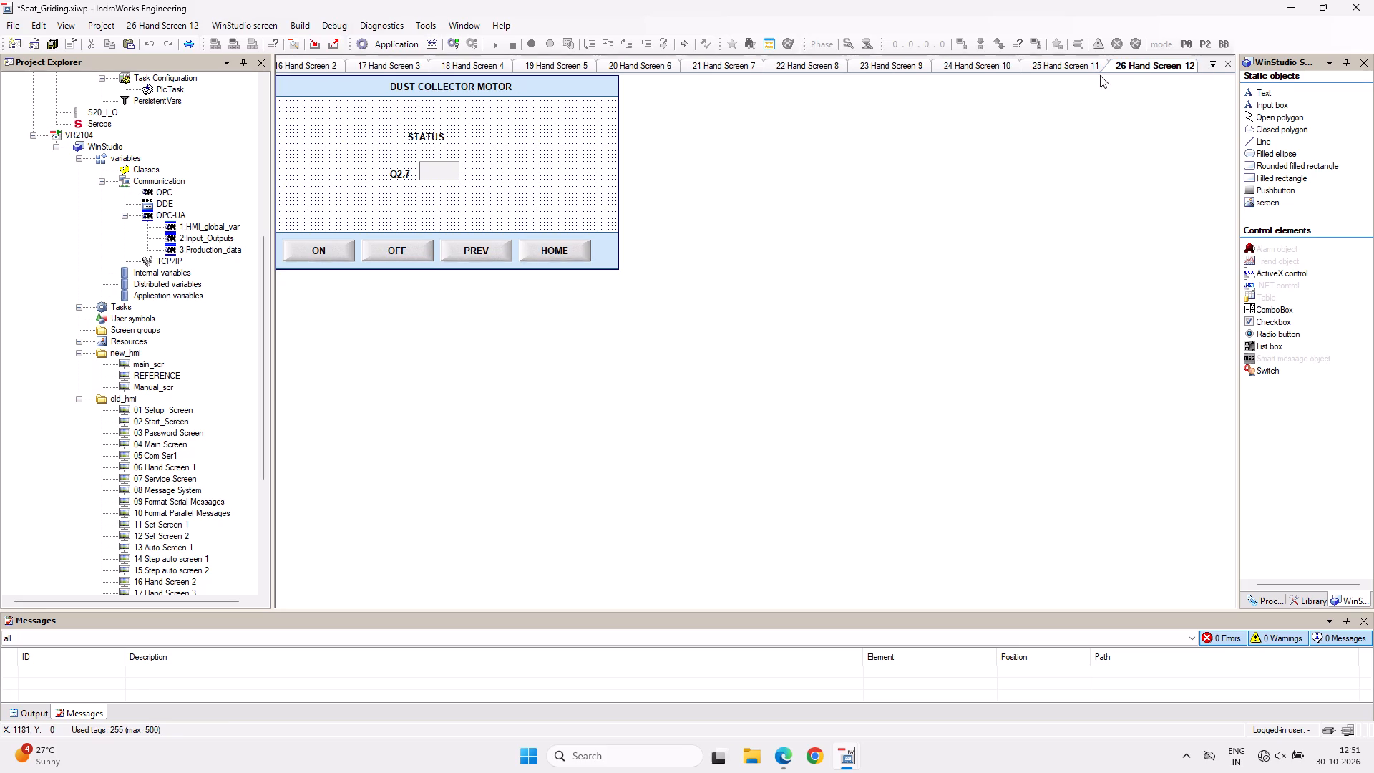
pyautogui.click(313, 62)
pyautogui.click(283, 64)
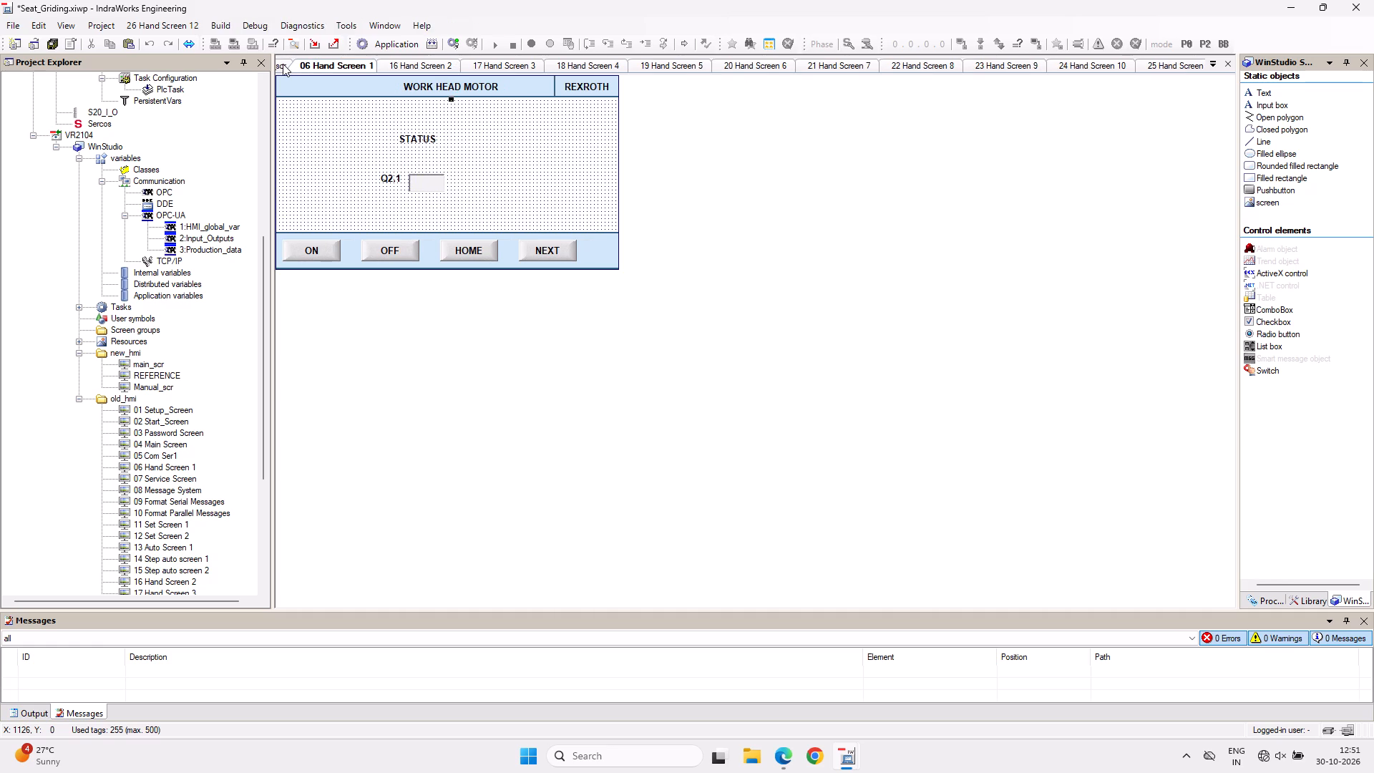
pyautogui.click(282, 64)
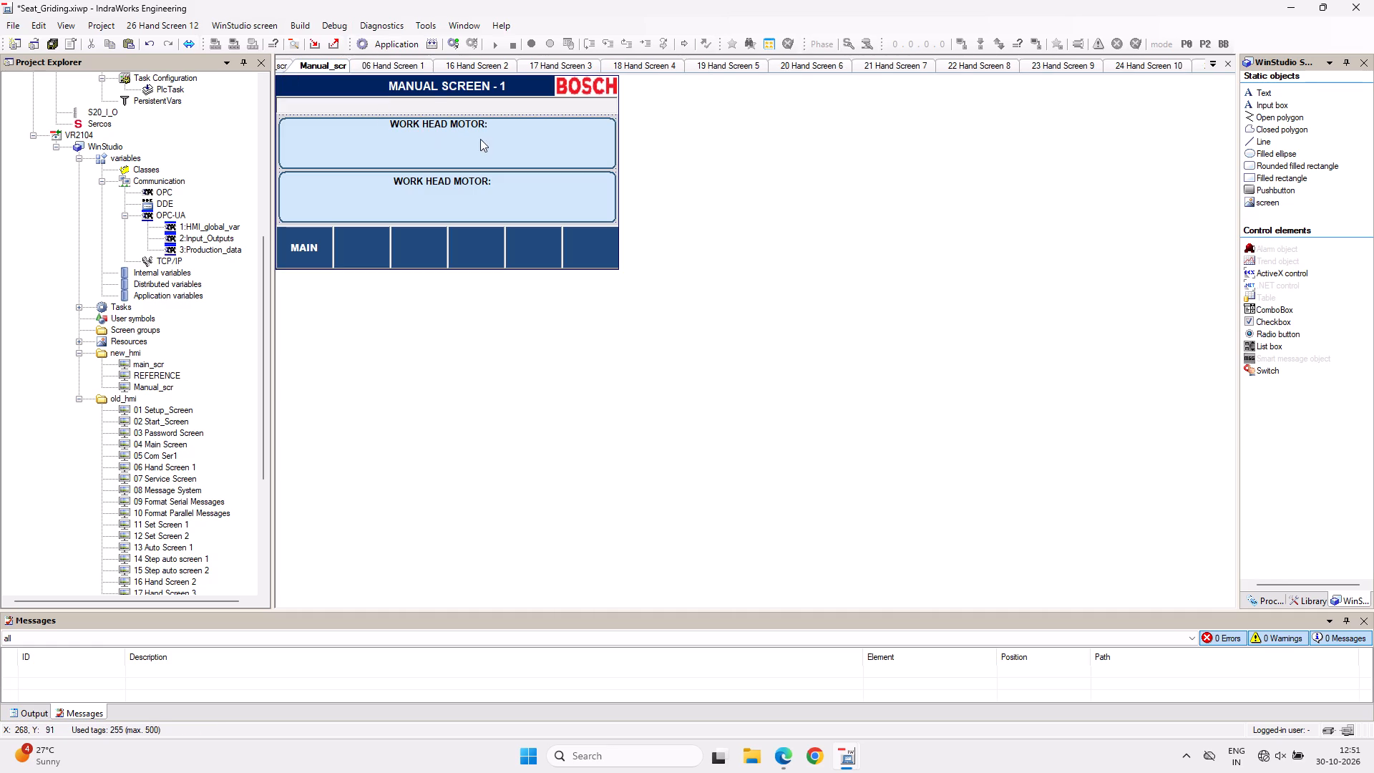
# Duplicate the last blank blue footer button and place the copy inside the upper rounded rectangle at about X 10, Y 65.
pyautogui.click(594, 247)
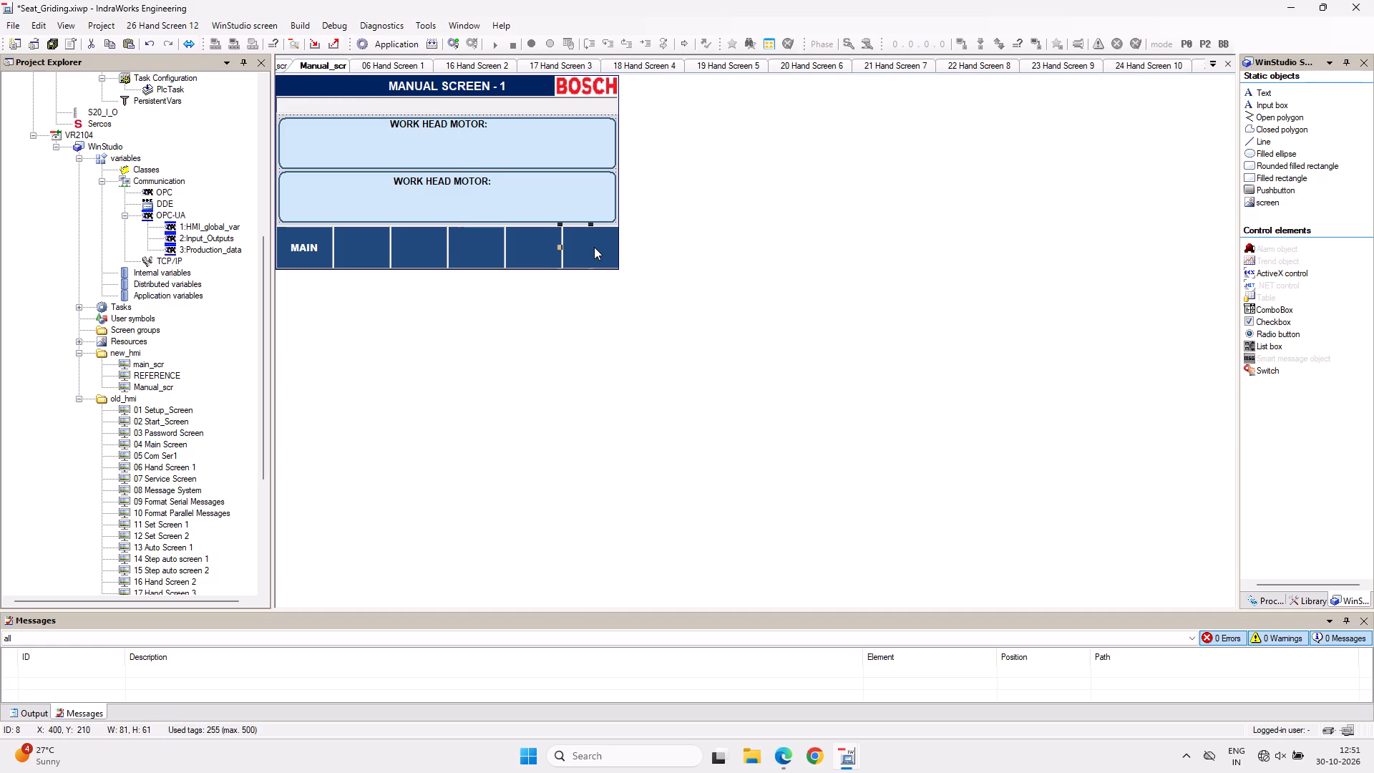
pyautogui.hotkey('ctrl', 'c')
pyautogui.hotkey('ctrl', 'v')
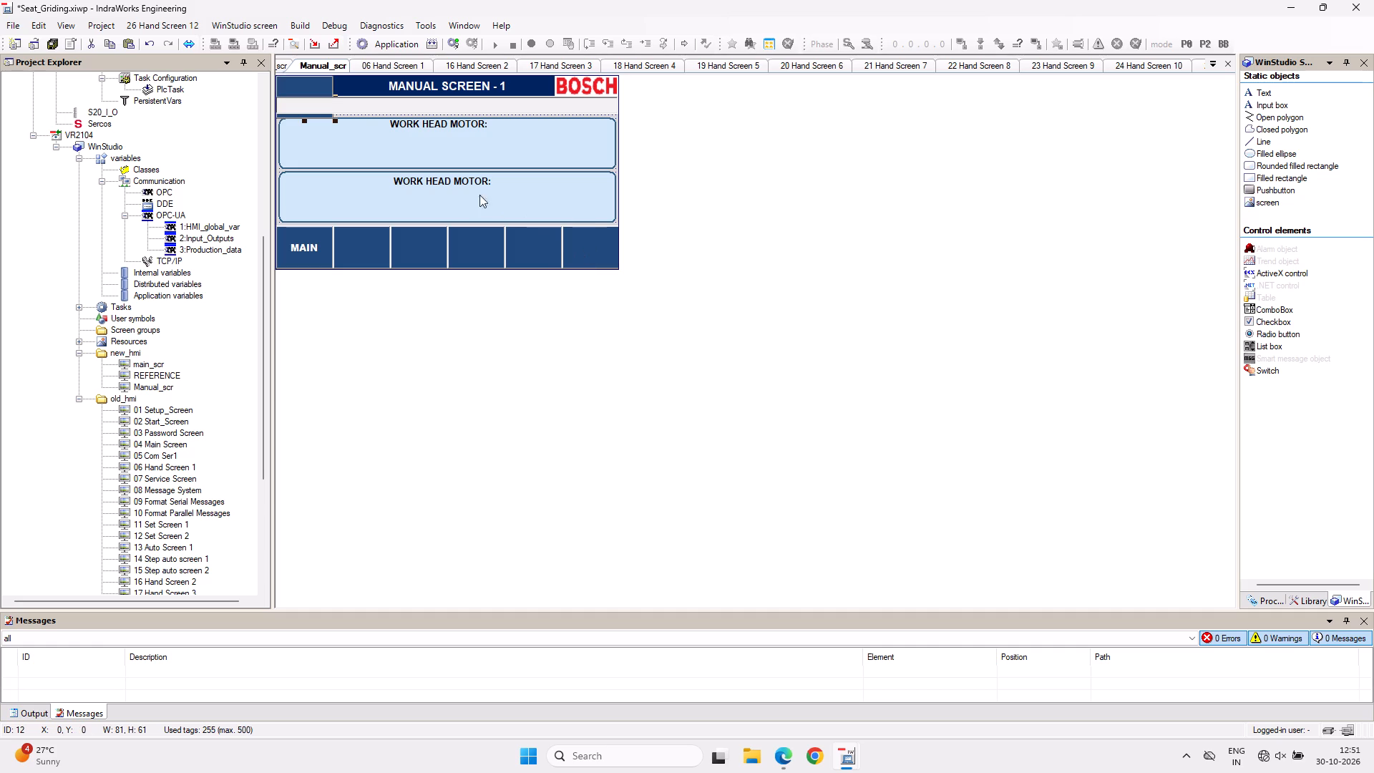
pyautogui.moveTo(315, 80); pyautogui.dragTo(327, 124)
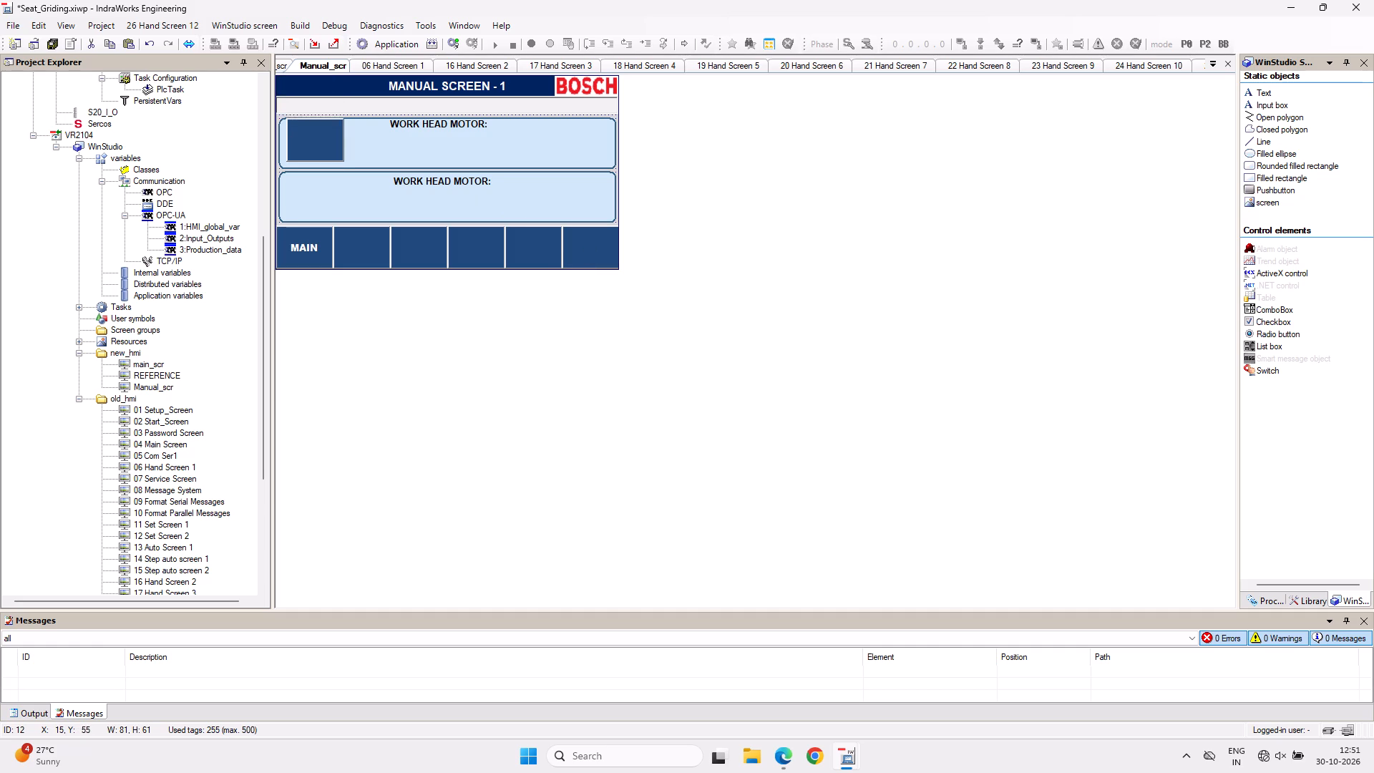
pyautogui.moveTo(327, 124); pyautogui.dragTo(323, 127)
# Send the dashed strip between the title bar and the upper rounded rectangle to the back.
pyautogui.rightClick(352, 109)
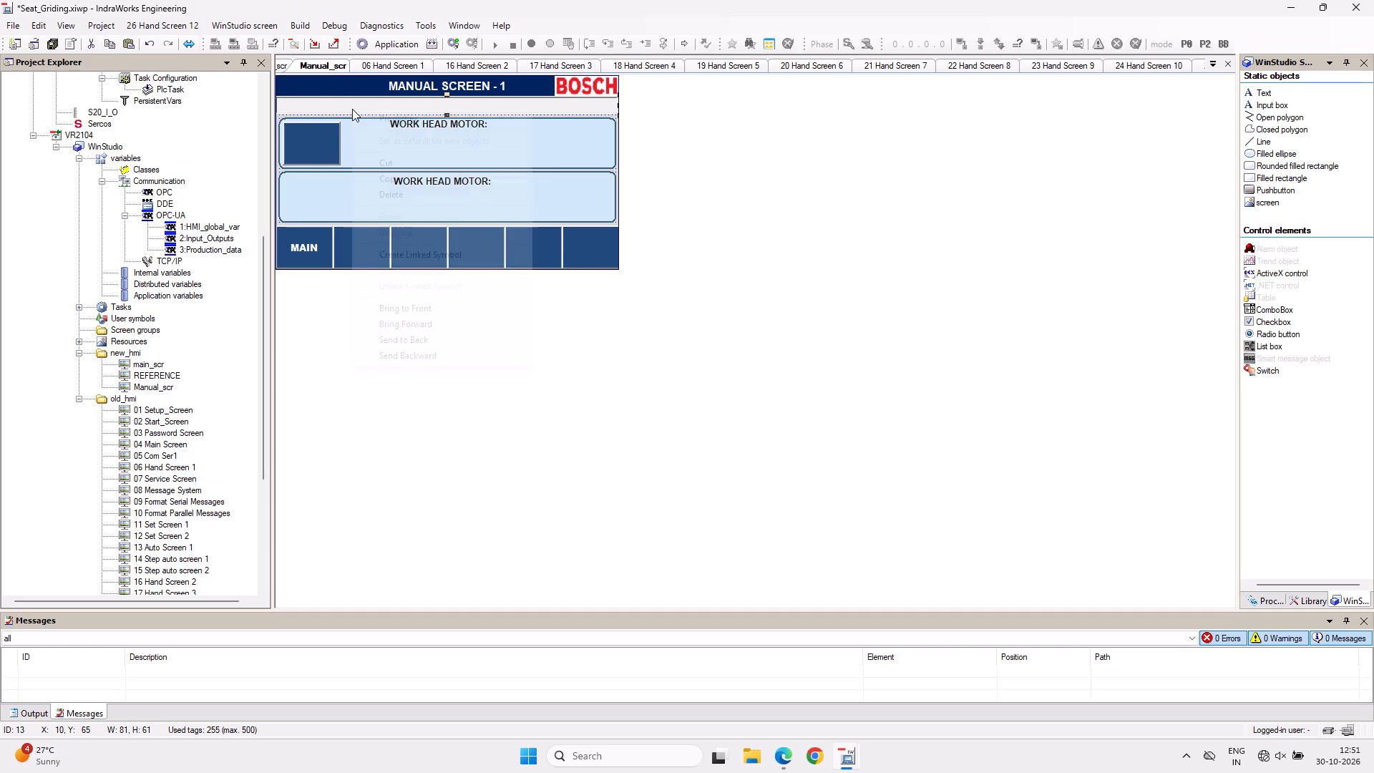
pyautogui.click(333, 107)
pyautogui.rightClick(333, 107)
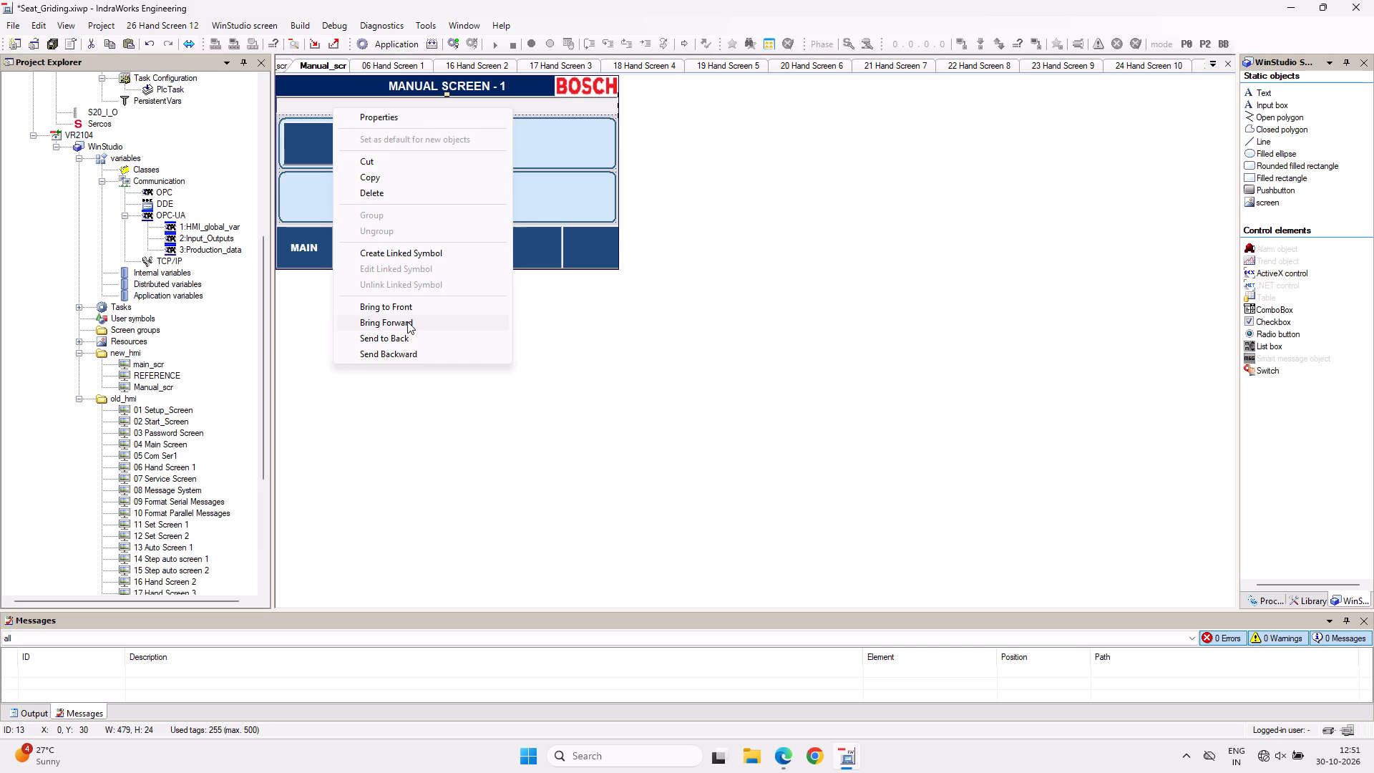
pyautogui.click(402, 337)
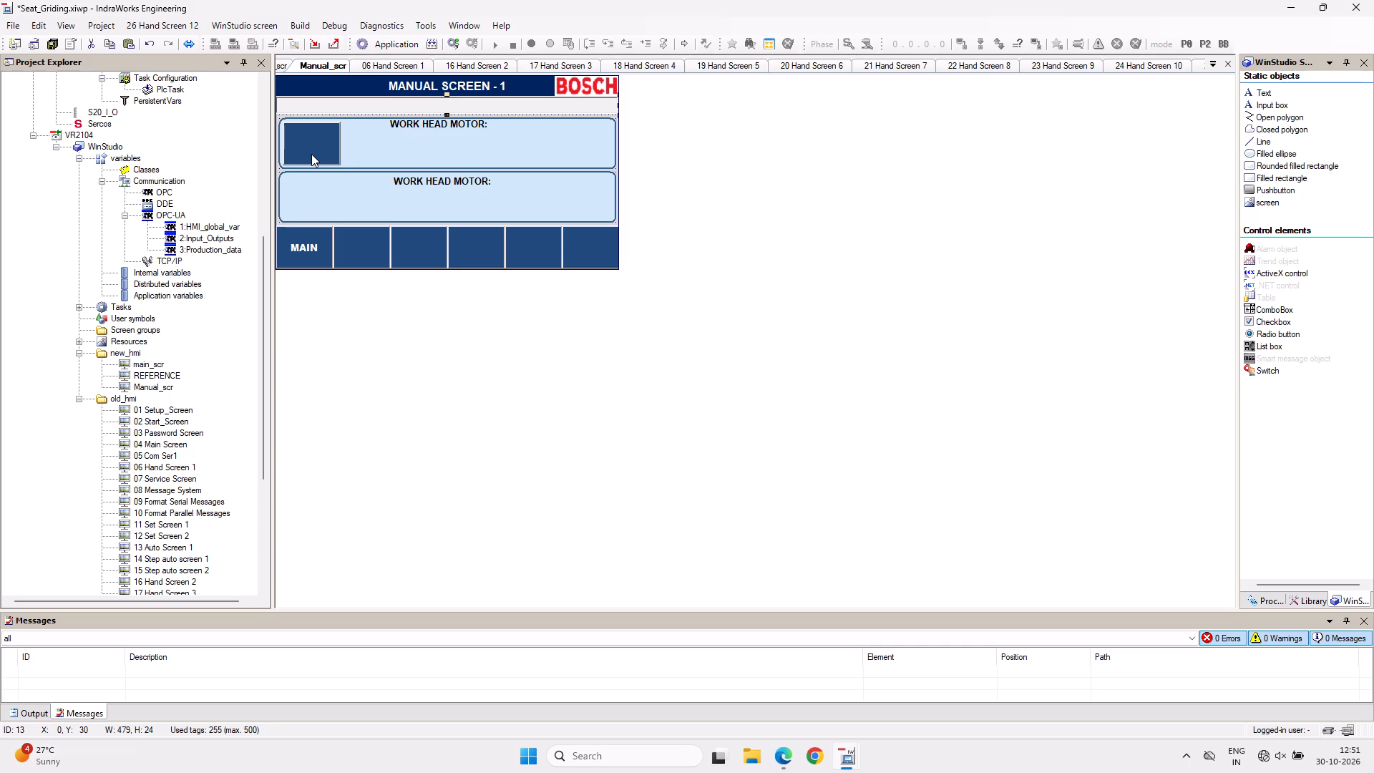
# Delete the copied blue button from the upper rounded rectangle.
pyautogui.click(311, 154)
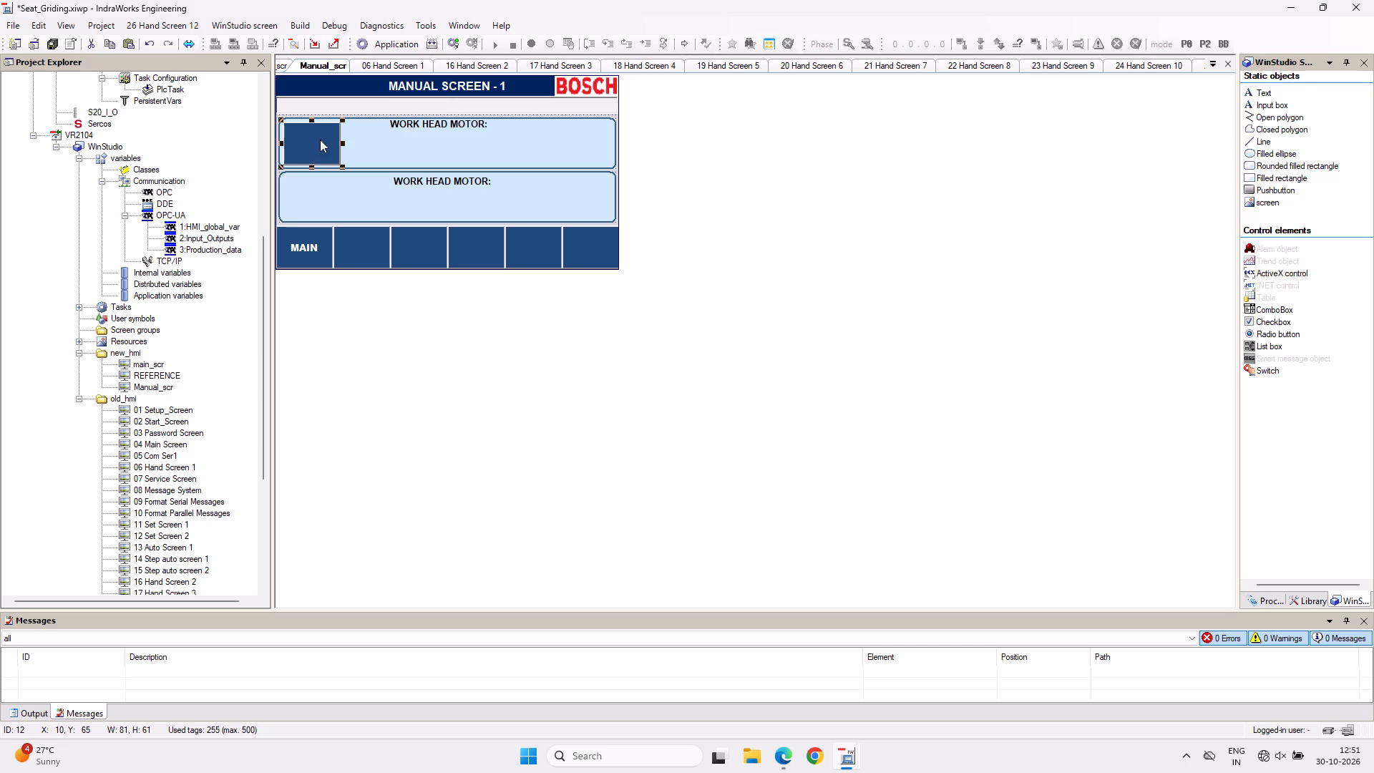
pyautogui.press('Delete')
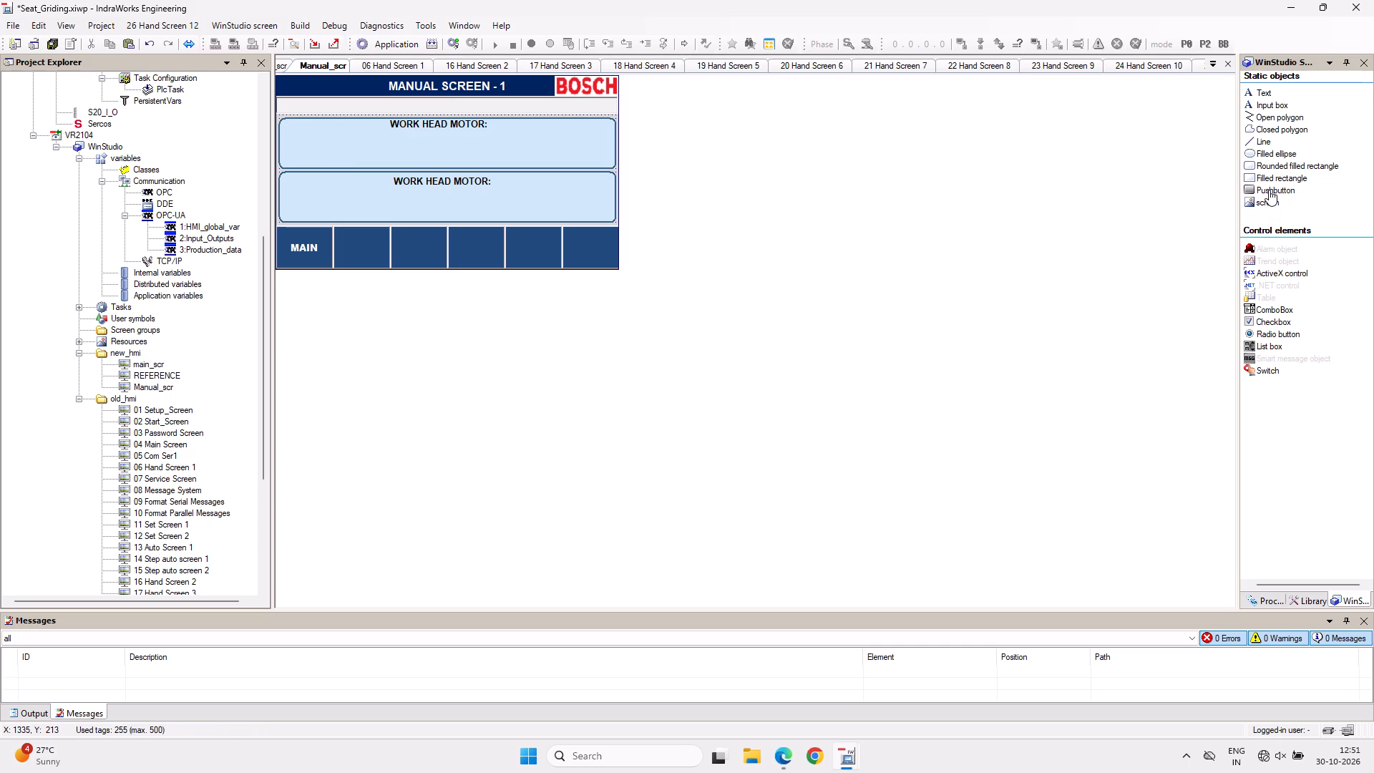
# Draw a pushbutton about 60 by 50 at the left end of the upper rounded rectangle, at about X 11, Y 71.
pyautogui.click(1271, 188)
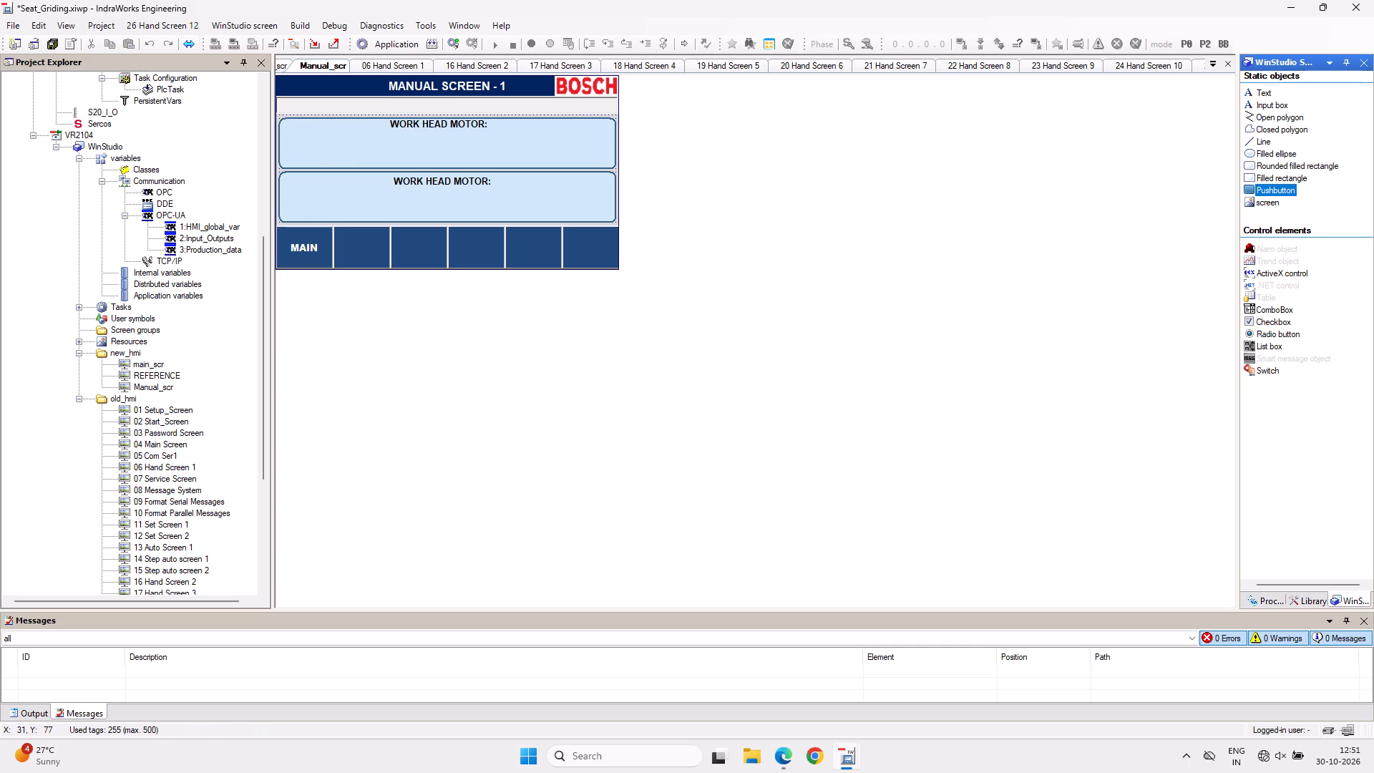
pyautogui.moveTo(282, 125); pyautogui.dragTo(295, 152)
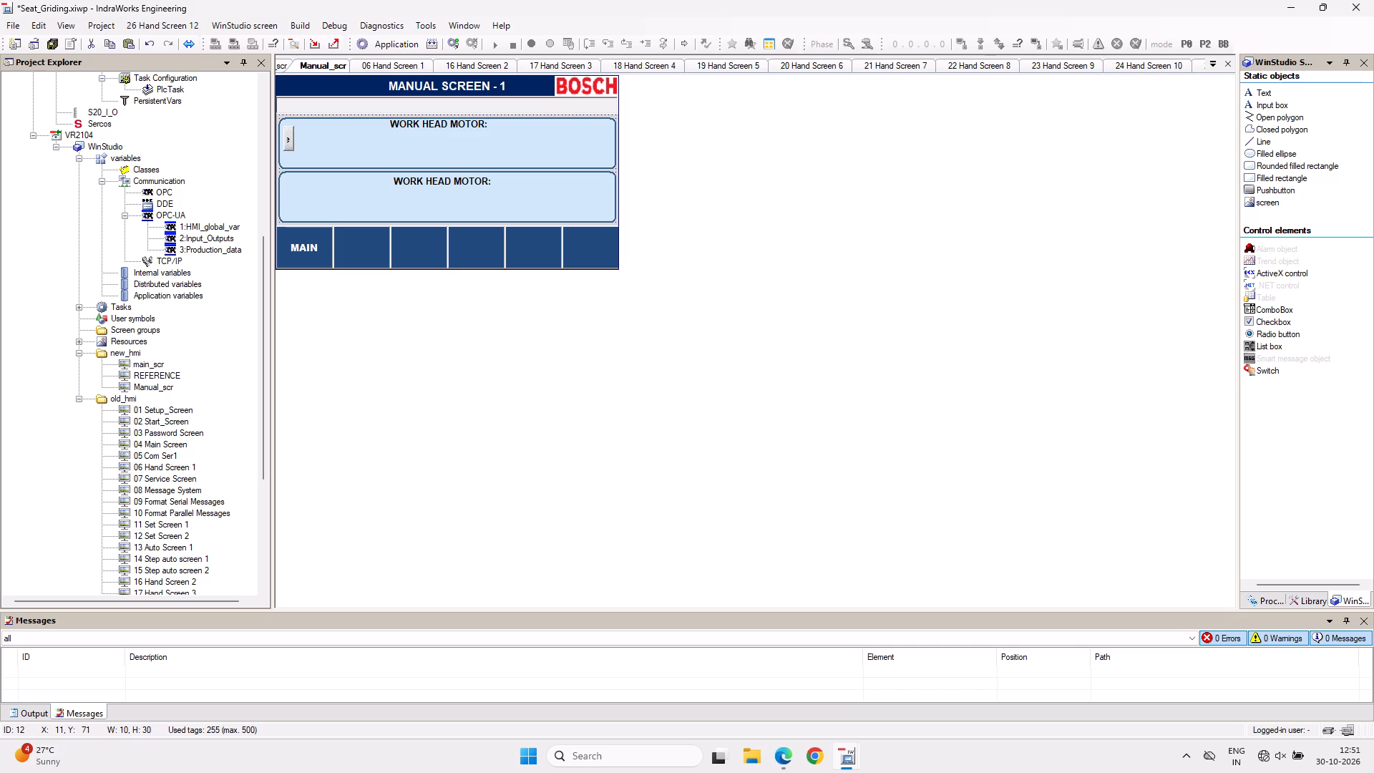
pyautogui.moveTo(295, 152); pyautogui.dragTo(326, 164)
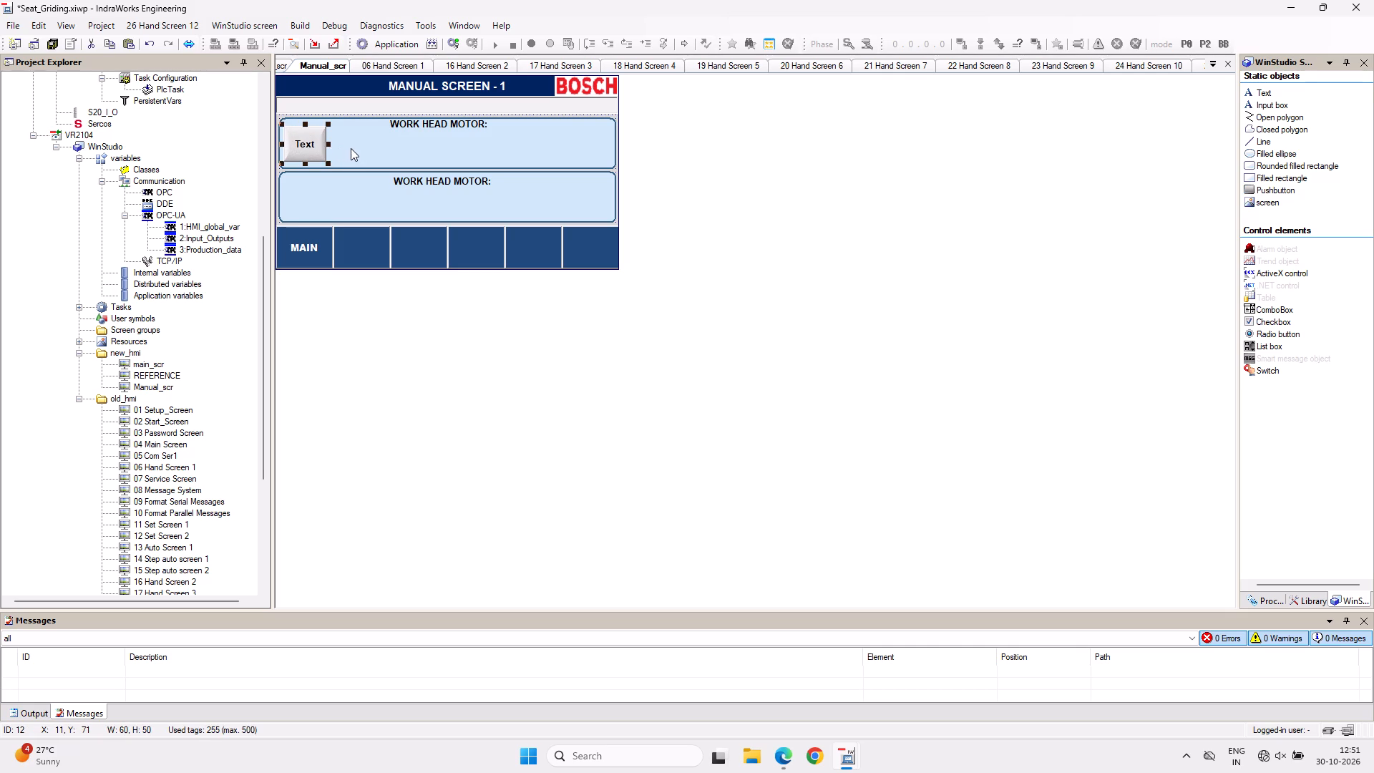
pyautogui.click(352, 149)
# Duplicate the pushbutton and place the copy at the right end of the upper rounded rectangle, at about X 410, Y 70.
pyautogui.click(306, 141)
pyautogui.hotkey('ctrl', 'c')
pyautogui.hotkey('ctrl', 'v')
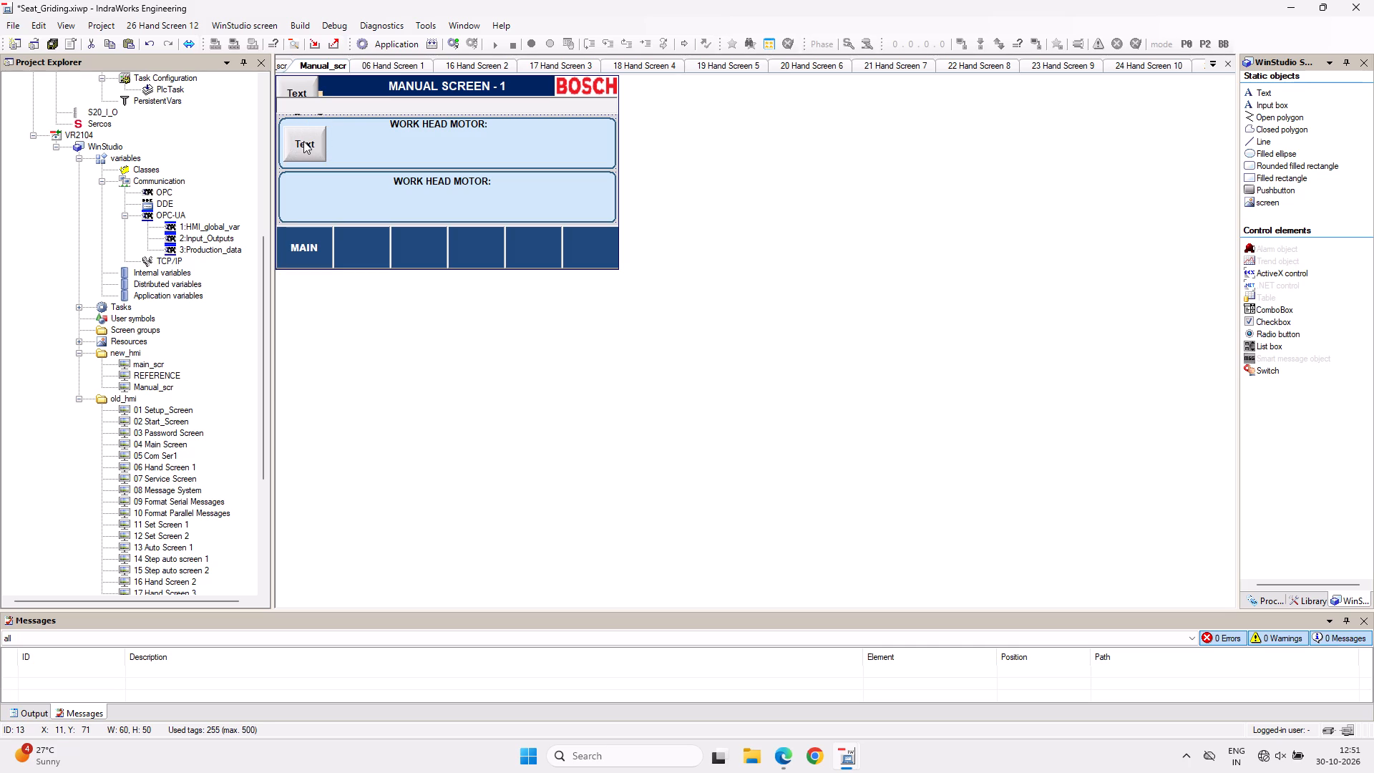
pyautogui.moveTo(307, 85); pyautogui.dragTo(572, 140)
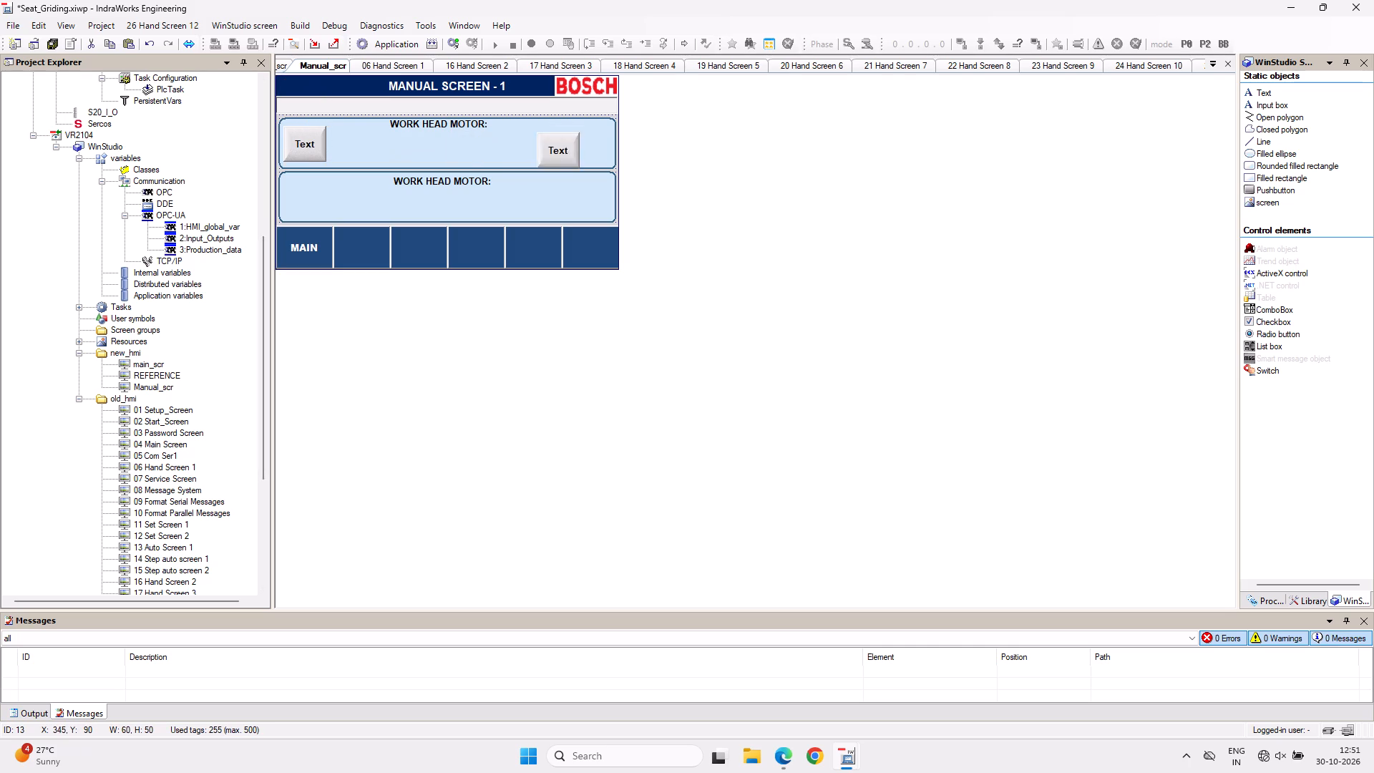
pyautogui.moveTo(572, 140); pyautogui.dragTo(600, 132)
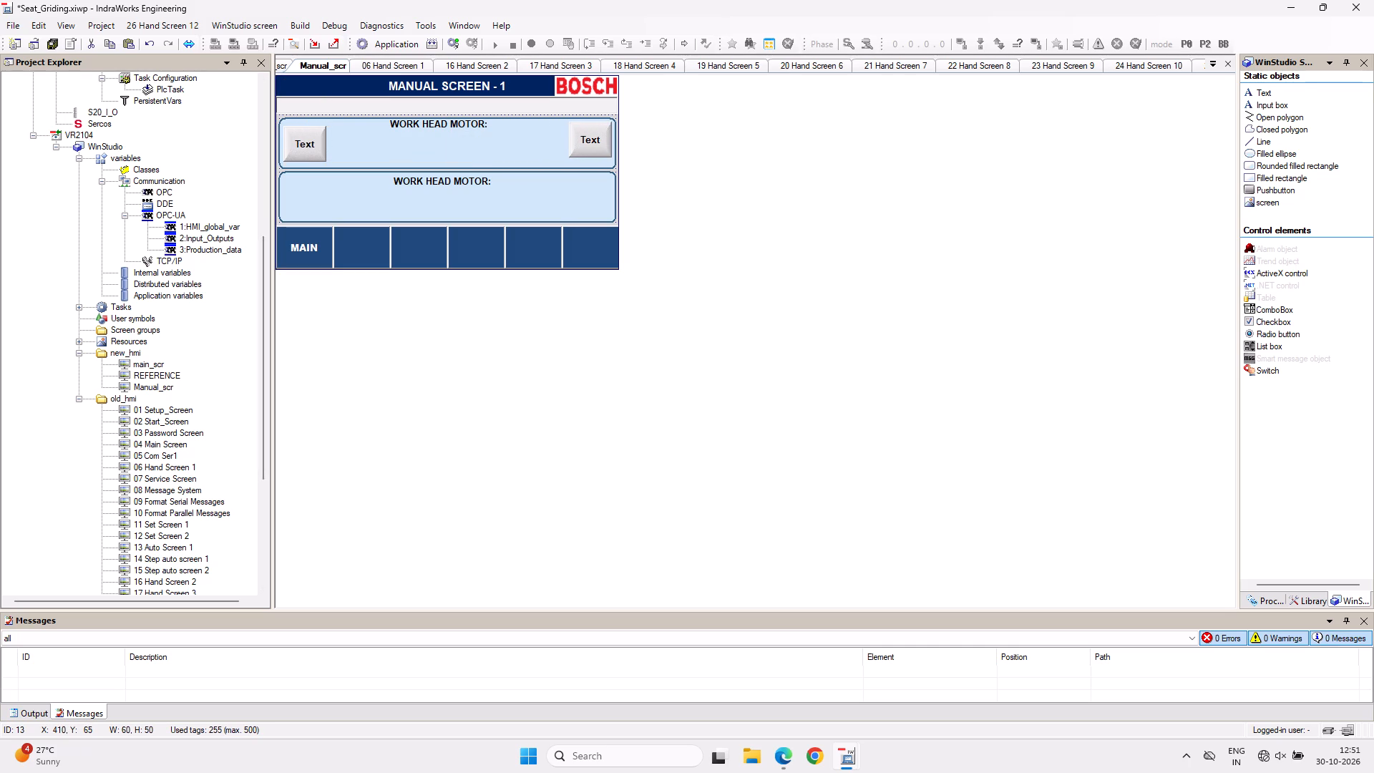
pyautogui.moveTo(600, 132); pyautogui.dragTo(600, 135)
# Paste two more pushbutton copies at the two ends of the lower rounded rectangle, the right one at about X 410, Y 145.
pyautogui.hotkey('ctrl', 'v')
pyautogui.moveTo(302, 83); pyautogui.dragTo(322, 112)
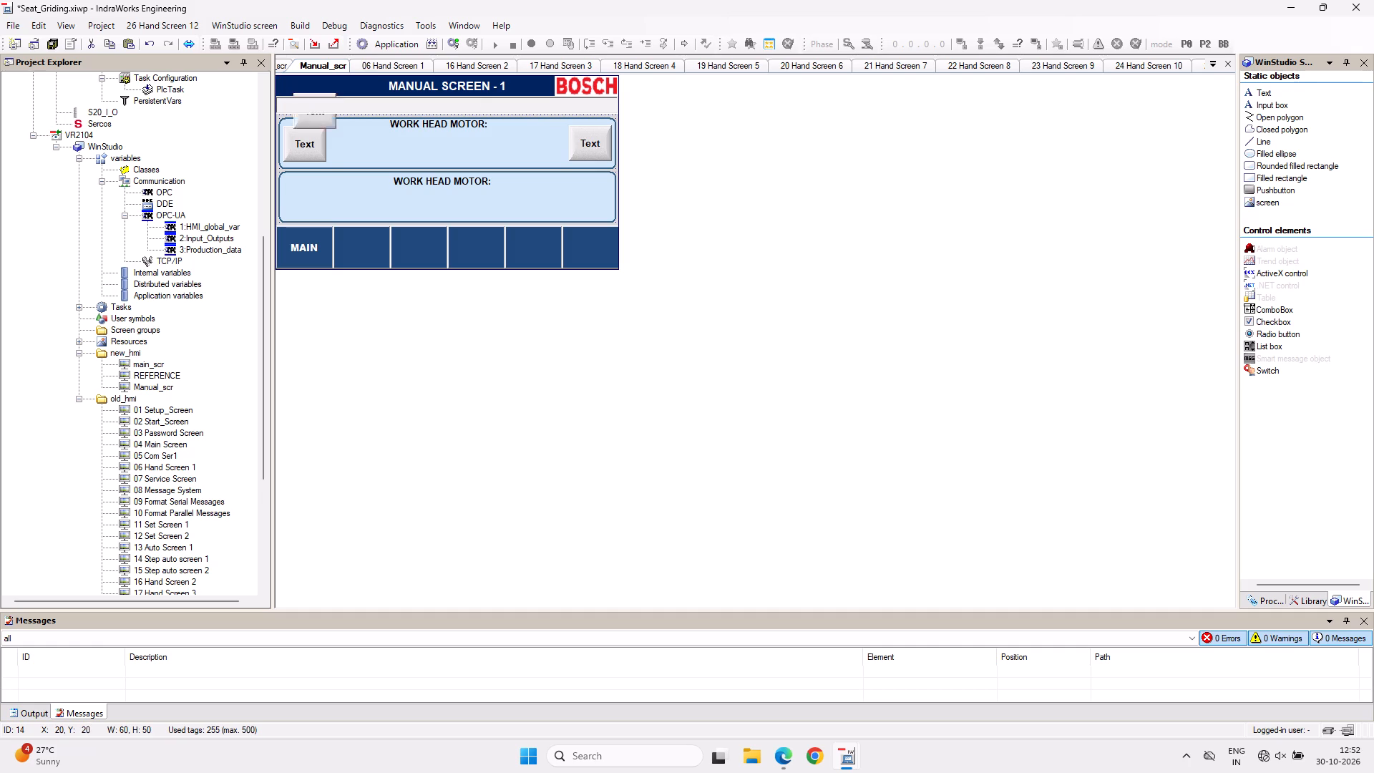
pyautogui.moveTo(322, 112); pyautogui.dragTo(309, 187)
pyautogui.hotkey('ctrl', 'v')
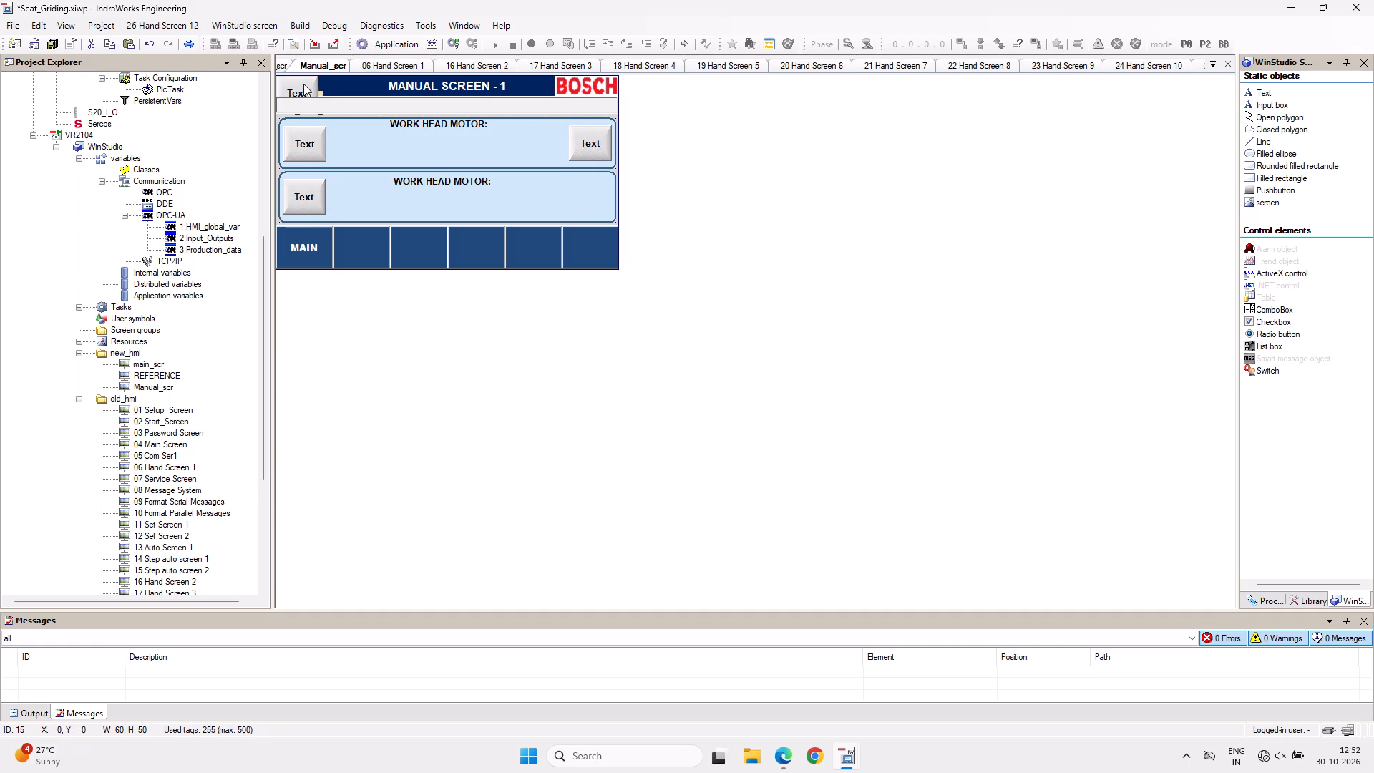
pyautogui.moveTo(303, 84); pyautogui.dragTo(598, 185)
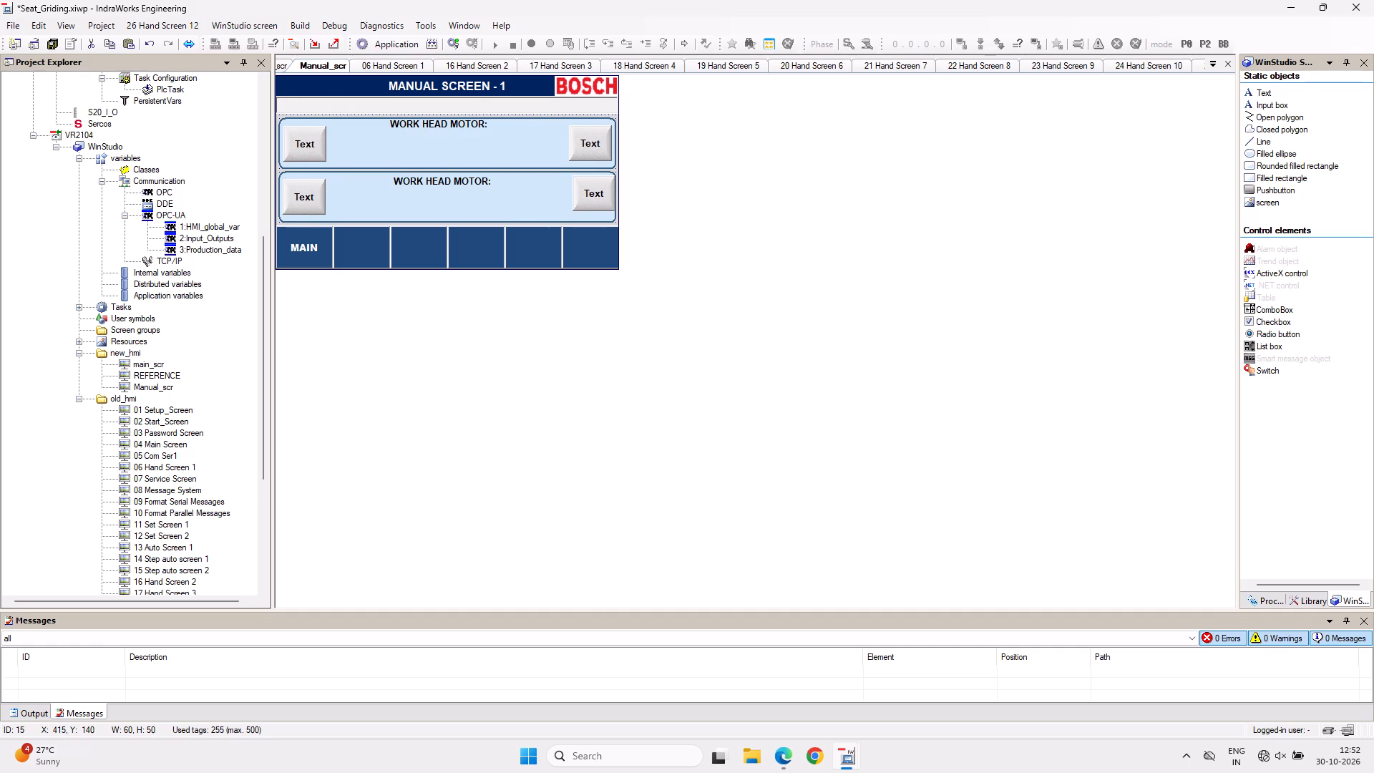
pyautogui.moveTo(598, 185); pyautogui.dragTo(597, 186)
pyautogui.click(691, 184)
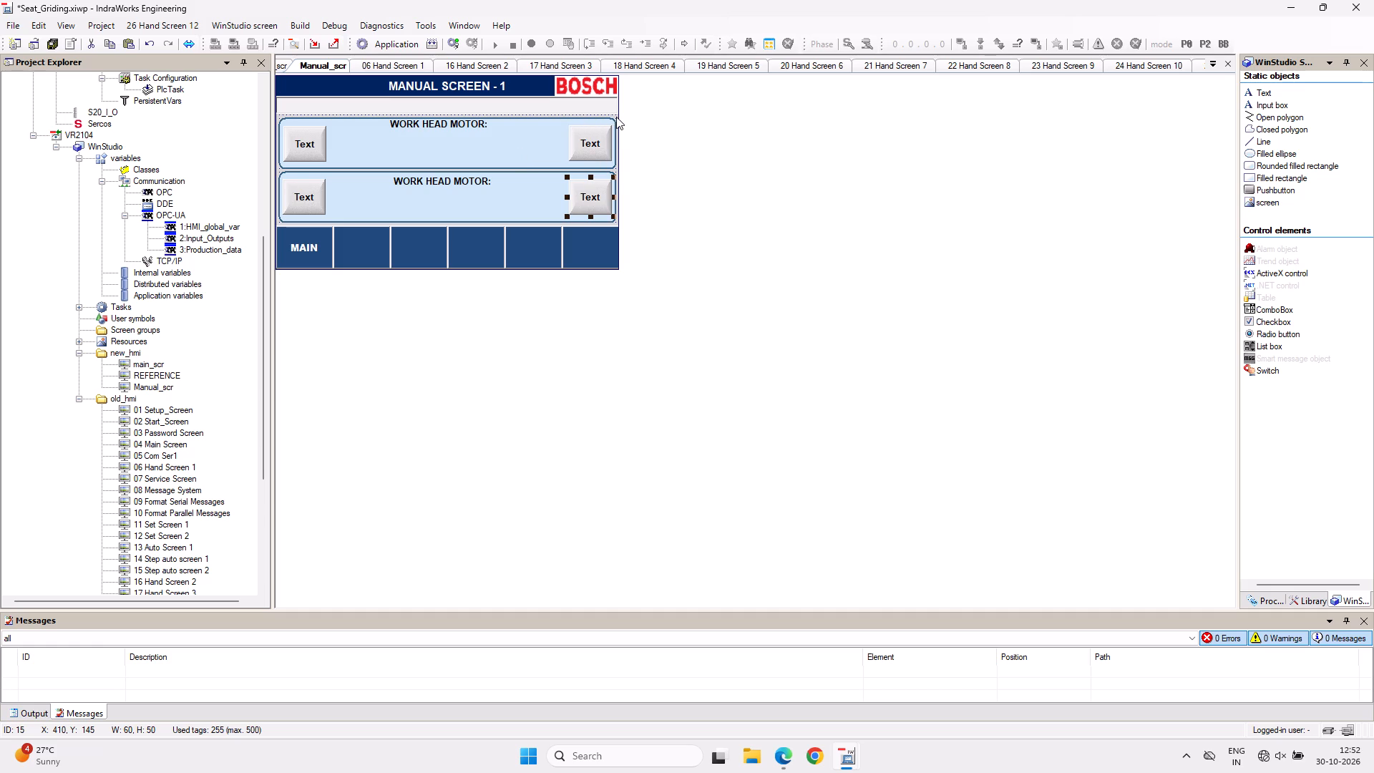
pyautogui.click(616, 117)
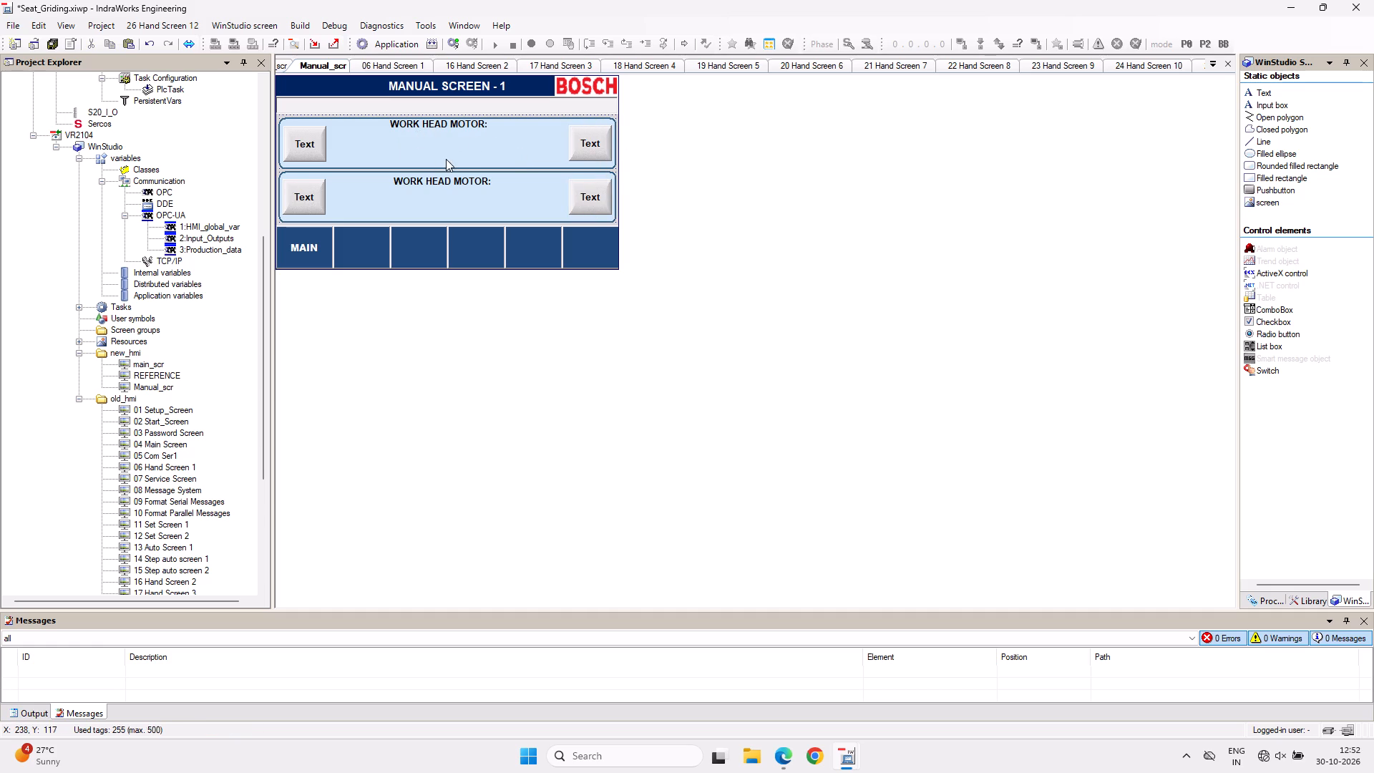
# Set the captions of the two left-end pushbuttons, in the upper and lower rounded rectangles, to ON.
pyautogui.doubleClick(303, 146)
pyautogui.moveTo(420, 379); pyautogui.dragTo(373, 374)
pyautogui.write('ON')
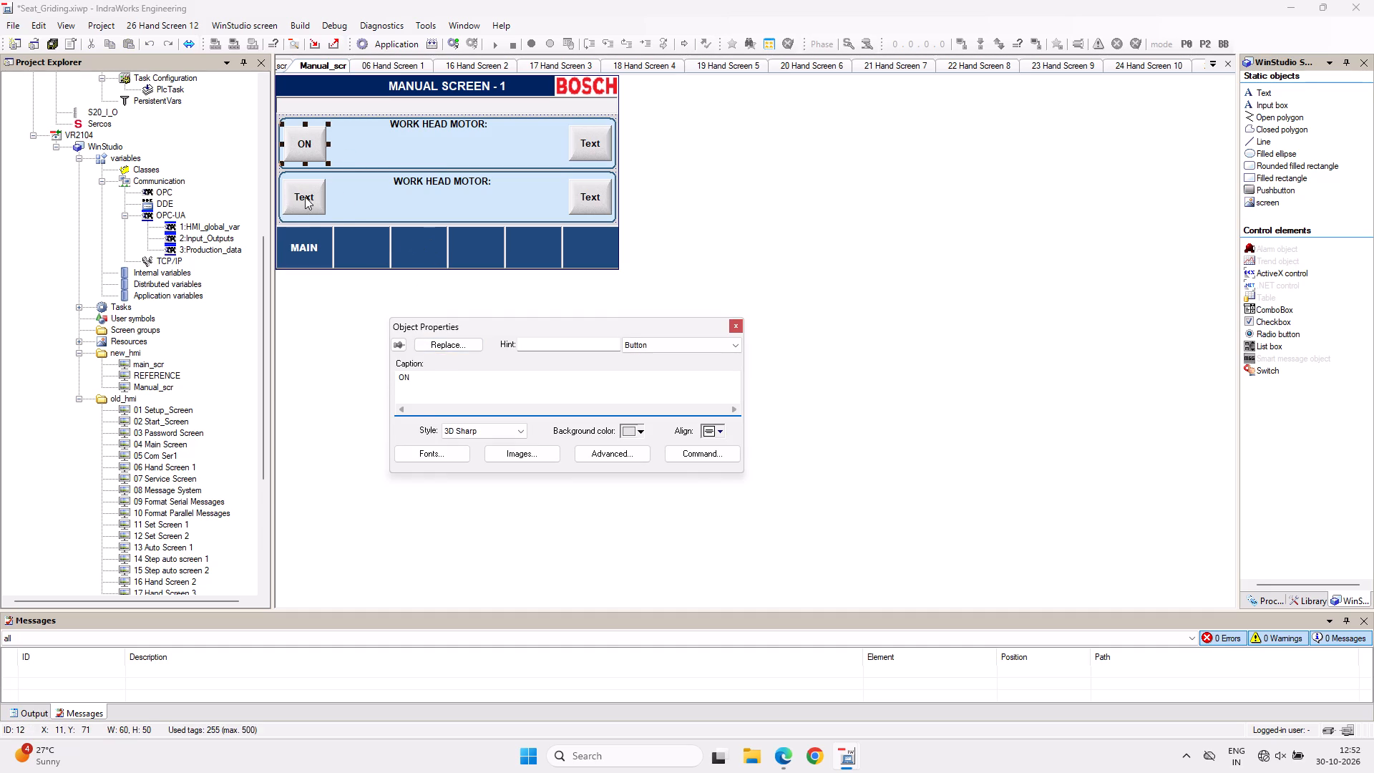
pyautogui.click(305, 197)
pyautogui.moveTo(422, 384); pyautogui.dragTo(414, 384)
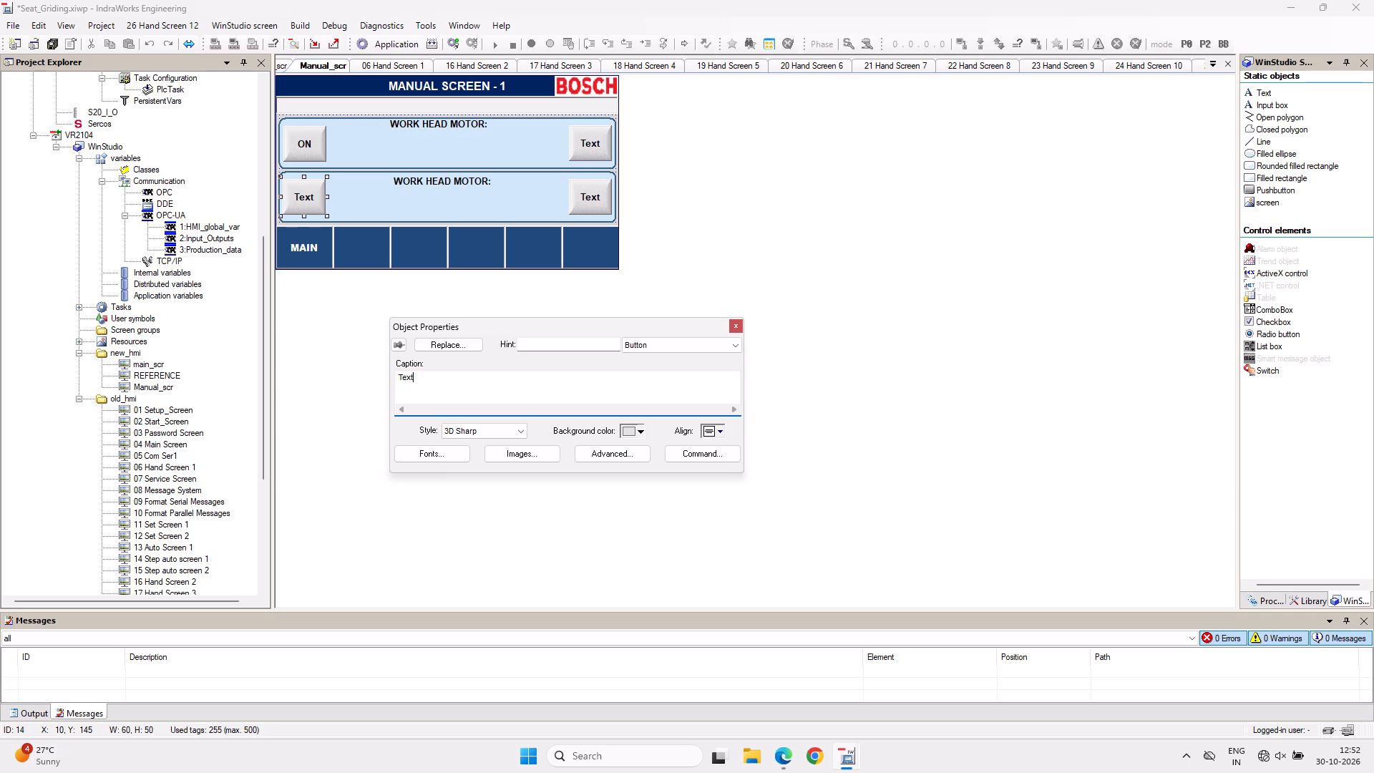
pyautogui.moveTo(414, 384); pyautogui.dragTo(360, 384)
pyautogui.write('ON')
# Set the captions of the two right-end pushbuttons, in the upper and lower rounded rectangles, to OFF.
pyautogui.click(598, 140)
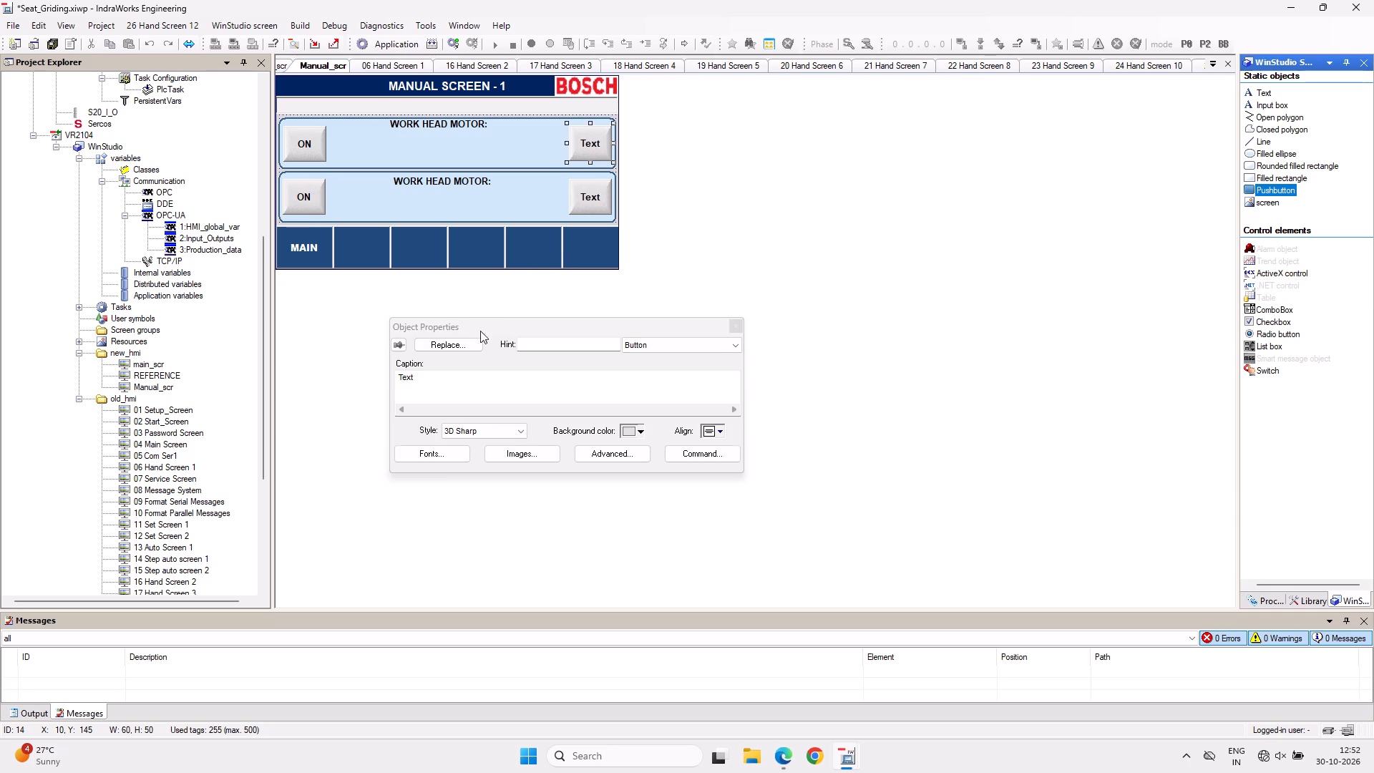
pyautogui.moveTo(418, 379); pyautogui.dragTo(358, 378)
pyautogui.write('OF')
pyautogui.press('f')
pyautogui.click(590, 198)
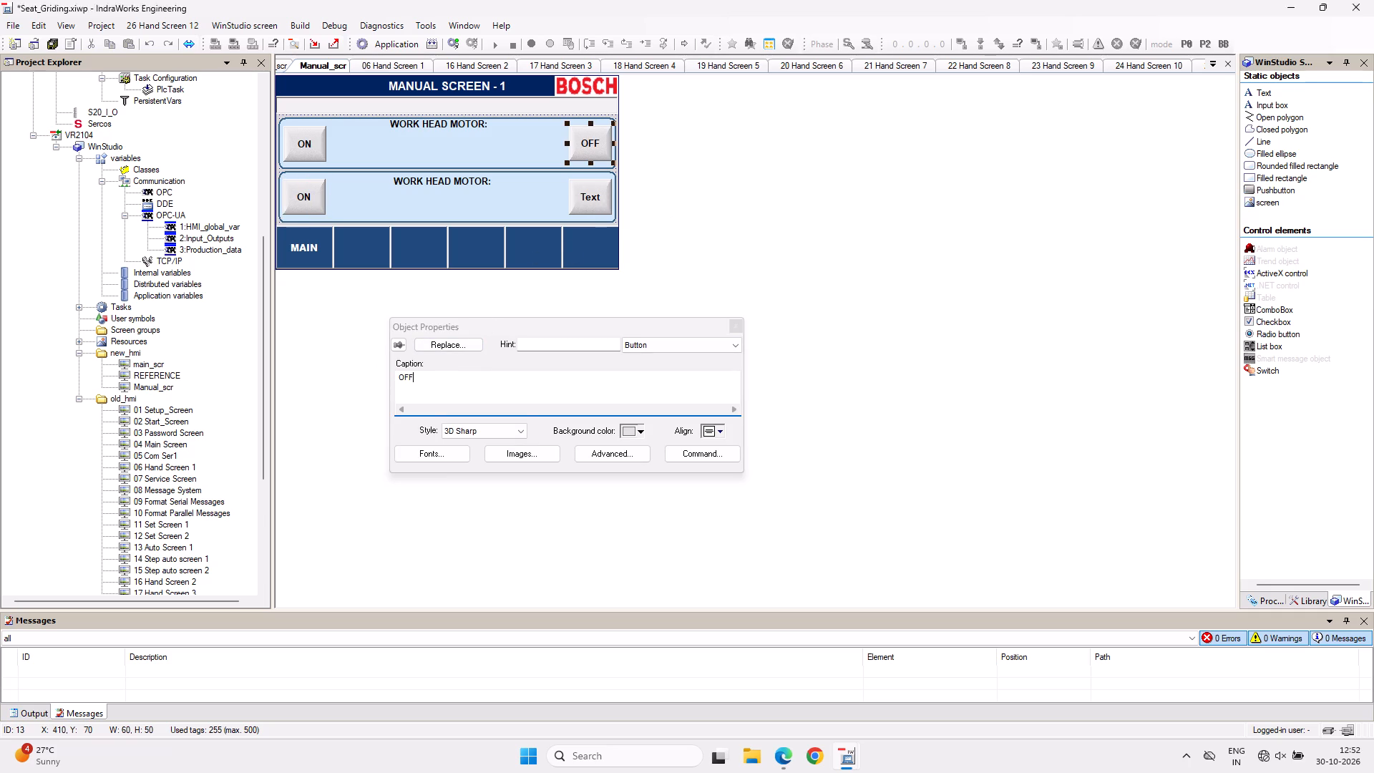
pyautogui.moveTo(434, 384); pyautogui.dragTo(371, 384)
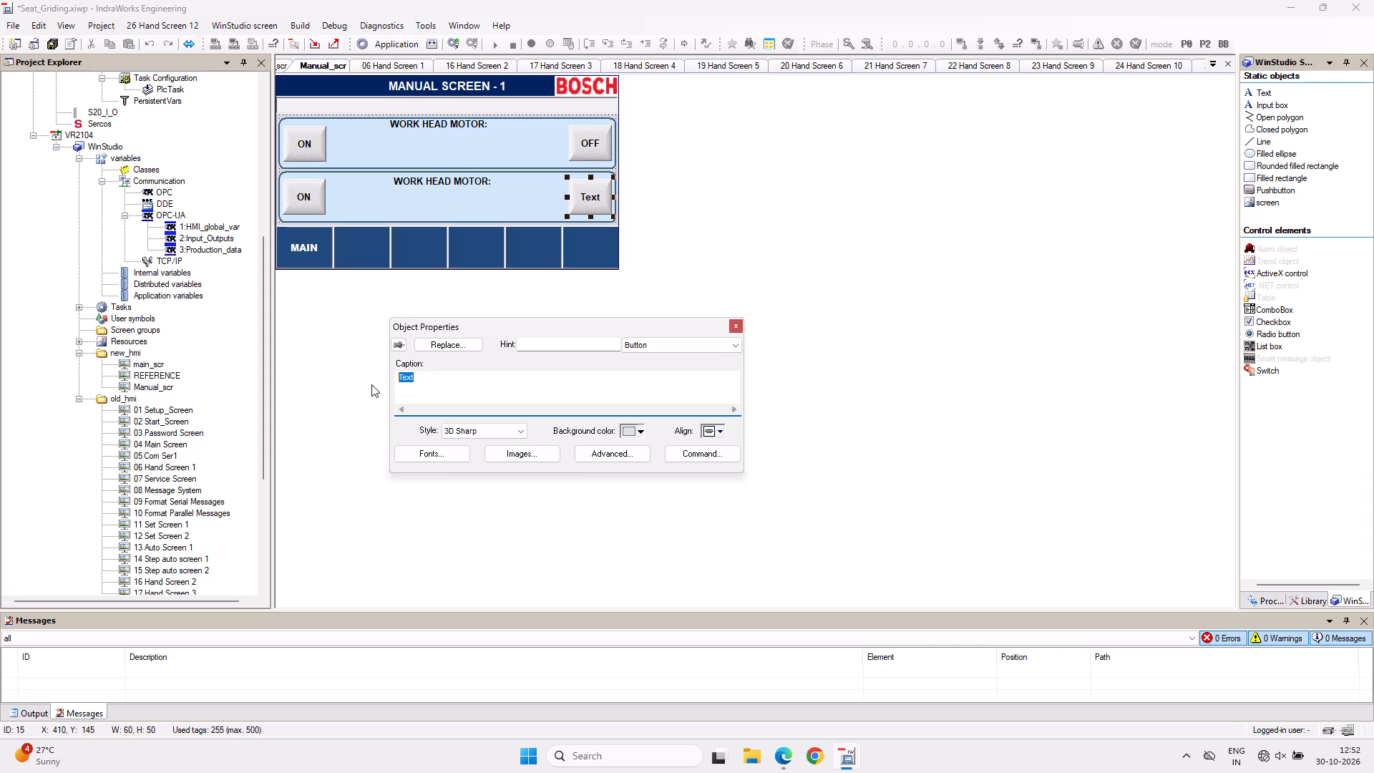
pyautogui.write('OFF')
# Examine the lower OFF pushbutton's advanced and command settings, and the command of the last blue navigation button.
pyautogui.click(608, 453)
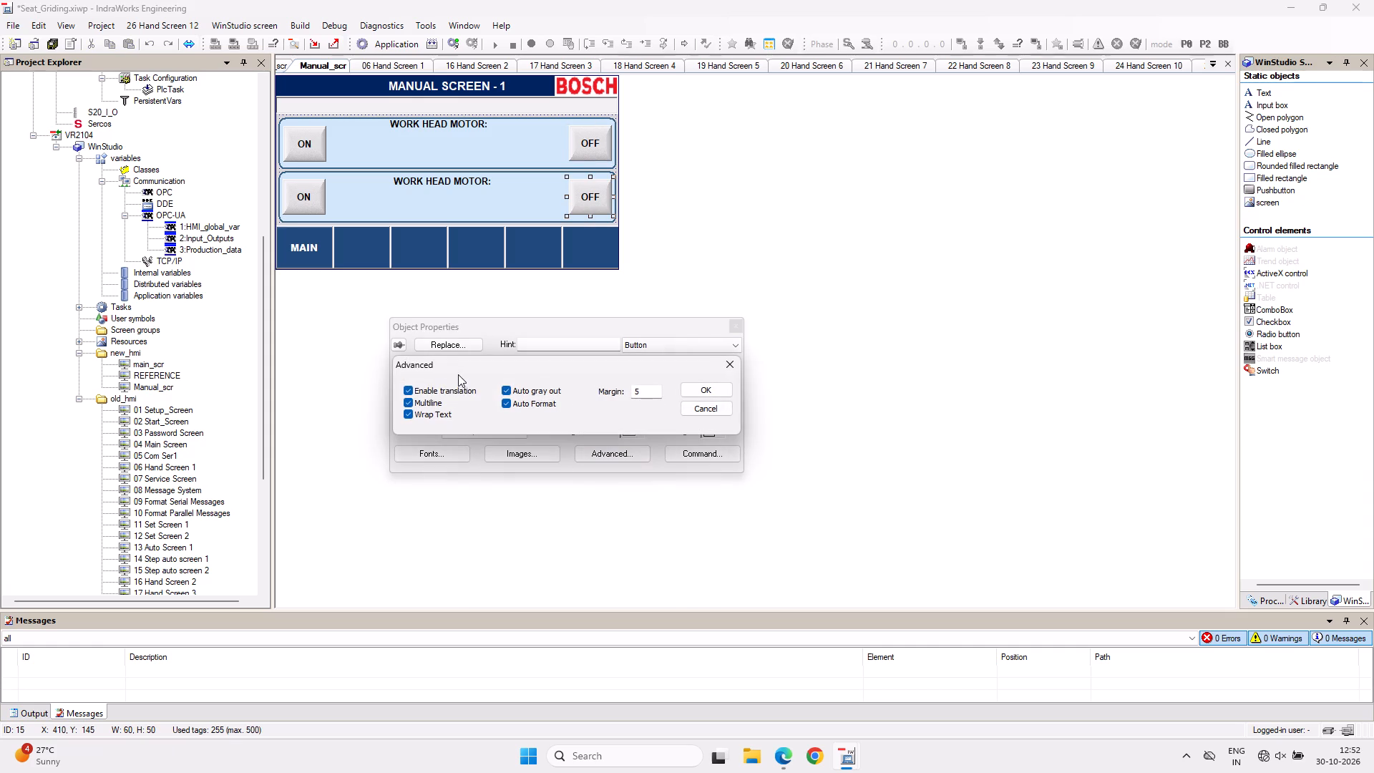
pyautogui.click(733, 366)
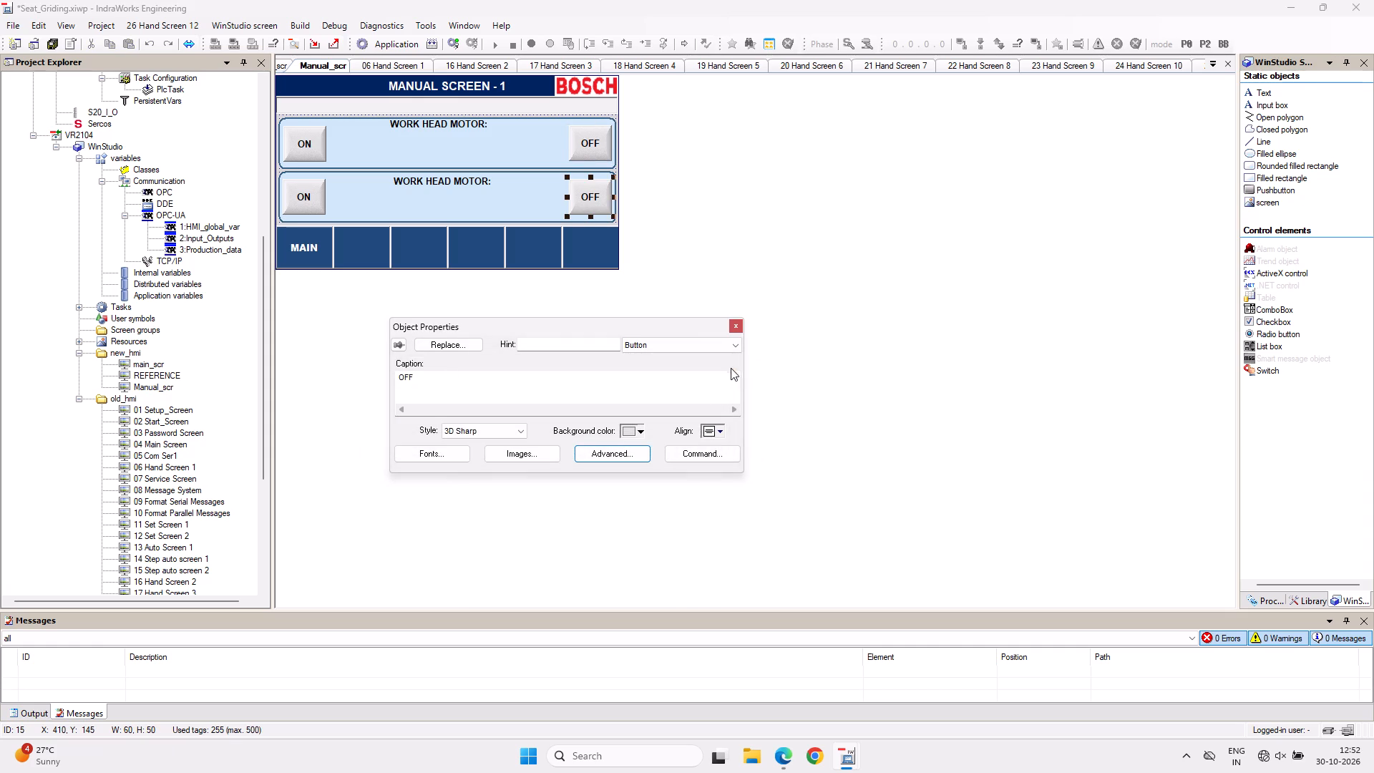
pyautogui.click(702, 457)
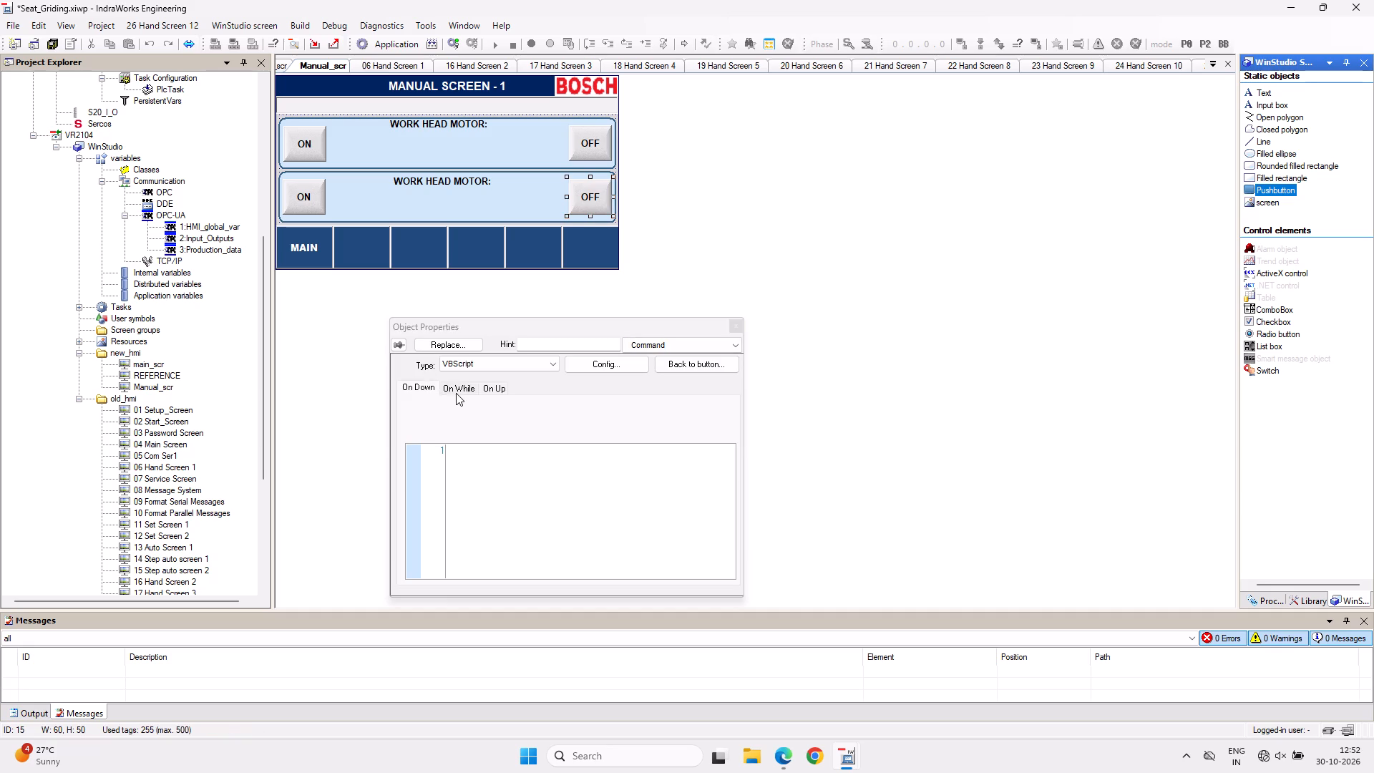
pyautogui.click(458, 391)
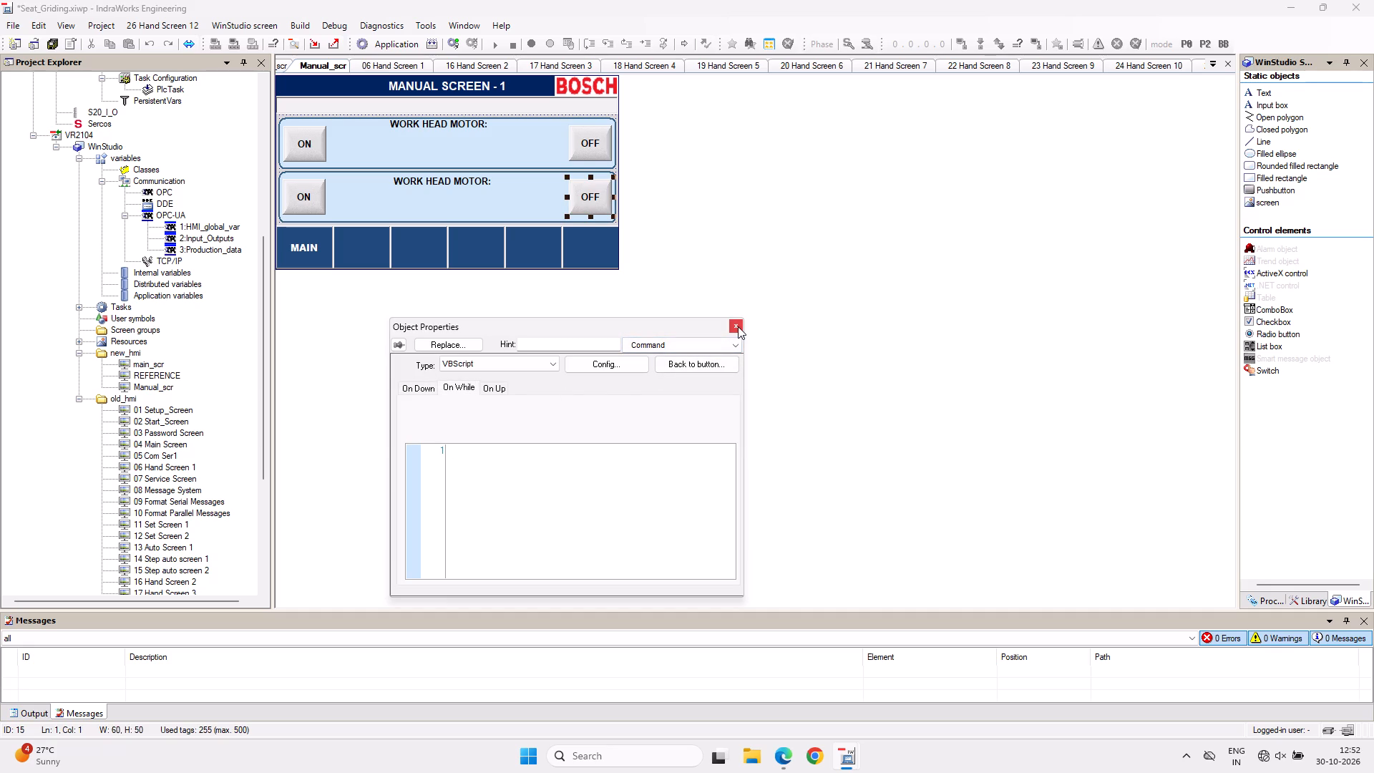
pyautogui.click(740, 326)
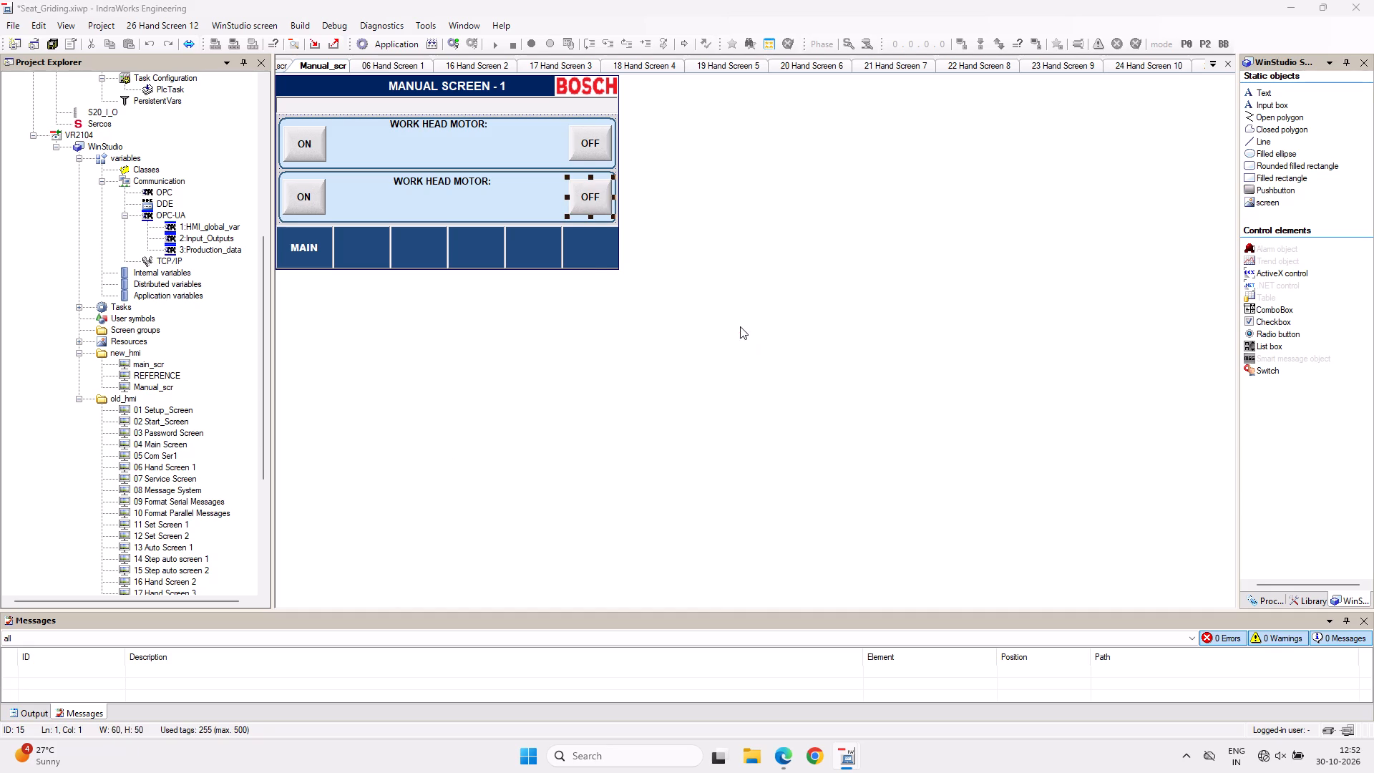
pyautogui.doubleClick(588, 261)
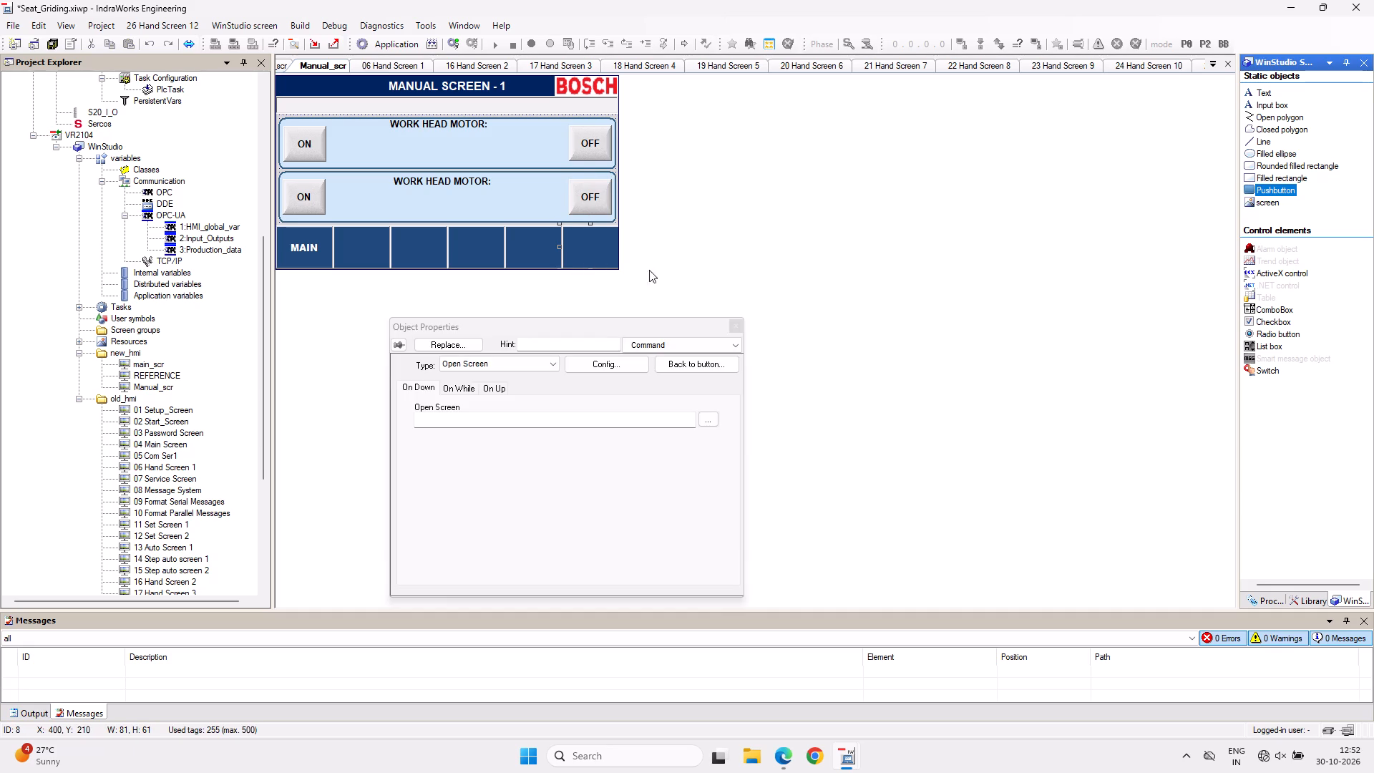
pyautogui.click(734, 329)
pyautogui.click(672, 252)
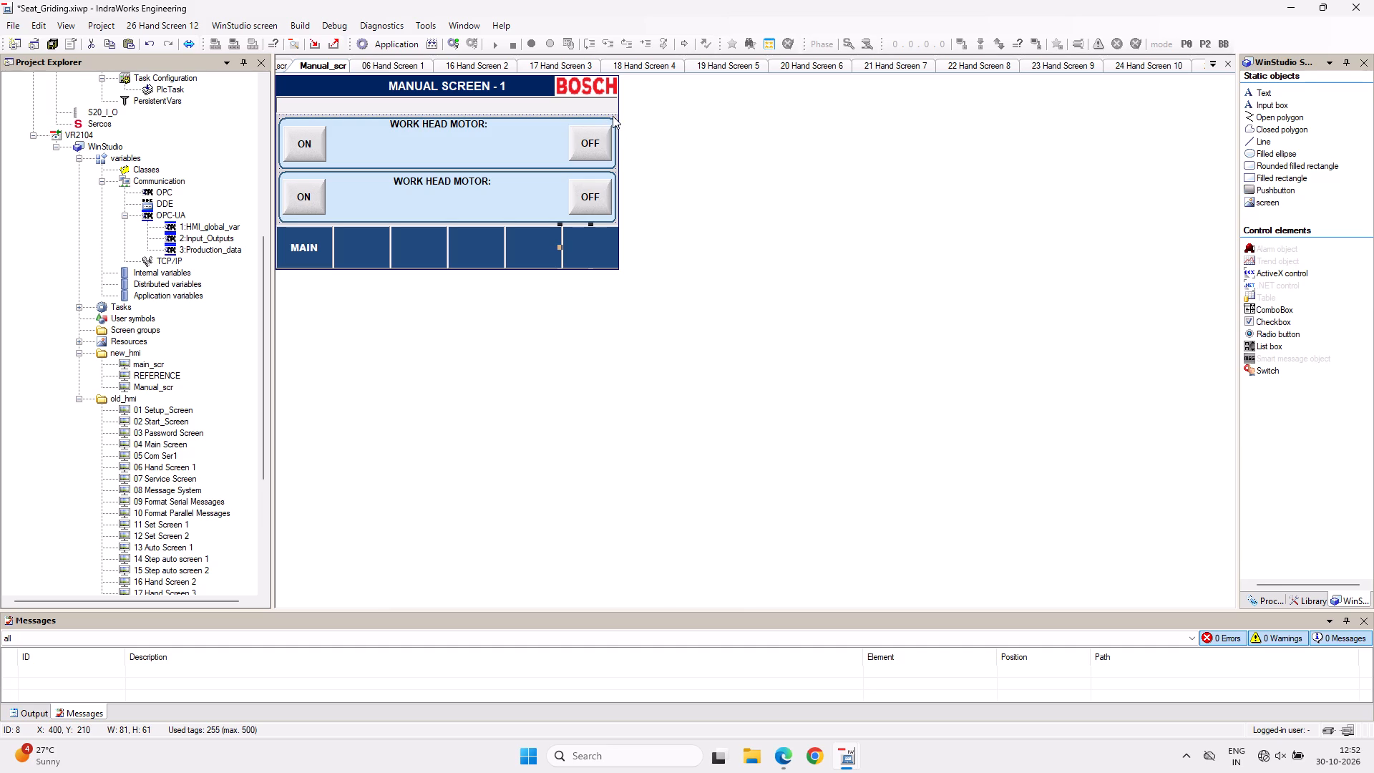
# Align the upper WORK HEAD MOTOR heading horizontally centred with its rounded rectangle.
pyautogui.click(513, 141)
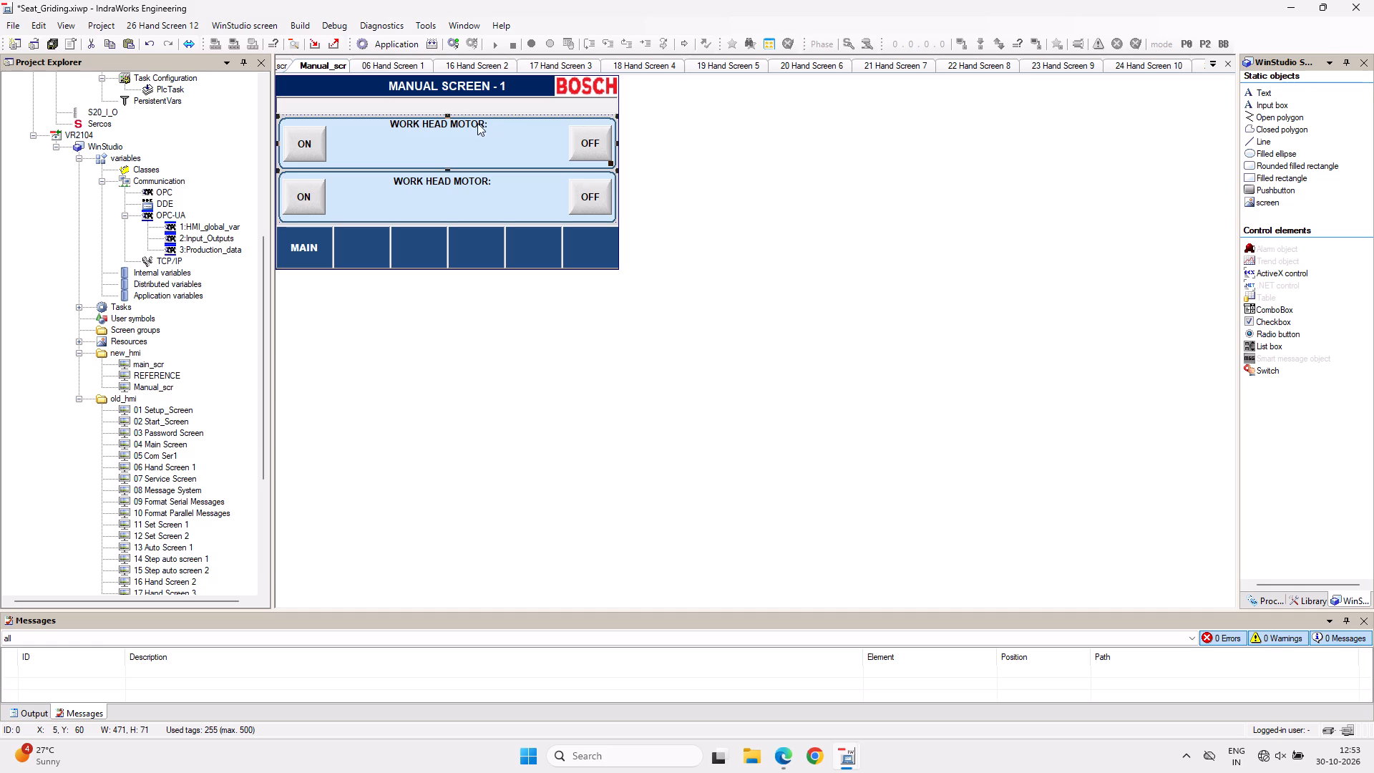
pyautogui.click(473, 123)
pyautogui.keyDown('shift'); pyautogui.click(532, 146); pyautogui.keyUp('shift')
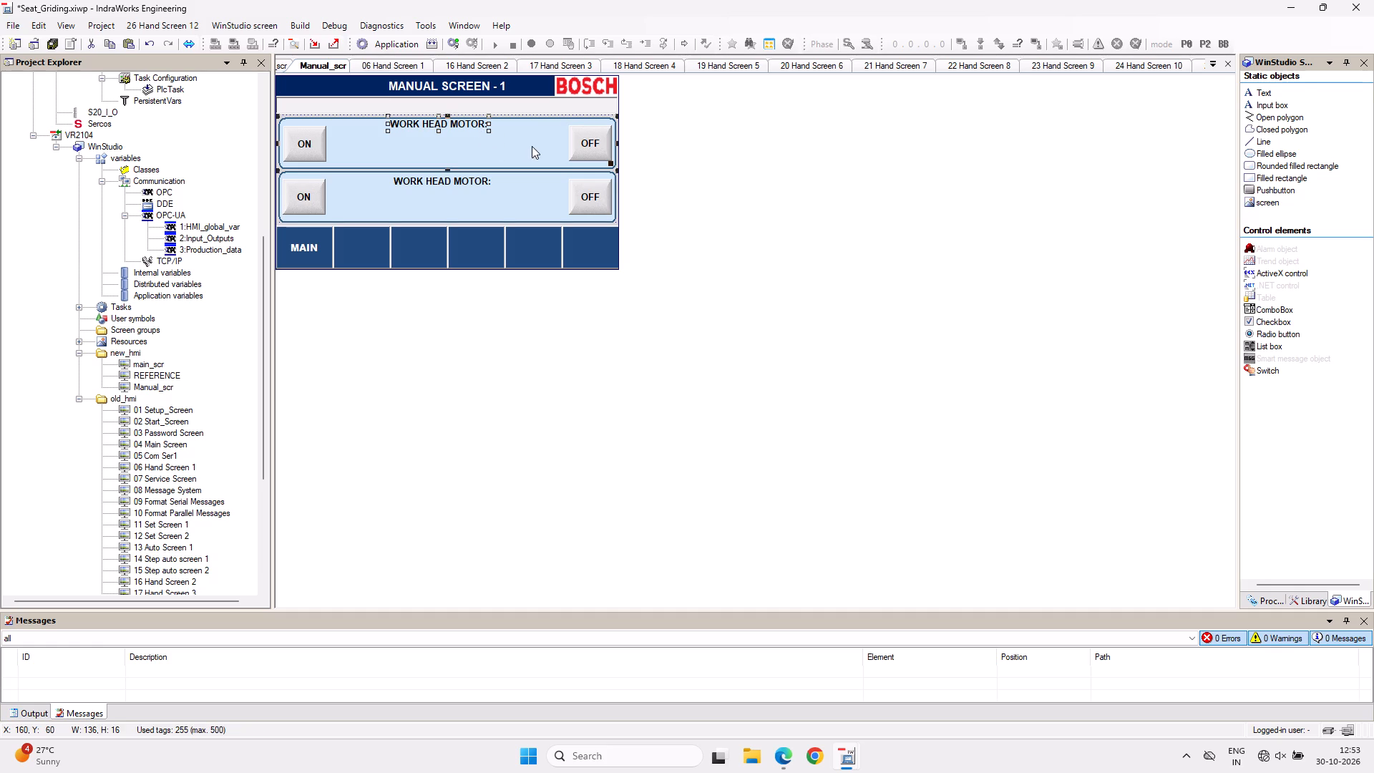
pyautogui.click(232, 23)
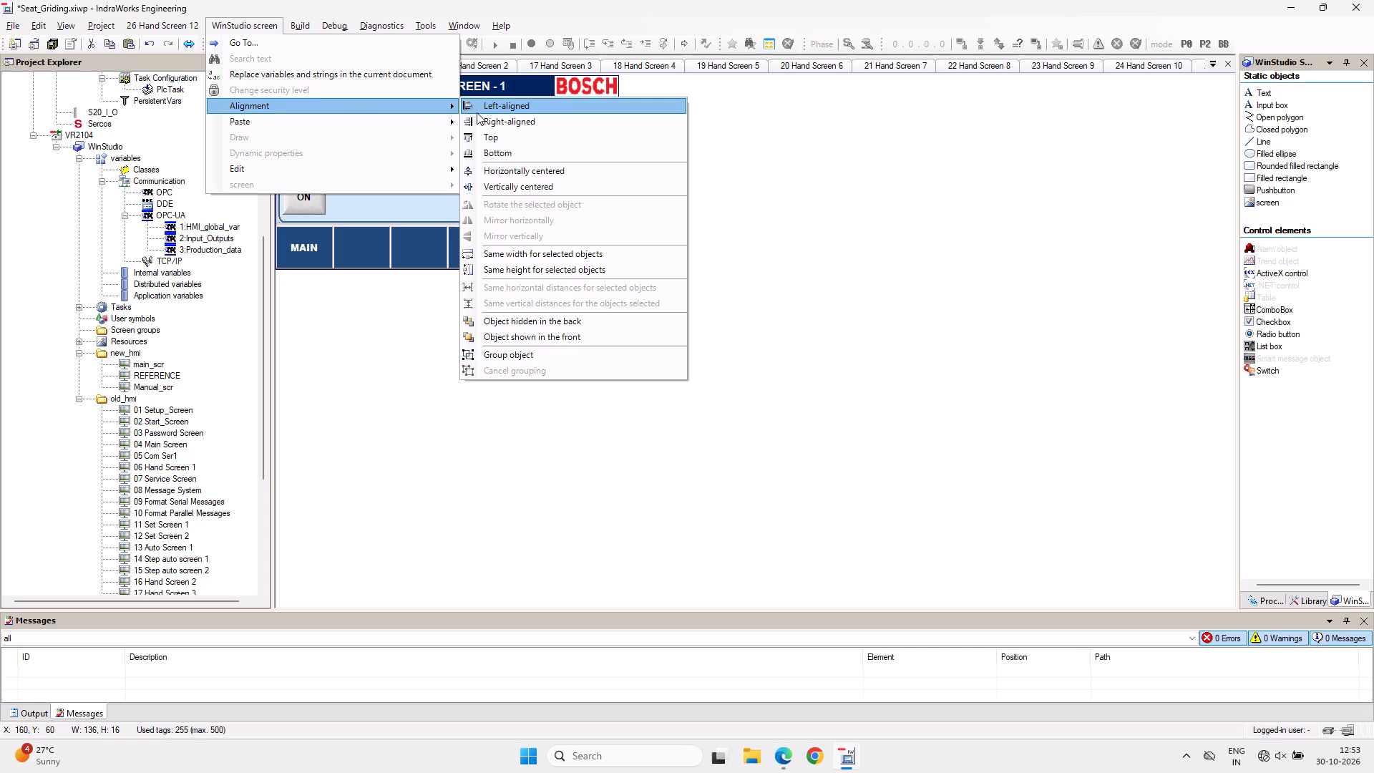
pyautogui.click(492, 170)
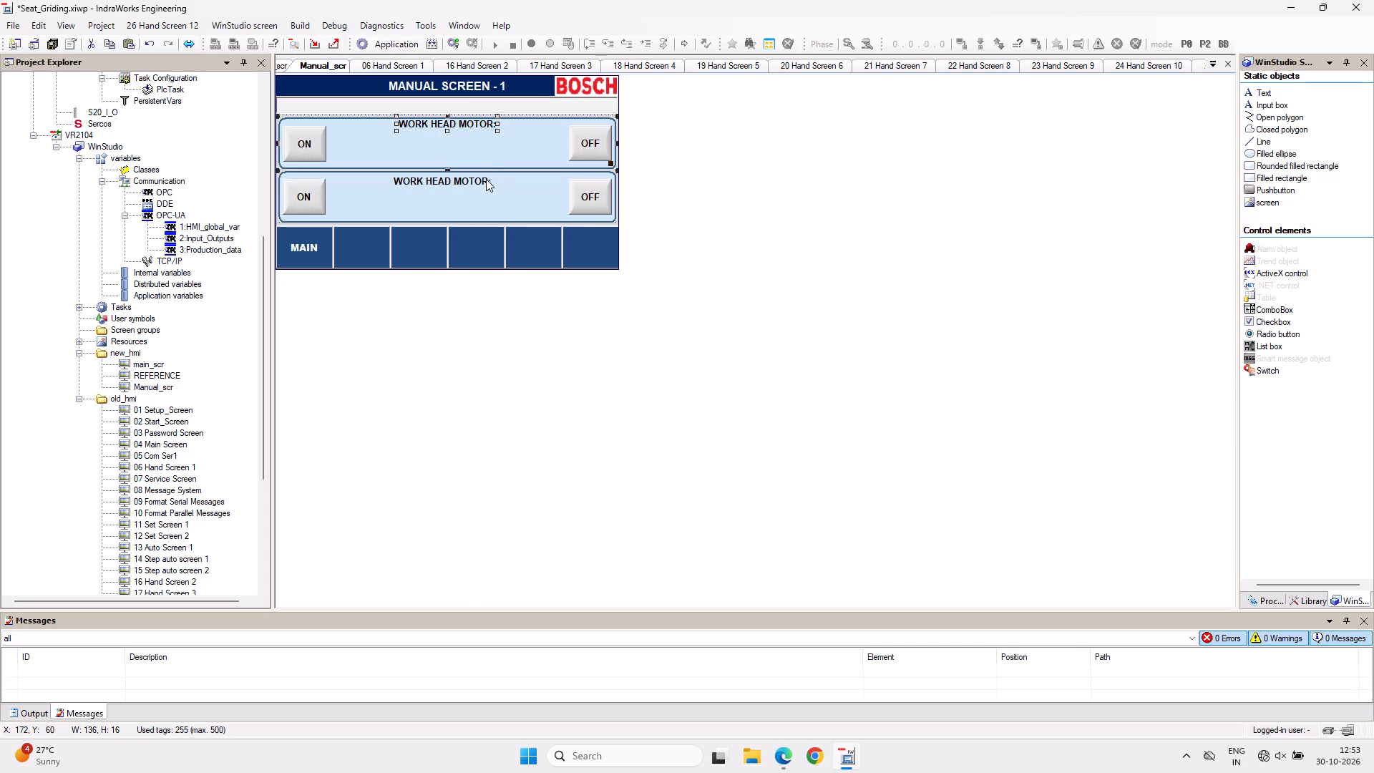
# Align the lower WORK HEAD MOTOR heading horizontally centred with its rounded rectangle.
pyautogui.click(515, 185)
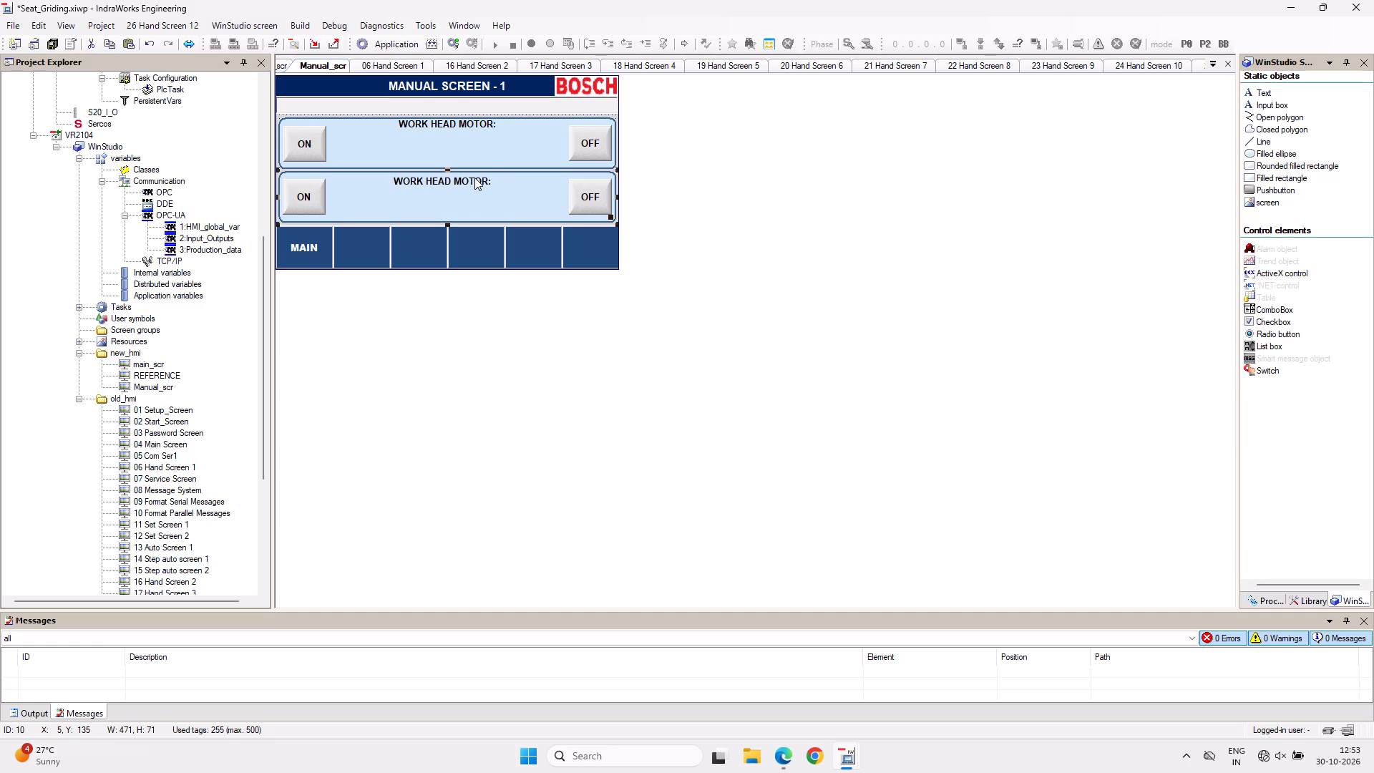
pyautogui.click(474, 178)
pyautogui.keyDown('shift'); pyautogui.click(515, 185); pyautogui.keyUp('shift')
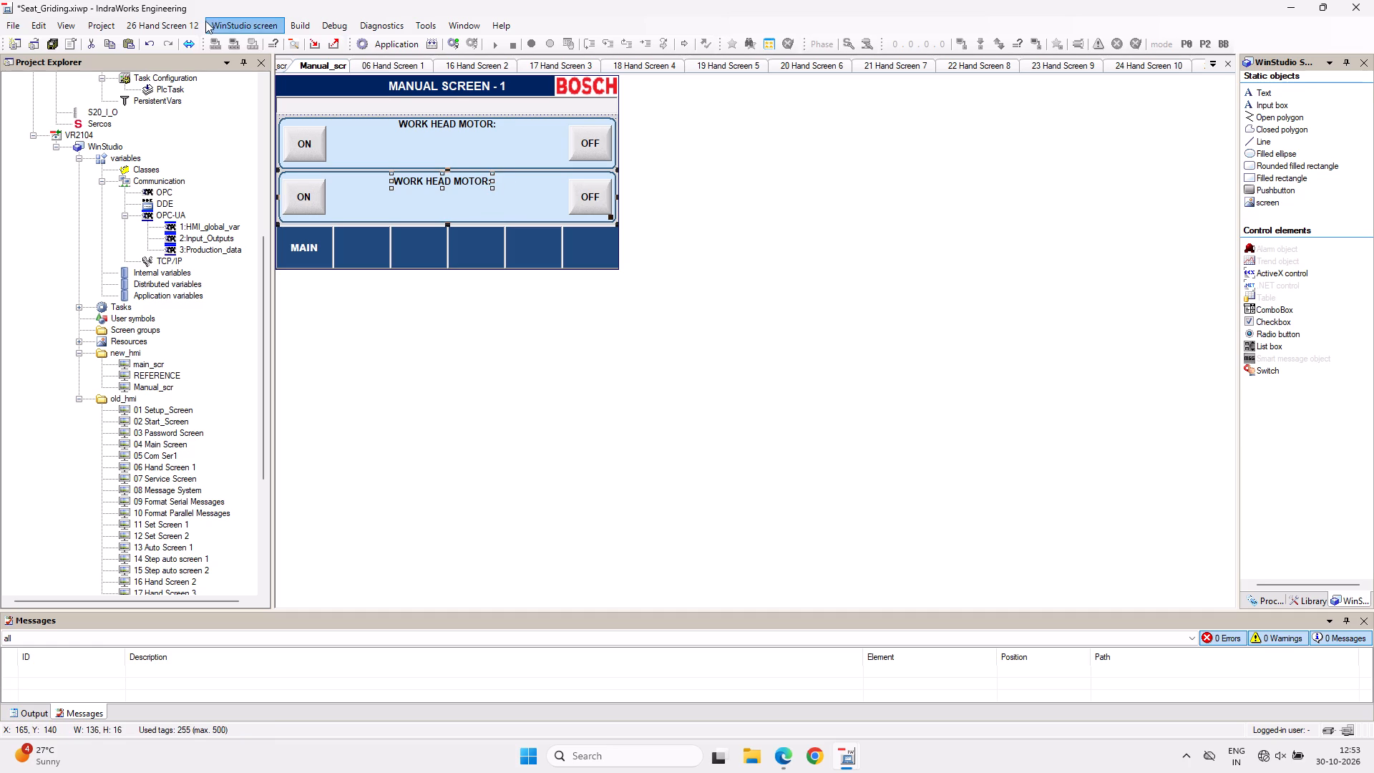
pyautogui.click(248, 27)
pyautogui.click(273, 103)
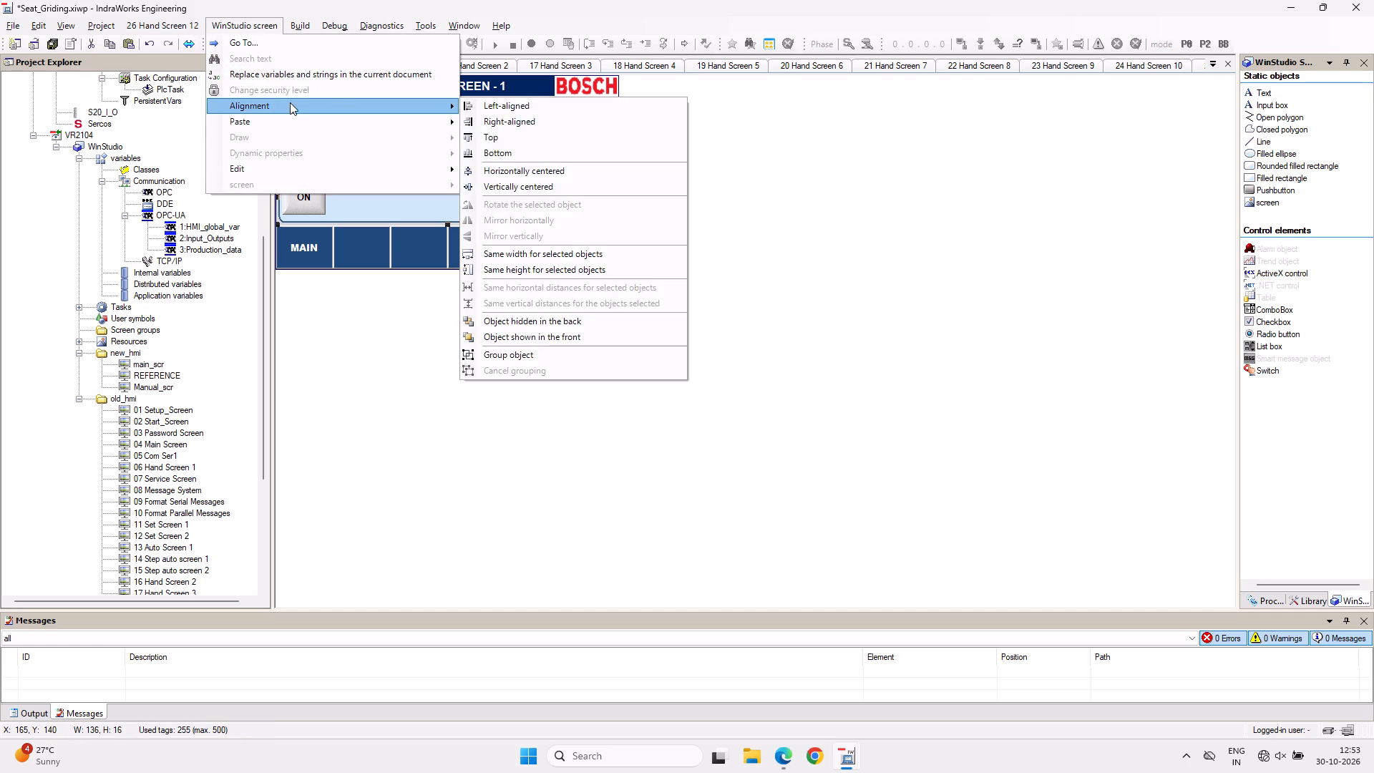
pyautogui.click(510, 170)
pyautogui.click(671, 169)
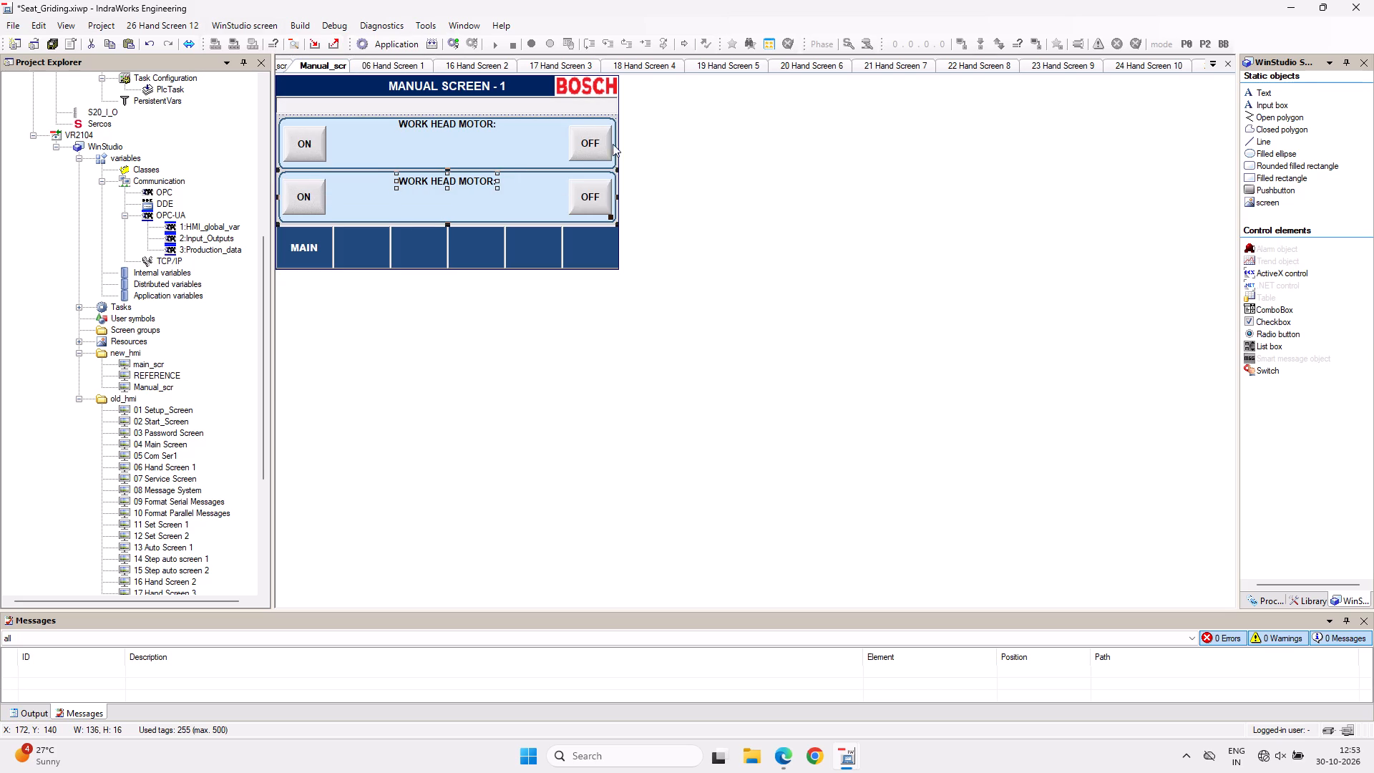
pyautogui.click(615, 115)
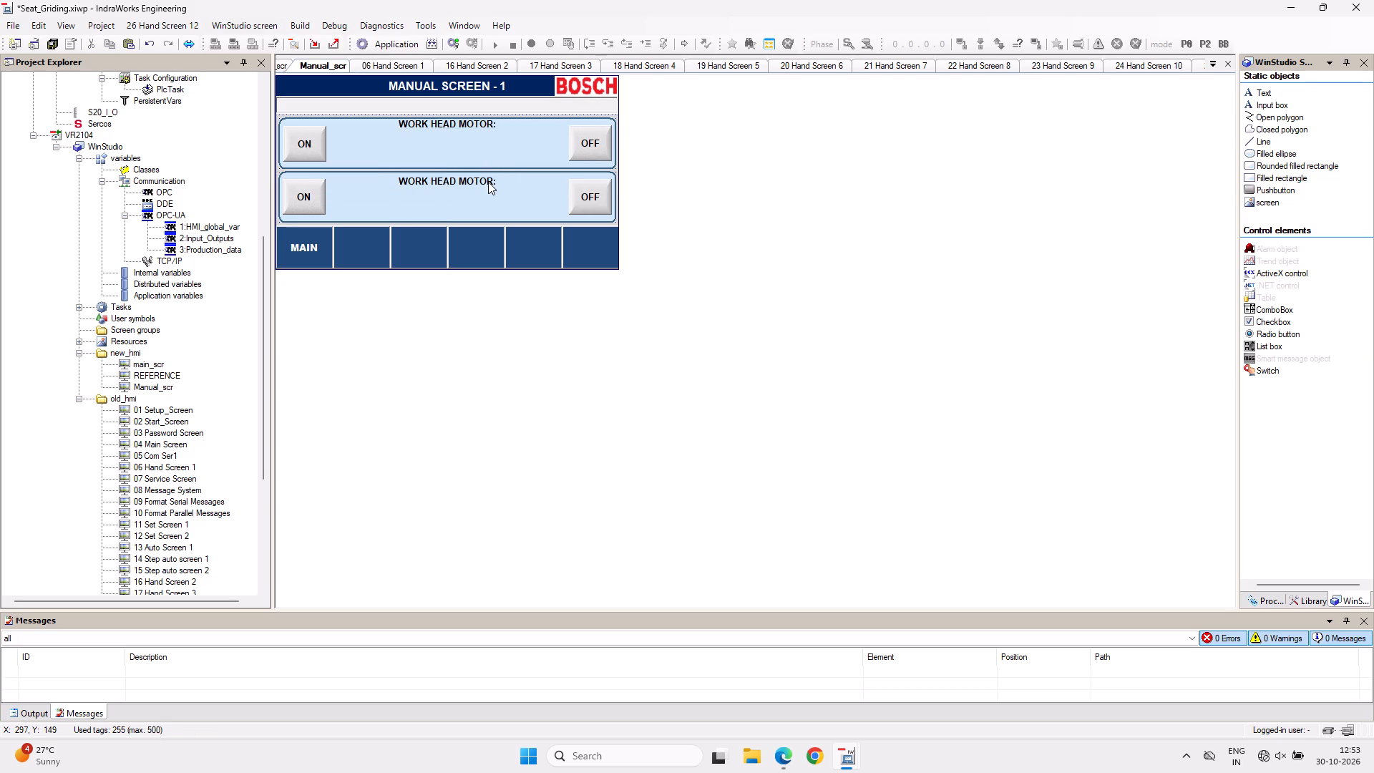
# Remove the trailing colon from both headings so each caption reads WORK HEAD MOTOR.
pyautogui.doubleClick(470, 124)
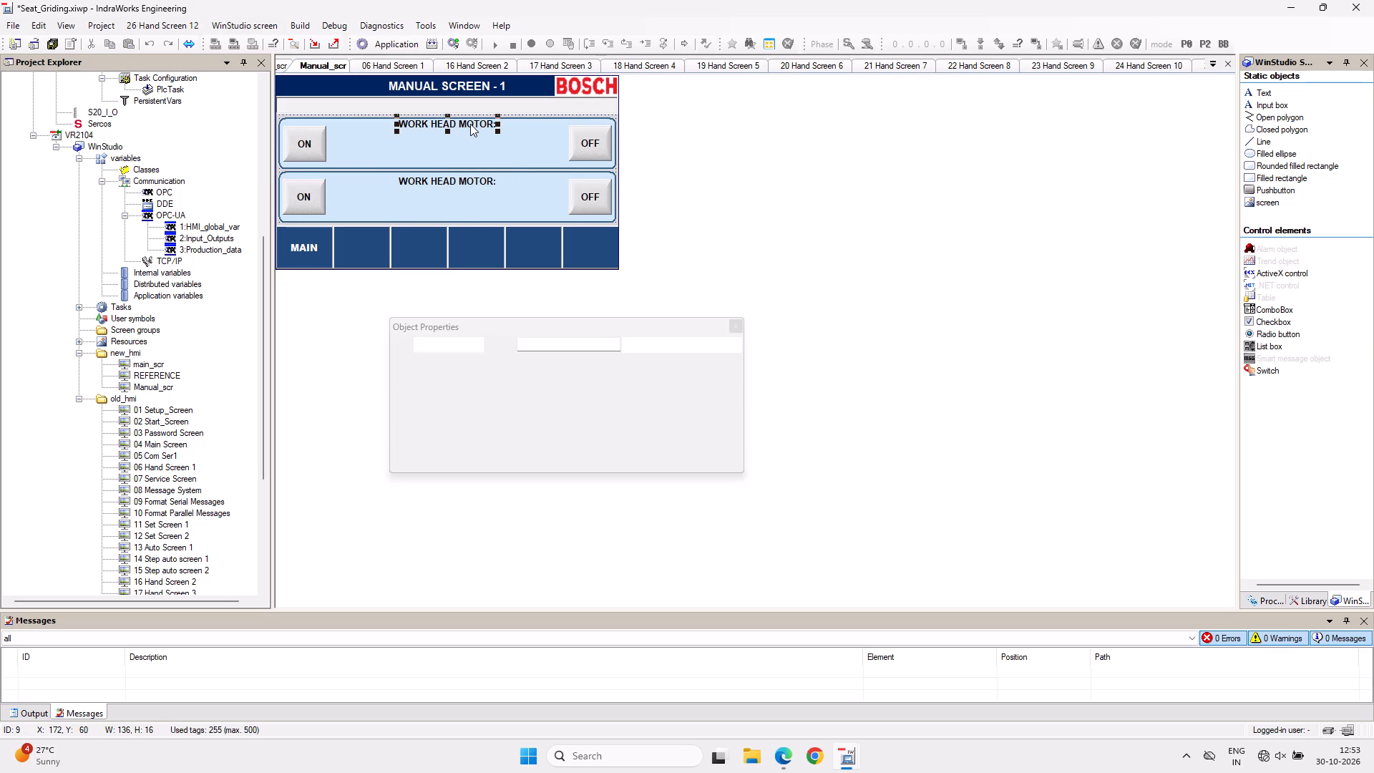
pyautogui.click(562, 376)
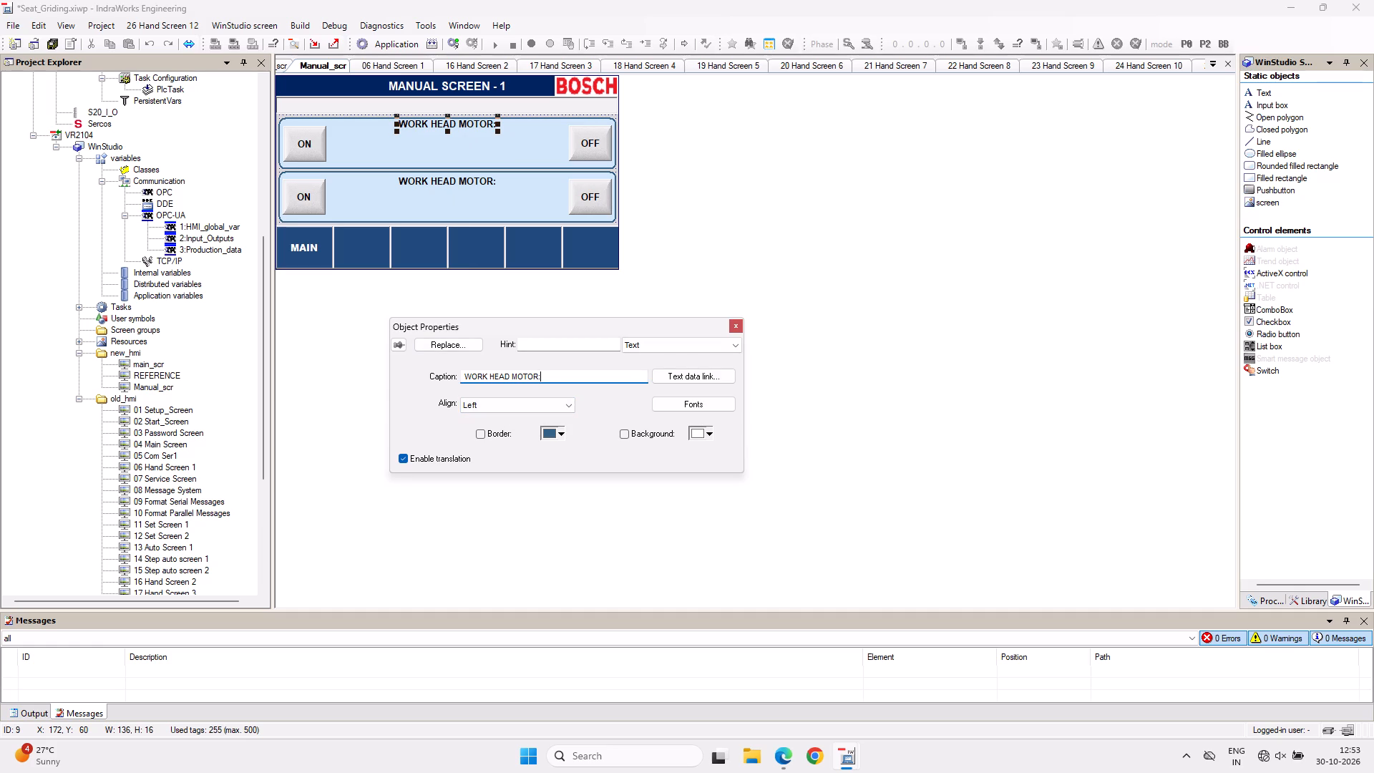
pyautogui.press('BackSpace')
pyautogui.click(474, 177)
pyautogui.click(549, 379)
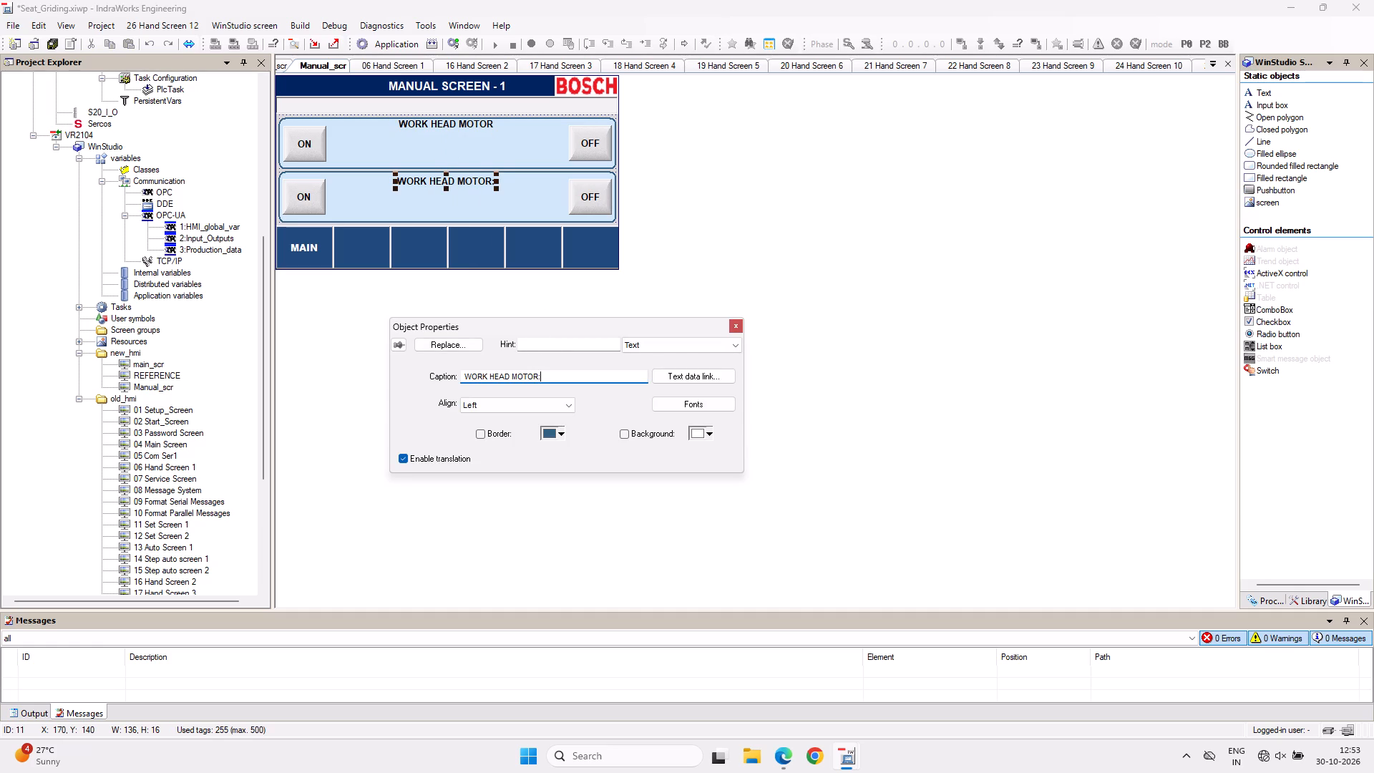
pyautogui.press('BackSpace')
pyautogui.click(736, 329)
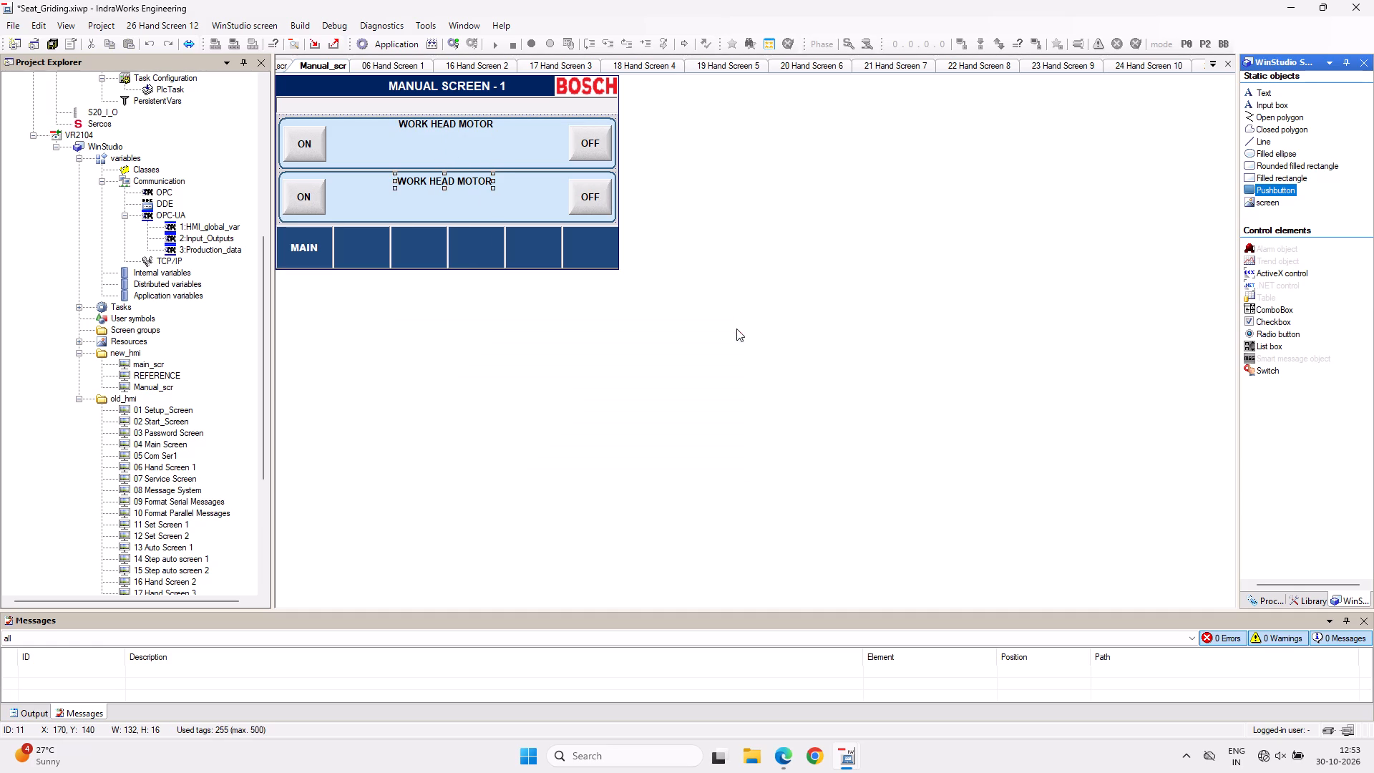
pyautogui.click(618, 223)
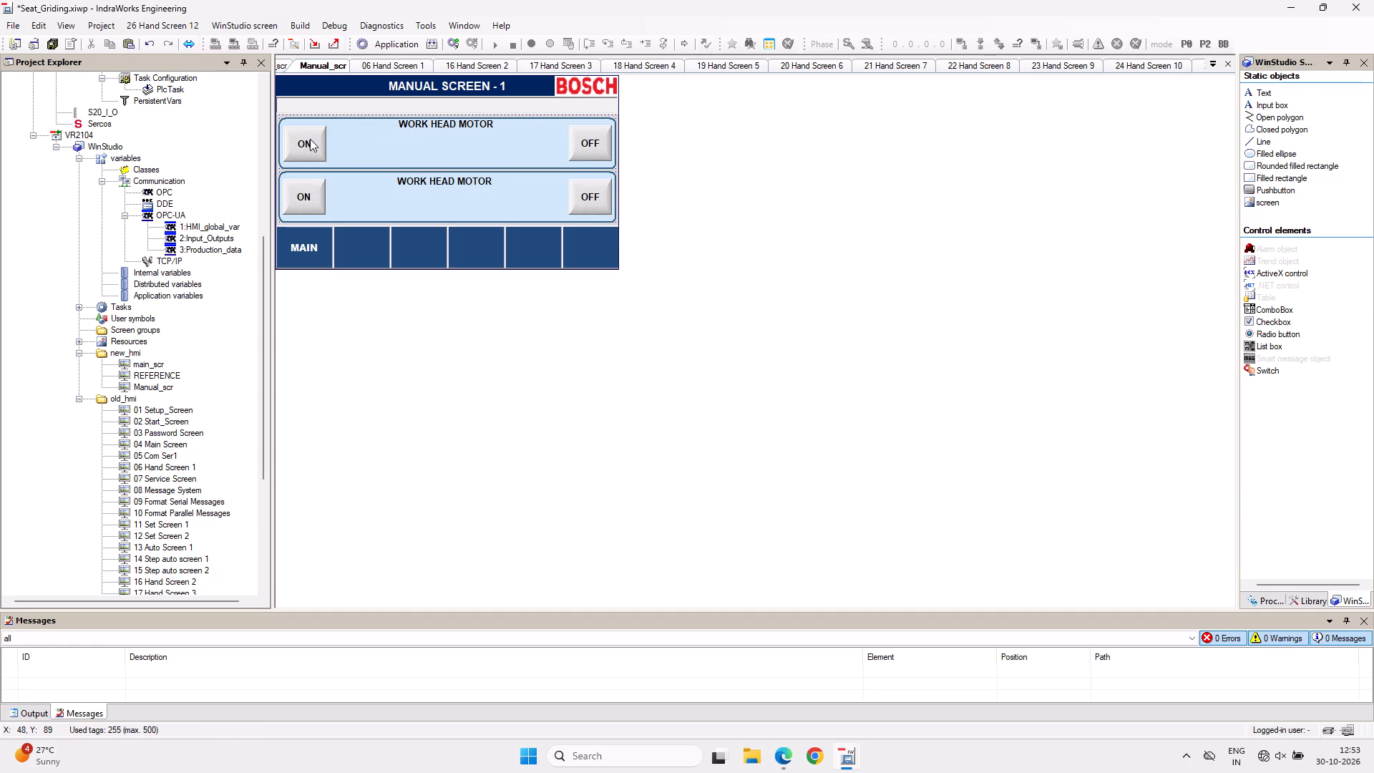
# Replace the lower section heading on Manual_scr with the title caption copied from 16 Hand Screen 2, SPDL COOLANT MOTOR.
pyautogui.click(379, 65)
pyautogui.click(482, 65)
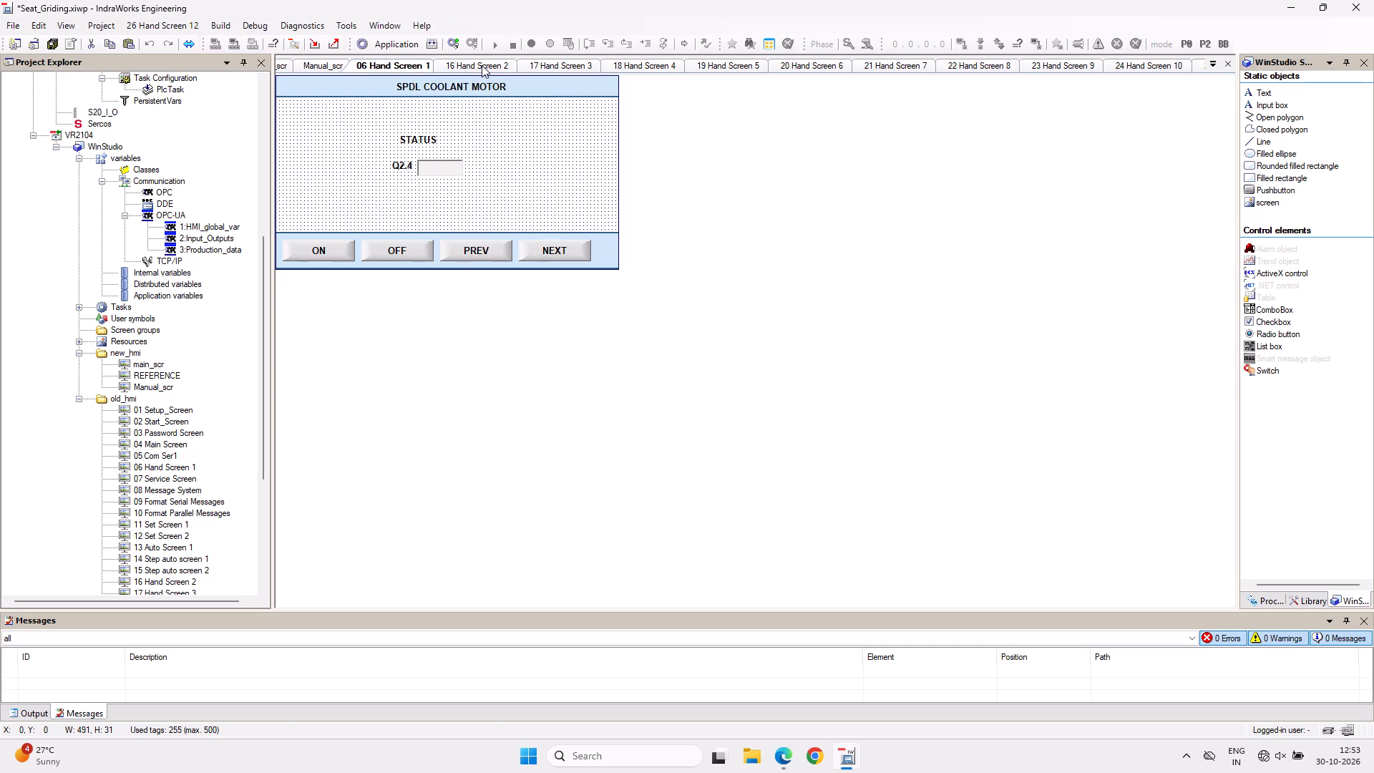
pyautogui.doubleClick(474, 82)
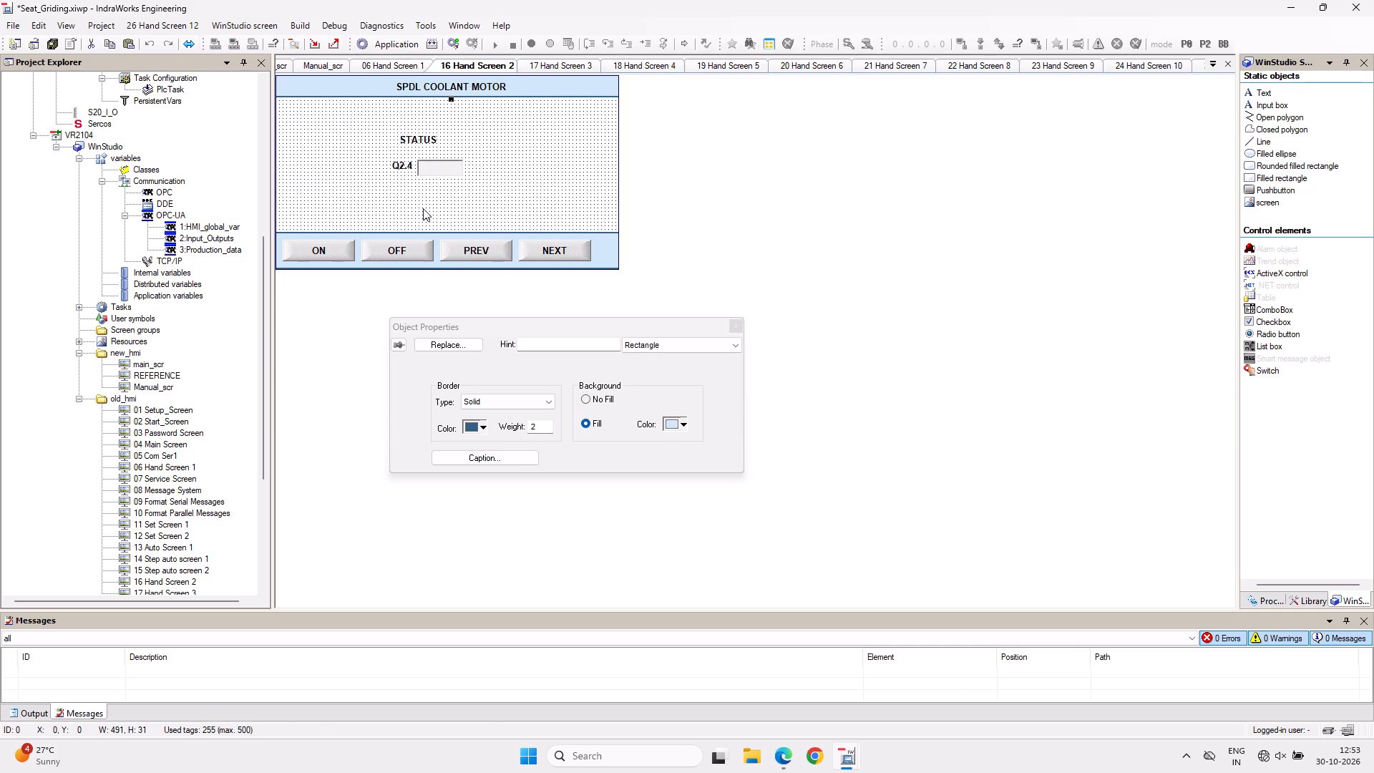
pyautogui.click(488, 463)
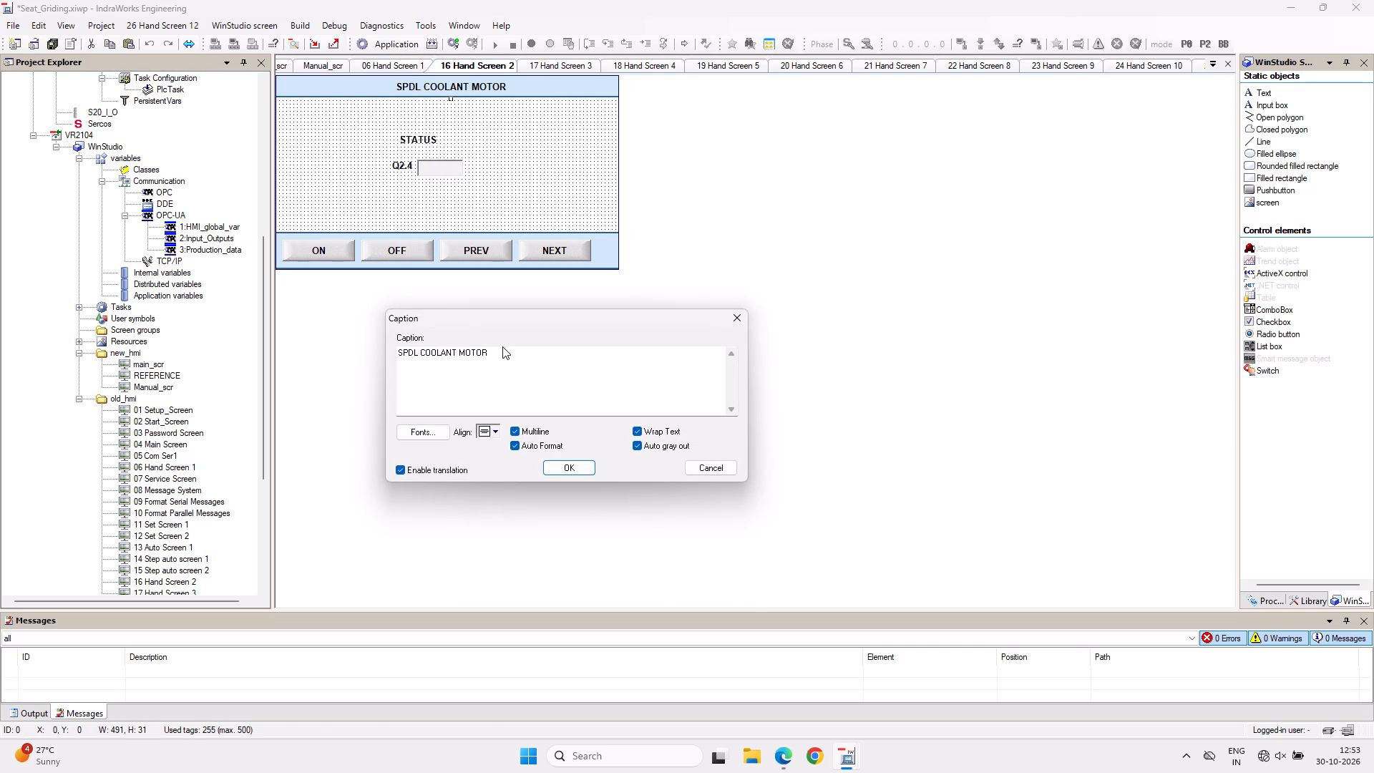
pyautogui.moveTo(497, 352); pyautogui.dragTo(364, 341)
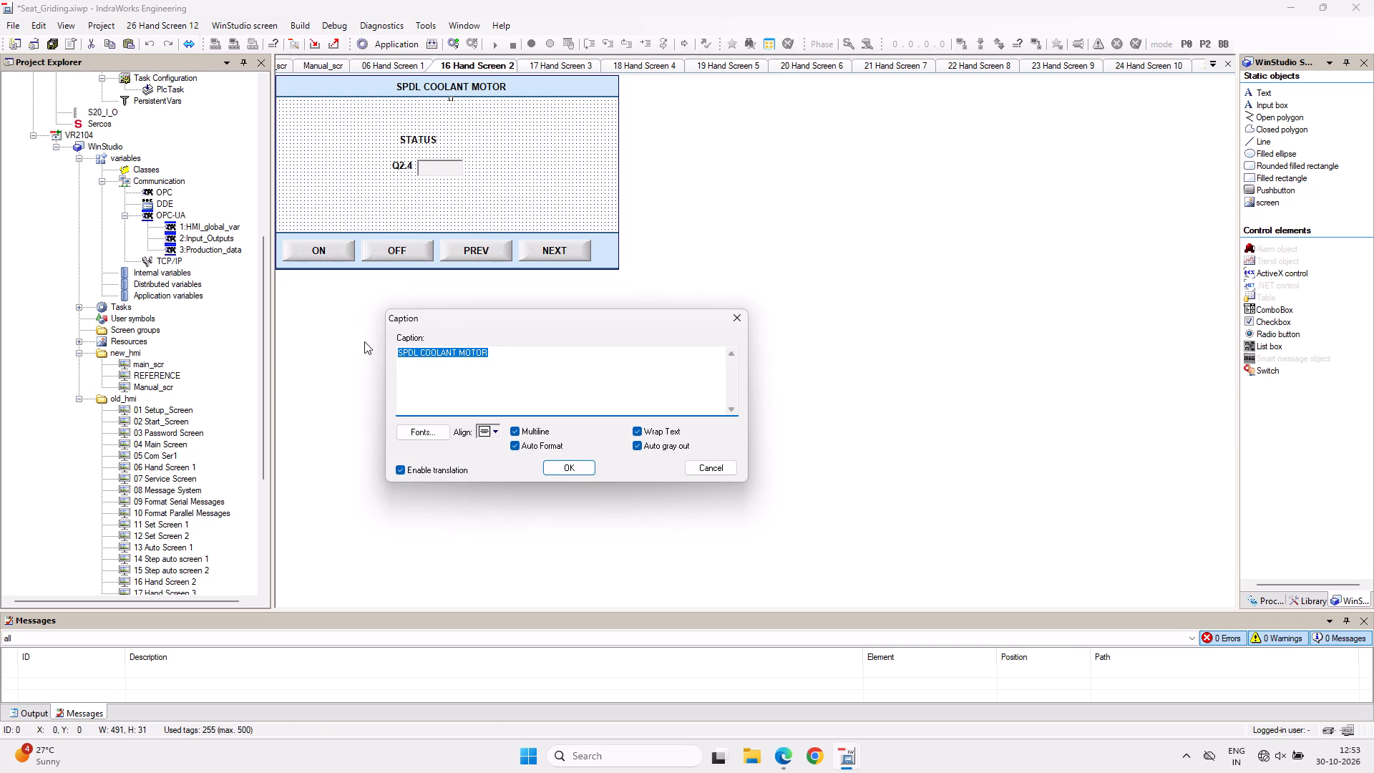
pyautogui.hotkey('ctrl', 'c')
pyautogui.click(570, 470)
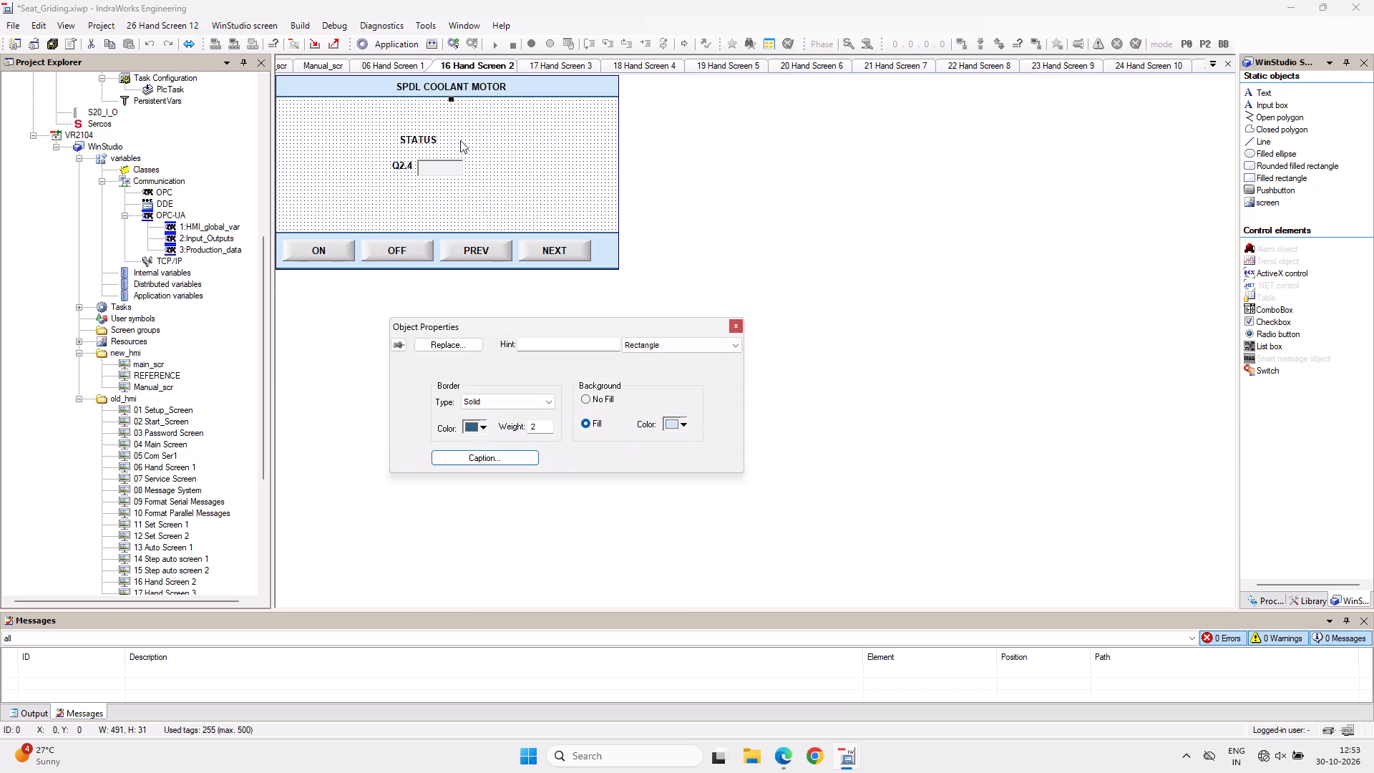
pyautogui.click(411, 64)
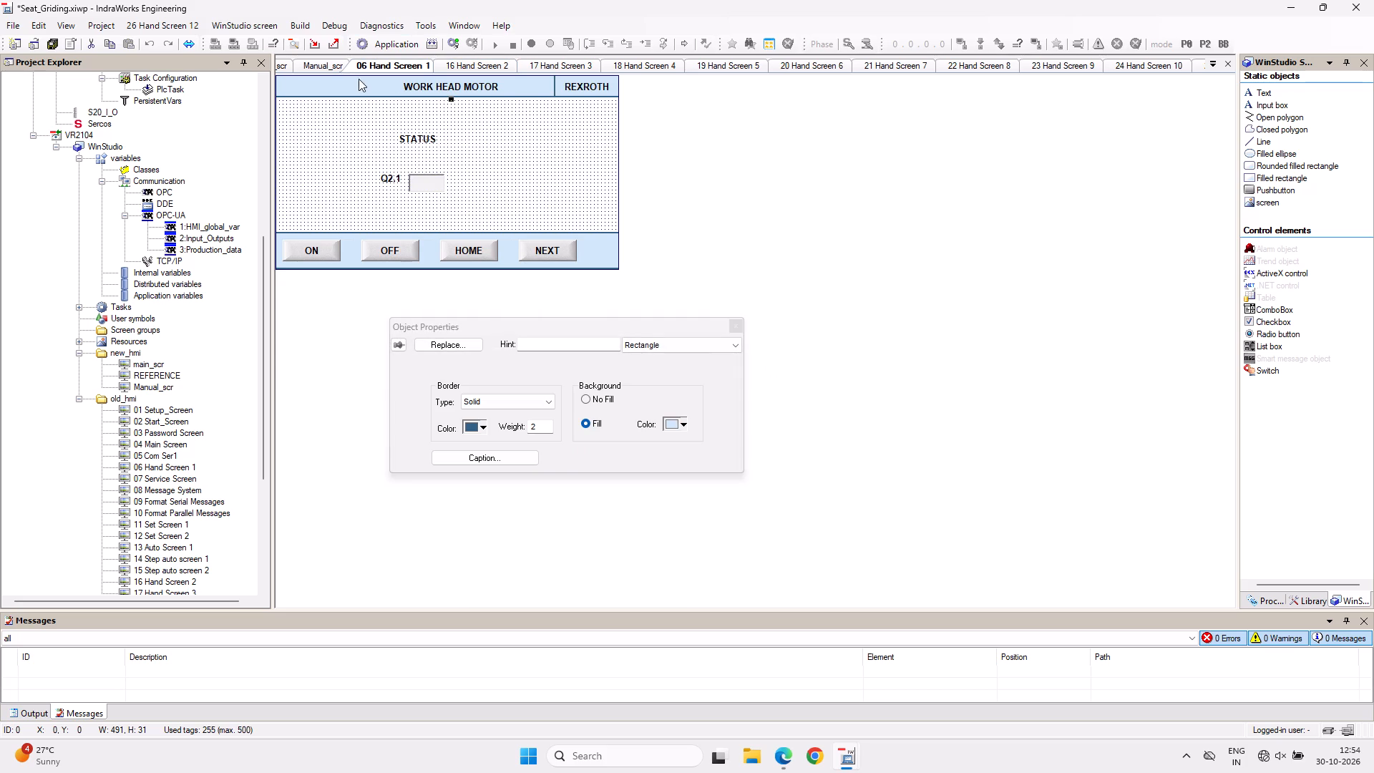
pyautogui.click(323, 65)
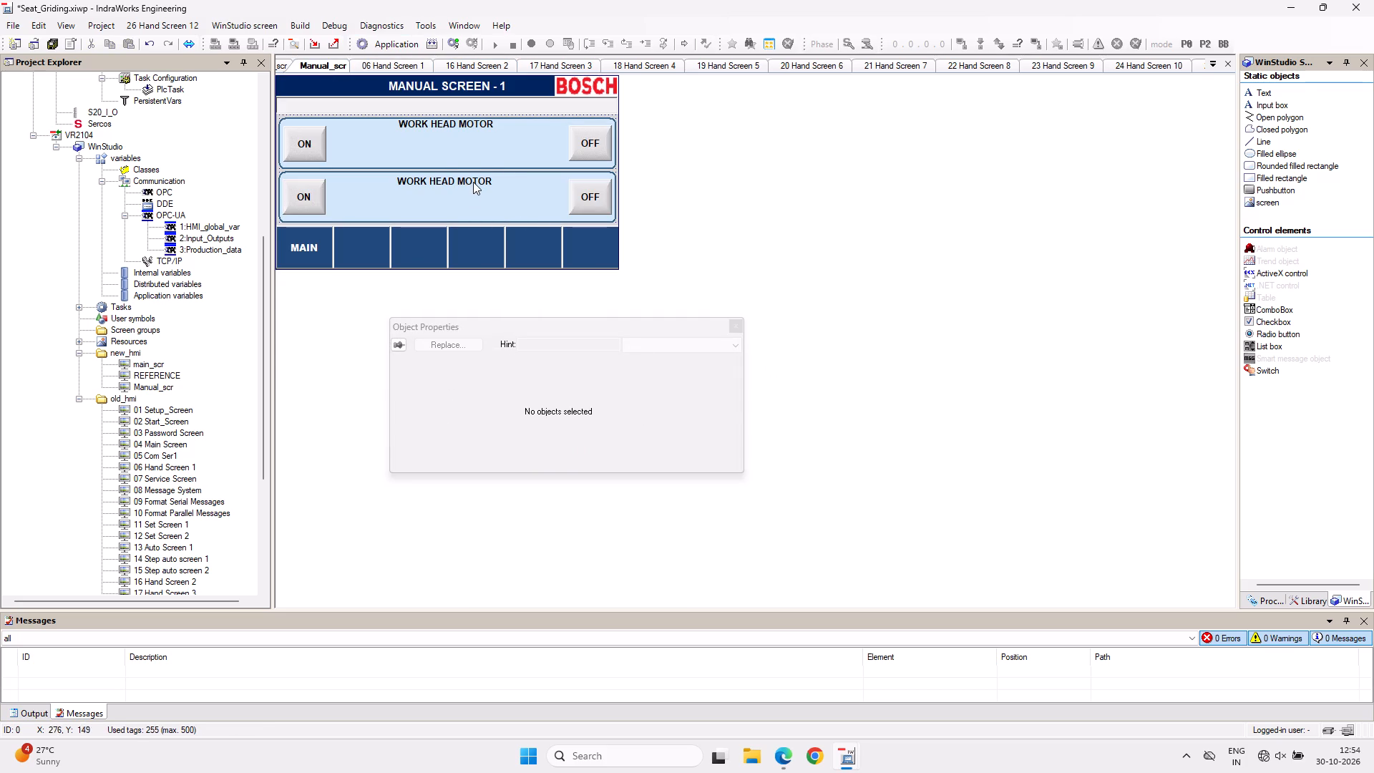
pyautogui.doubleClick(473, 182)
pyautogui.moveTo(549, 377); pyautogui.dragTo(532, 377)
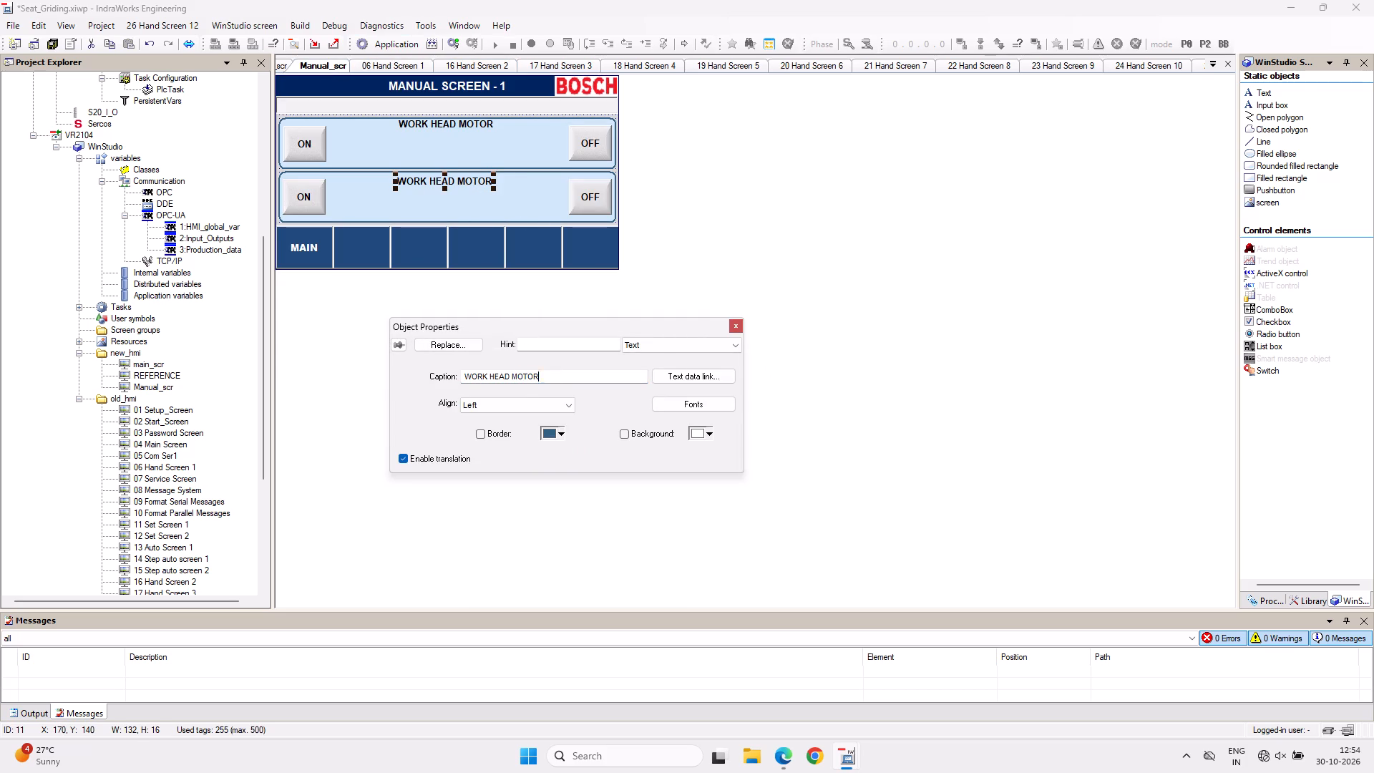
pyautogui.moveTo(532, 377); pyautogui.dragTo(427, 371)
pyautogui.hotkey('ctrl', 'v')
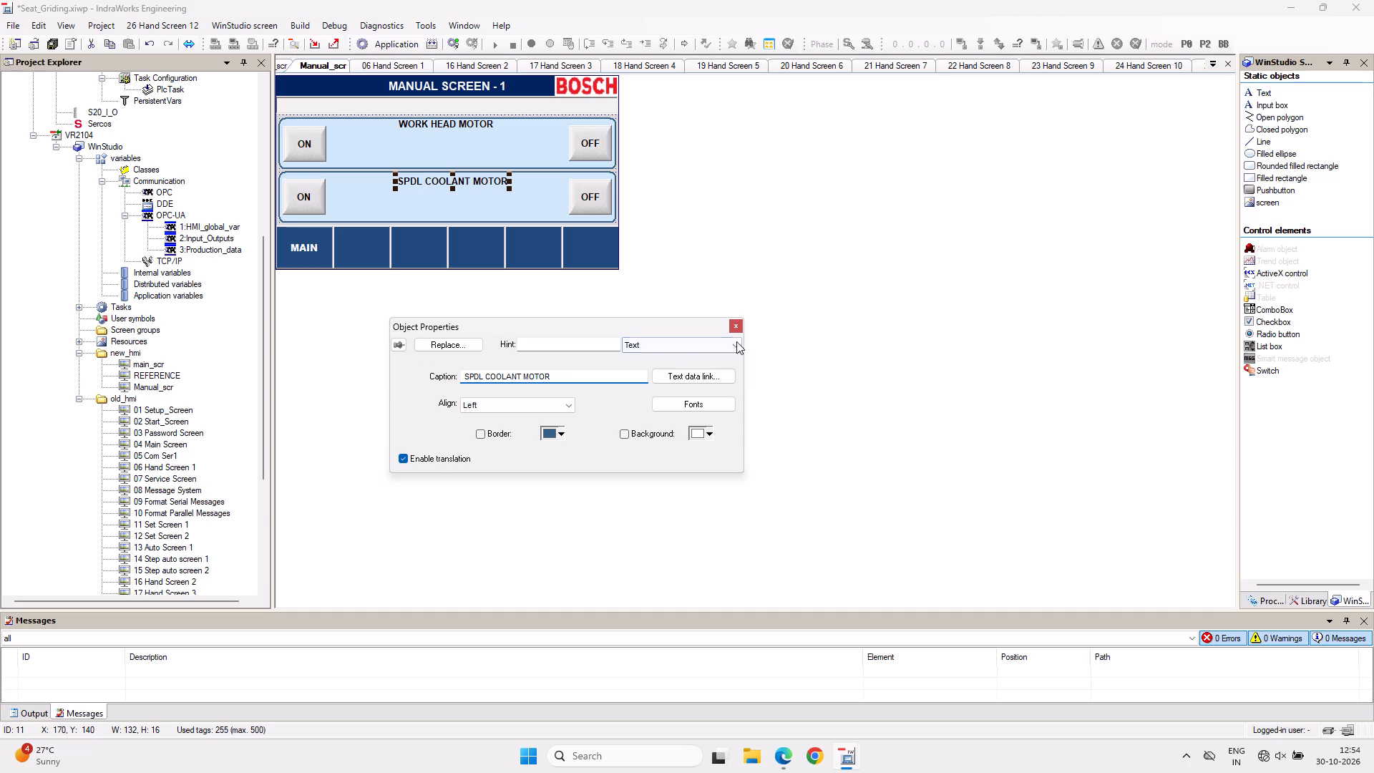
pyautogui.click(735, 326)
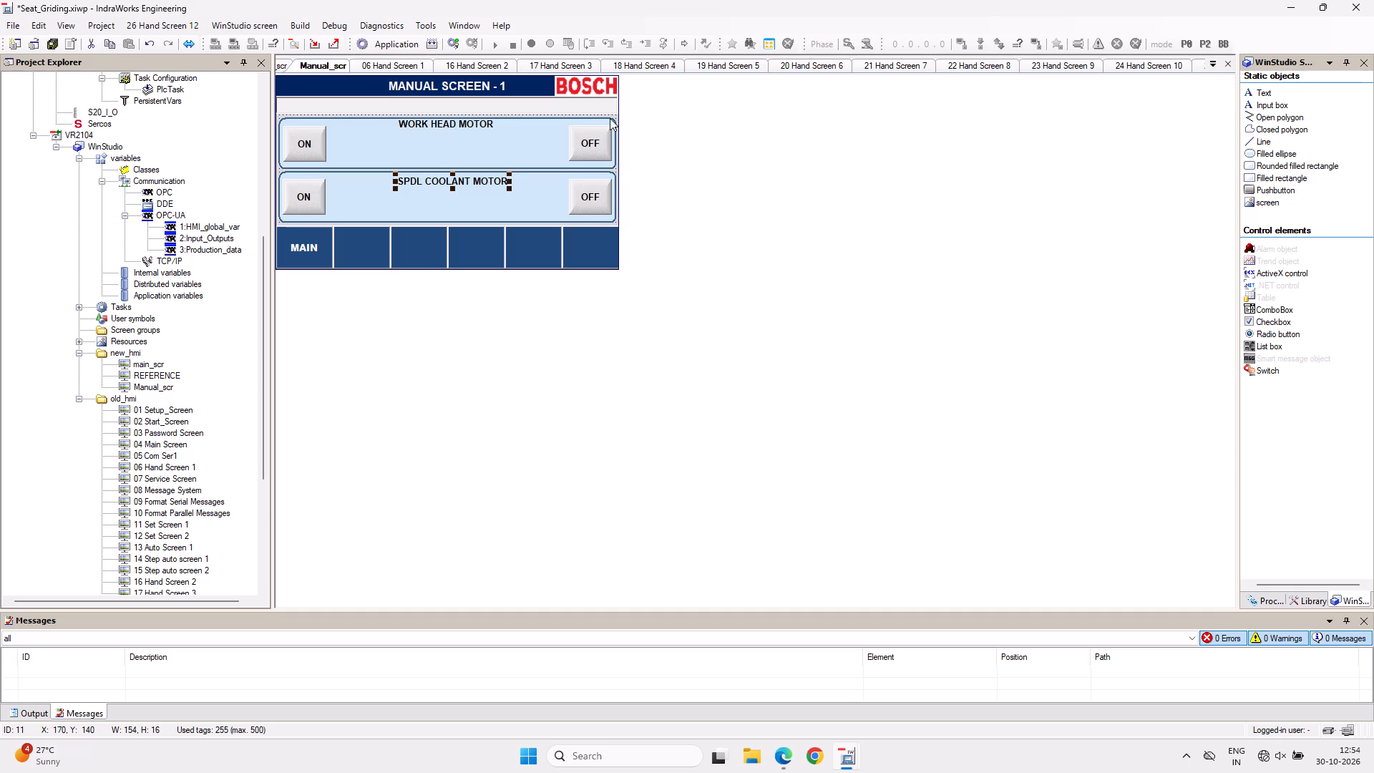
# Align the WORK HEAD MOTOR heading horizontally centred with the upper rounded rectangle.
pyautogui.click(615, 115)
pyautogui.click(531, 148)
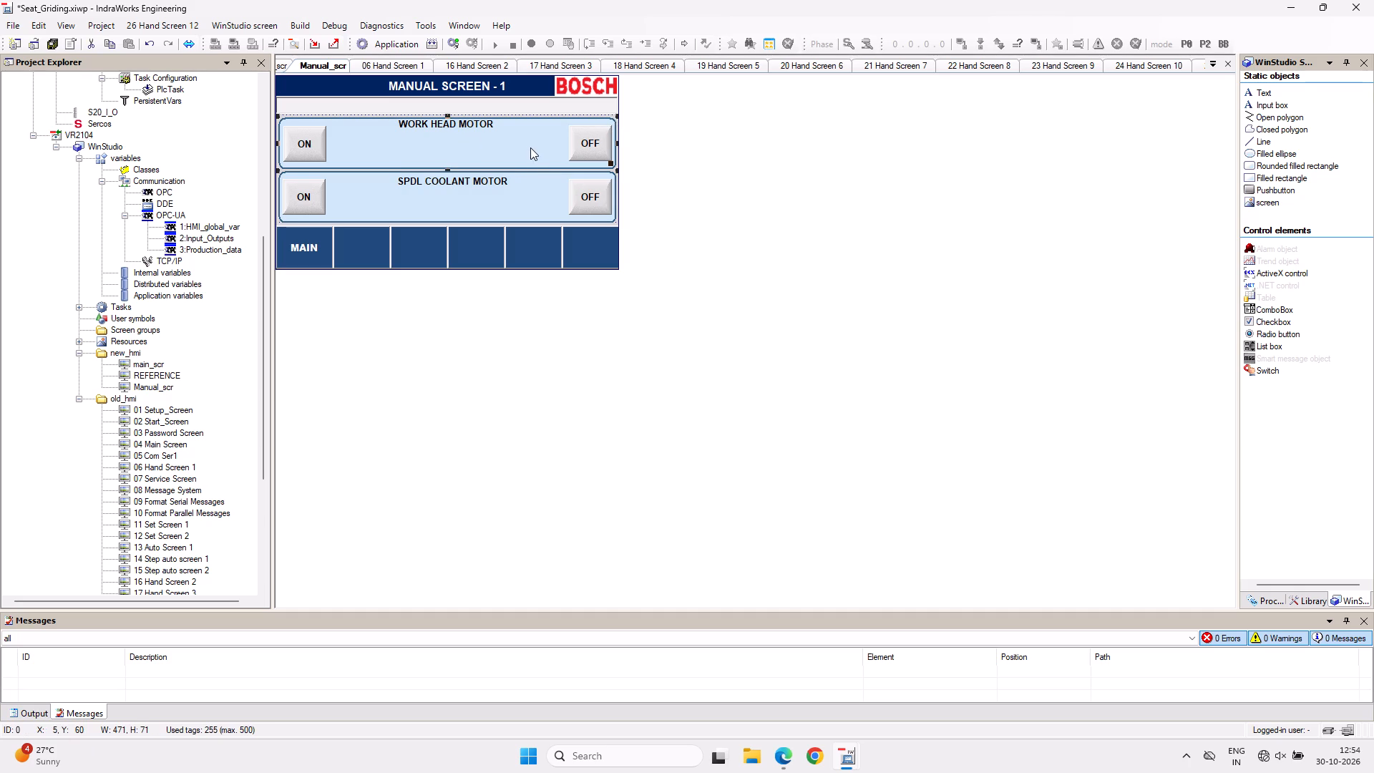
pyautogui.click(454, 120)
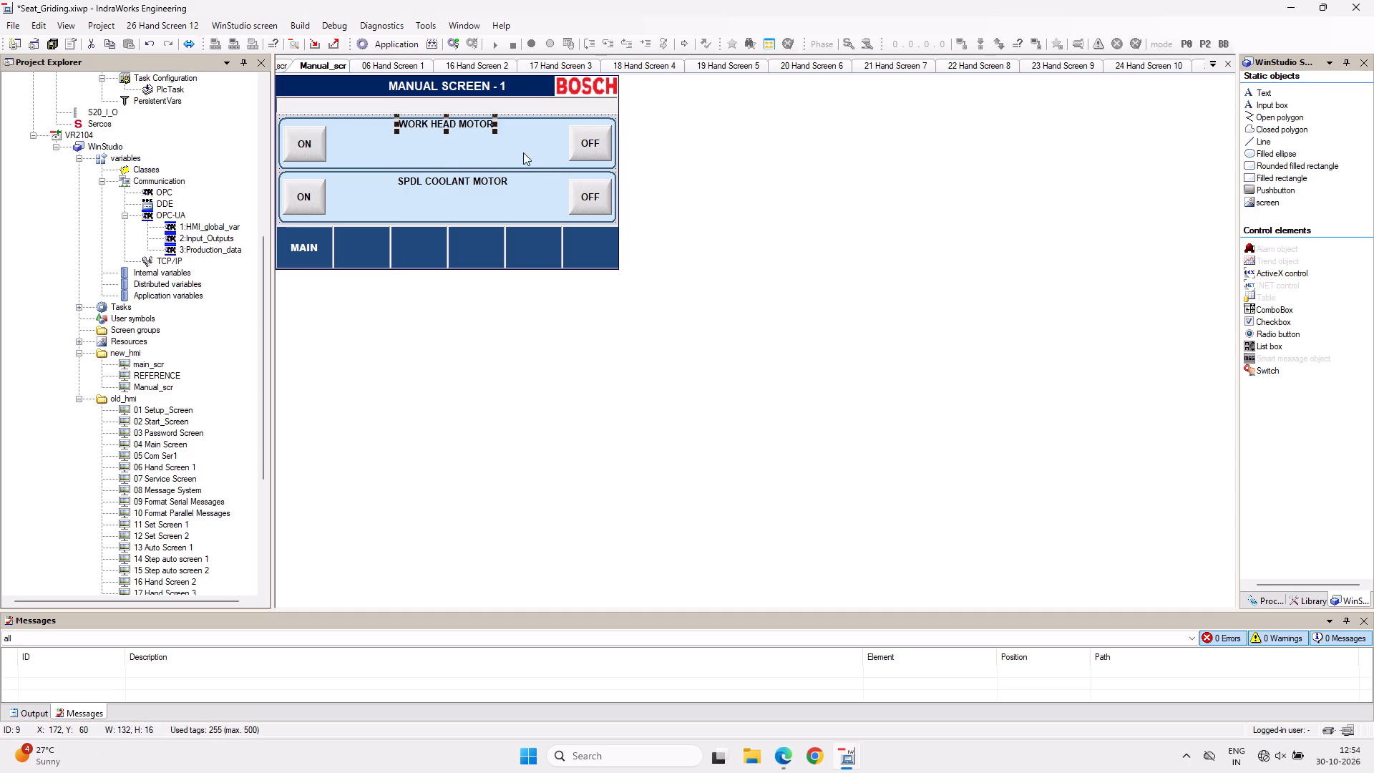
pyautogui.keyDown('shift'); pyautogui.click(534, 152); pyautogui.keyUp('shift')
pyautogui.click(270, 27)
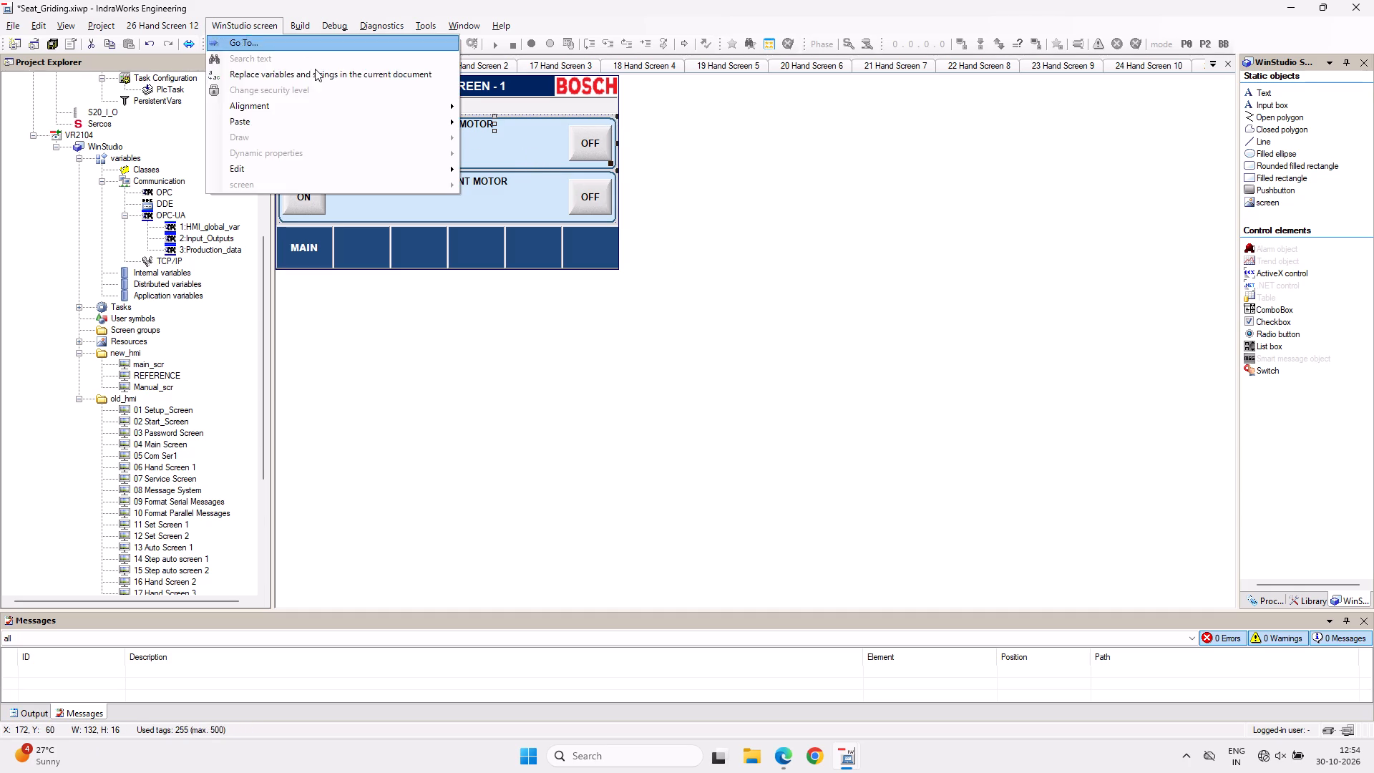
pyautogui.click(332, 100)
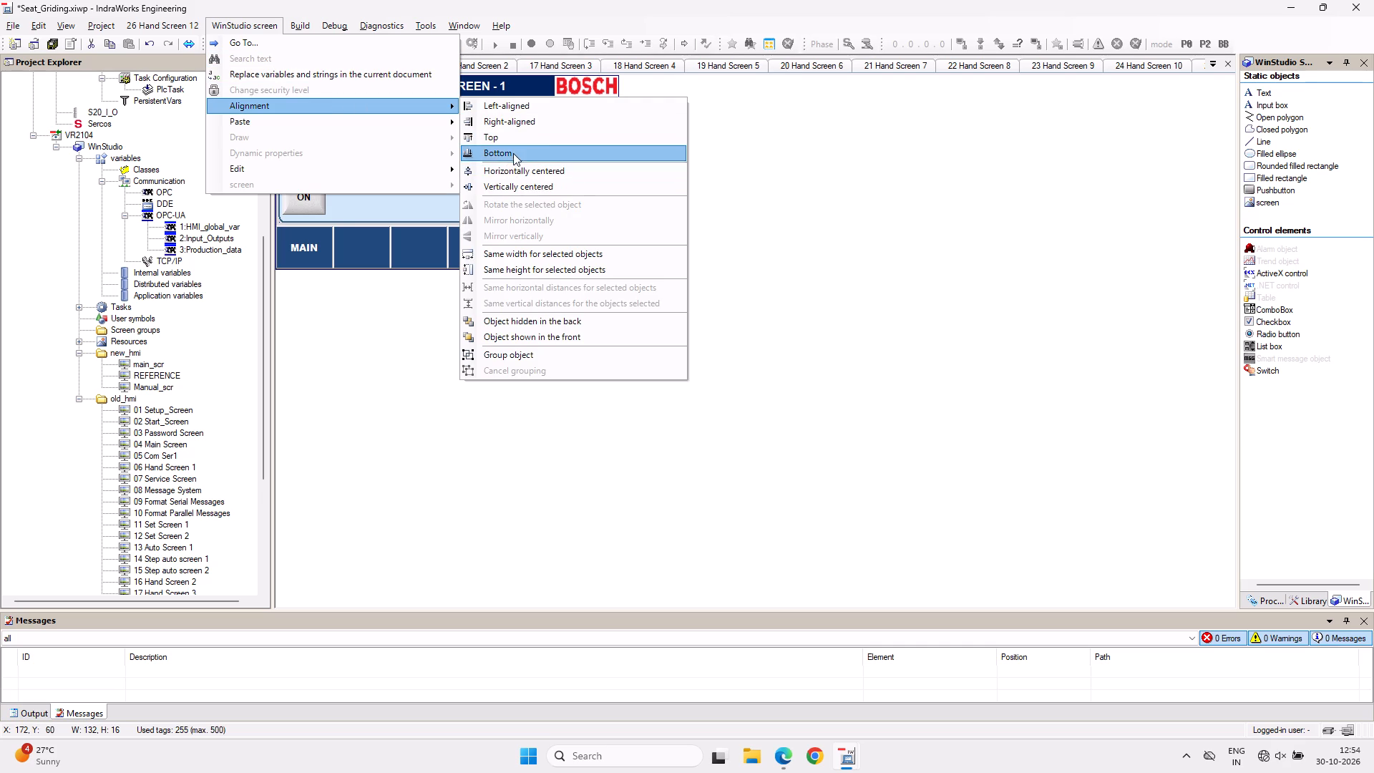
pyautogui.click(510, 172)
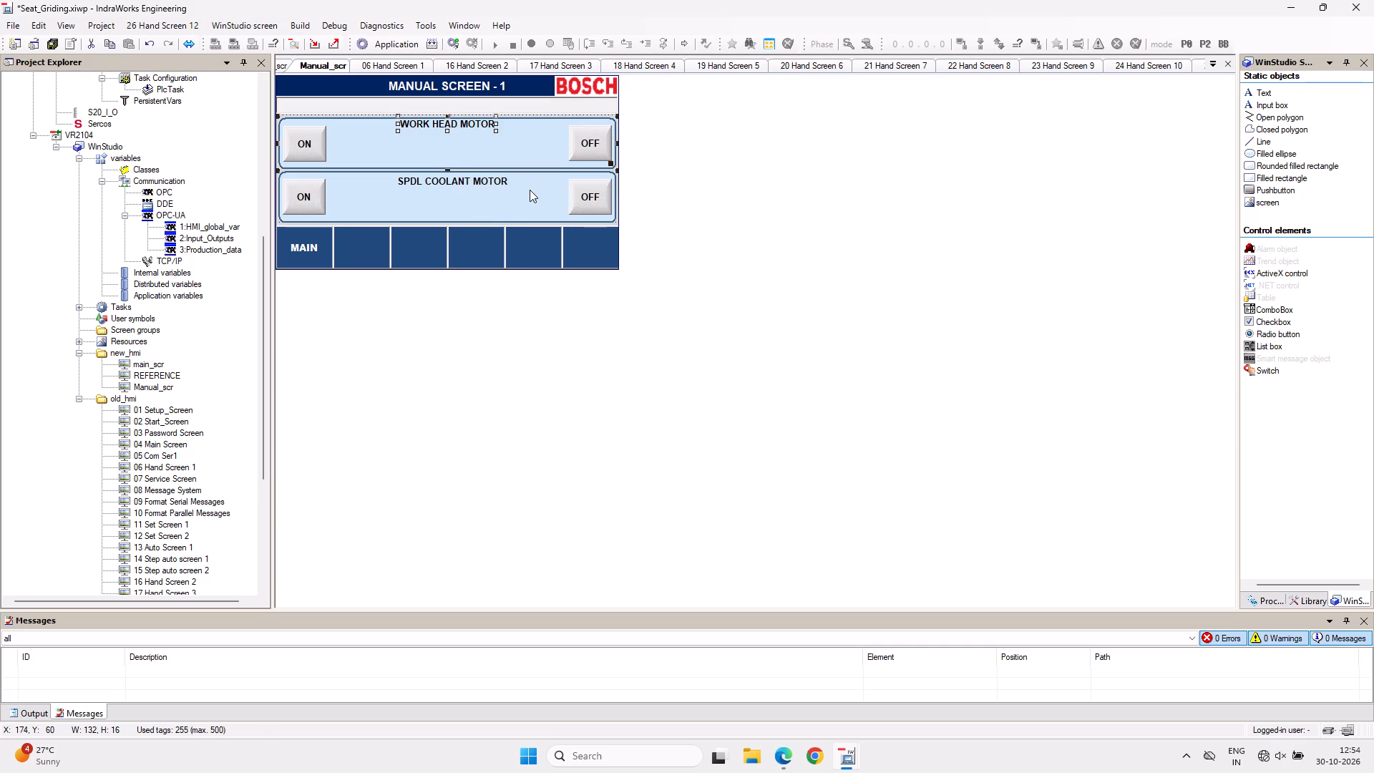
# Align the SPDL COOLANT MOTOR heading horizontally centred with the lower rounded rectangle.
pyautogui.click(530, 190)
pyautogui.click(489, 180)
pyautogui.keyDown('shift'); pyautogui.click(527, 188); pyautogui.keyUp('shift')
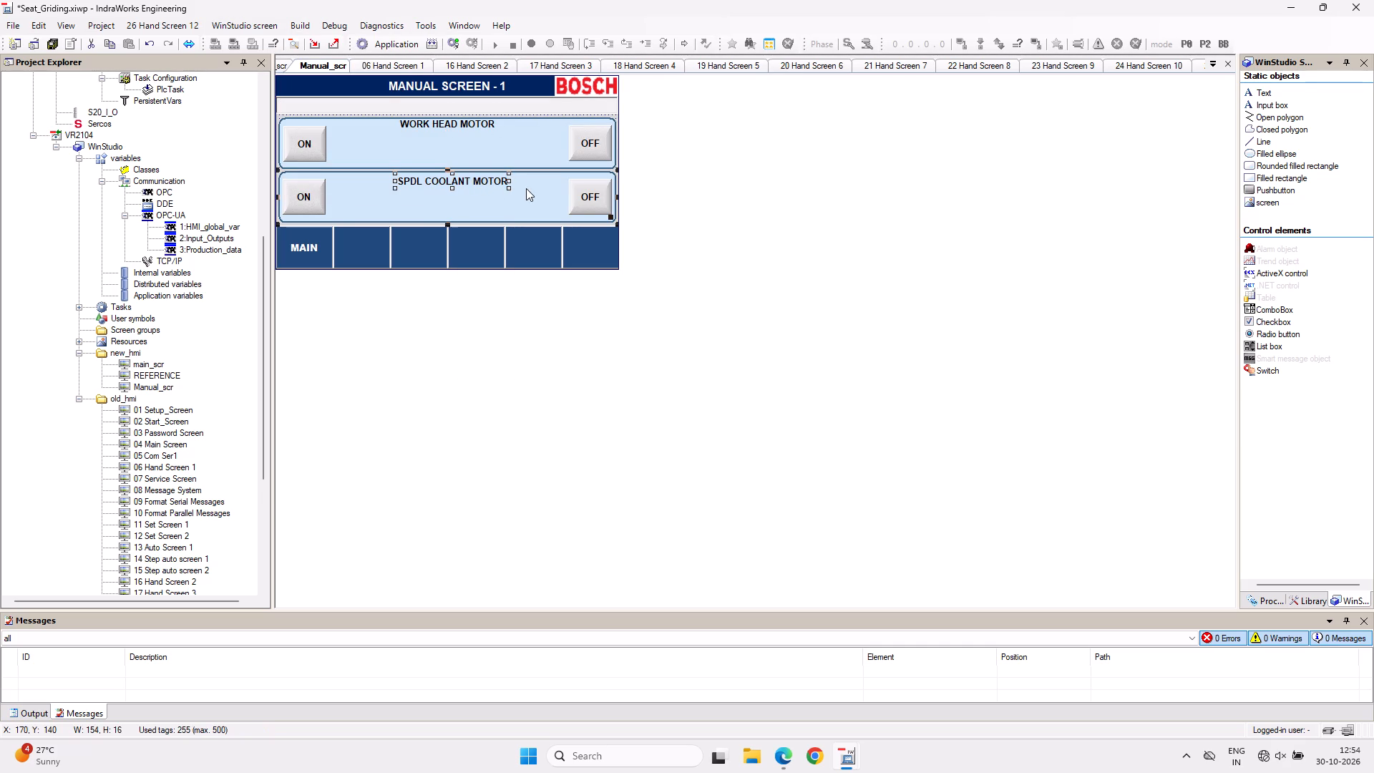
pyautogui.click(271, 29)
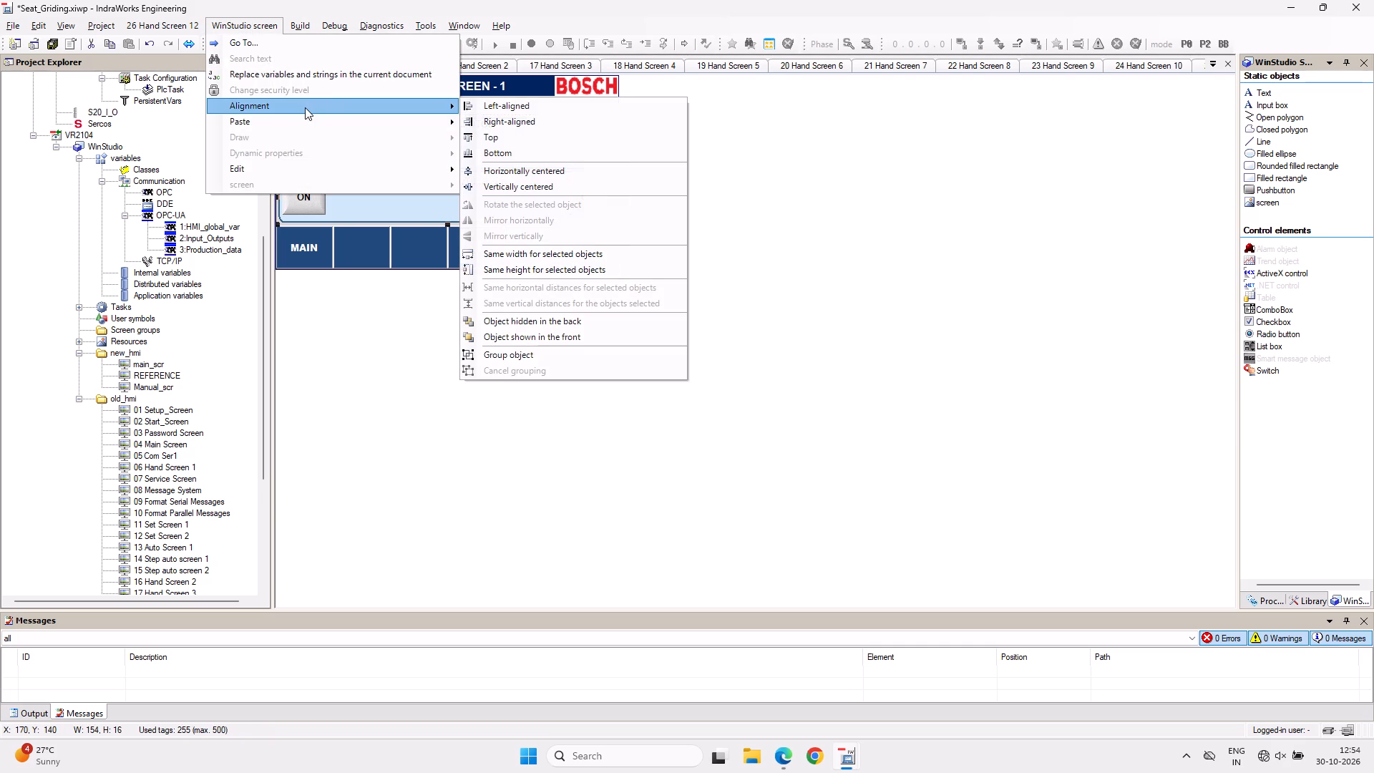
pyautogui.click(305, 107)
pyautogui.click(498, 166)
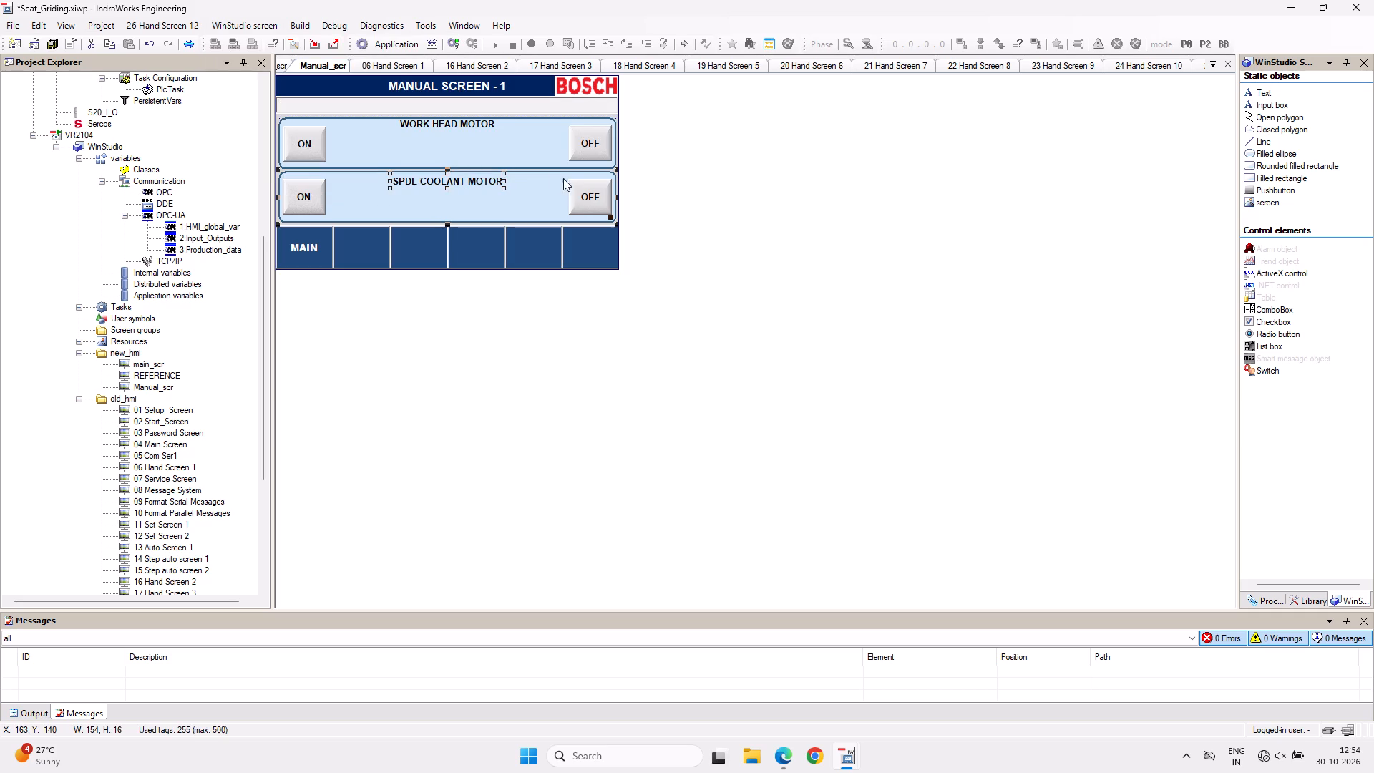
pyautogui.click(615, 117)
pyautogui.click(658, 173)
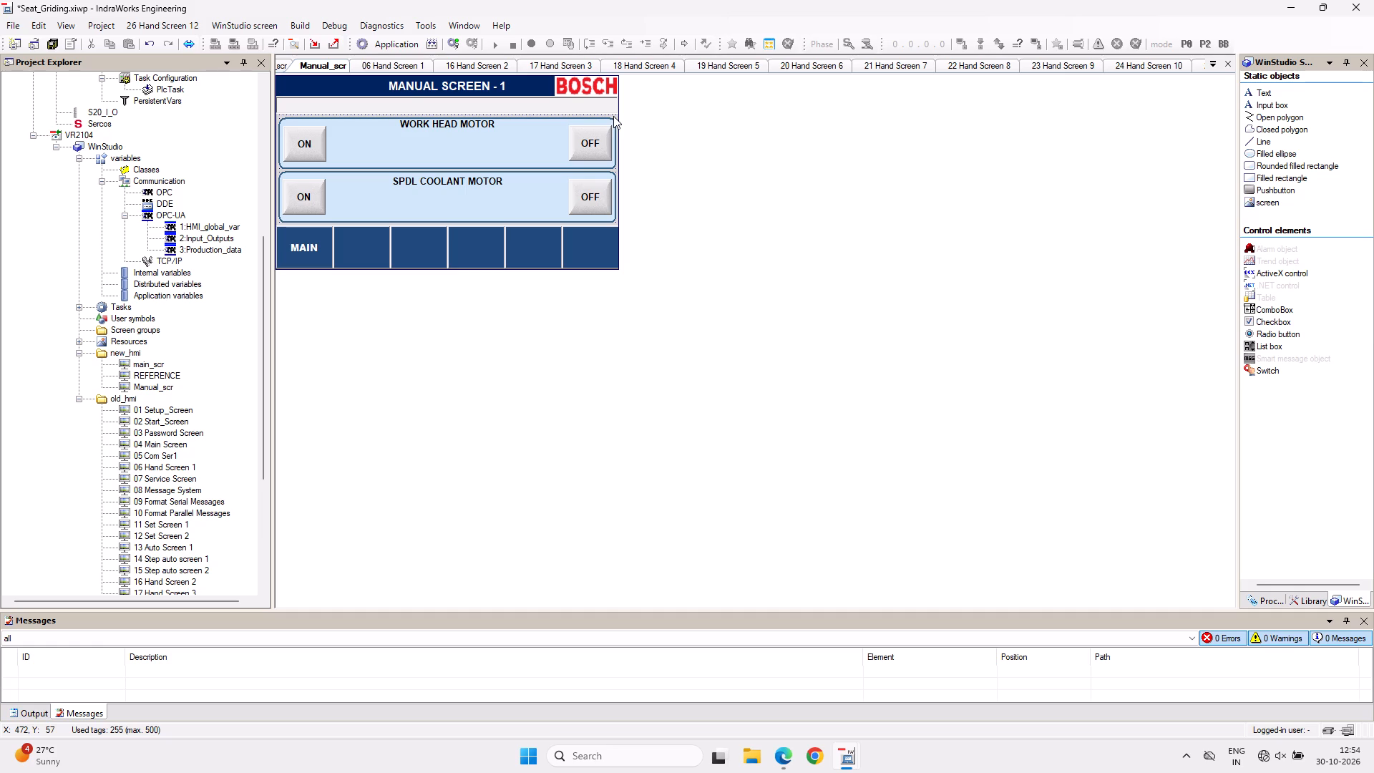
# Examine the STATUS fields and output labels on 06 Hand Screen 1, 16 Hand Screen 2 and 17 Hand Screen 3.
pyautogui.click(409, 64)
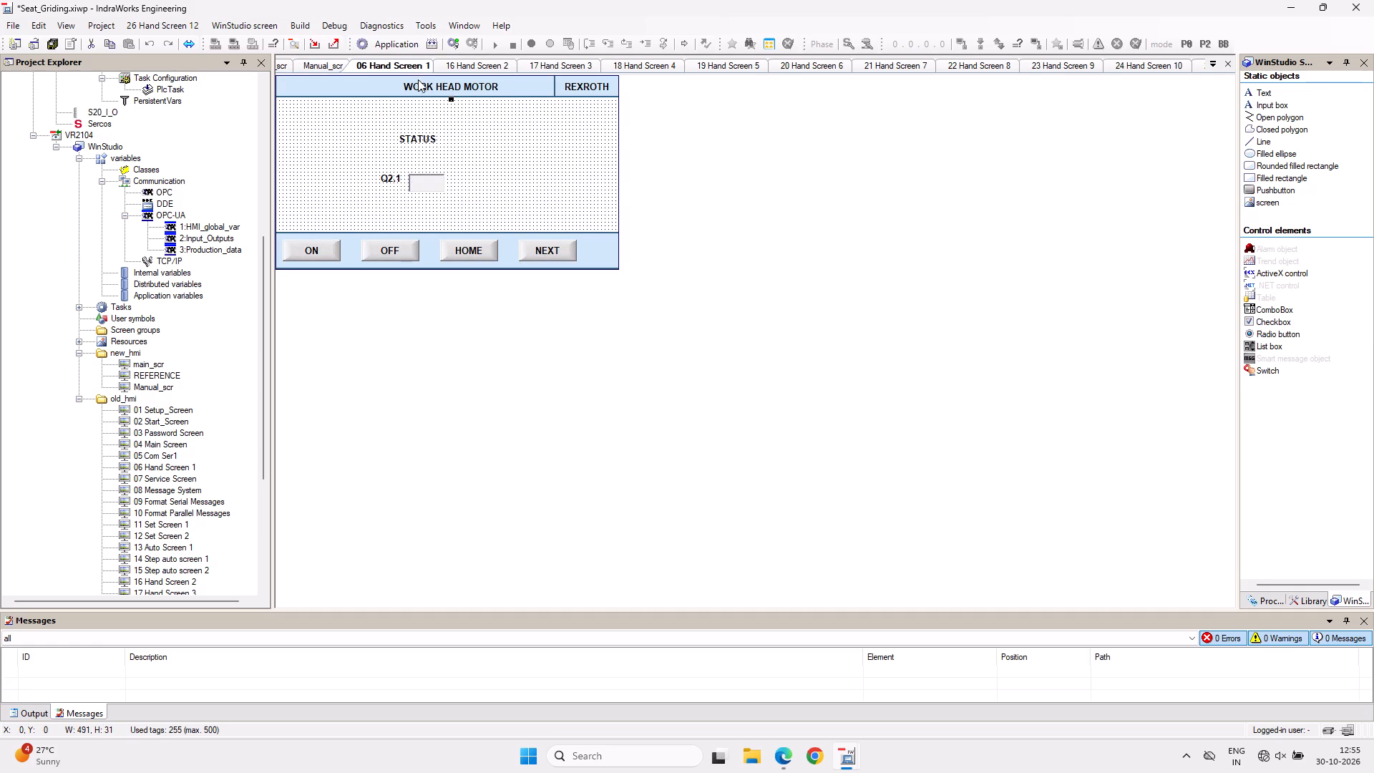
pyautogui.click(457, 167)
pyautogui.click(484, 62)
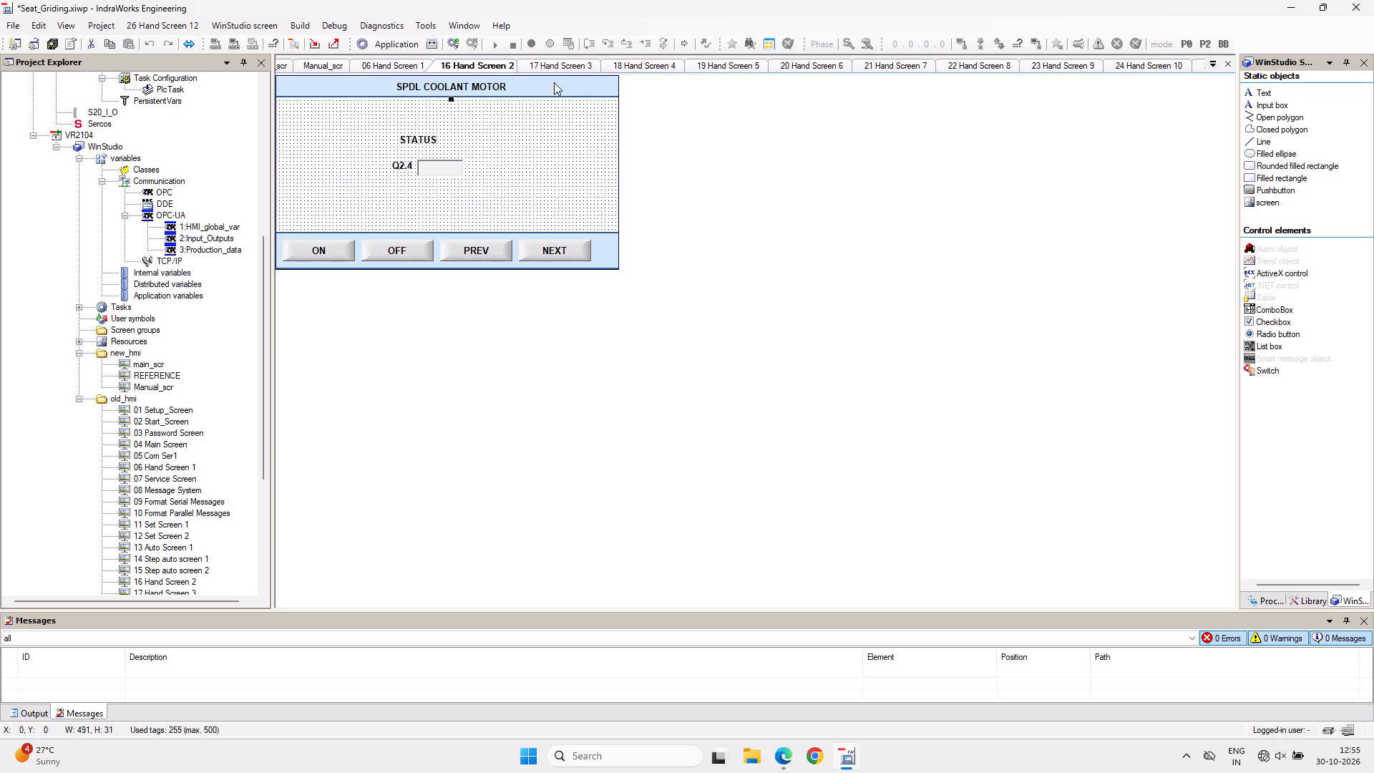
pyautogui.click(556, 64)
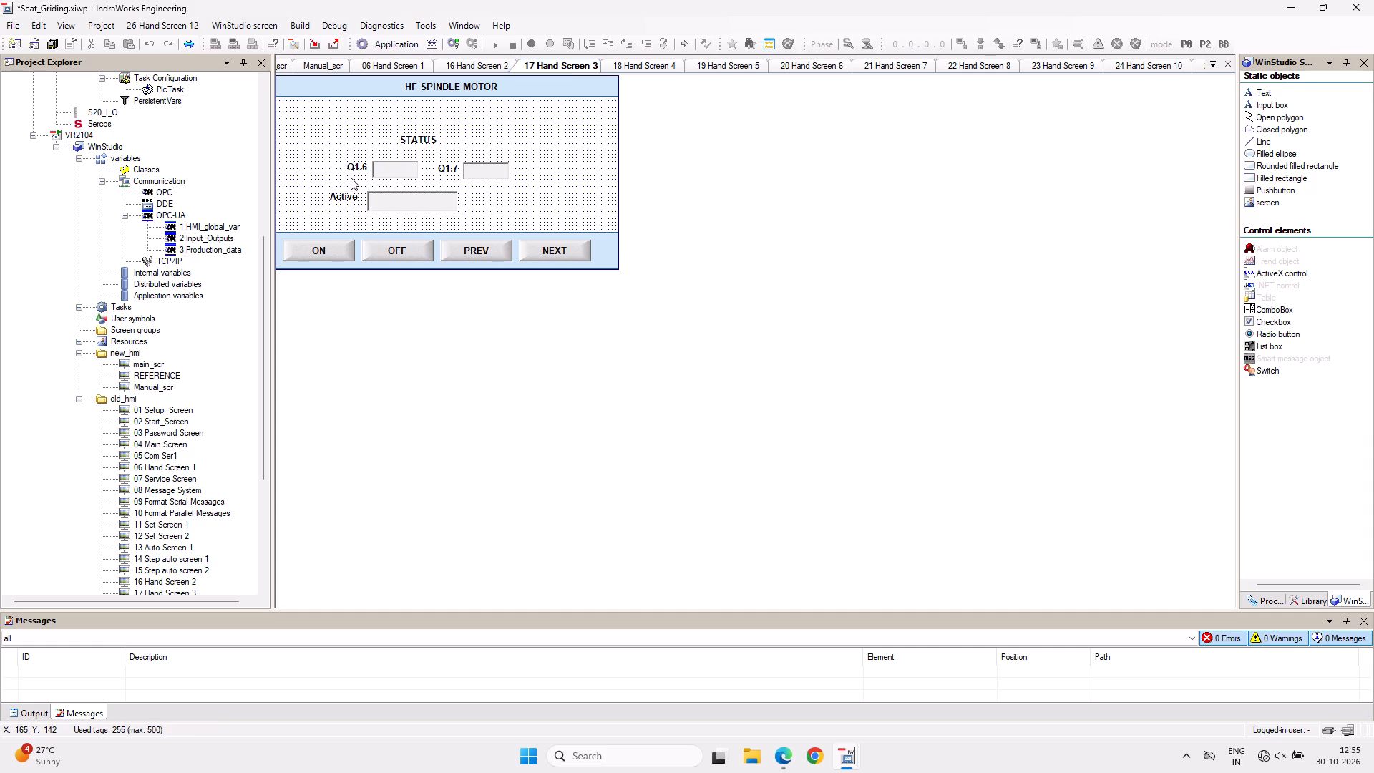
pyautogui.click(449, 61)
pyautogui.click(394, 64)
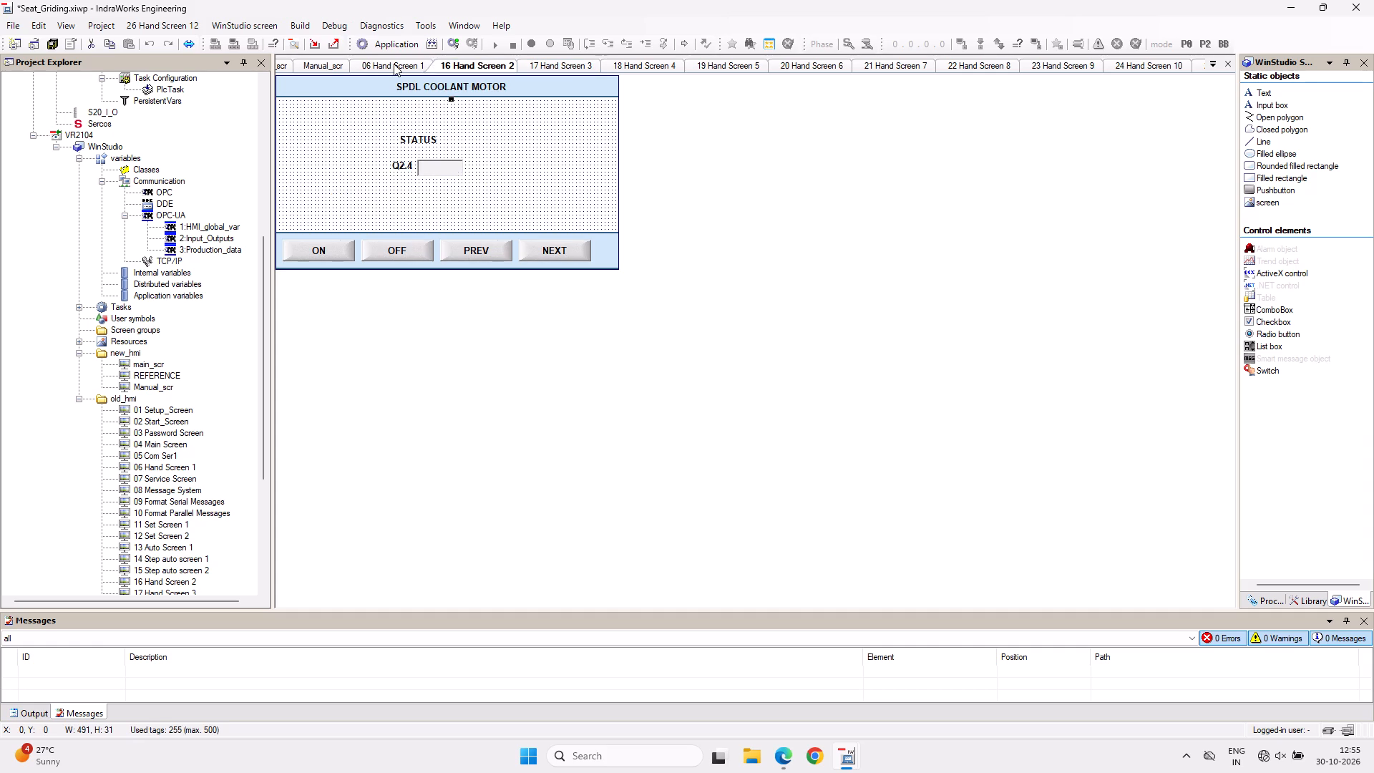
pyautogui.click(318, 67)
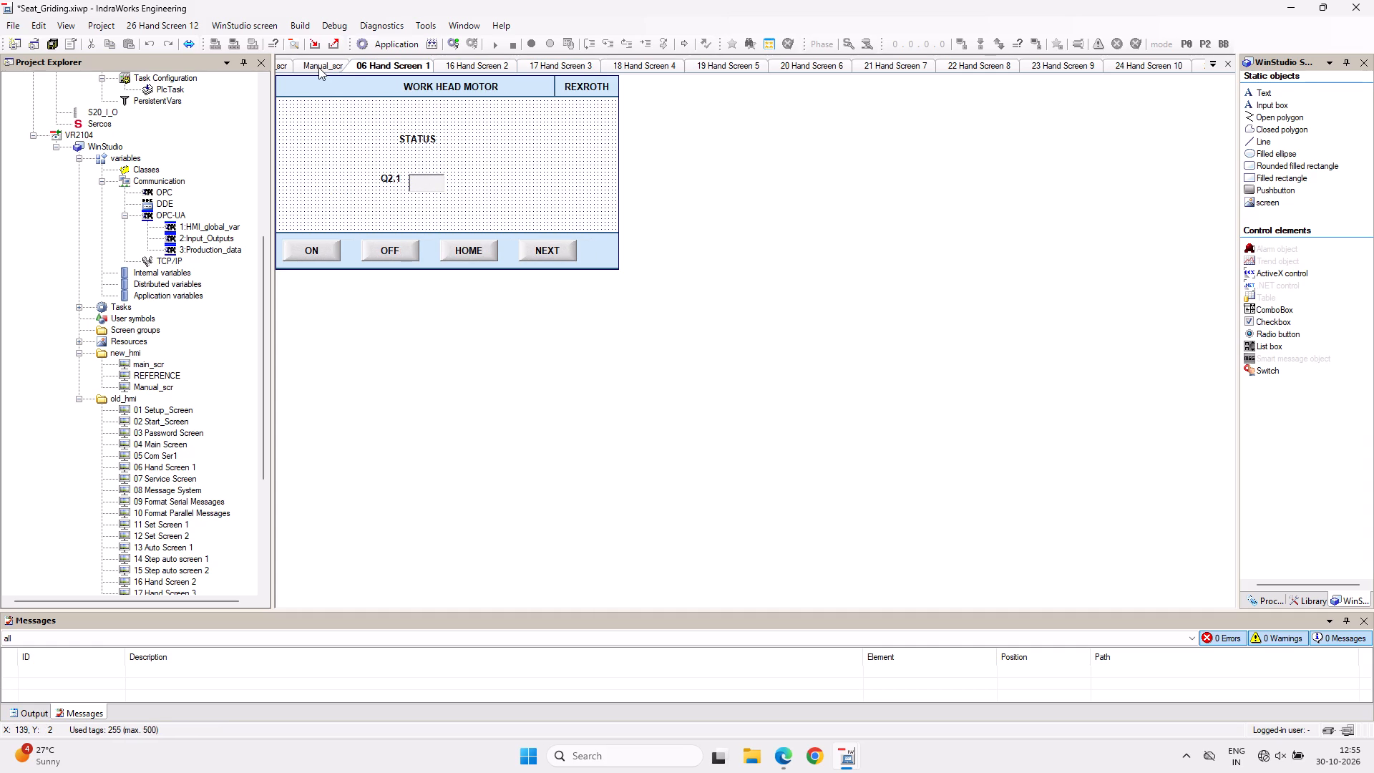
# Move the STATUS text on 06 Hand Screen 1 down to just above the Q2.1 field, about X 170, Y 115.
pyautogui.click(401, 64)
pyautogui.moveTo(414, 137); pyautogui.dragTo(414, 162)
# Copy the STATUS text, Q2.1 label and status box into Manual_scr beneath the WORK HEAD MOTOR heading, with STATUS at about X 230, Y 75.
pyautogui.moveTo(357, 150); pyautogui.dragTo(455, 198)
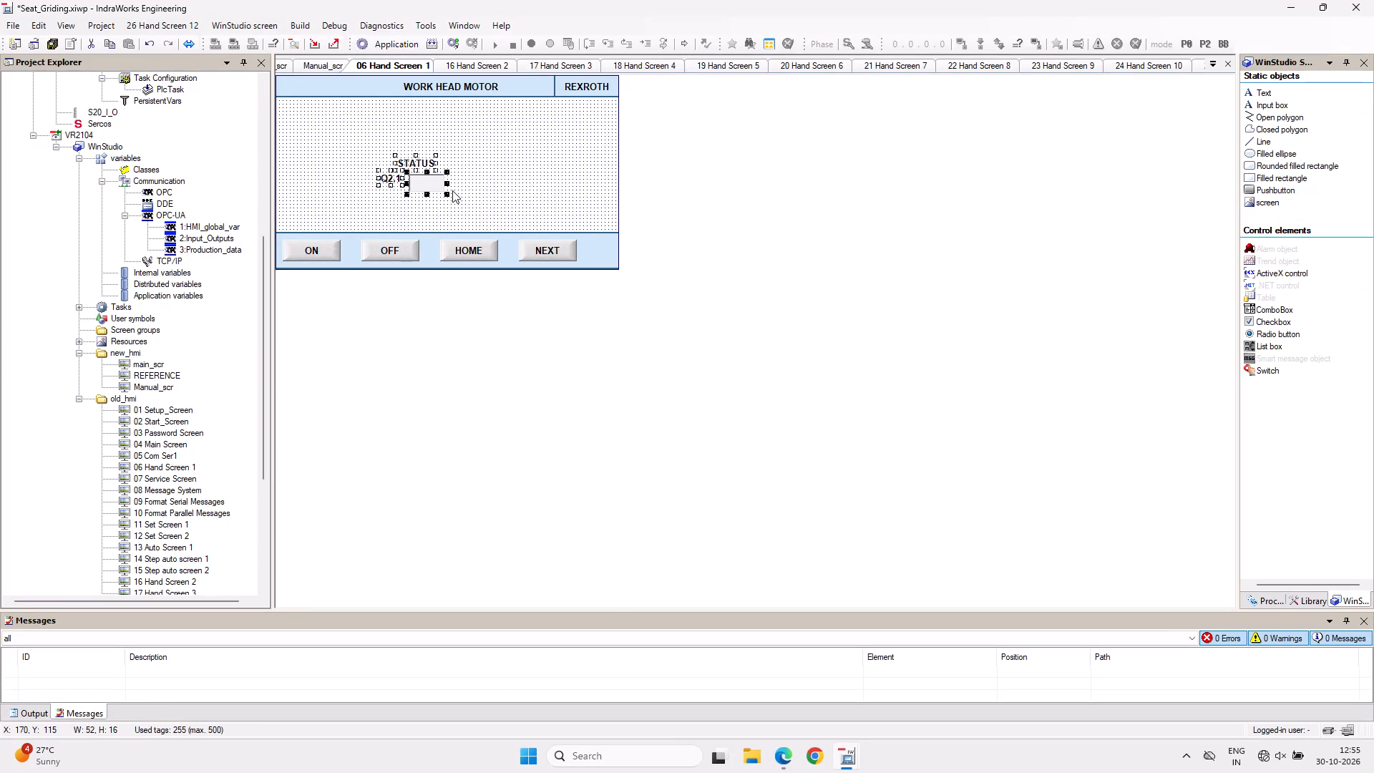
pyautogui.hotkey('ctrl', 'c')
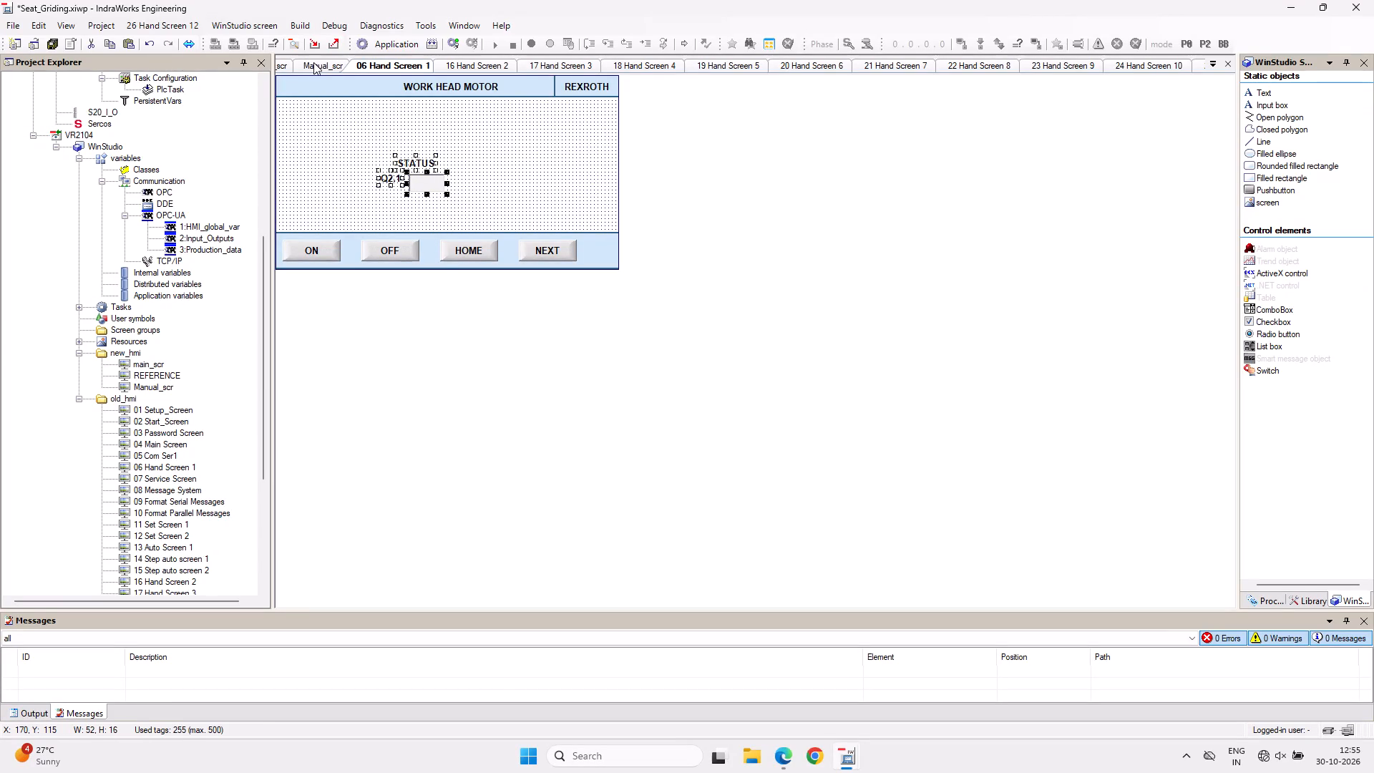
pyautogui.click(313, 62)
pyautogui.hotkey('ctrl', 'v')
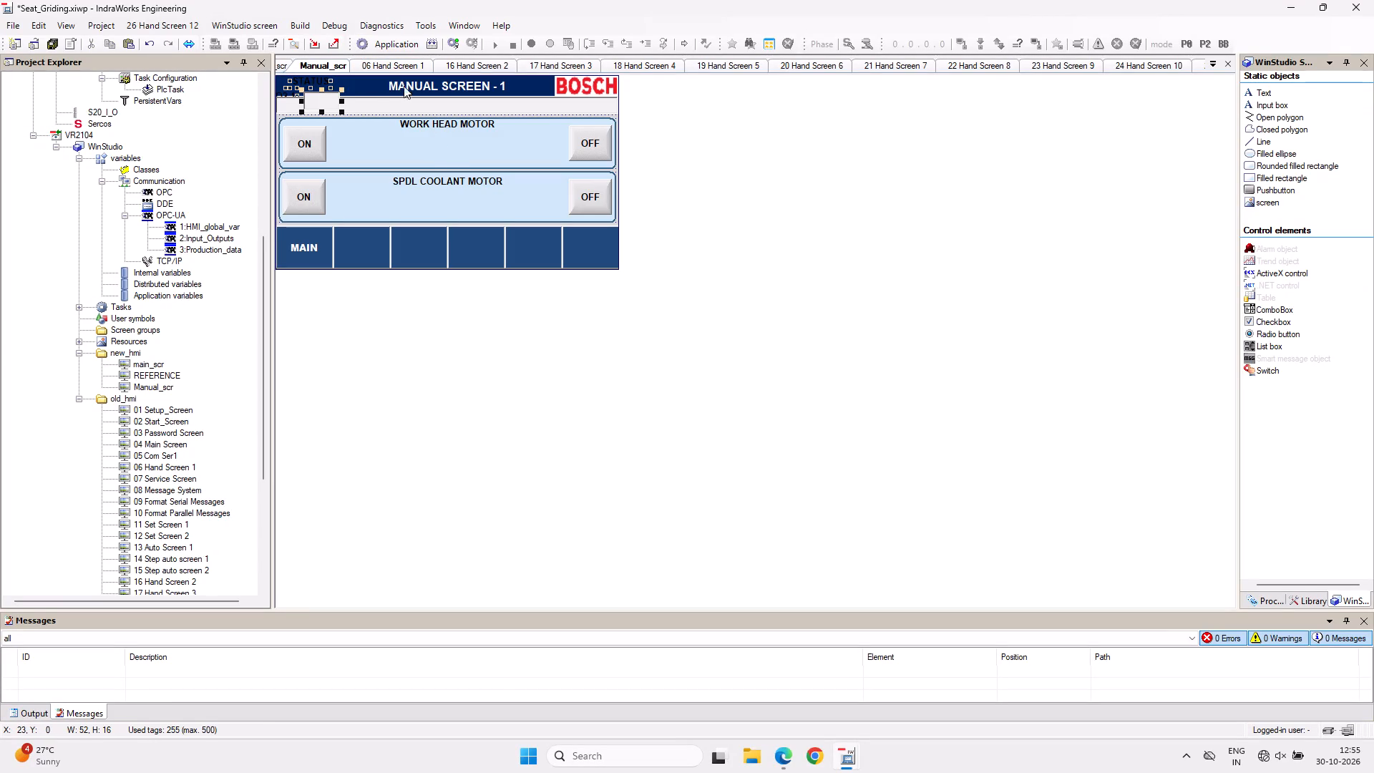
pyautogui.moveTo(326, 97); pyautogui.dragTo(456, 151)
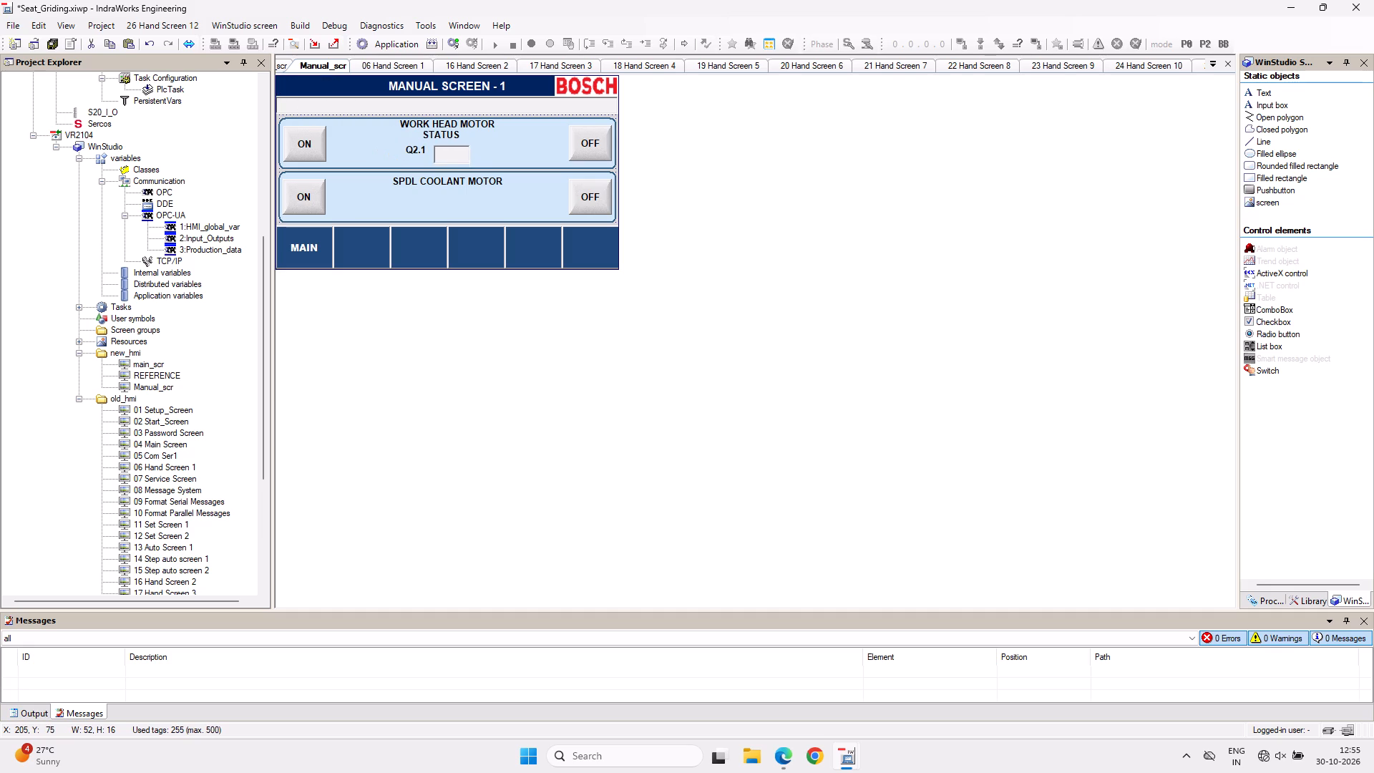
pyautogui.moveTo(456, 151); pyautogui.dragTo(453, 150)
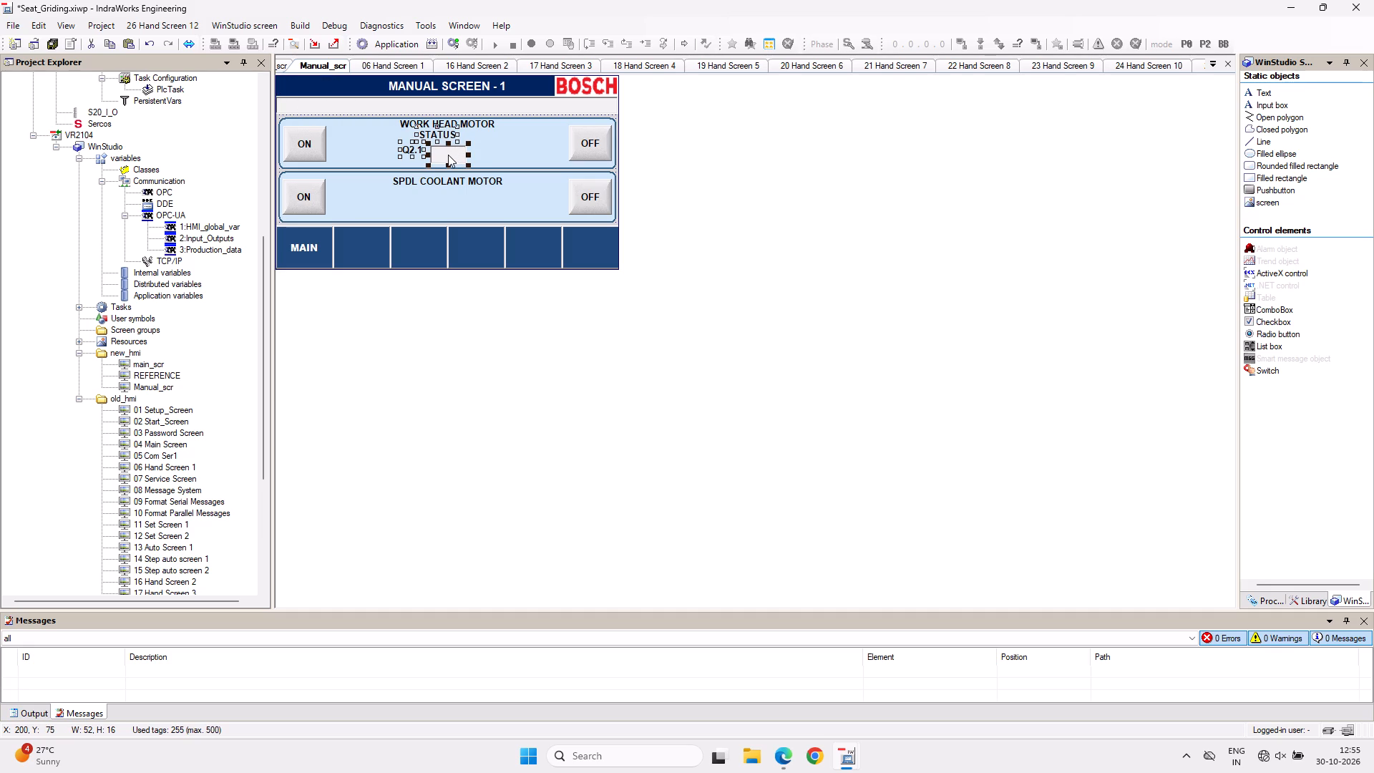
pyautogui.moveTo(448, 155); pyautogui.dragTo(470, 154)
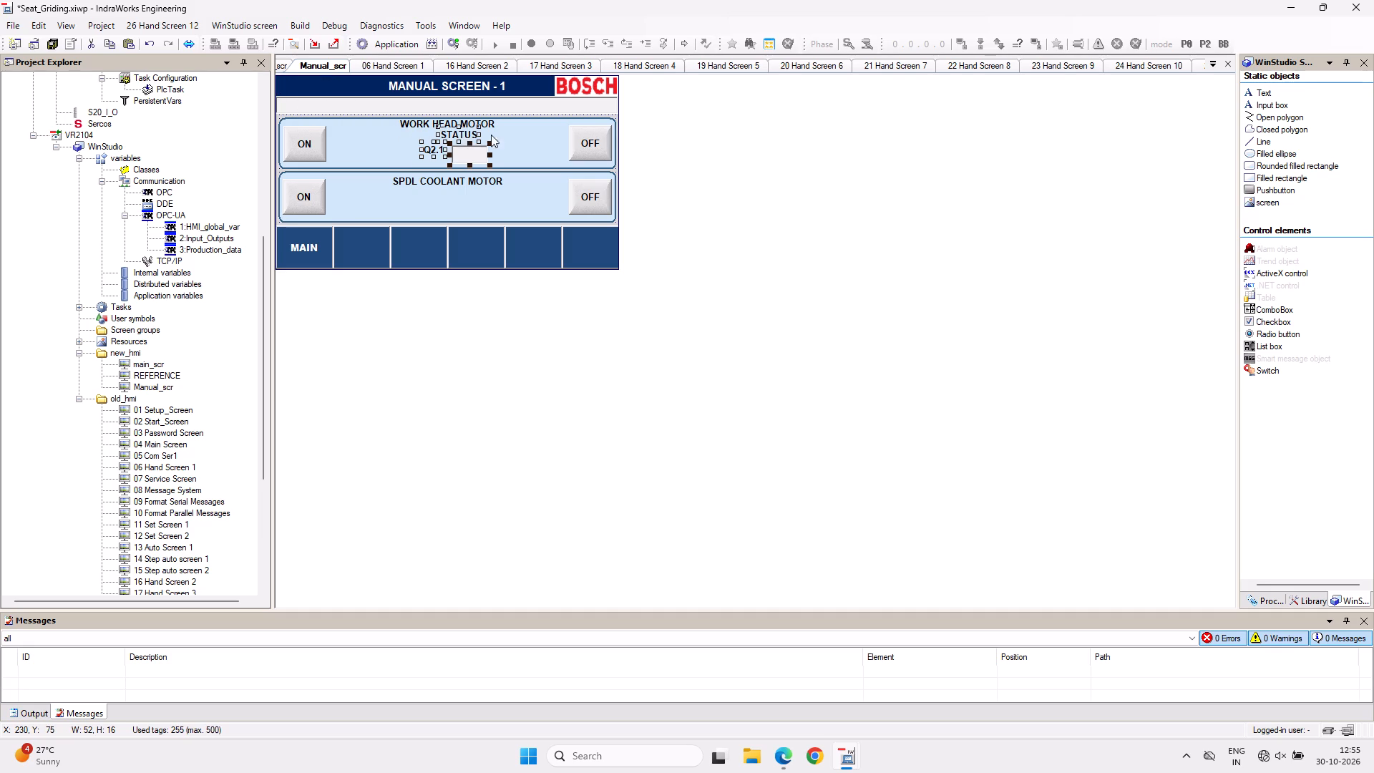
# Move the status box slightly closer to the Q2.1 label, to about X 240, Y 95.
pyautogui.click(512, 137)
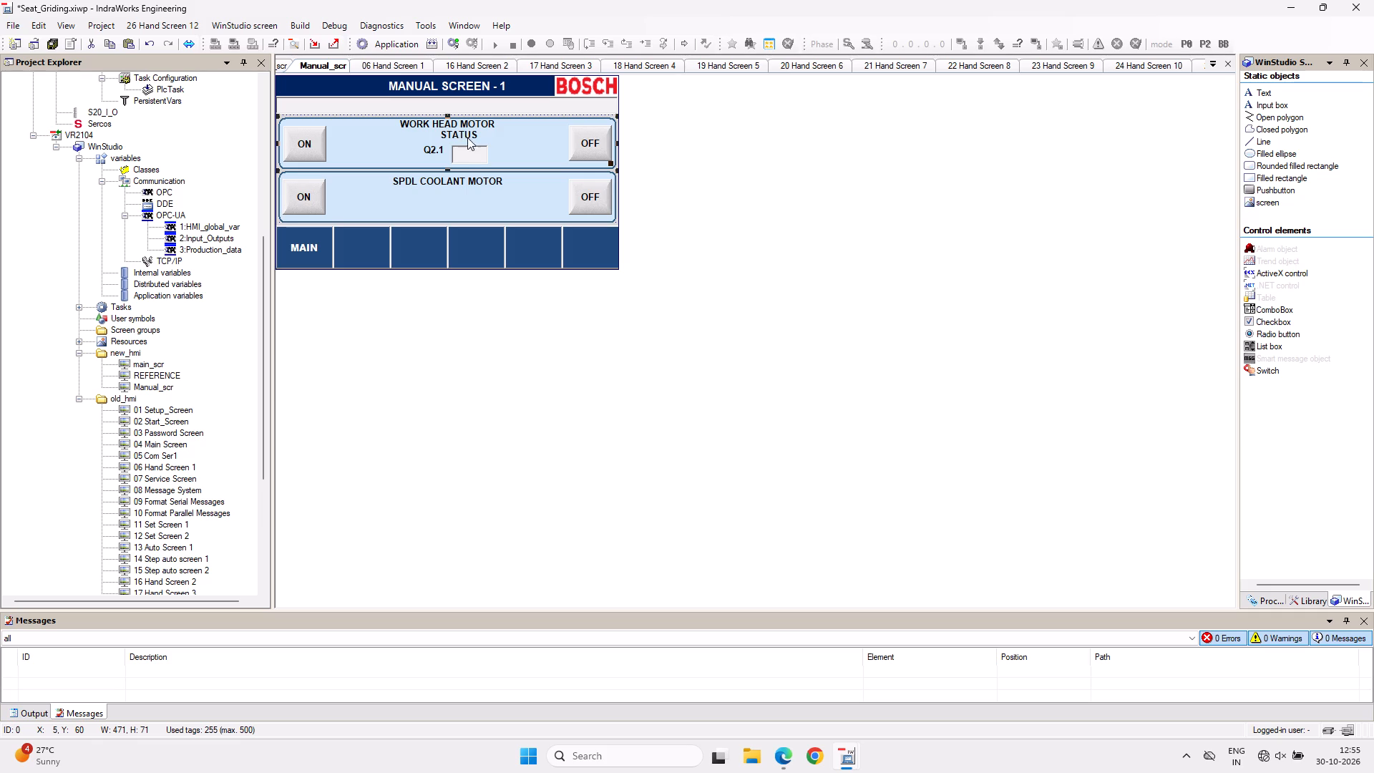
pyautogui.click(467, 152)
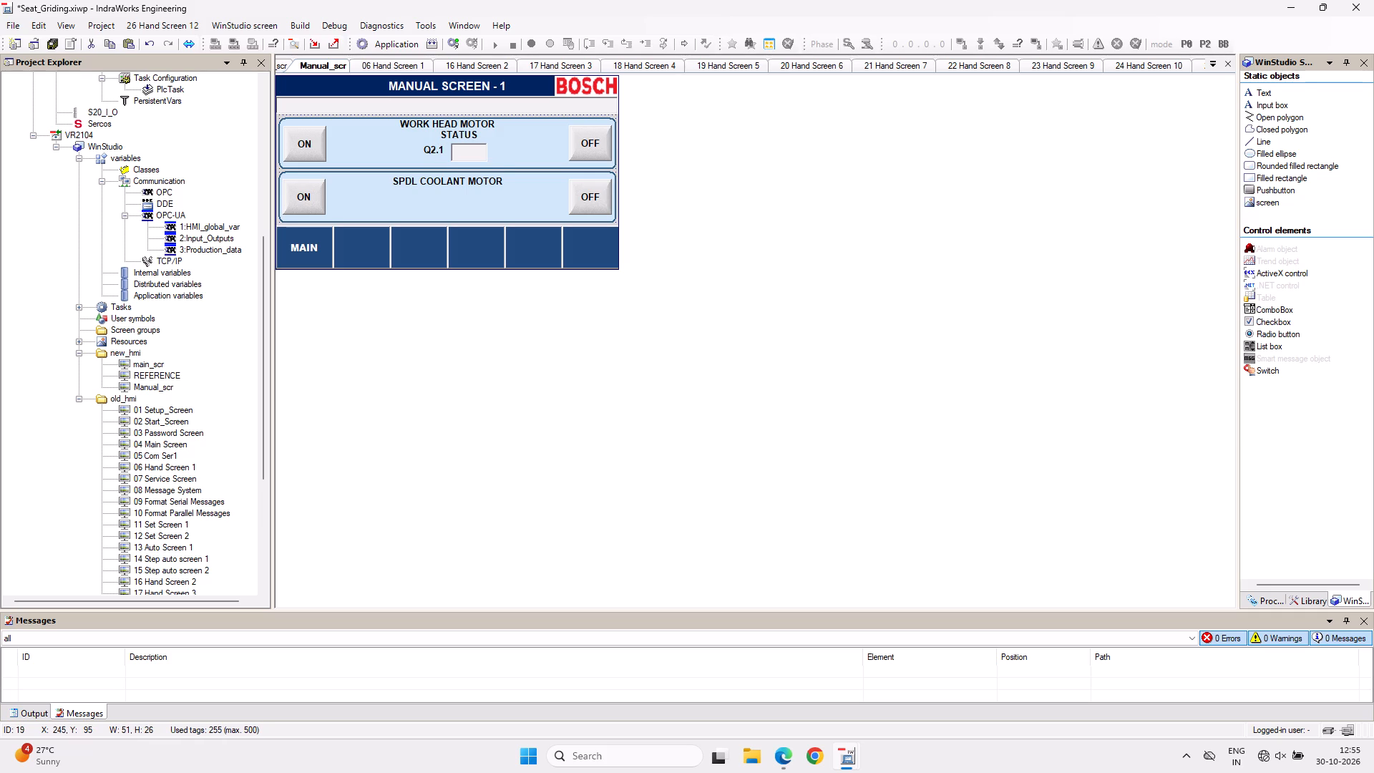
pyautogui.click(616, 117)
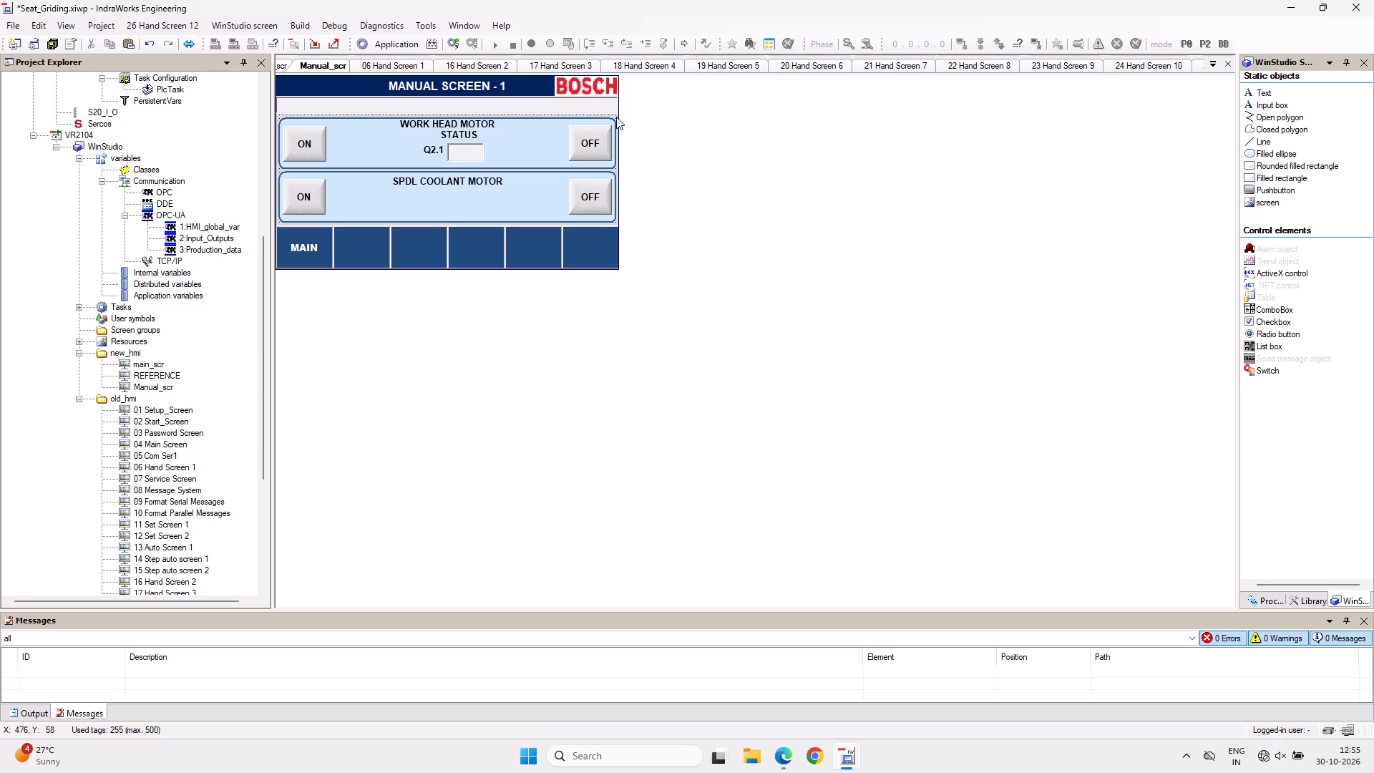
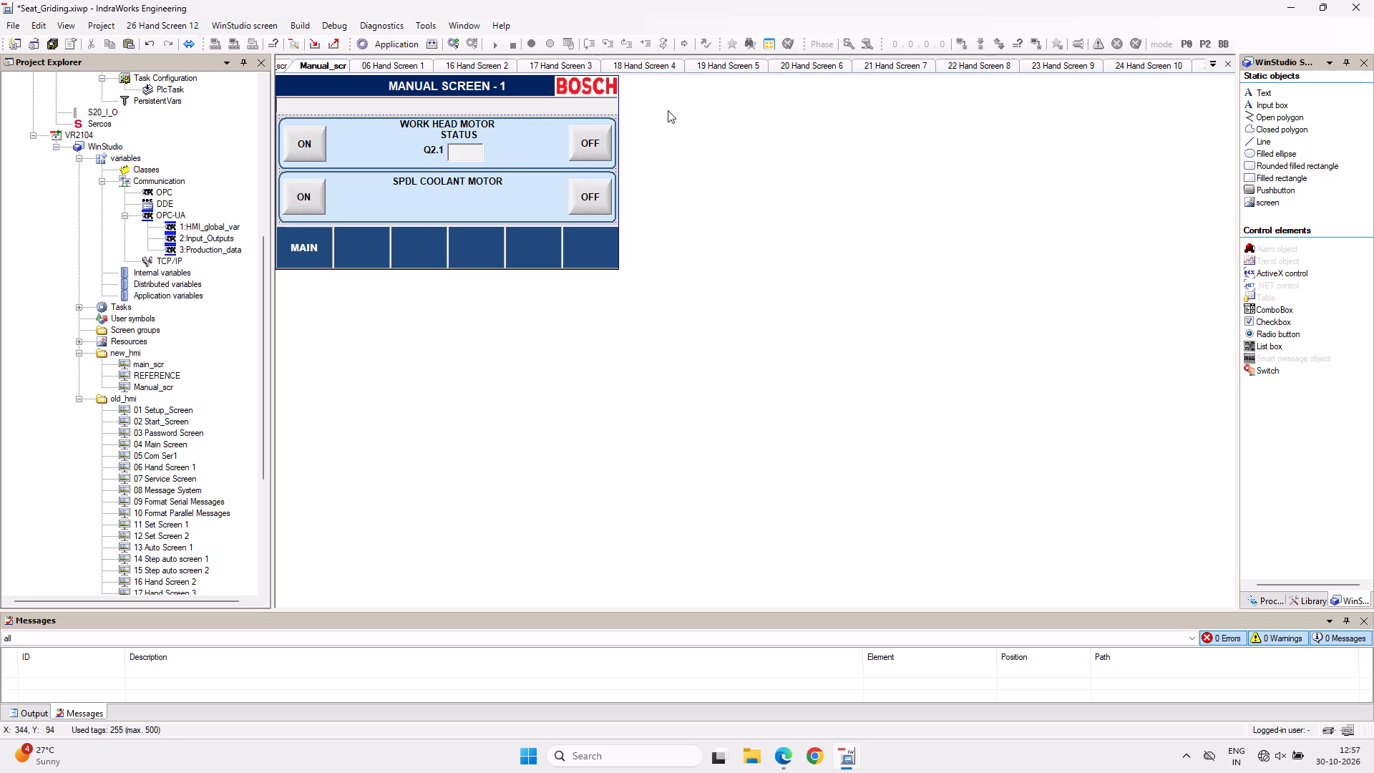
# Delete the STATUS text beneath the WORK HEAD MOTOR heading in Manual_scr.
pyautogui.click(414, 60)
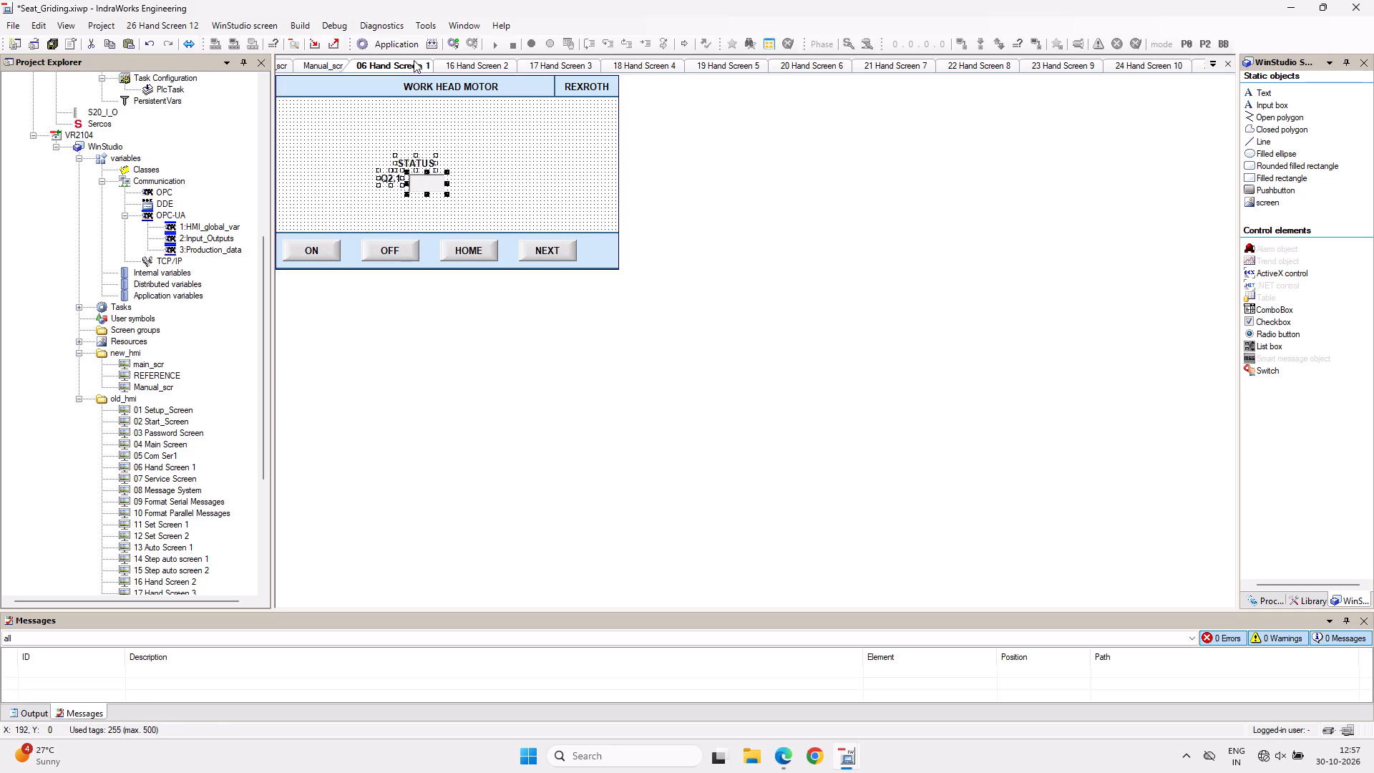
pyautogui.click(492, 172)
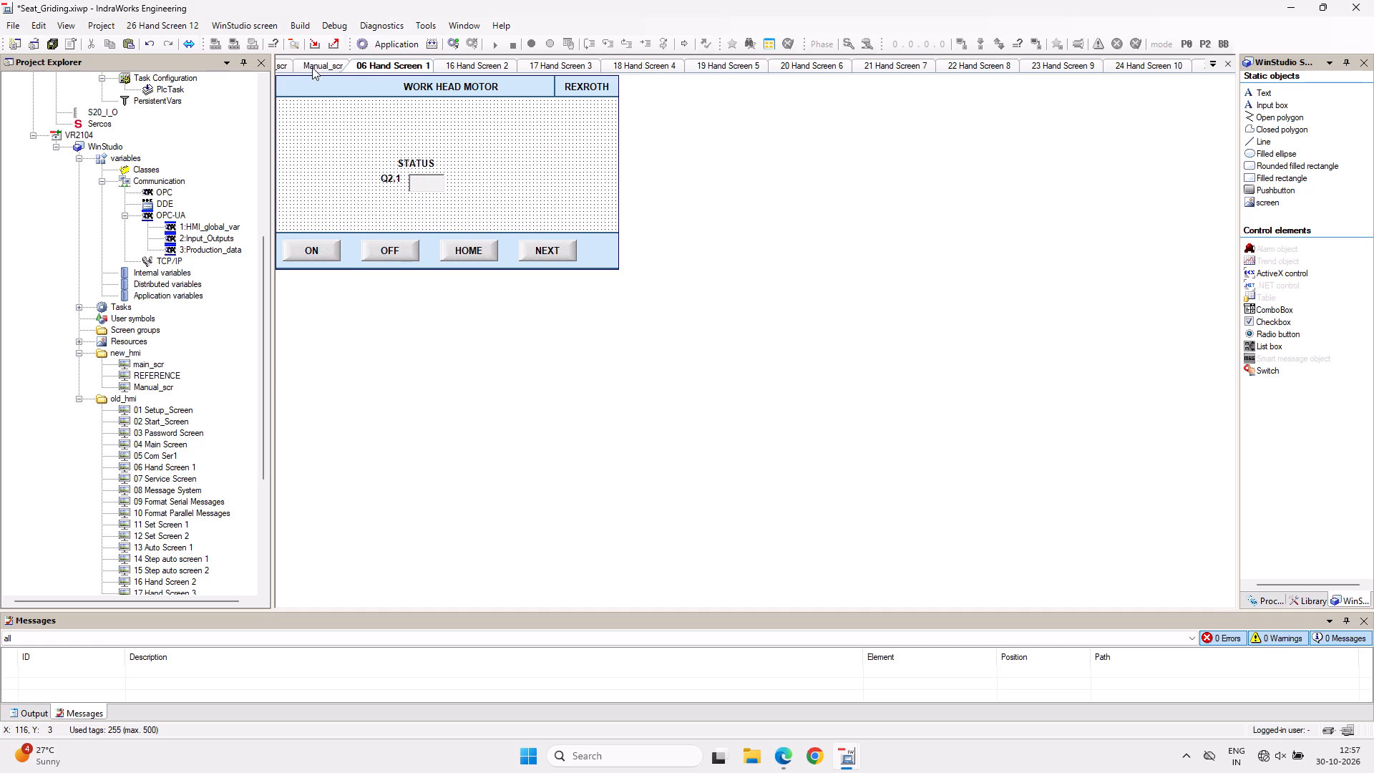
pyautogui.click(315, 67)
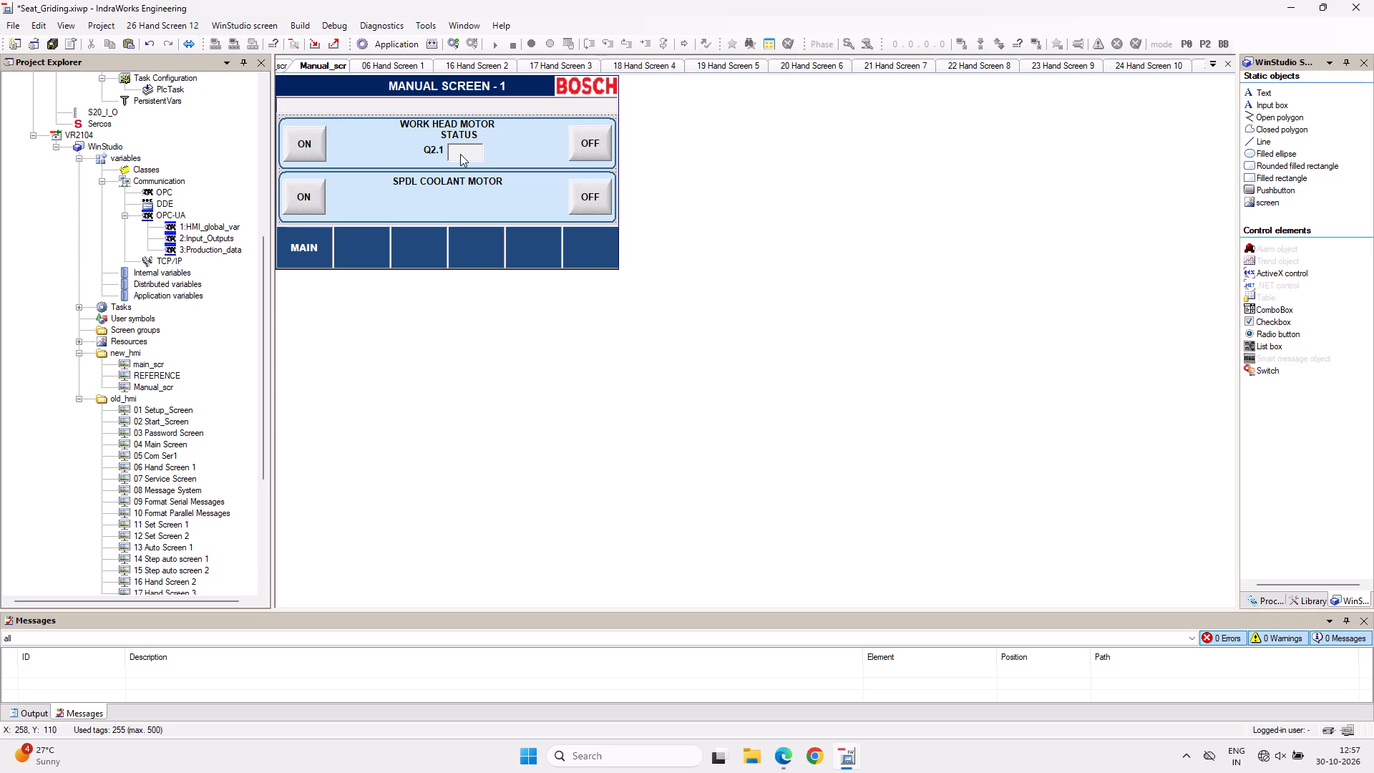
pyautogui.click(394, 65)
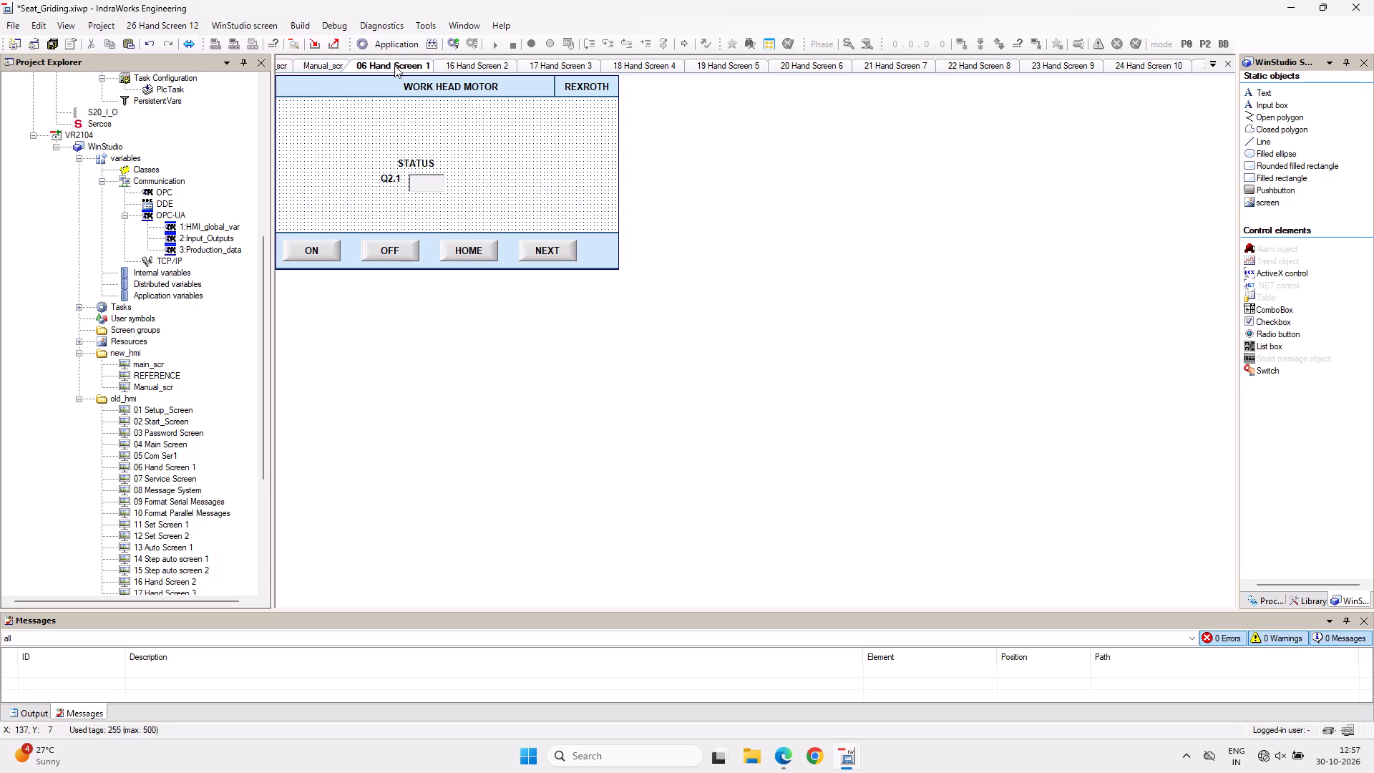
pyautogui.click(336, 64)
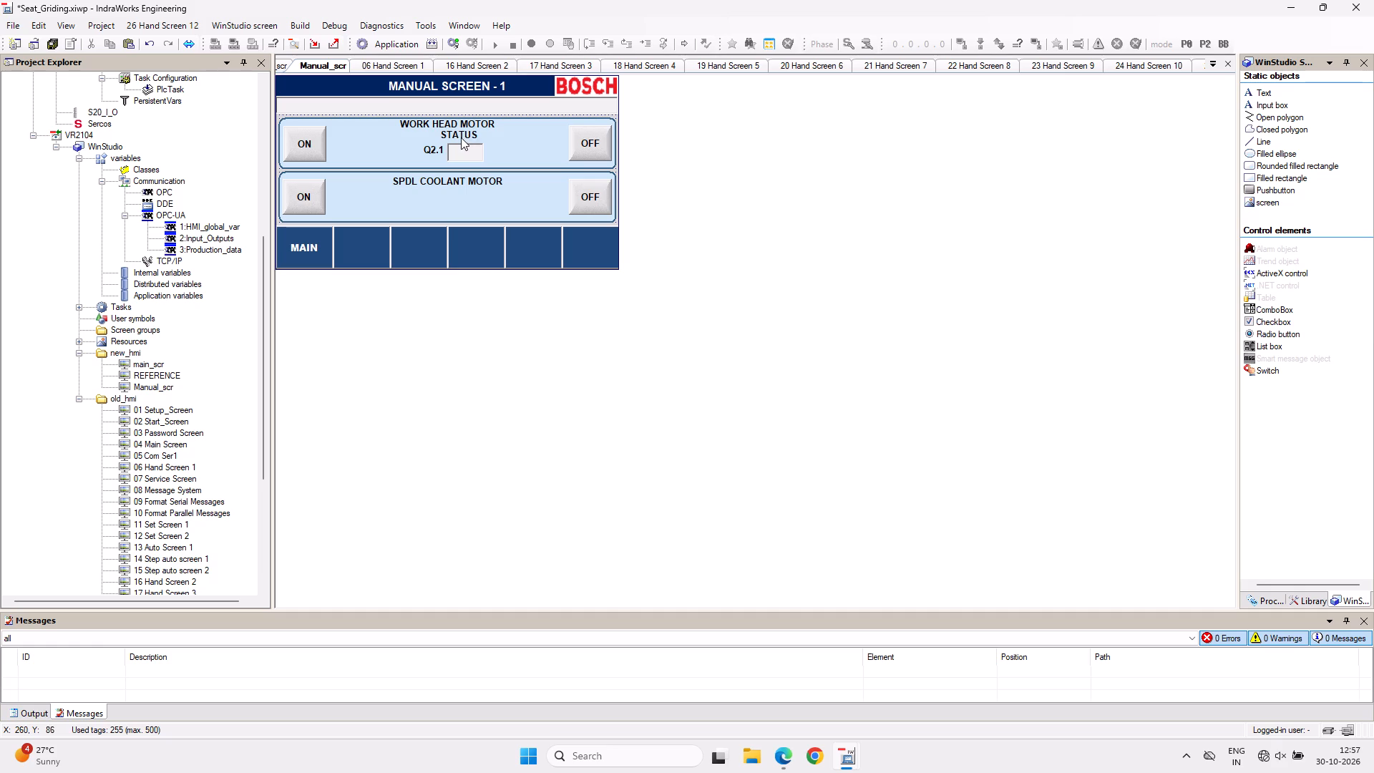
pyautogui.click(465, 136)
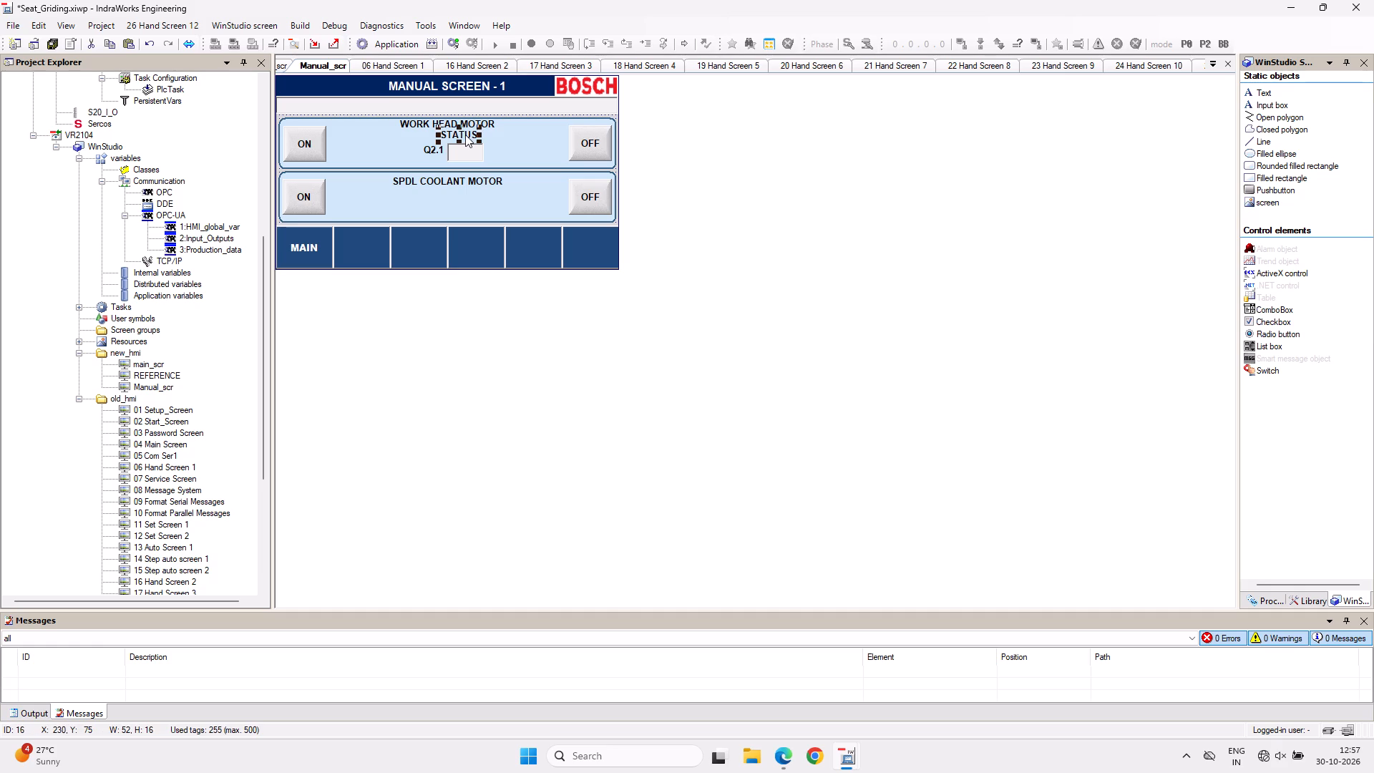
pyautogui.press('Delete')
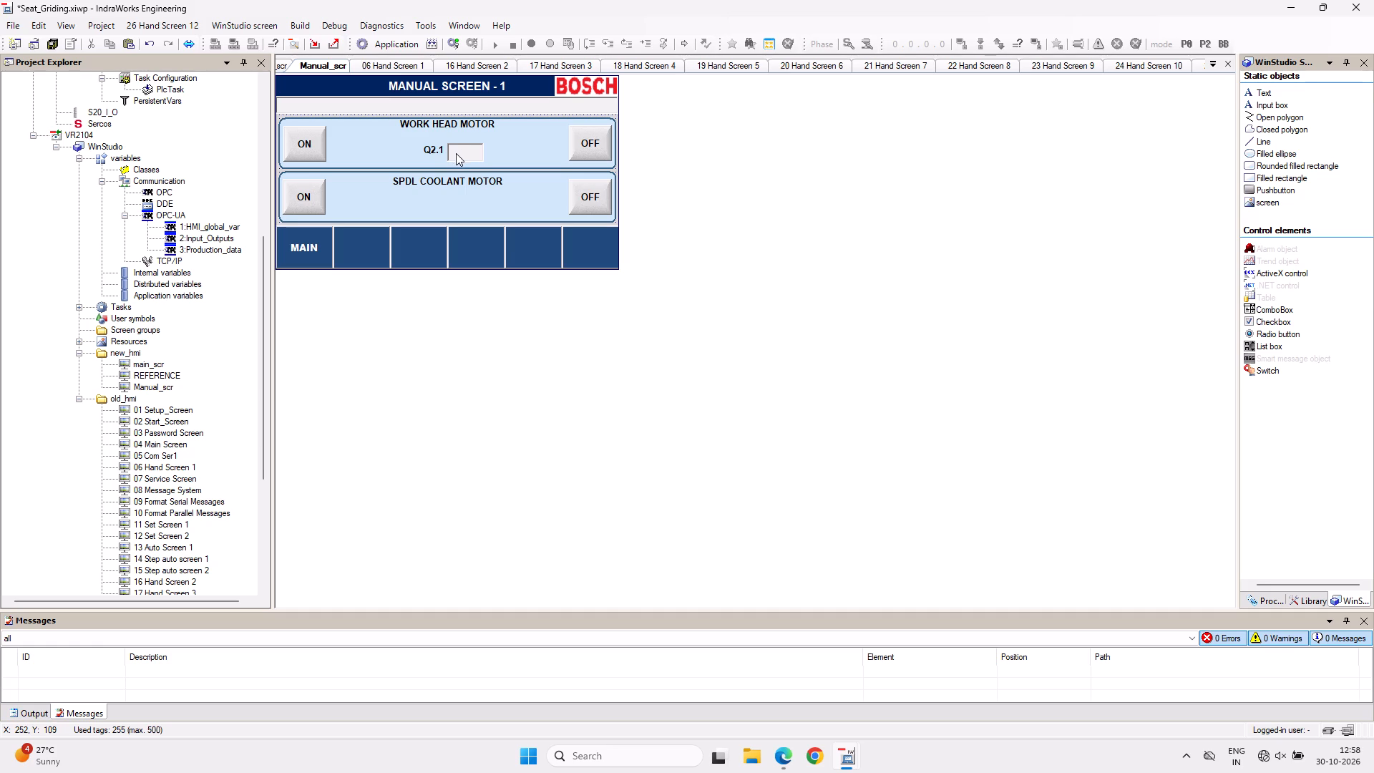
# Move the Q2.1 label and status box beside the WORK HEAD MOTOR OFF button, label above box, box at about X 330, Y 100.
pyautogui.moveTo(432, 150); pyautogui.dragTo(413, 152)
pyautogui.moveTo(456, 147); pyautogui.dragTo(437, 152)
pyautogui.click(615, 115)
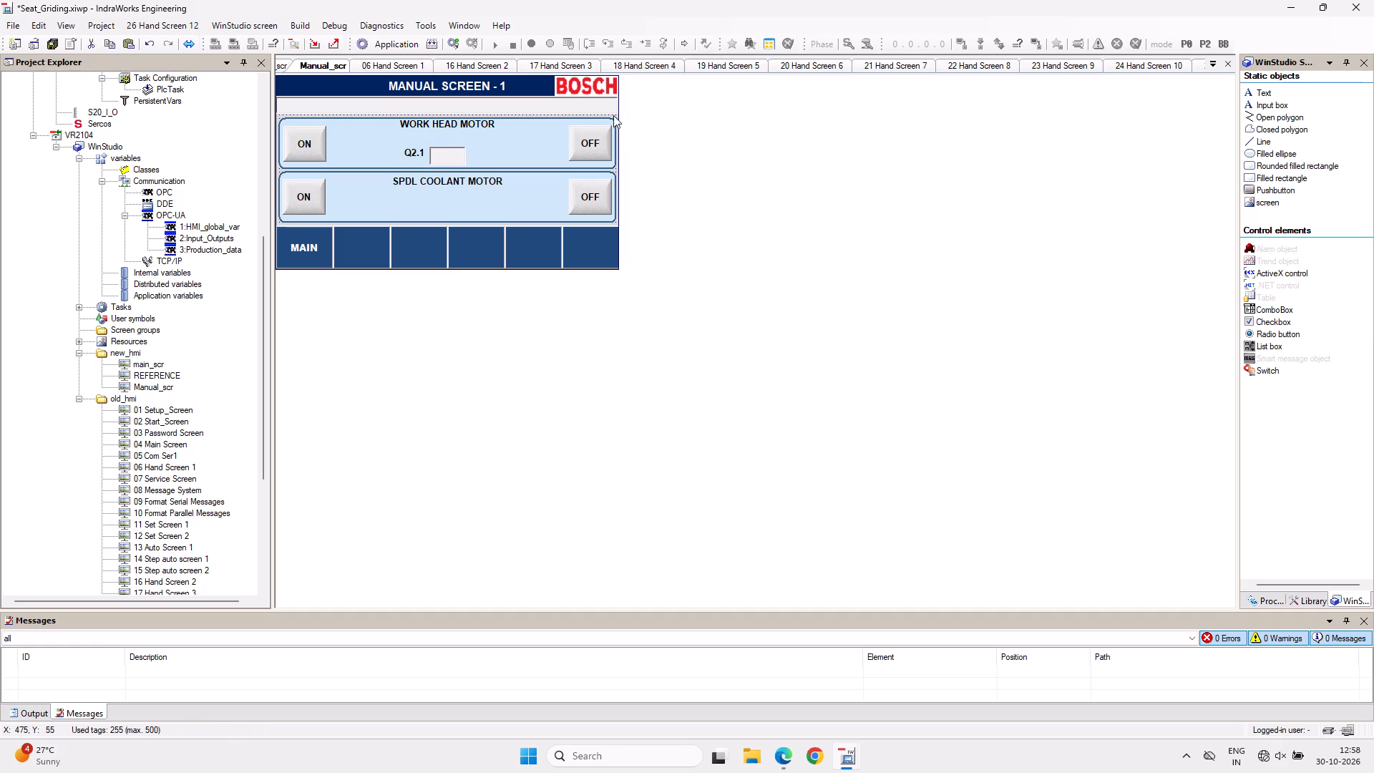
pyautogui.moveTo(437, 155); pyautogui.dragTo(437, 152)
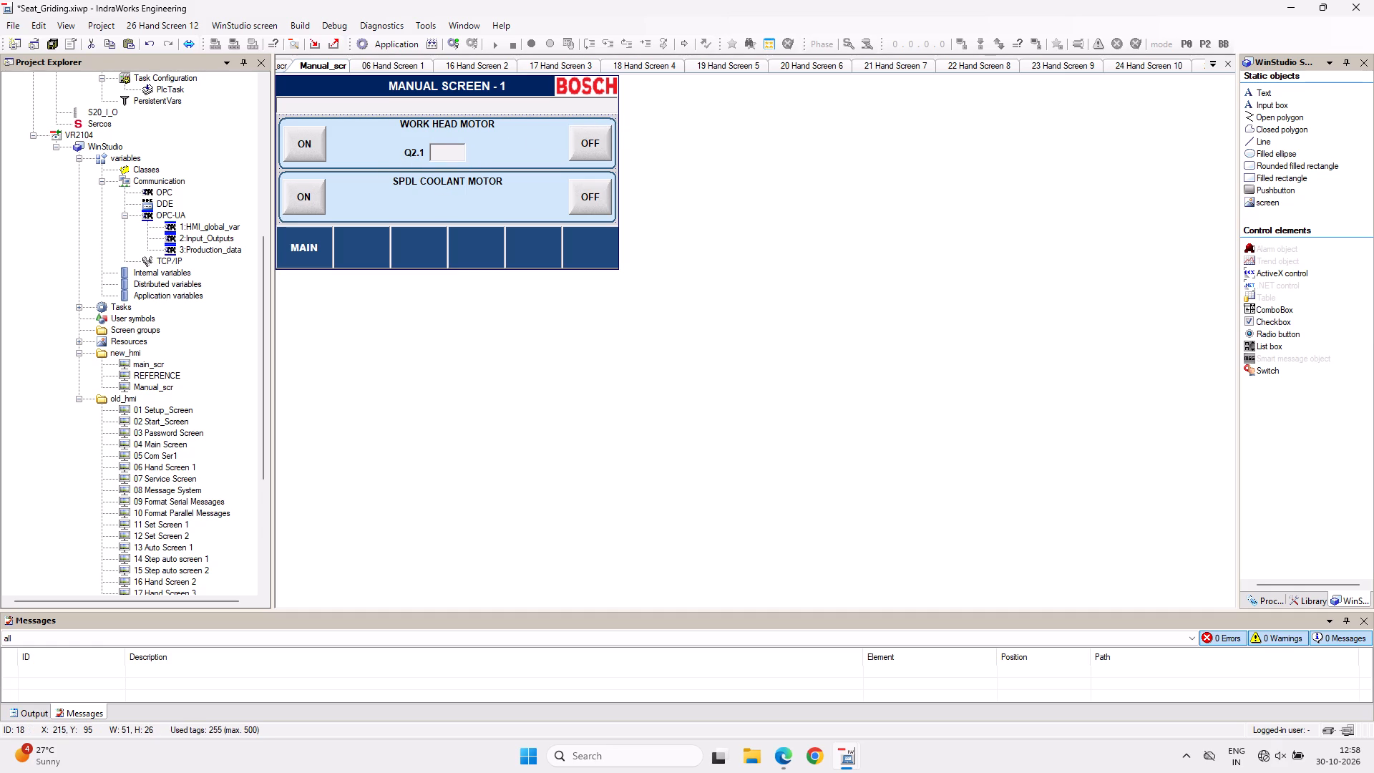
pyautogui.moveTo(437, 152); pyautogui.dragTo(520, 150)
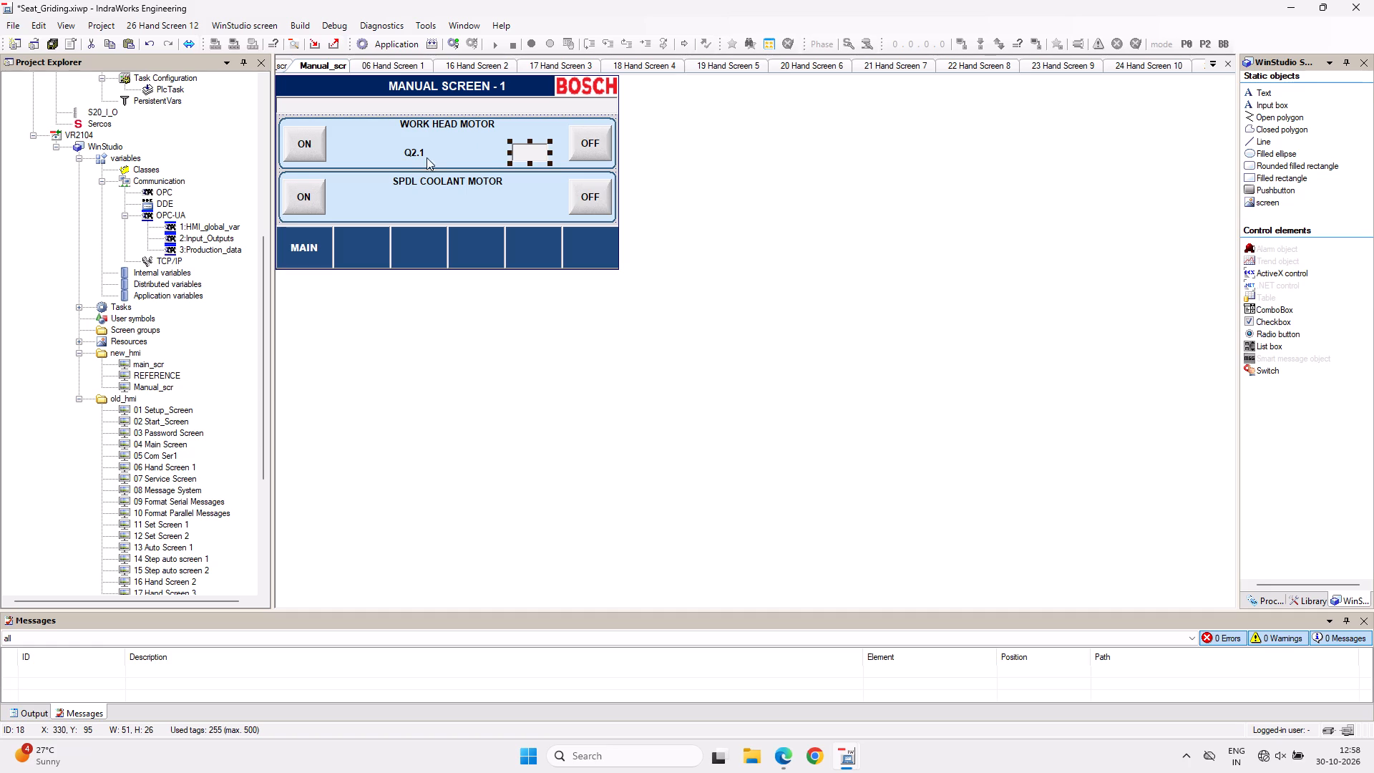
pyautogui.moveTo(417, 153); pyautogui.dragTo(527, 128)
pyautogui.moveTo(527, 128); pyautogui.dragTo(531, 135)
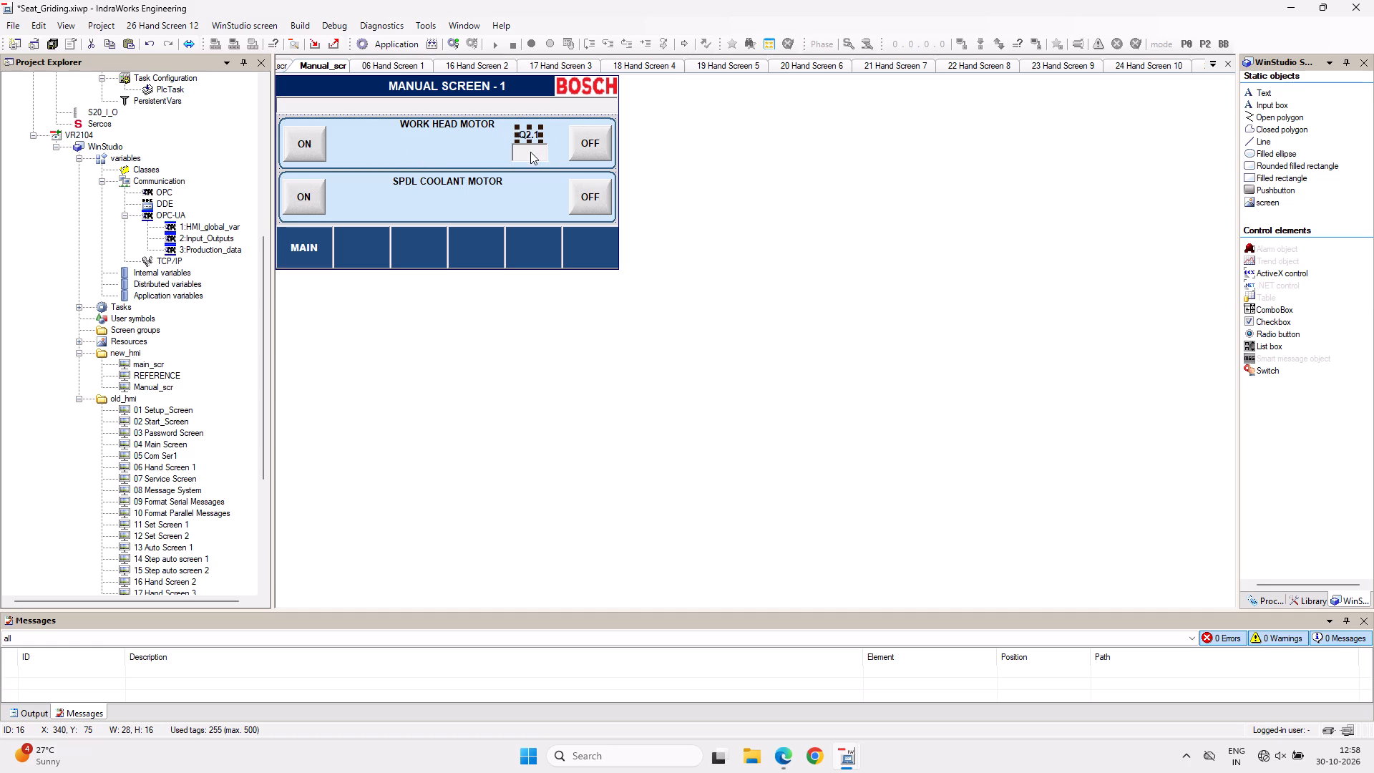
pyautogui.click(530, 152)
pyautogui.click(528, 133)
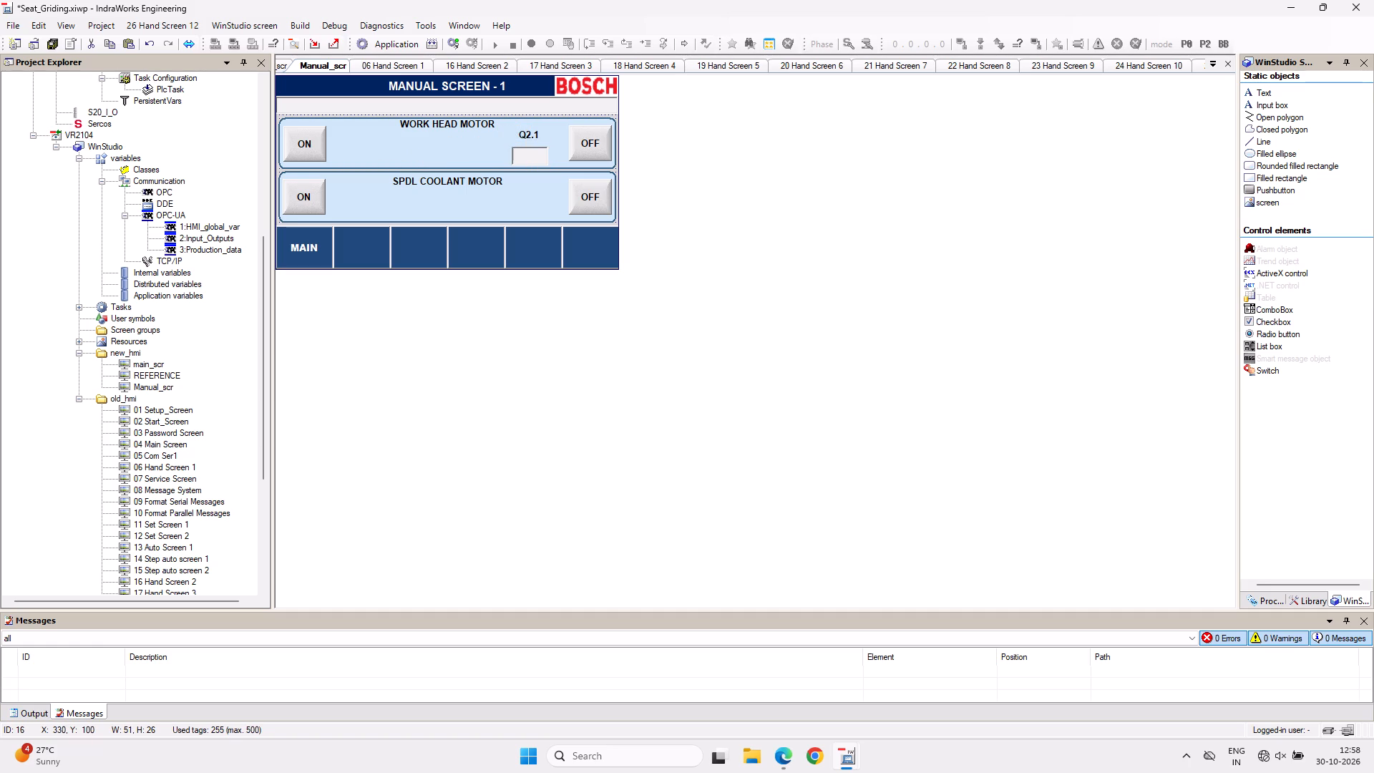
pyautogui.click(615, 115)
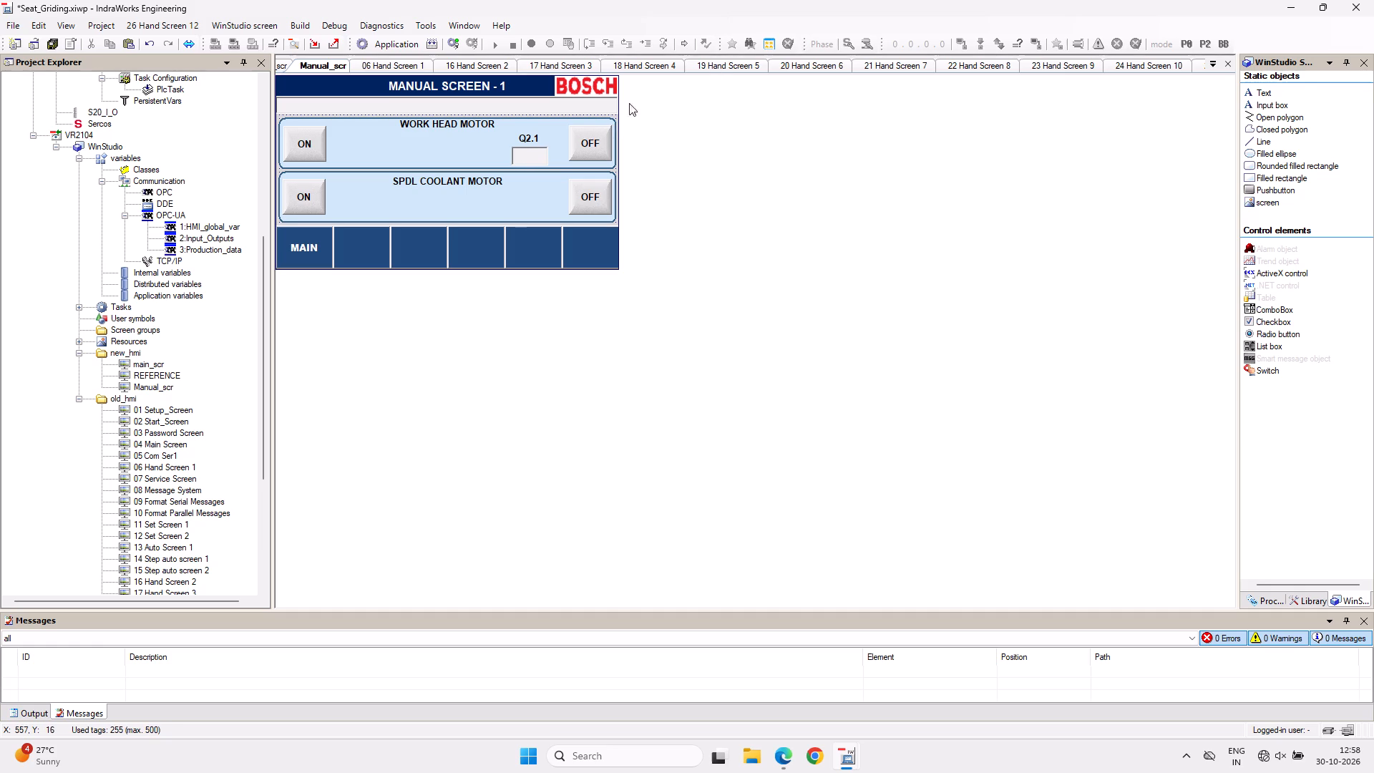
pyautogui.click(614, 117)
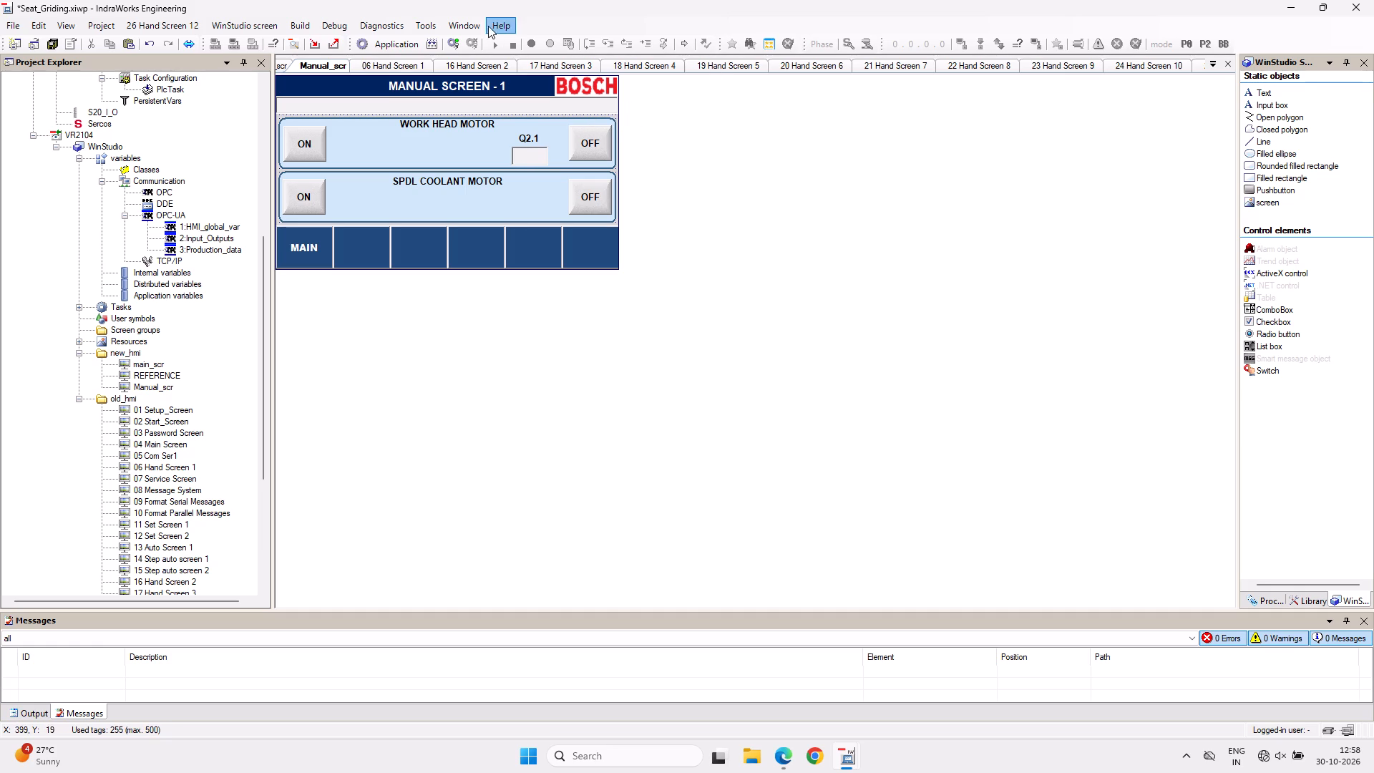
# Close 06 Hand Screen 1 without applying its changes.
pyautogui.click(373, 62)
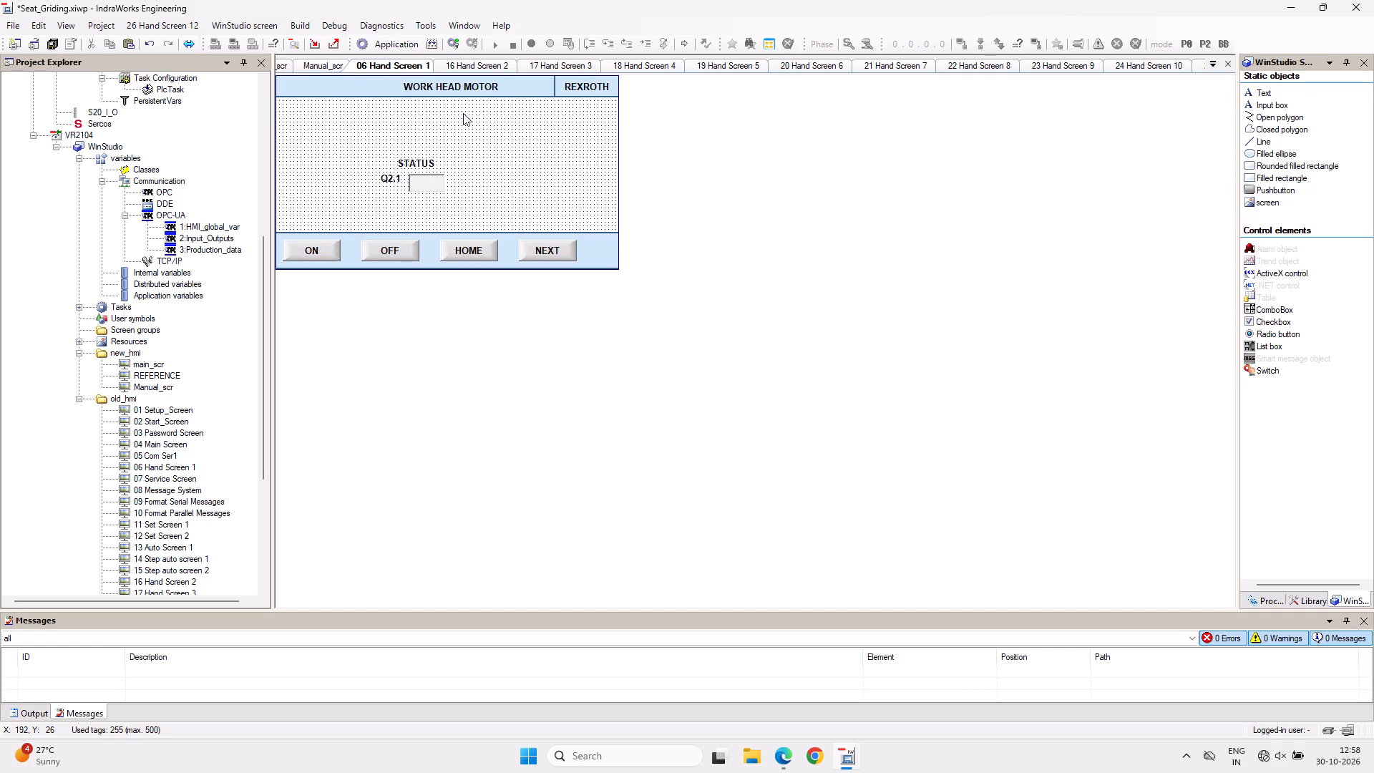
pyautogui.click(1231, 63)
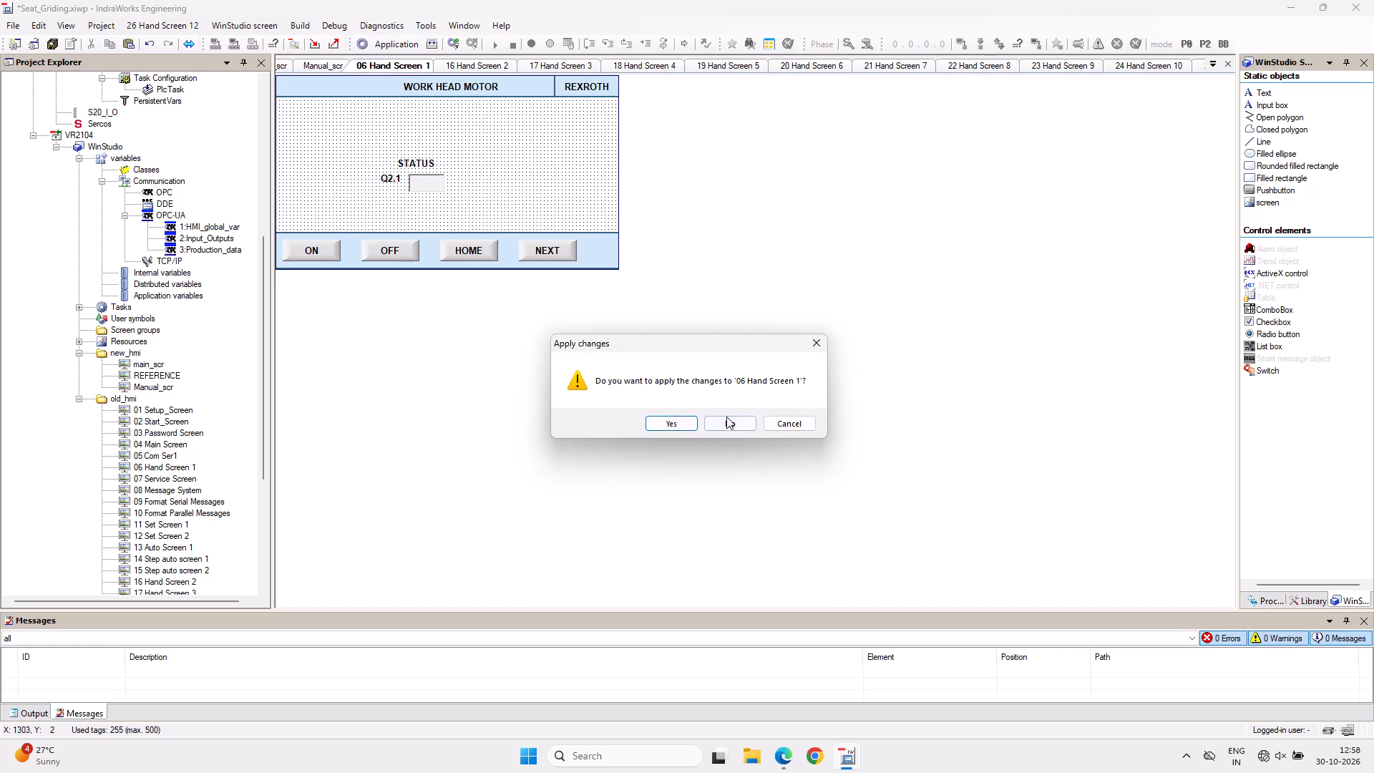
pyautogui.click(724, 418)
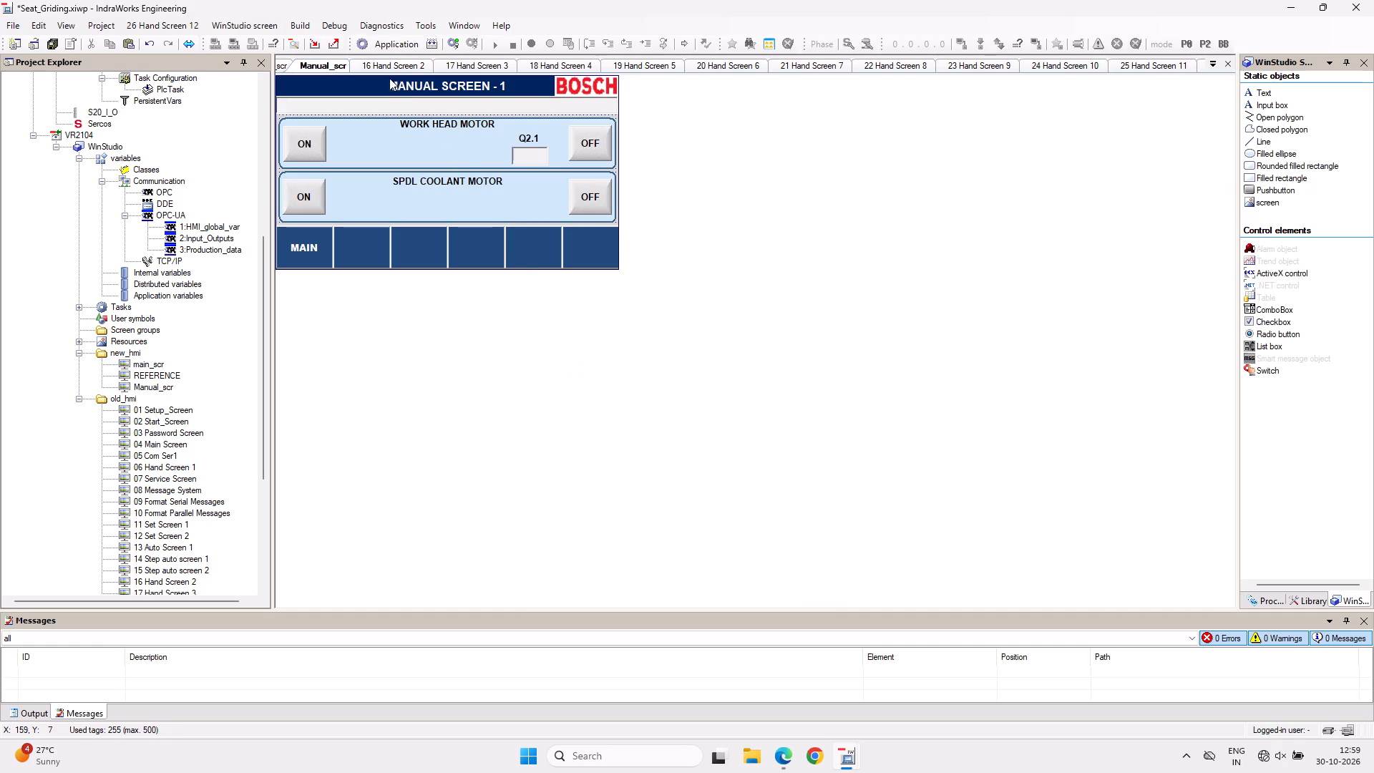
# Copy the Q2.4 label and status box from 16 Hand Screen 2 into Manual_scr beneath SPDL COOLANT MOTOR, label at about X 180, Y 170.
pyautogui.click(404, 64)
pyautogui.click(504, 150)
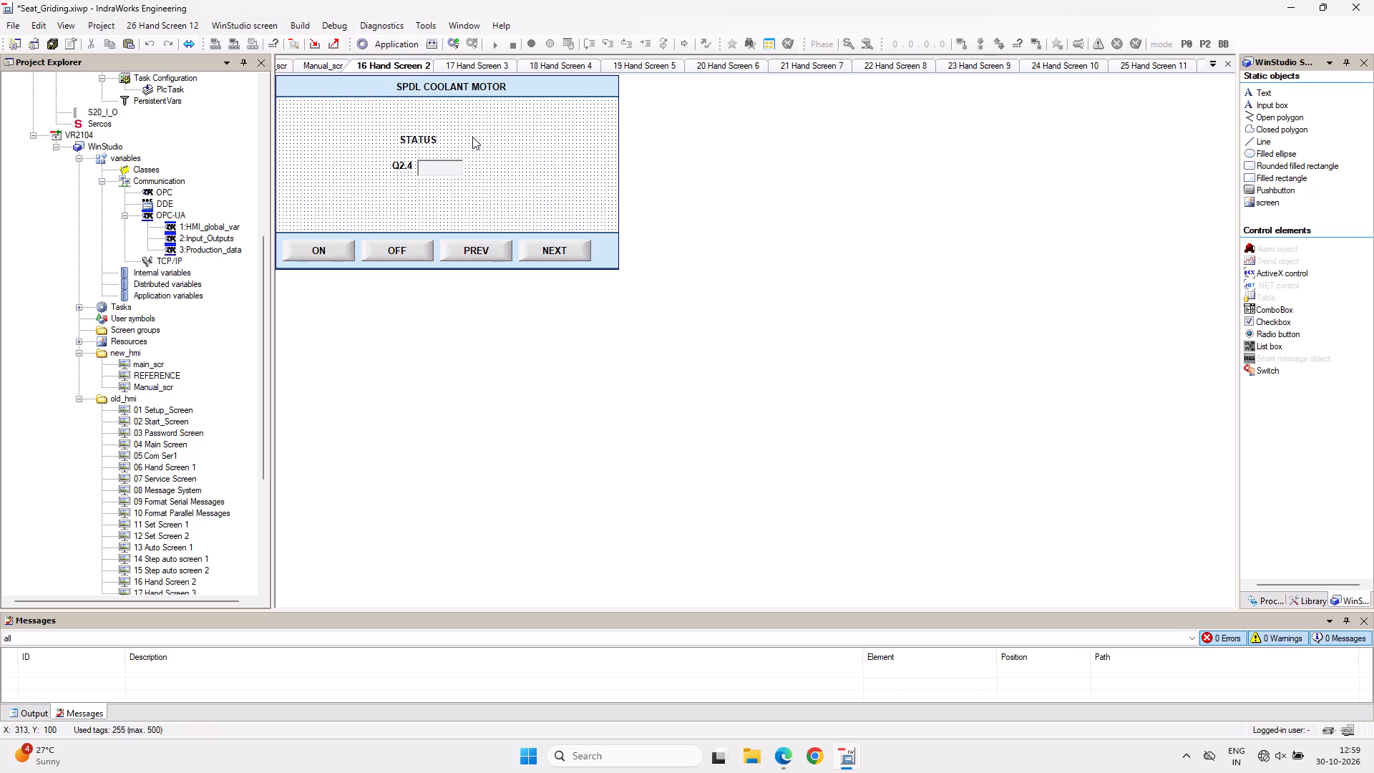
pyautogui.moveTo(363, 155); pyautogui.dragTo(497, 175)
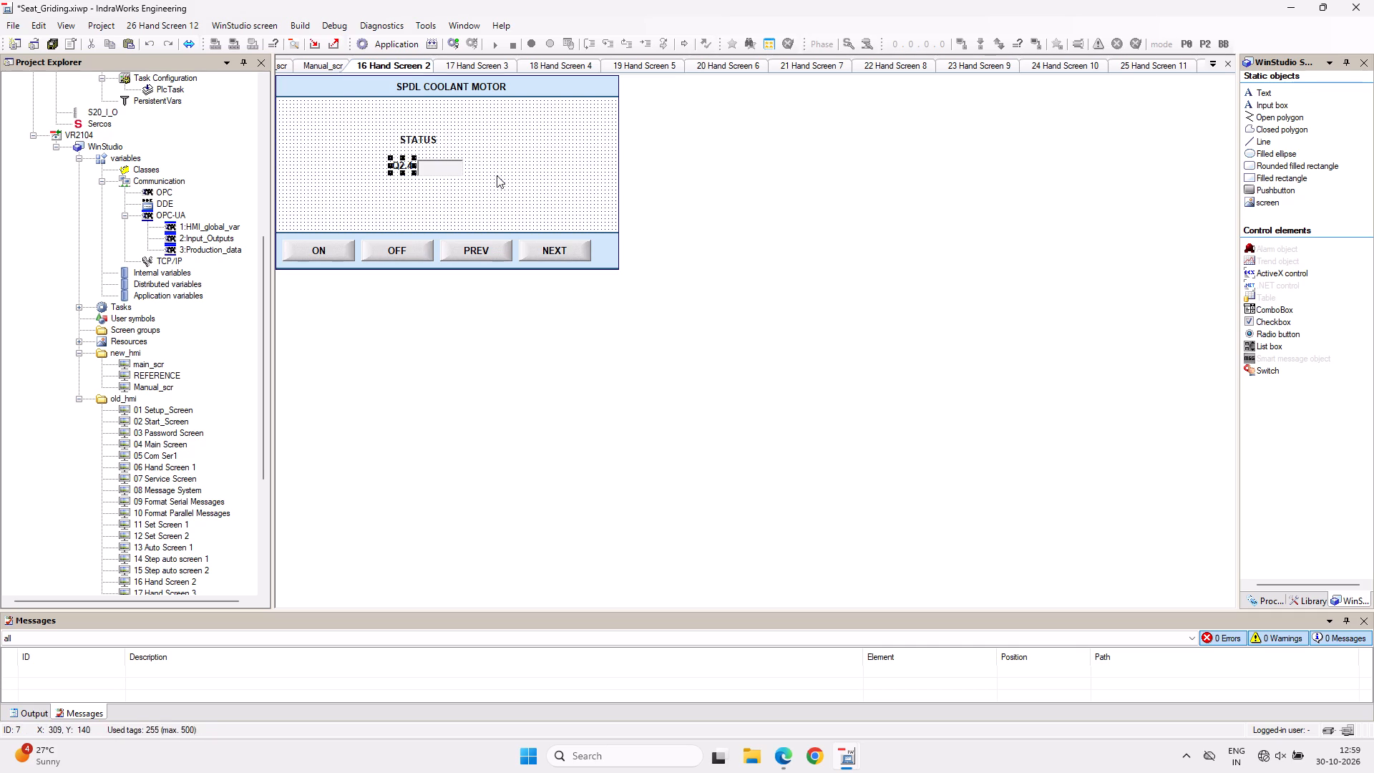
pyautogui.click(474, 186)
pyautogui.moveTo(370, 145); pyautogui.dragTo(517, 210)
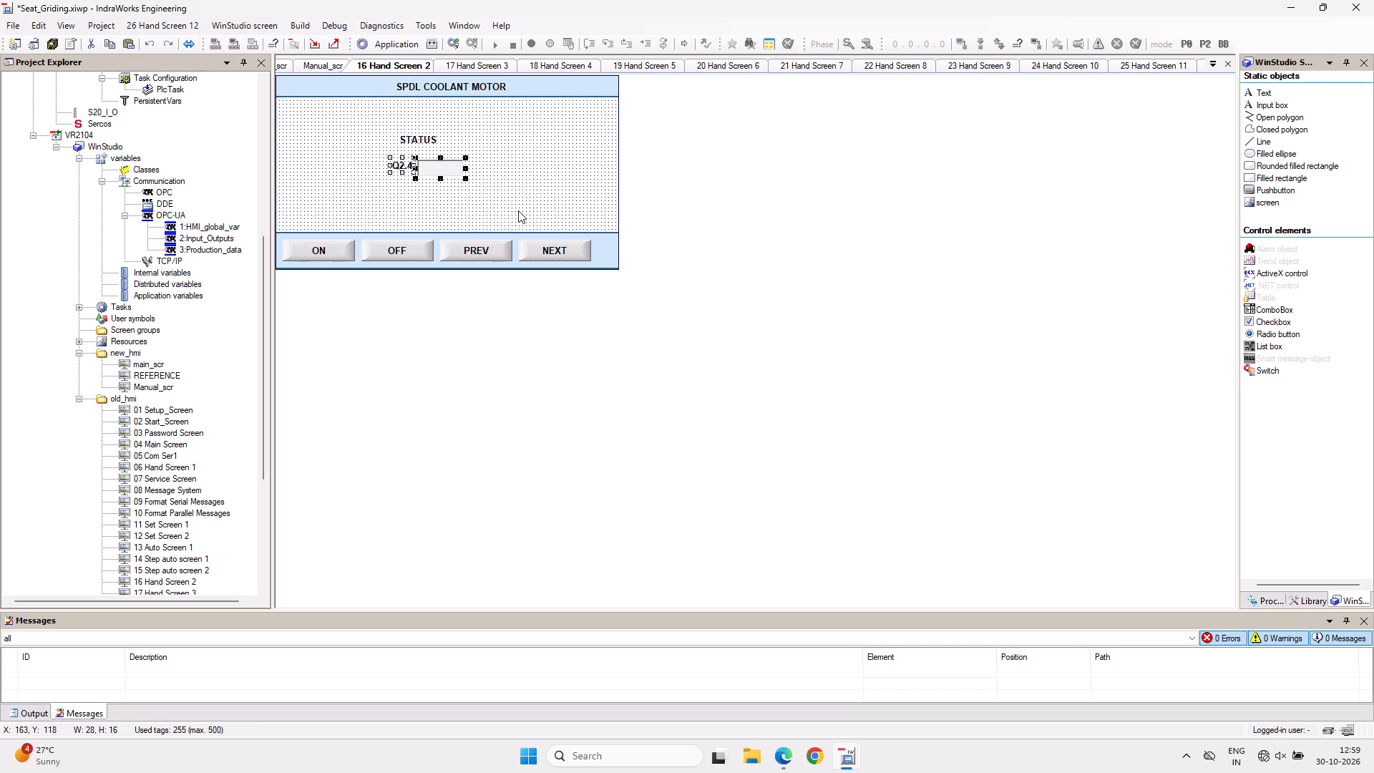
pyautogui.hotkey('ctrl', 'c')
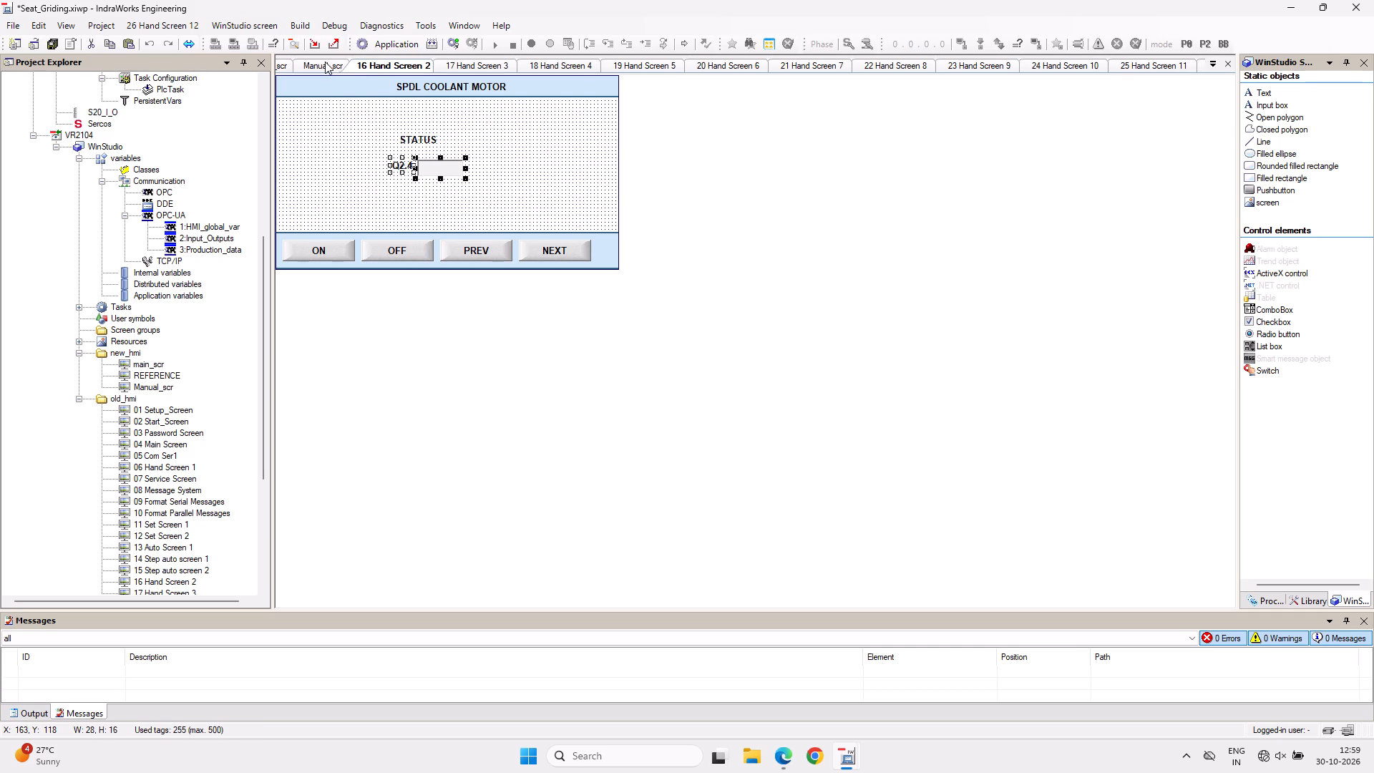
pyautogui.click(325, 62)
pyautogui.hotkey('ctrl', 'v')
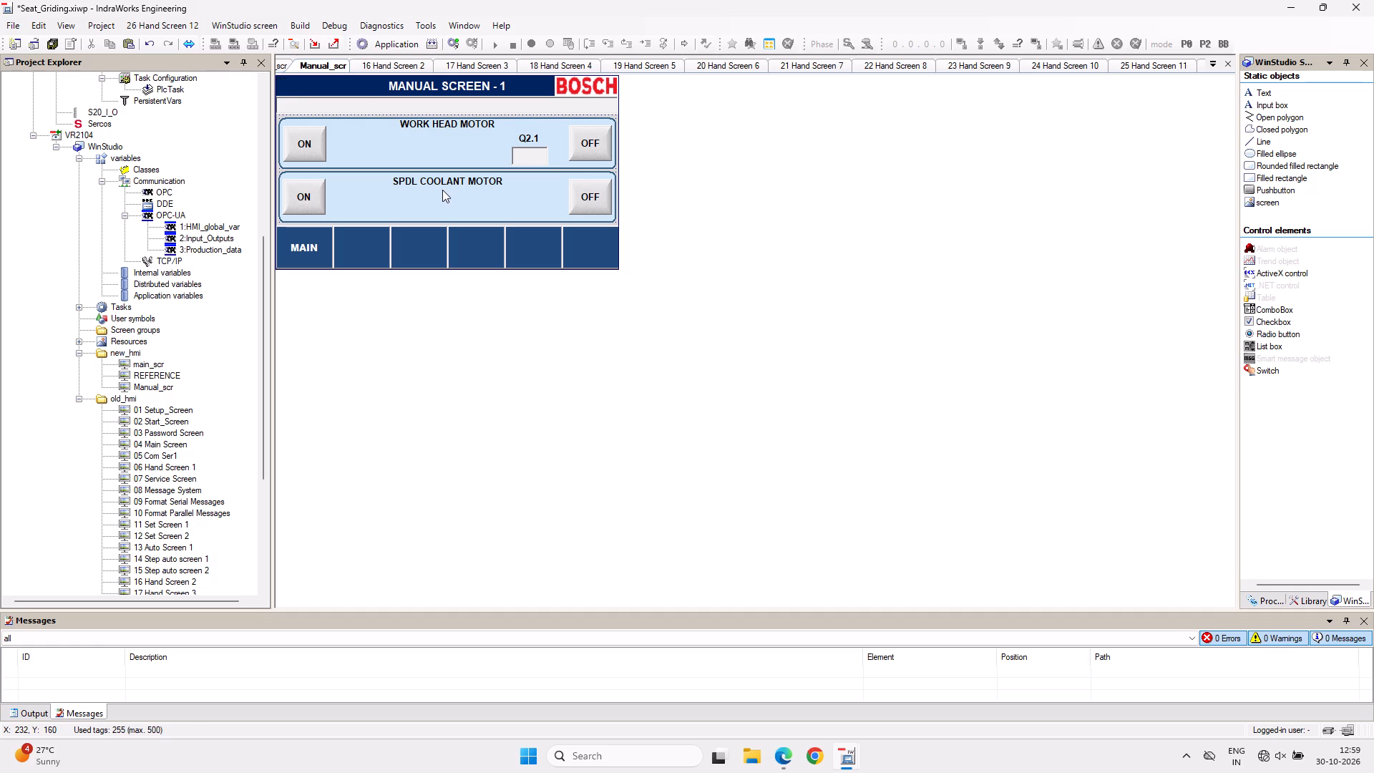
pyautogui.moveTo(329, 82); pyautogui.dragTo(457, 204)
pyautogui.click(683, 197)
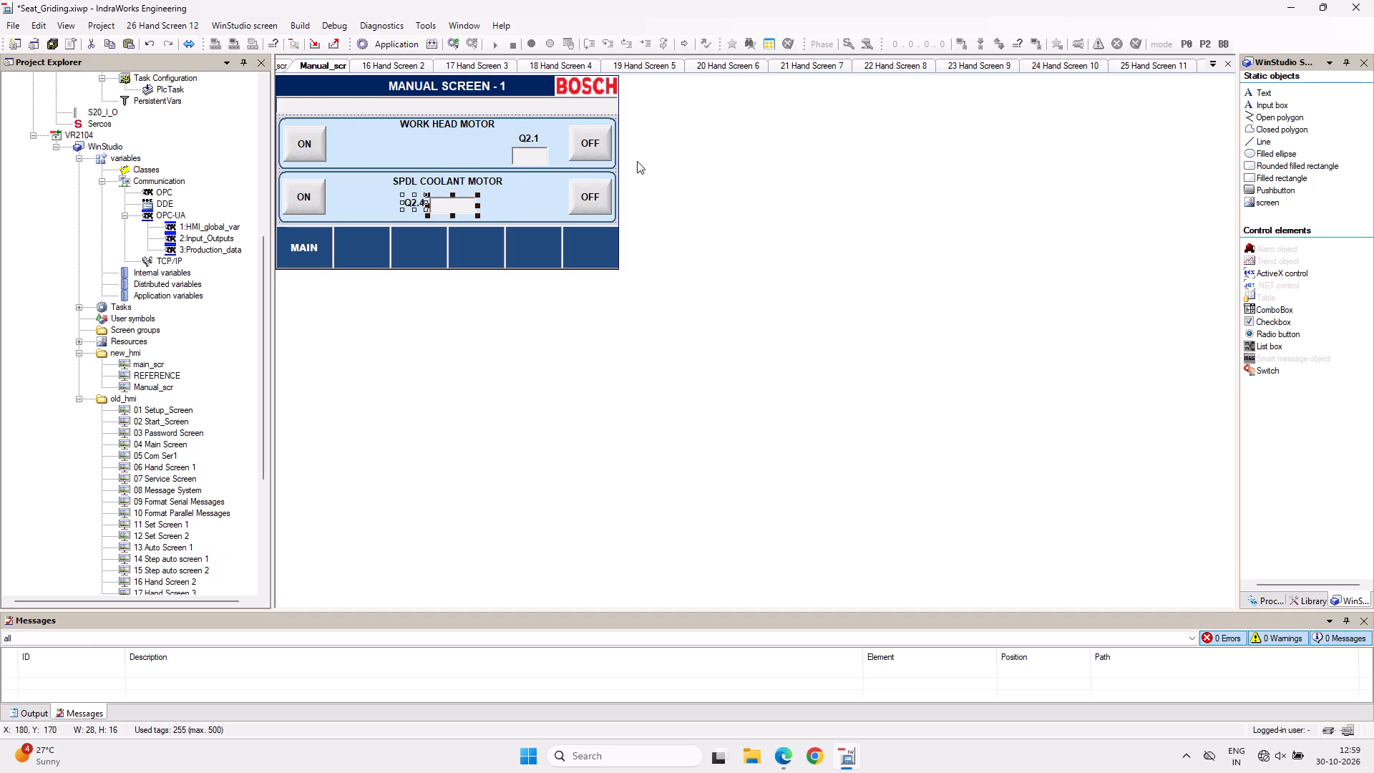
# Close 16 Hand Screen 2 without applying its changes and clear the selection in Manual_scr.
pyautogui.click(381, 61)
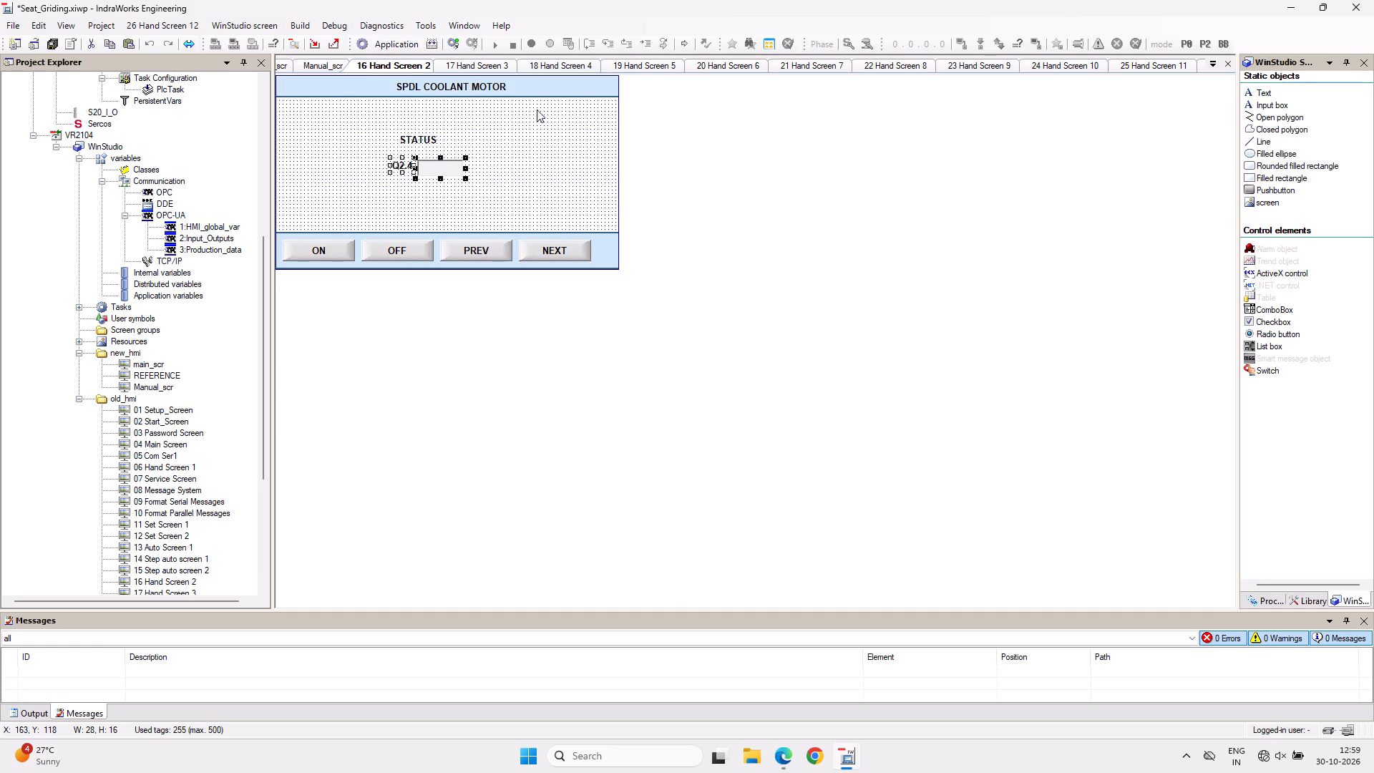
pyautogui.click(1227, 62)
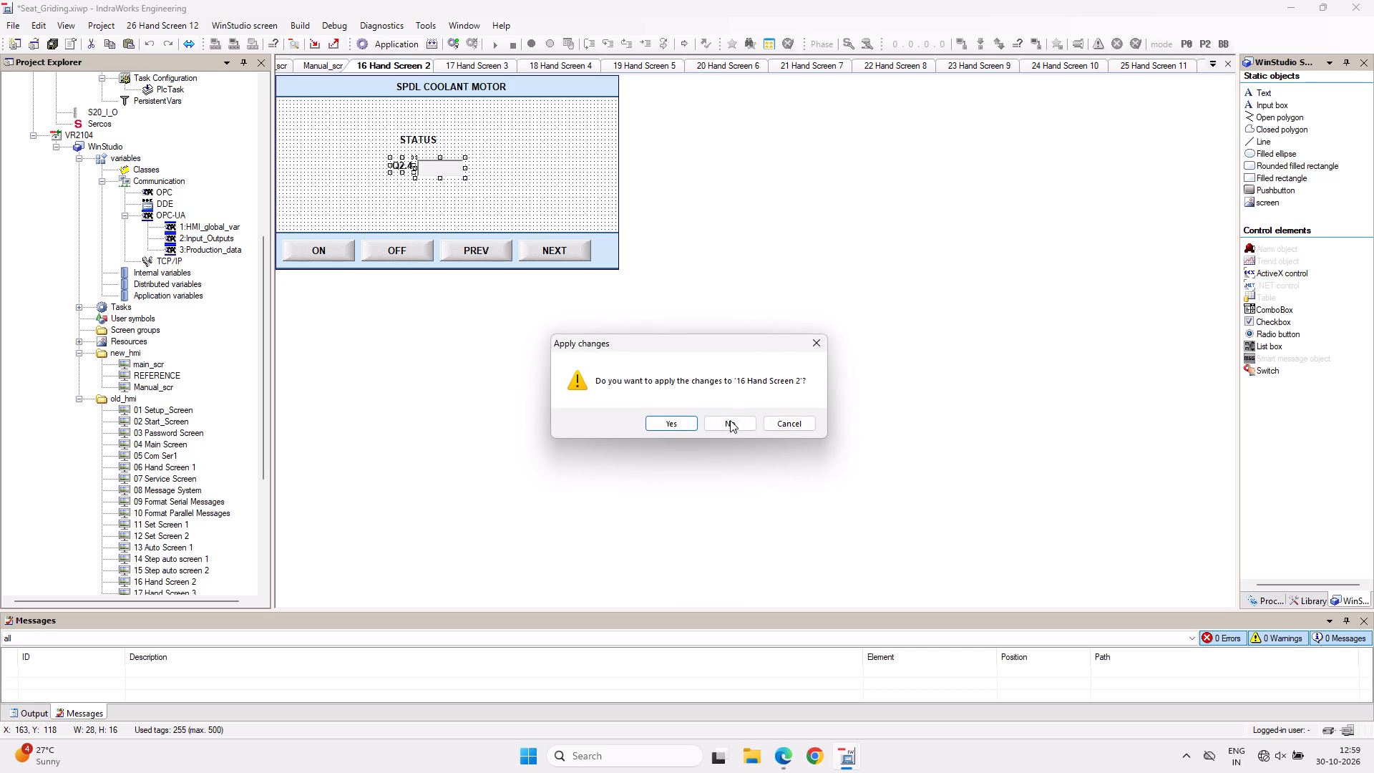
pyautogui.click(728, 423)
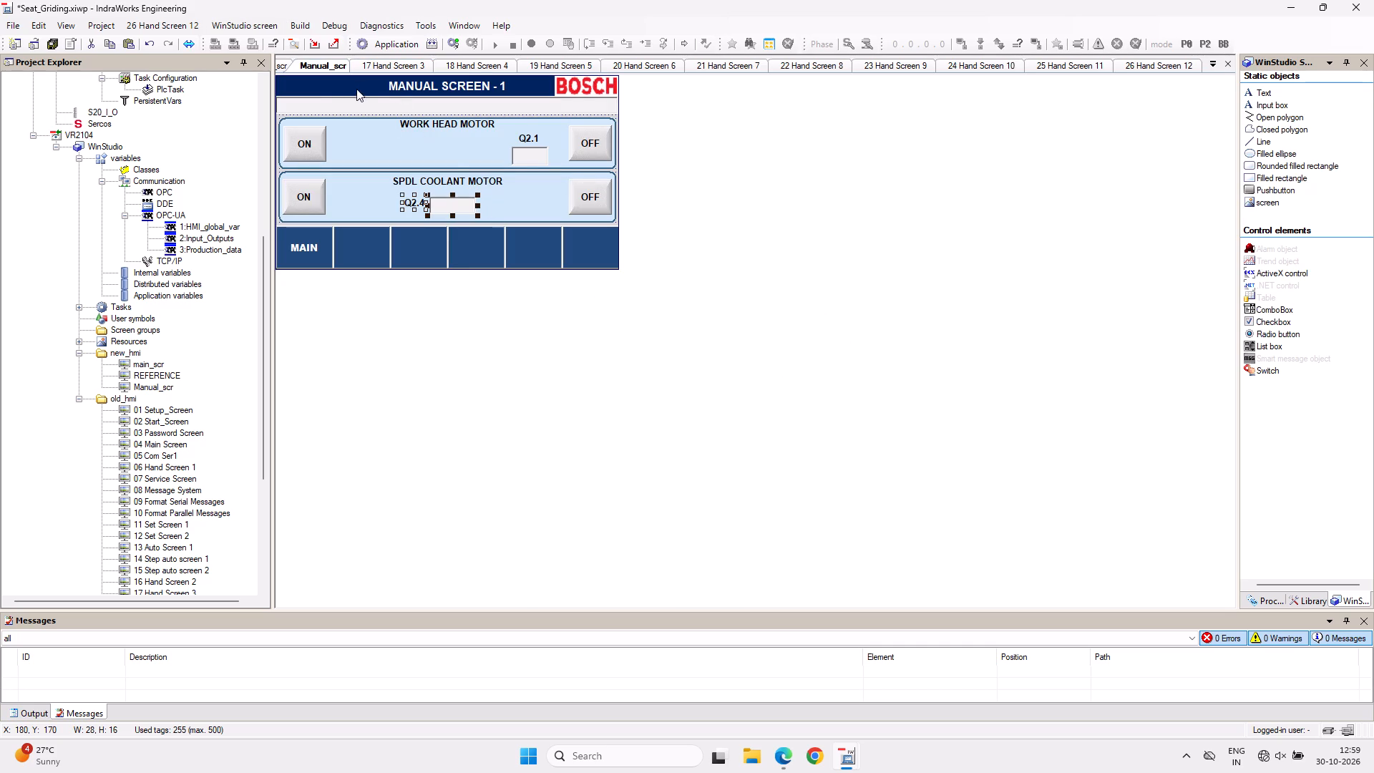
pyautogui.click(616, 117)
pyautogui.click(663, 178)
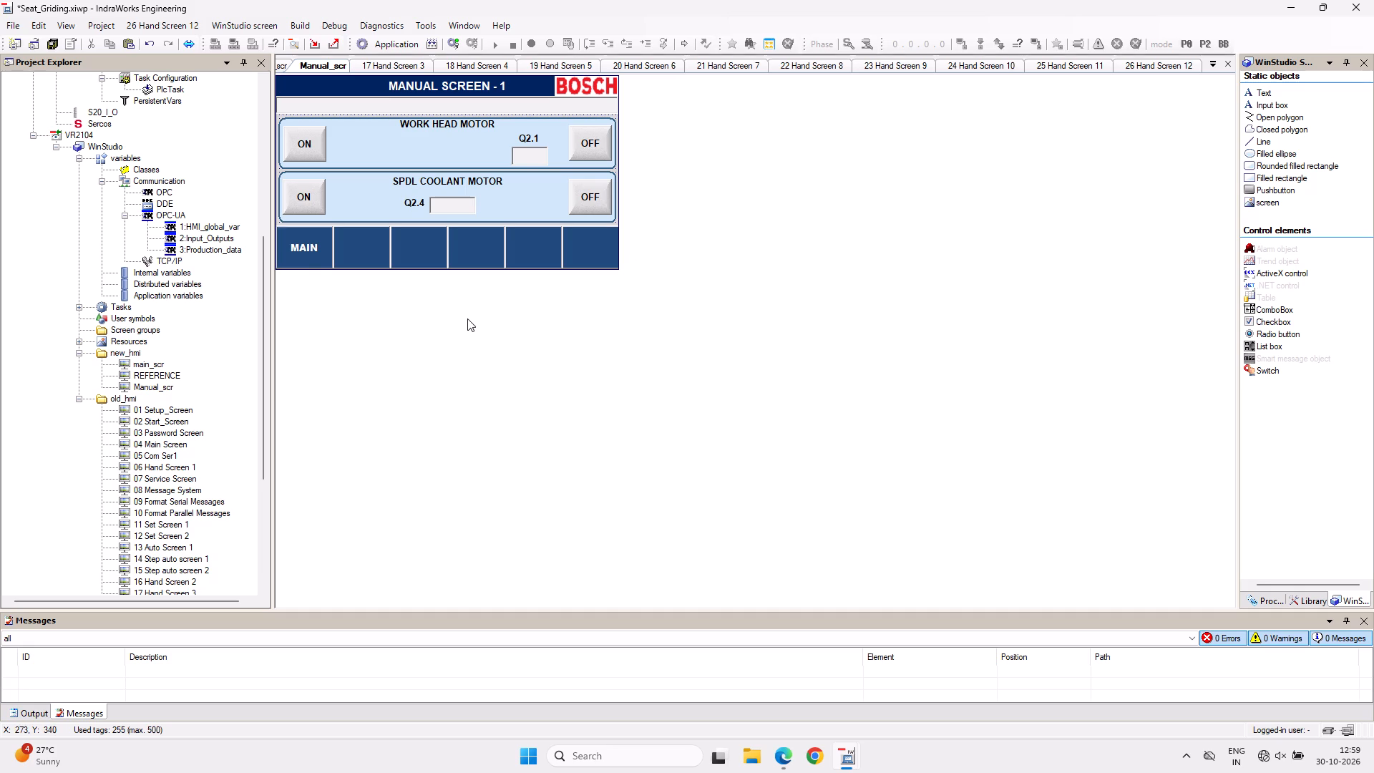
# Save the Seat_Griding project.
pyautogui.click(47, 37)
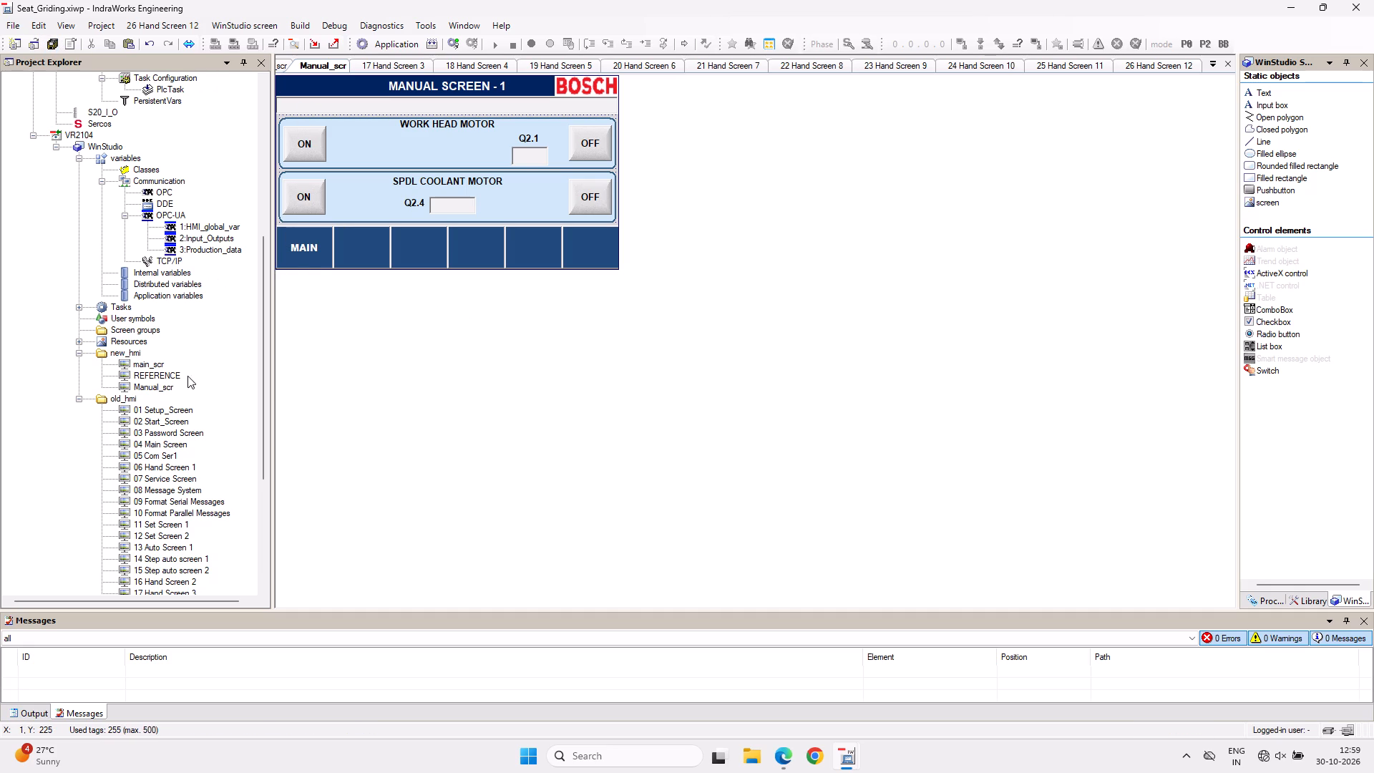
# Rename the Manual_scr screen in the new_hmi folder as Manual_scr_1.
pyautogui.click(124, 387)
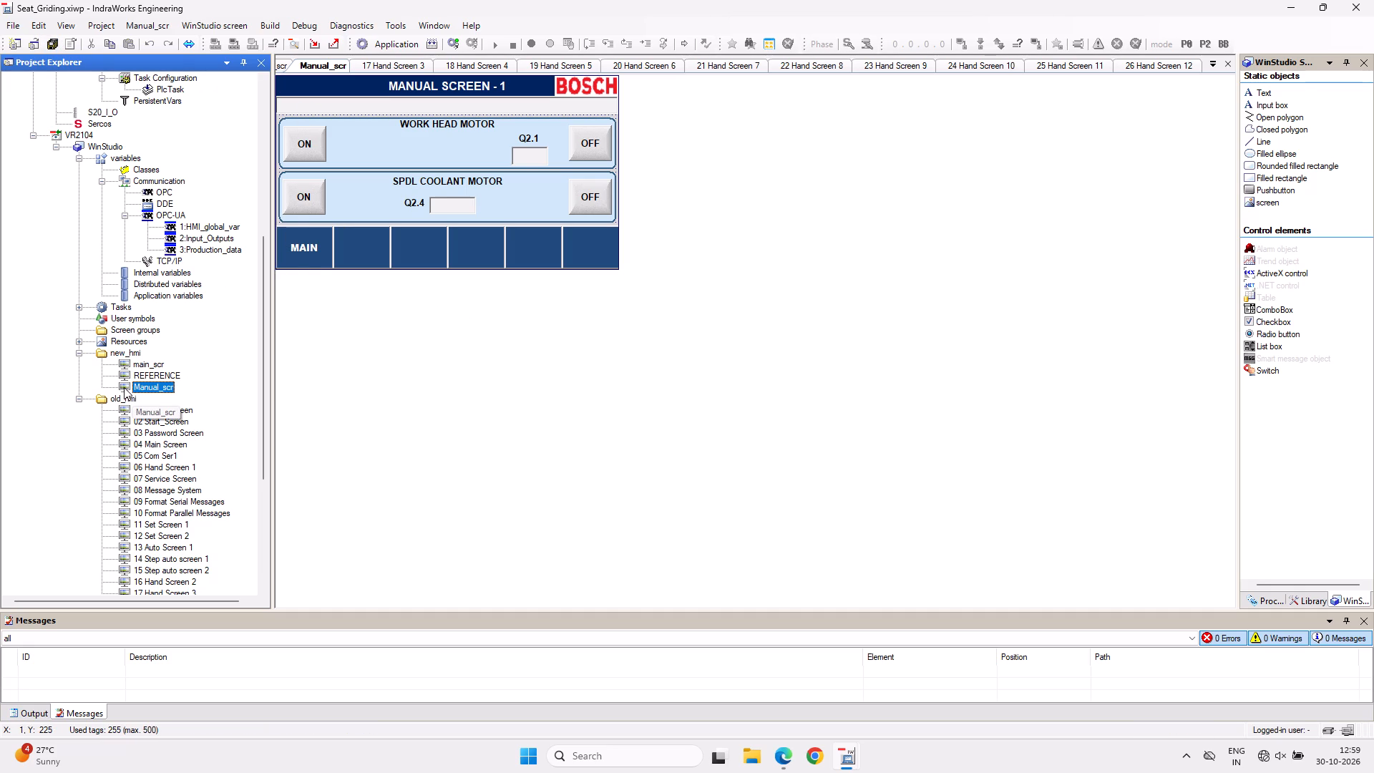
pyautogui.click(163, 386)
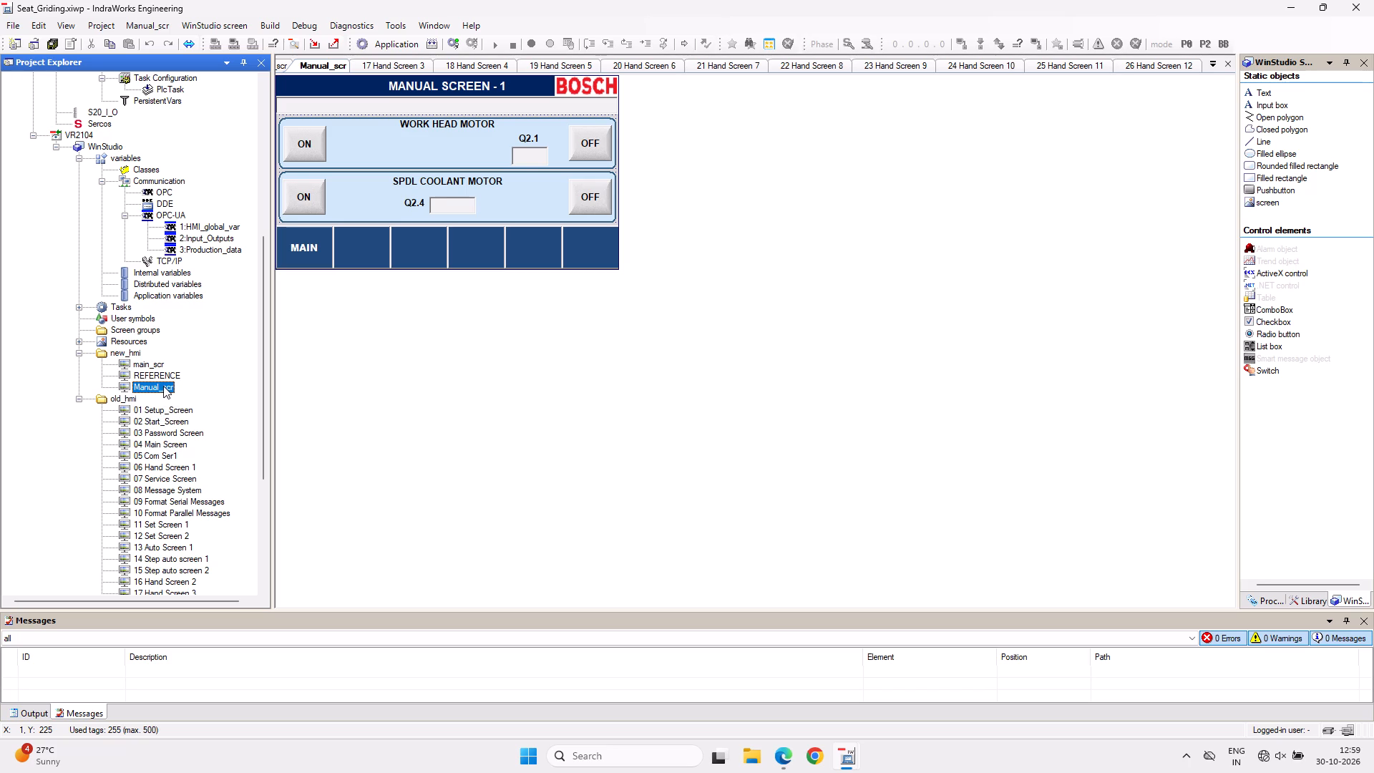
pyautogui.click(176, 388)
pyautogui.write('_1')
pyautogui.click(201, 393)
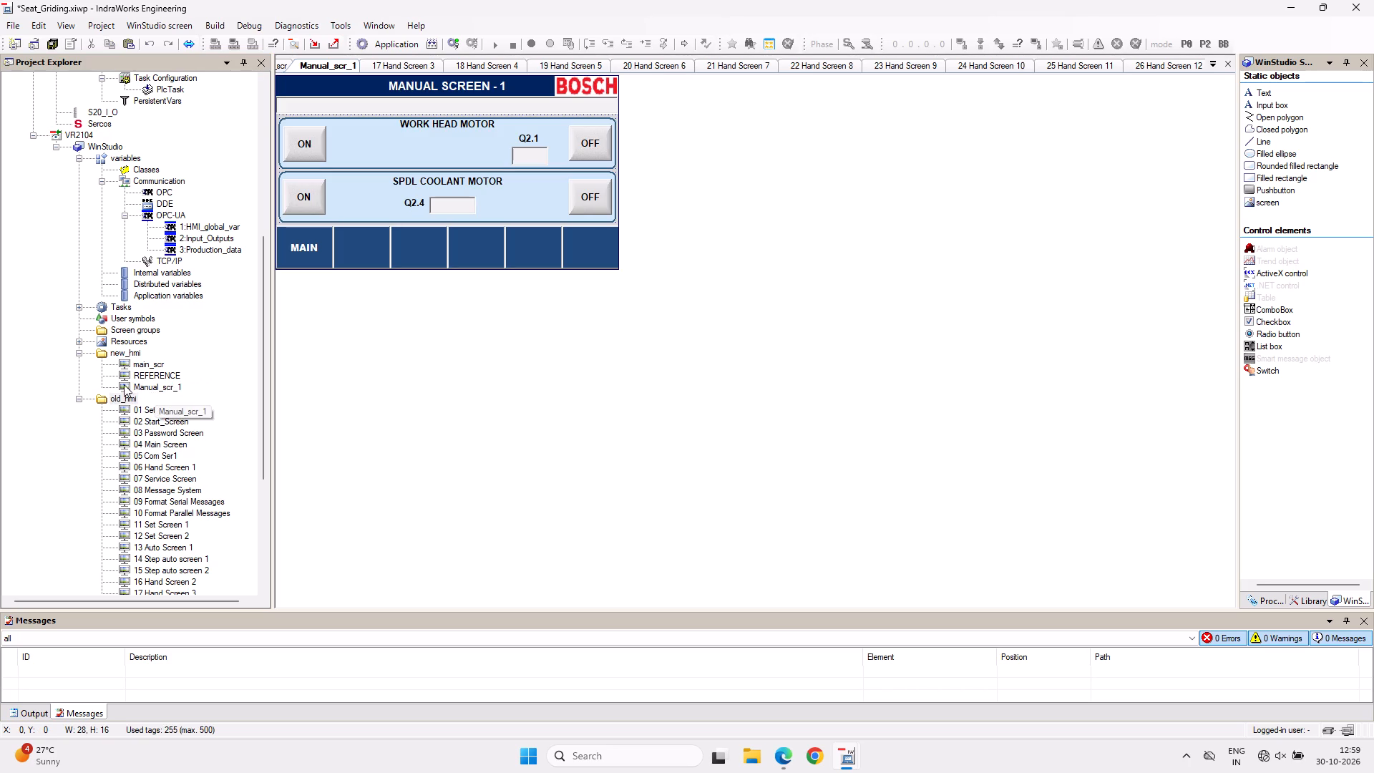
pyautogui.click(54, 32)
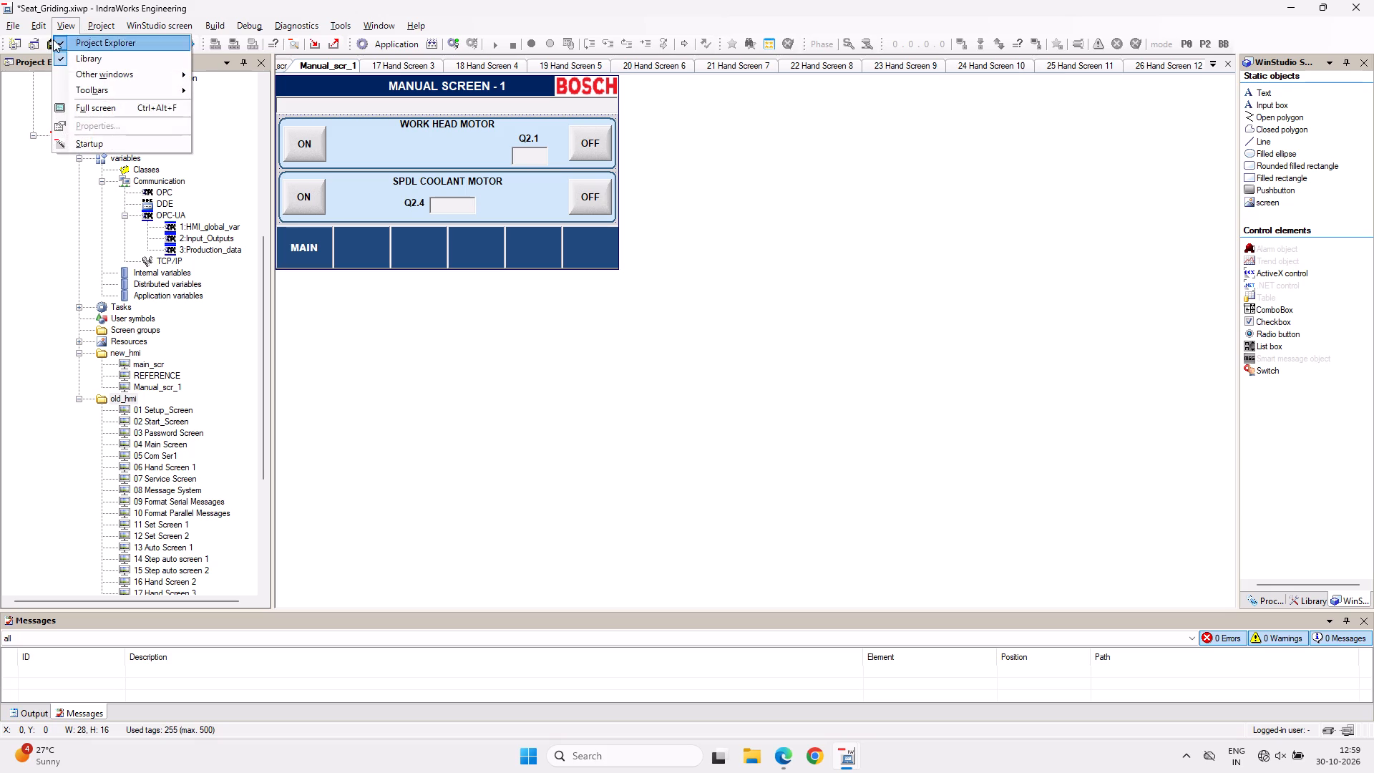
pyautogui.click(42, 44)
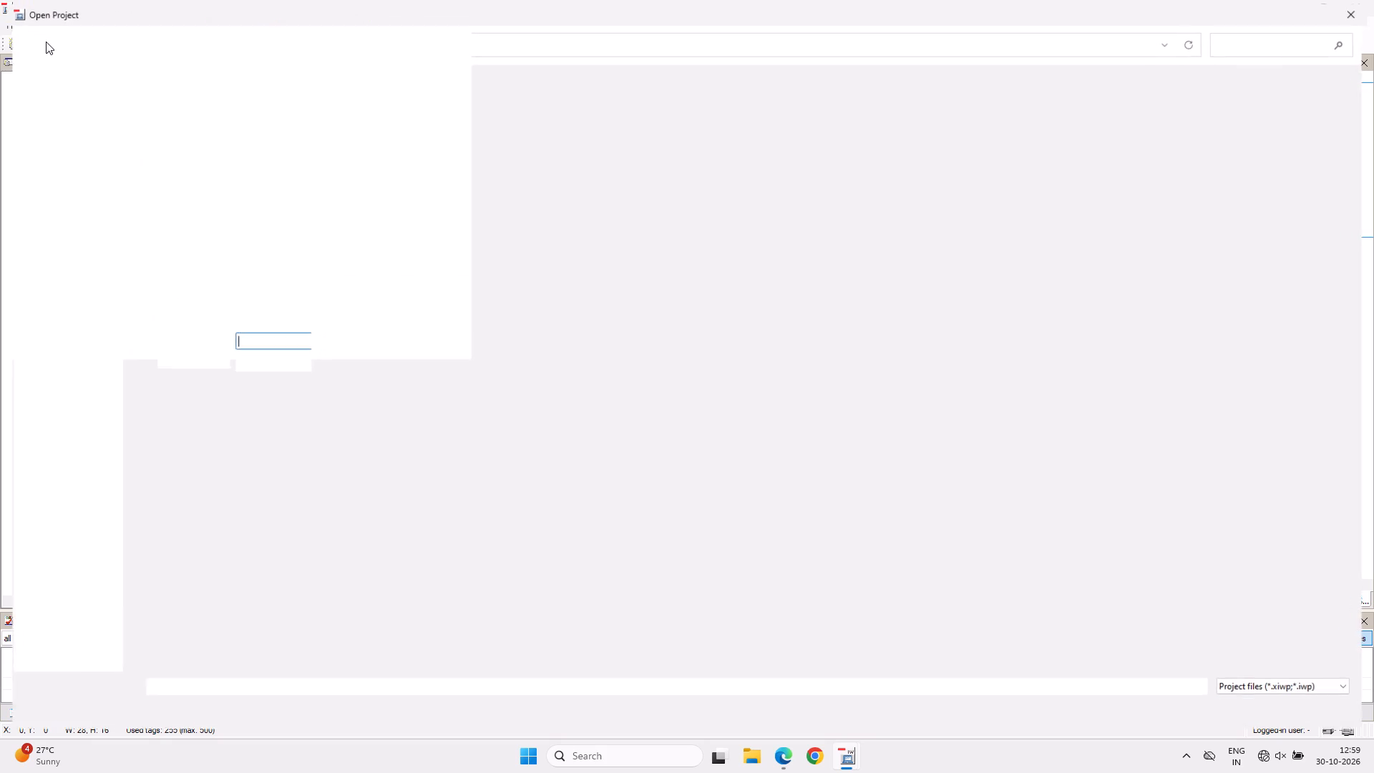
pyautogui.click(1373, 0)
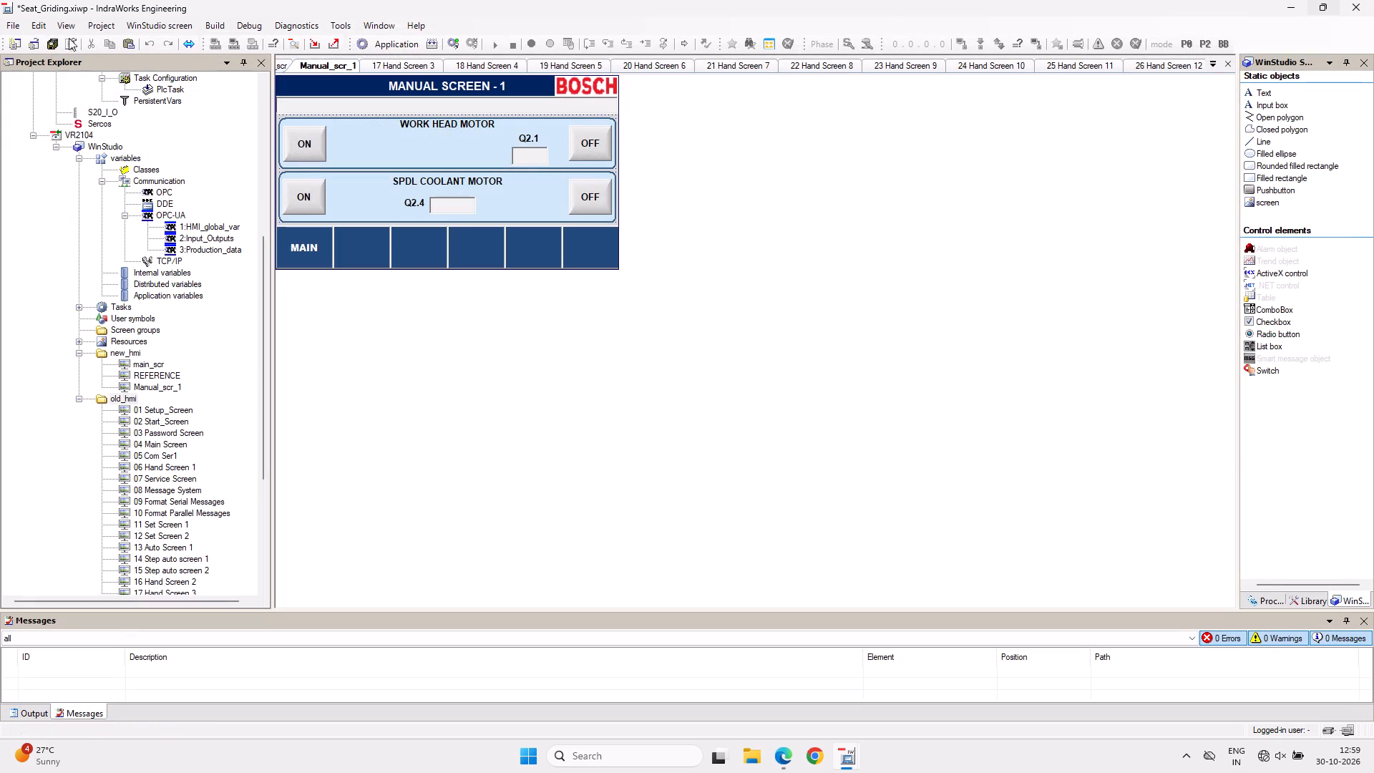
# Save the Seat_Griding project.
pyautogui.click(54, 42)
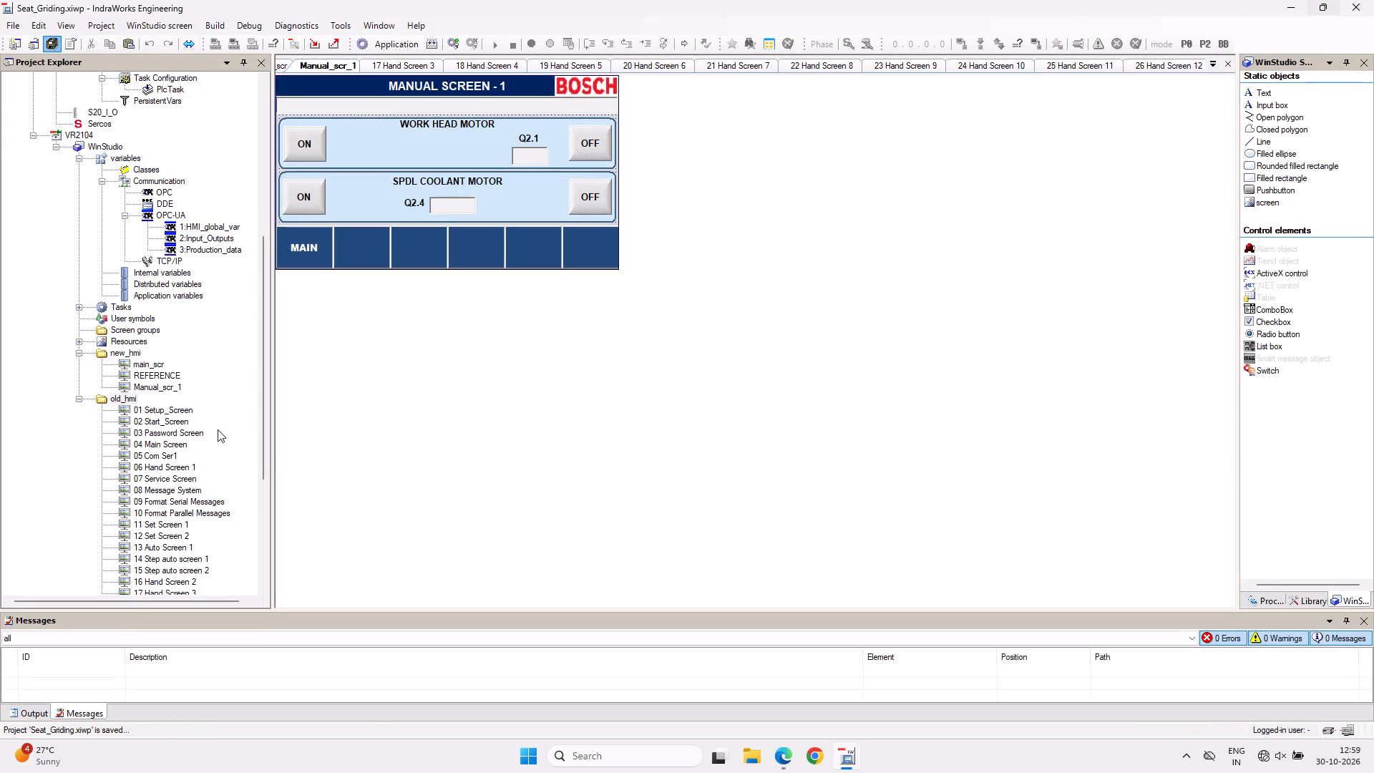
# Duplicate the Manual_scr_1 screen within the new_hmi folder.
pyautogui.click(127, 389)
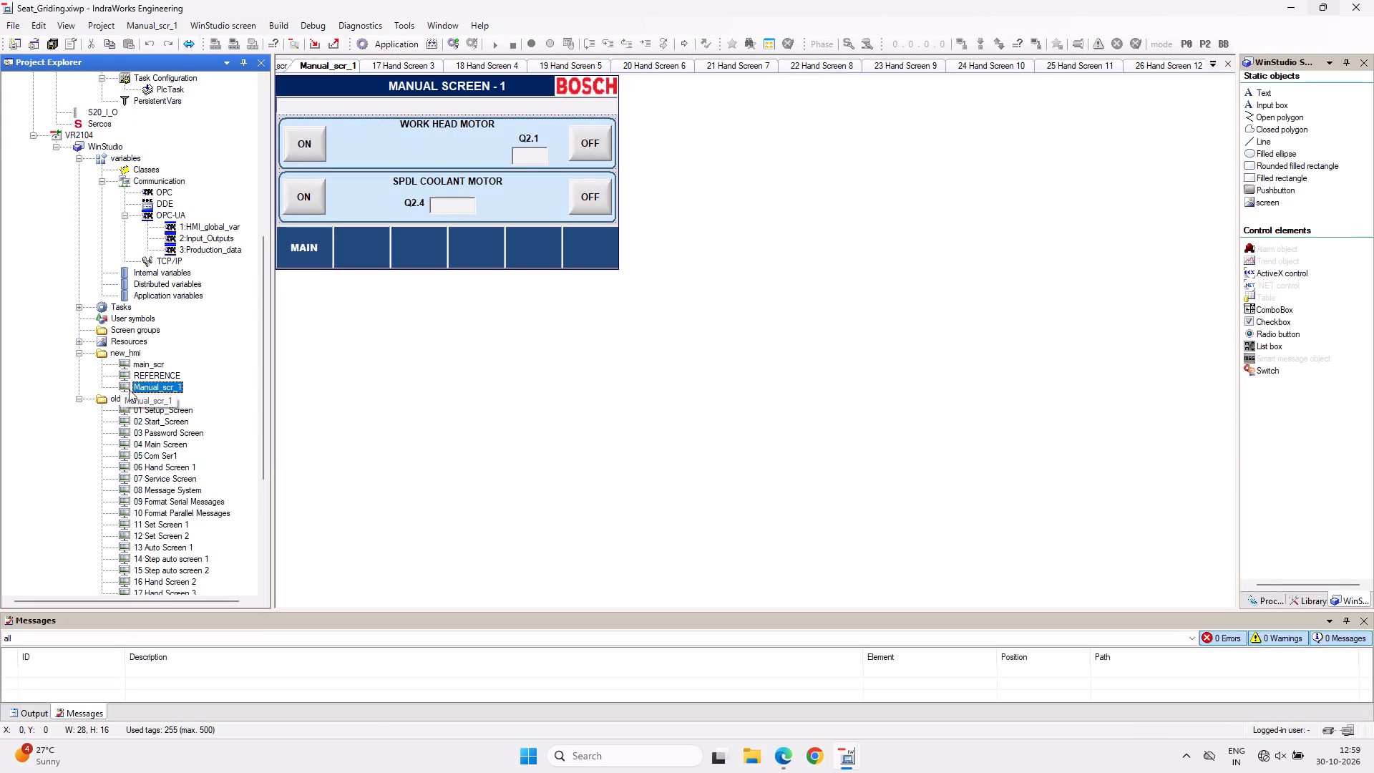
pyautogui.hotkey('ctrl', 'c')
pyautogui.click(132, 347)
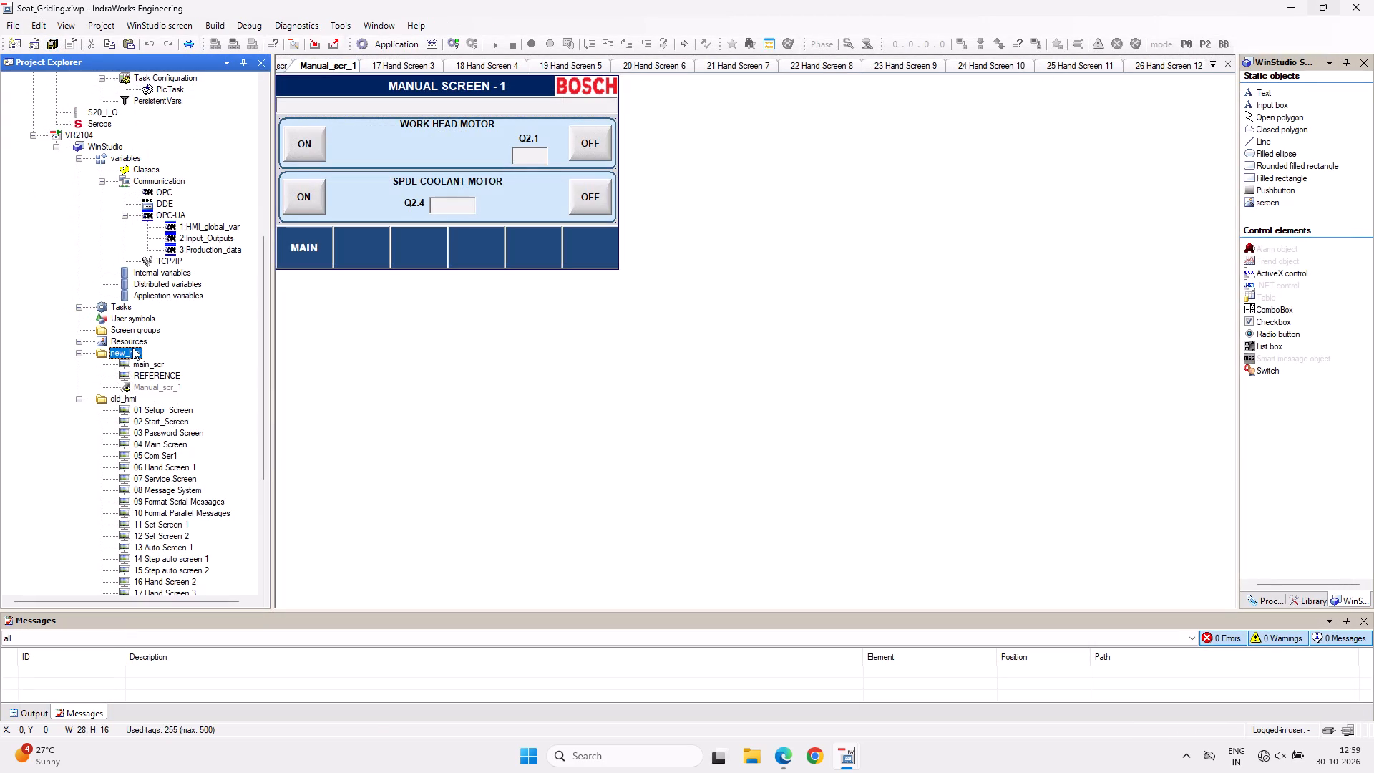
pyautogui.hotkey('ctrl', 'v')
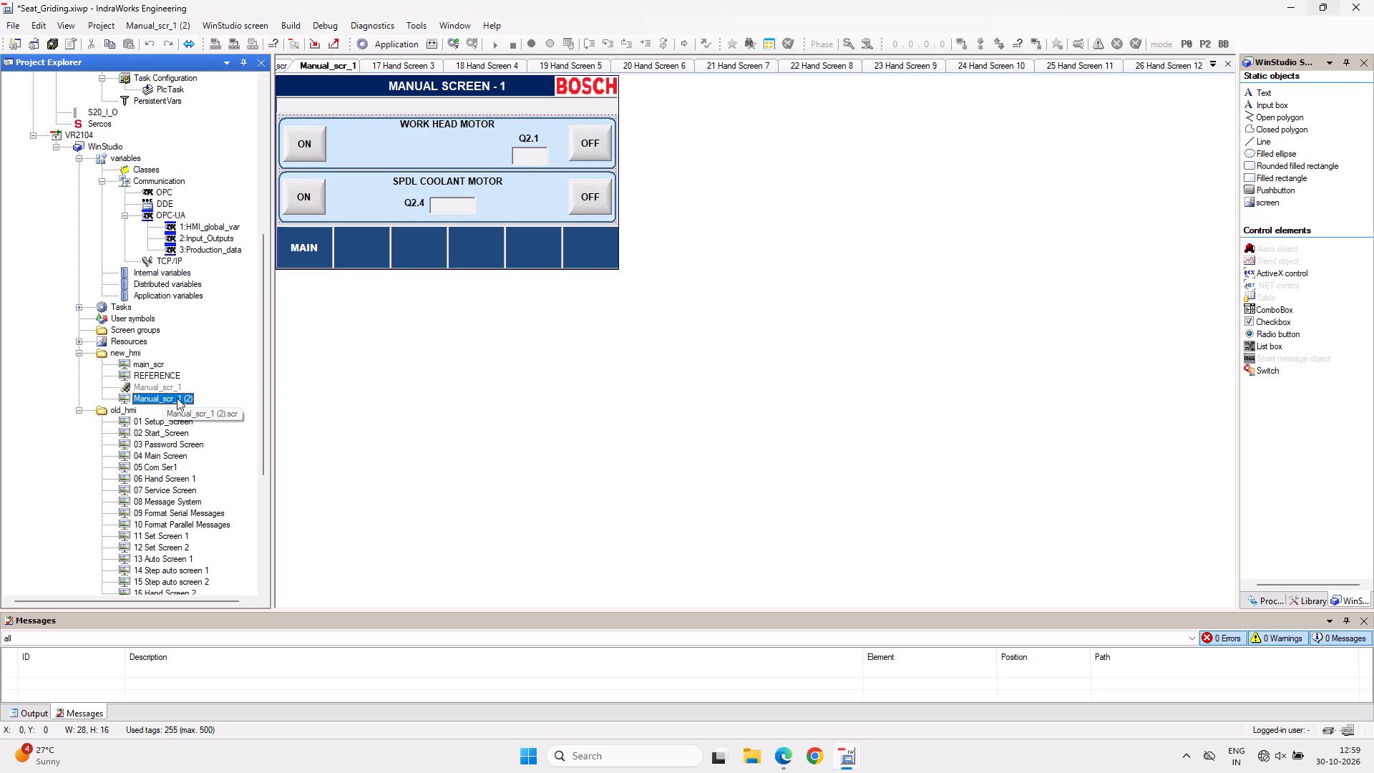
# Rename the duplicated screen in the new_hmi folder as Manual_scr_2.
pyautogui.click(177, 398)
pyautogui.click(194, 400)
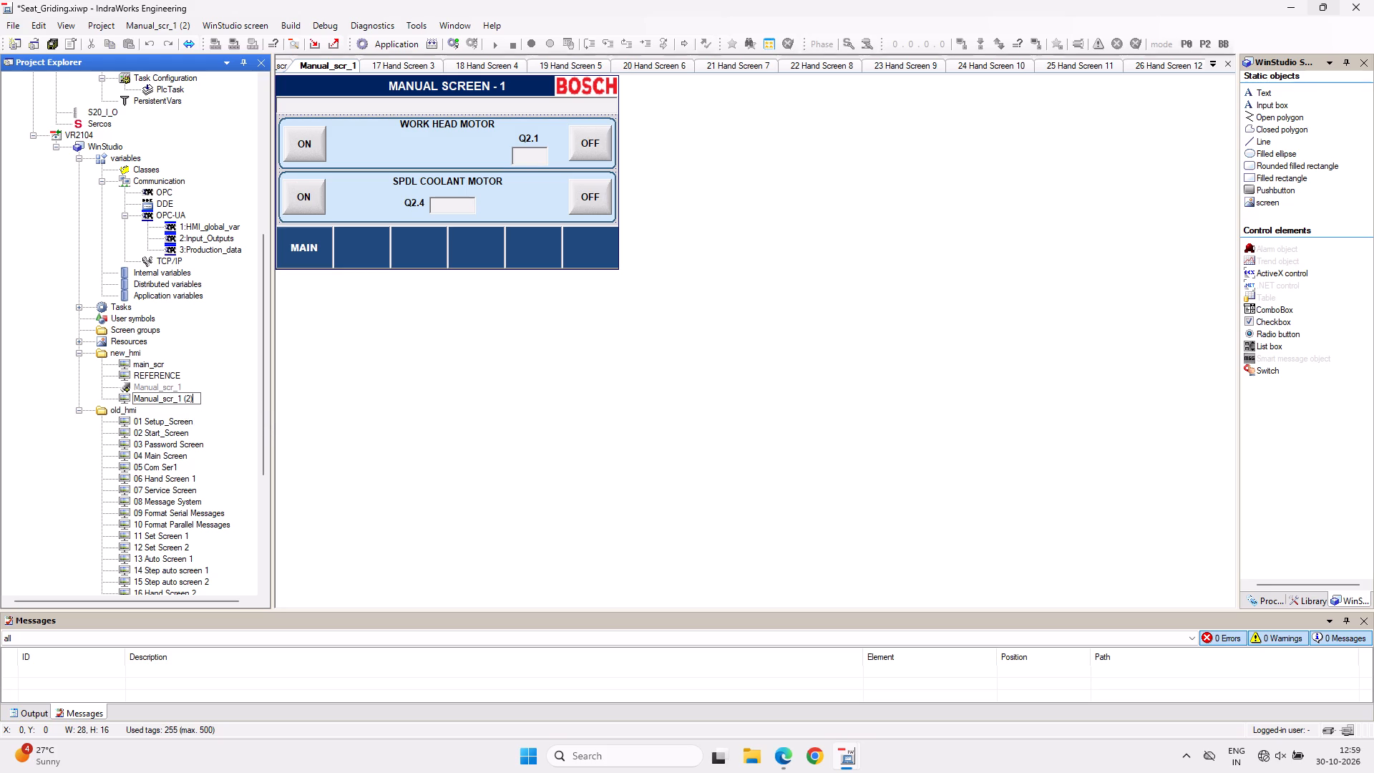
pyautogui.press('BackSpace')
pyautogui.press('BackSpace')
pyautogui.press('BackSpace')
pyautogui.press('BackSpace')
pyautogui.press('BackSpace')
pyautogui.press('BackSpace')
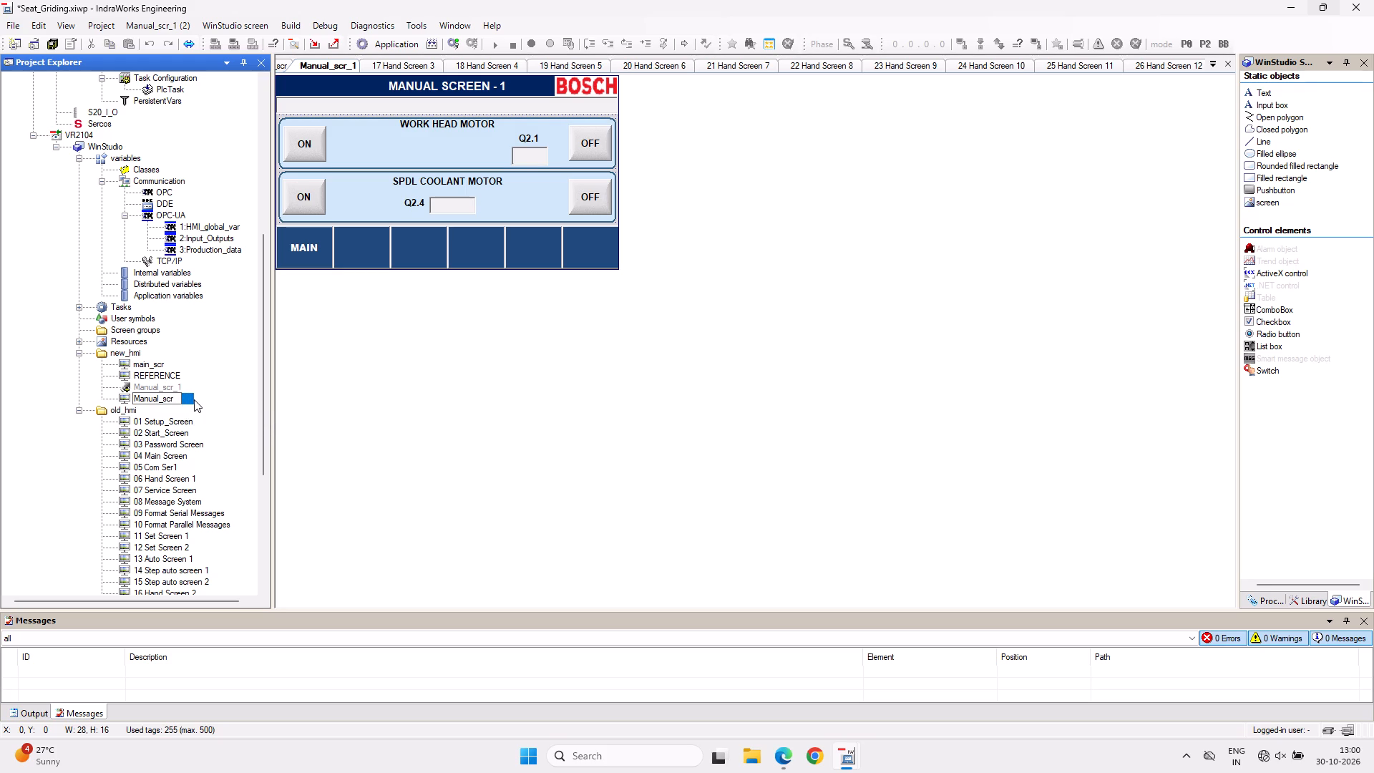
pyautogui.write('_2')
pyautogui.press('Return')
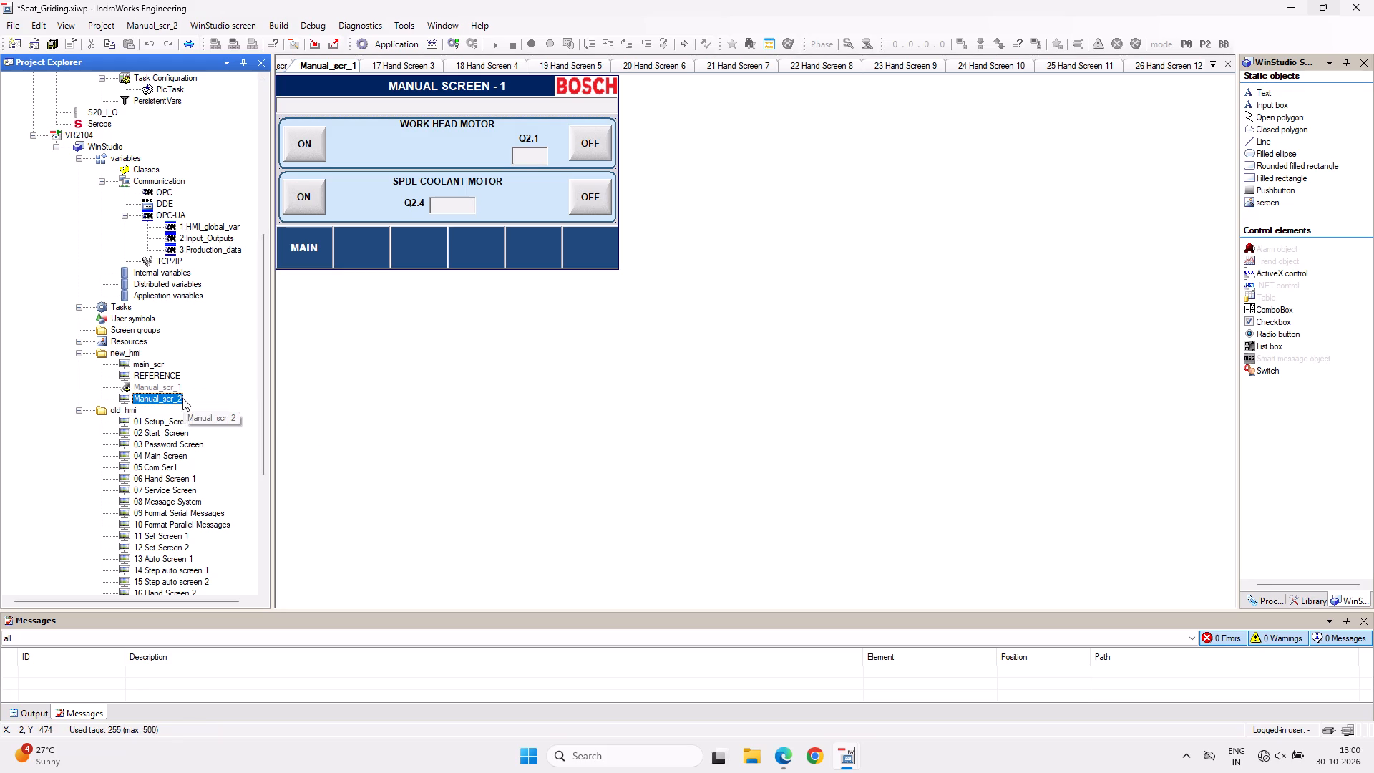
# Open Manual_scr_2 and change its title bar caption to MANUAL SCREEN - 2.
pyautogui.doubleClick(118, 399)
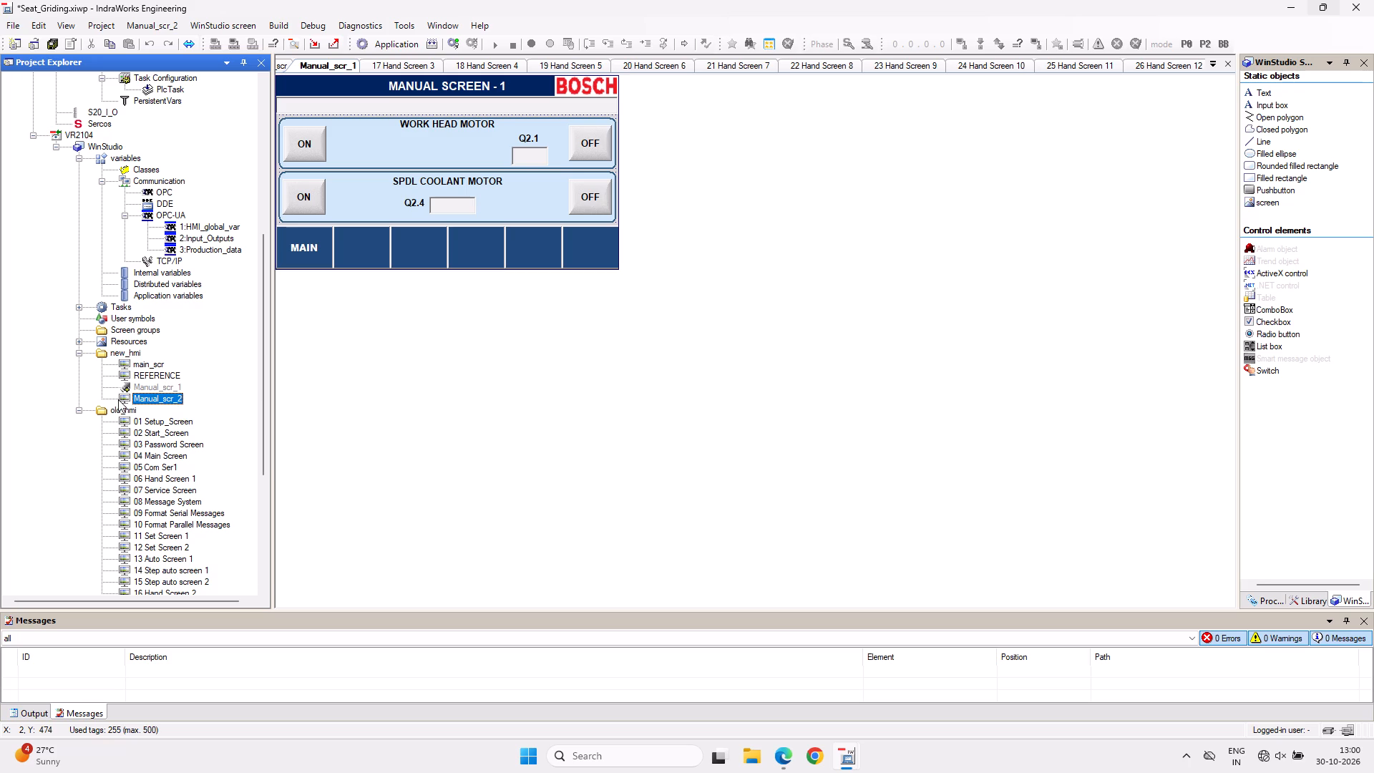
pyautogui.doubleClick(125, 397)
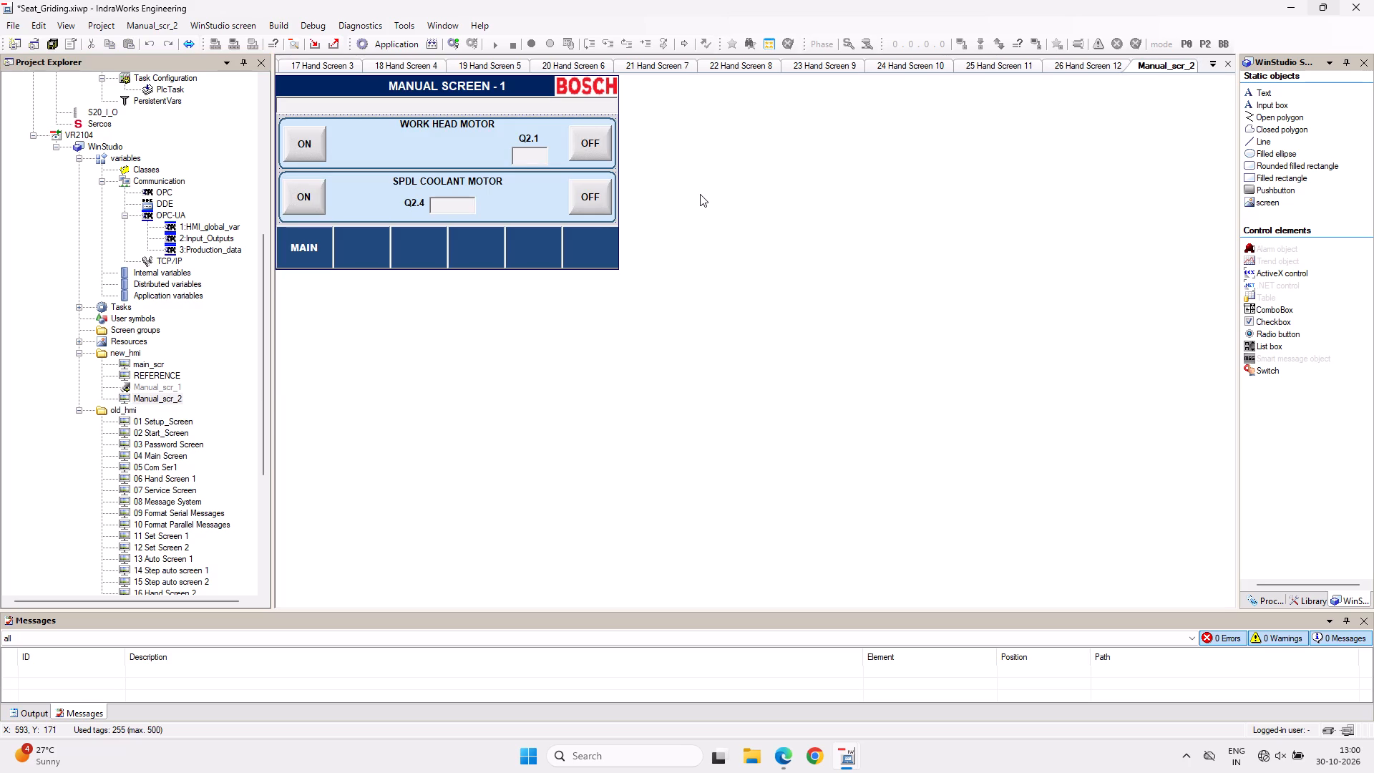
pyautogui.doubleClick(505, 85)
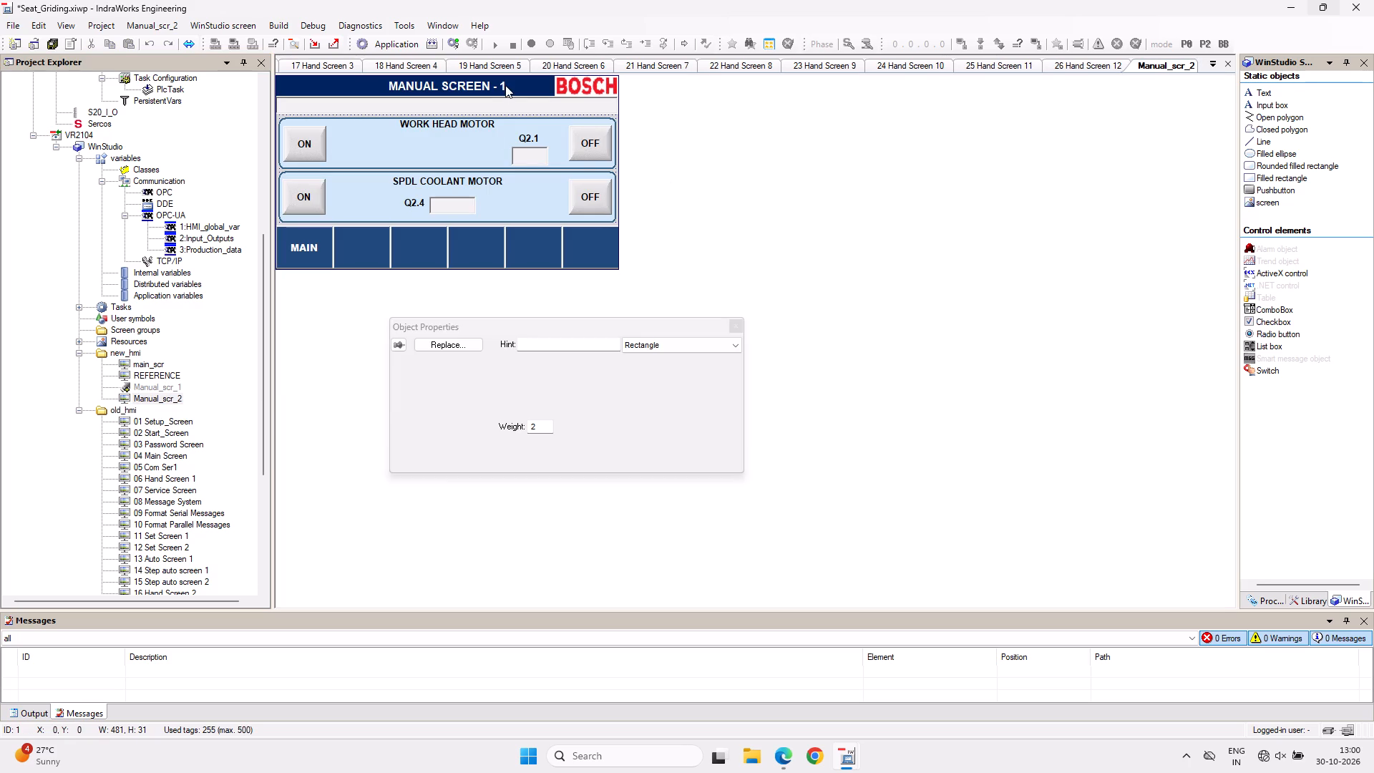
pyautogui.click(506, 458)
pyautogui.click(482, 356)
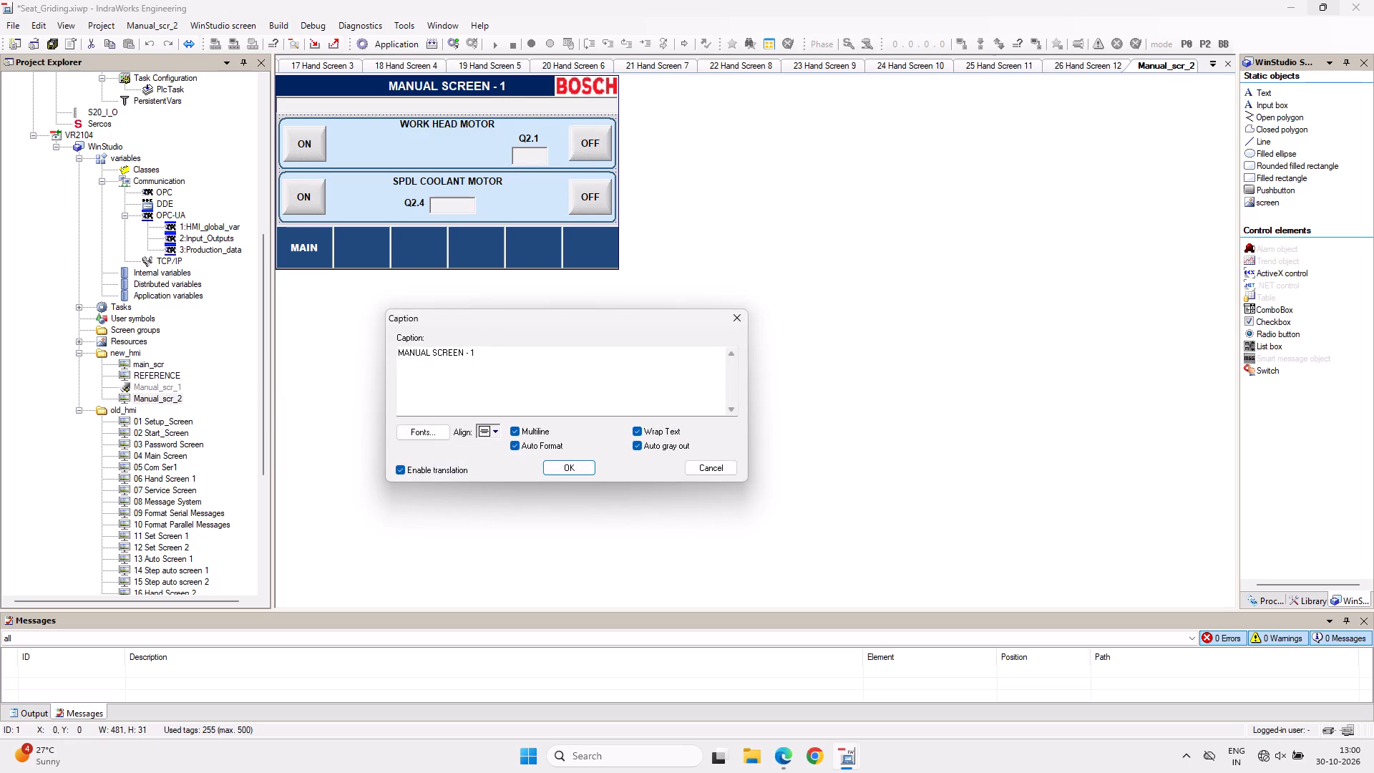
pyautogui.press('BackSpace')
pyautogui.press('2')
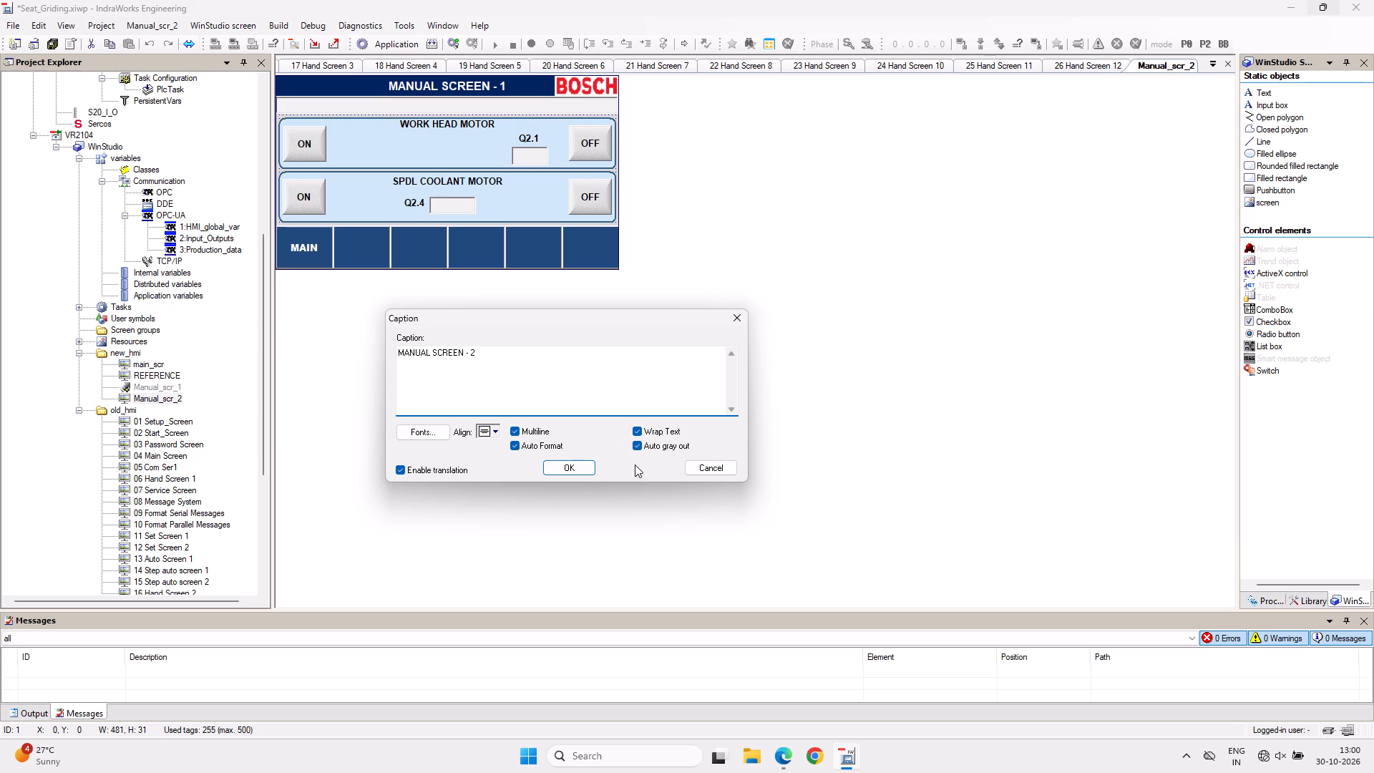
pyautogui.click(577, 470)
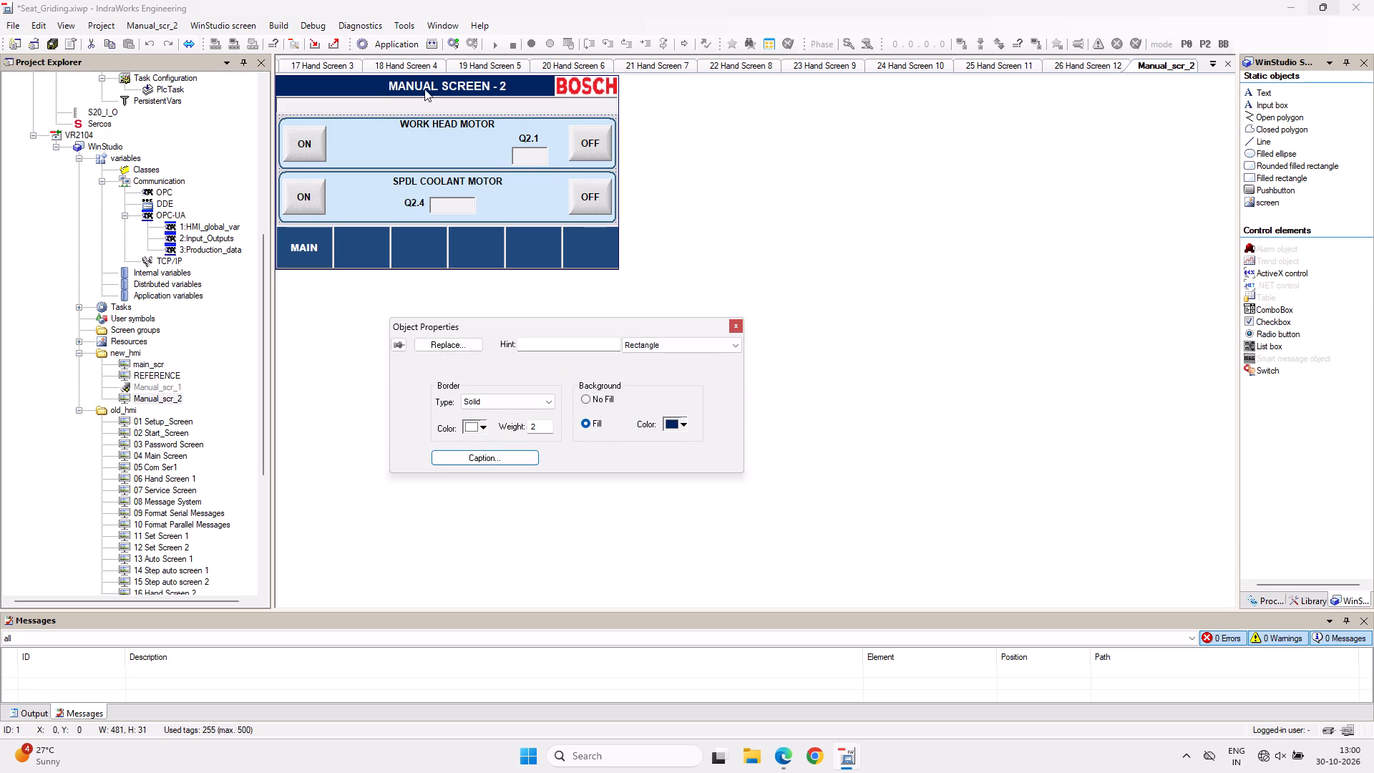
pyautogui.click(734, 321)
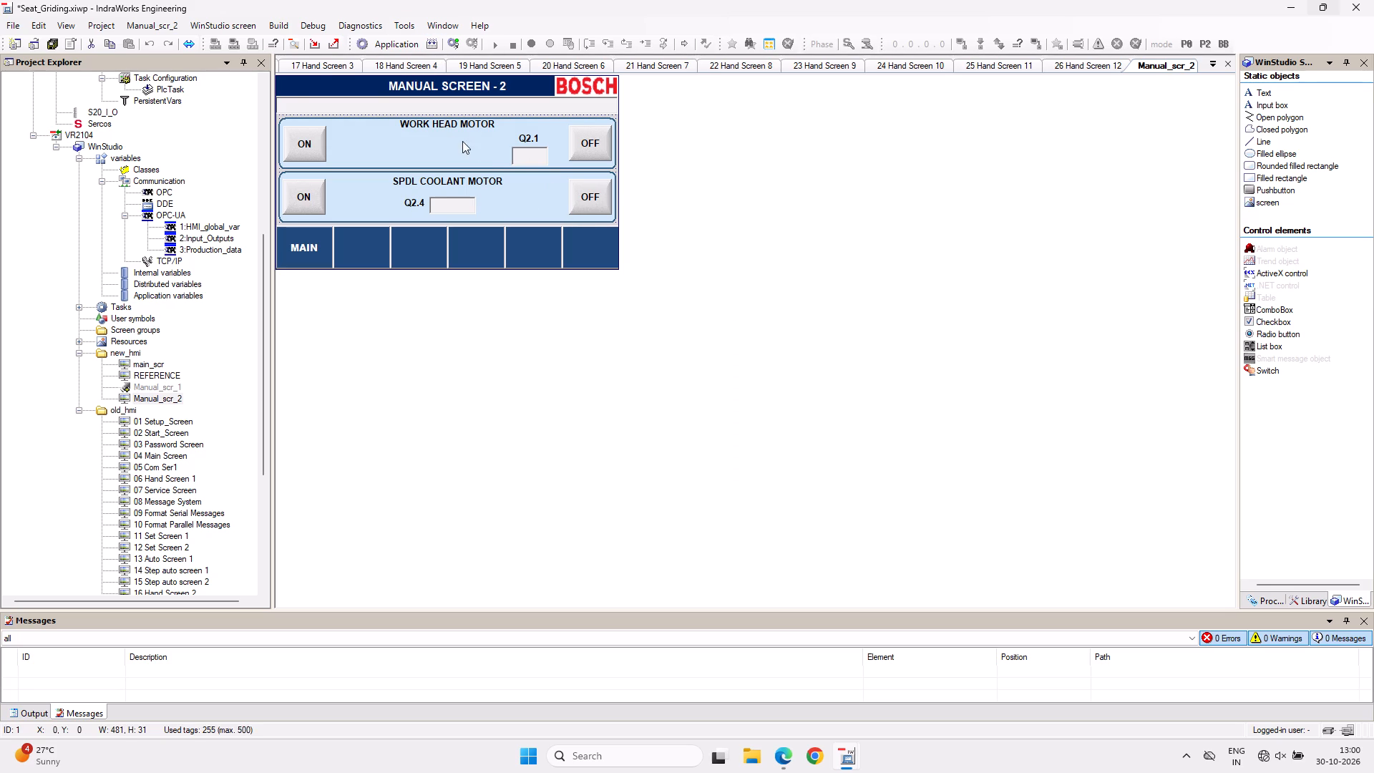
# Copy the title caption text HF SPINDLE MOTOR from 17 Hand Screen 3.
pyautogui.click(314, 64)
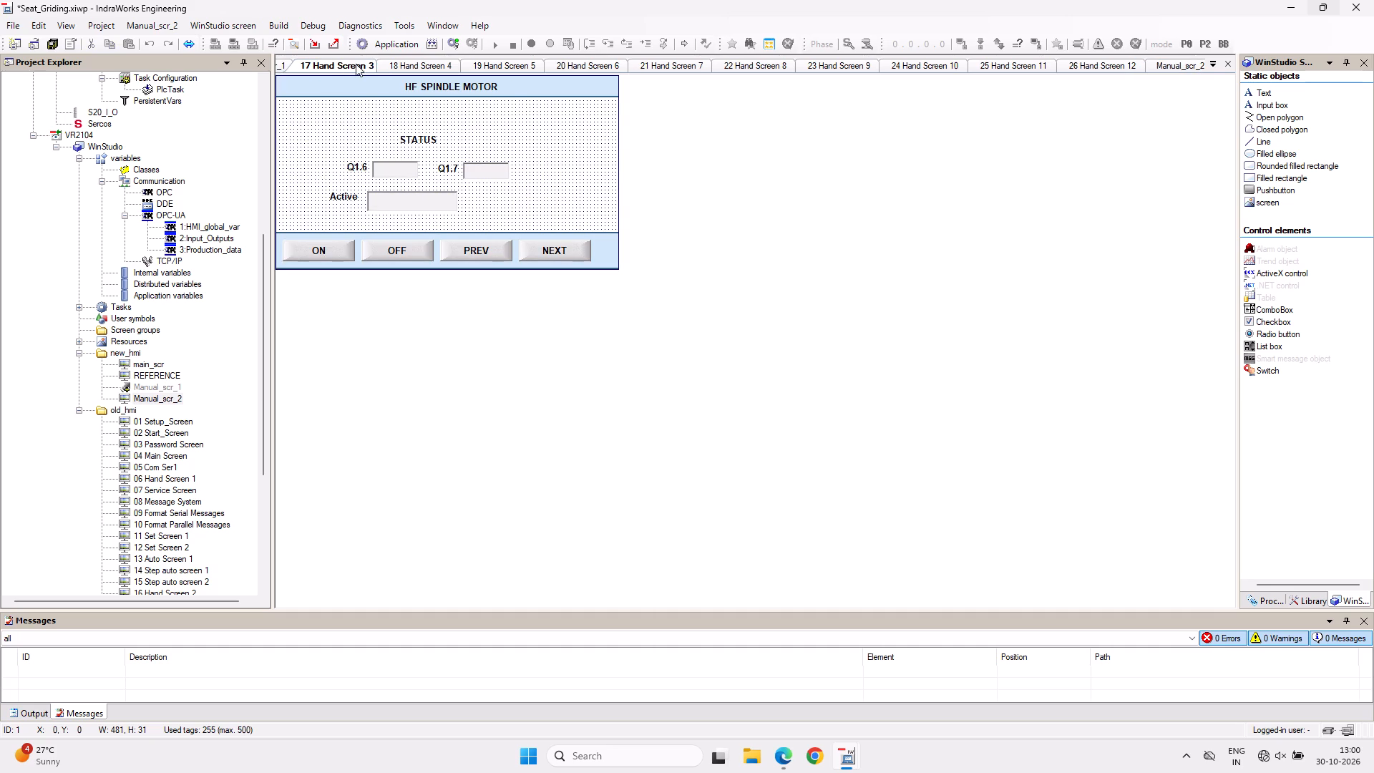
pyautogui.doubleClick(479, 86)
pyautogui.click(539, 464)
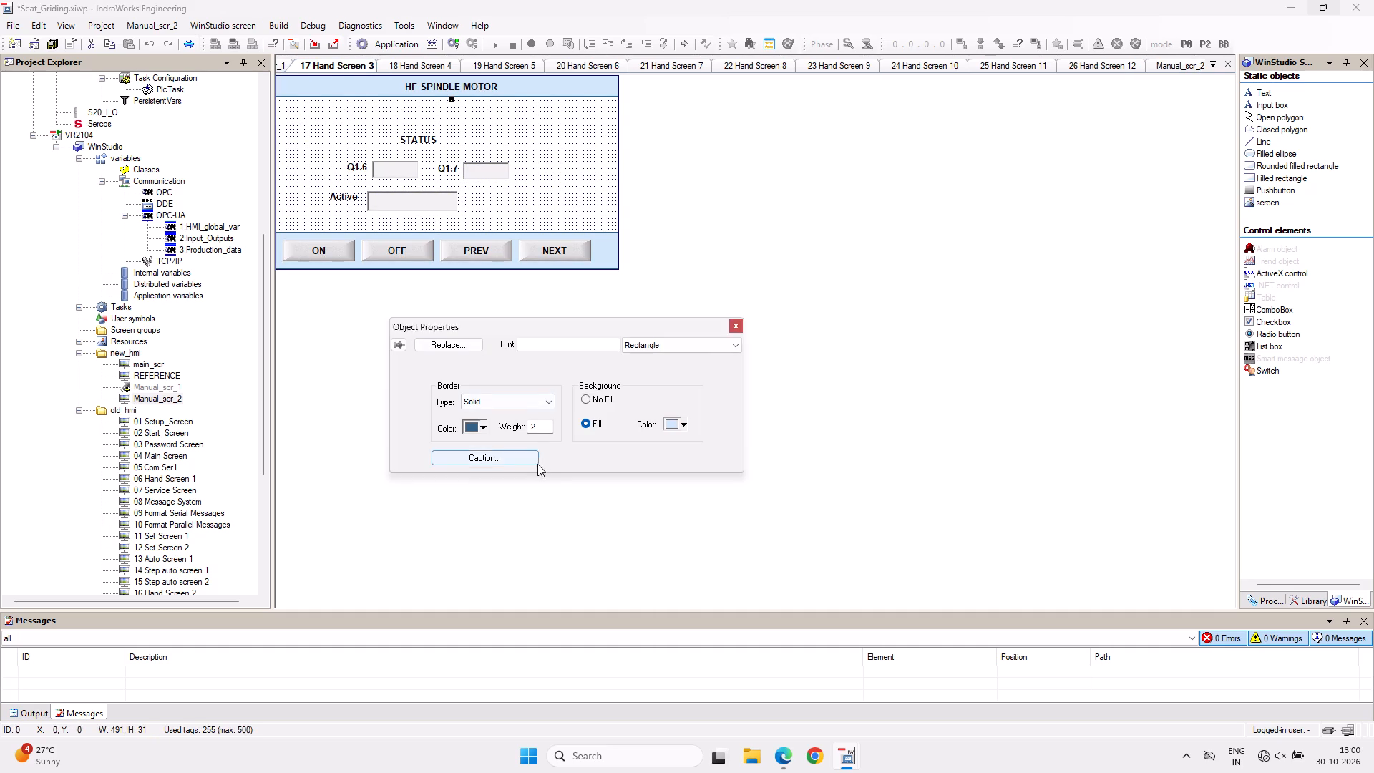
pyautogui.moveTo(485, 351); pyautogui.dragTo(357, 350)
pyautogui.hotkey('ctrl', 'c')
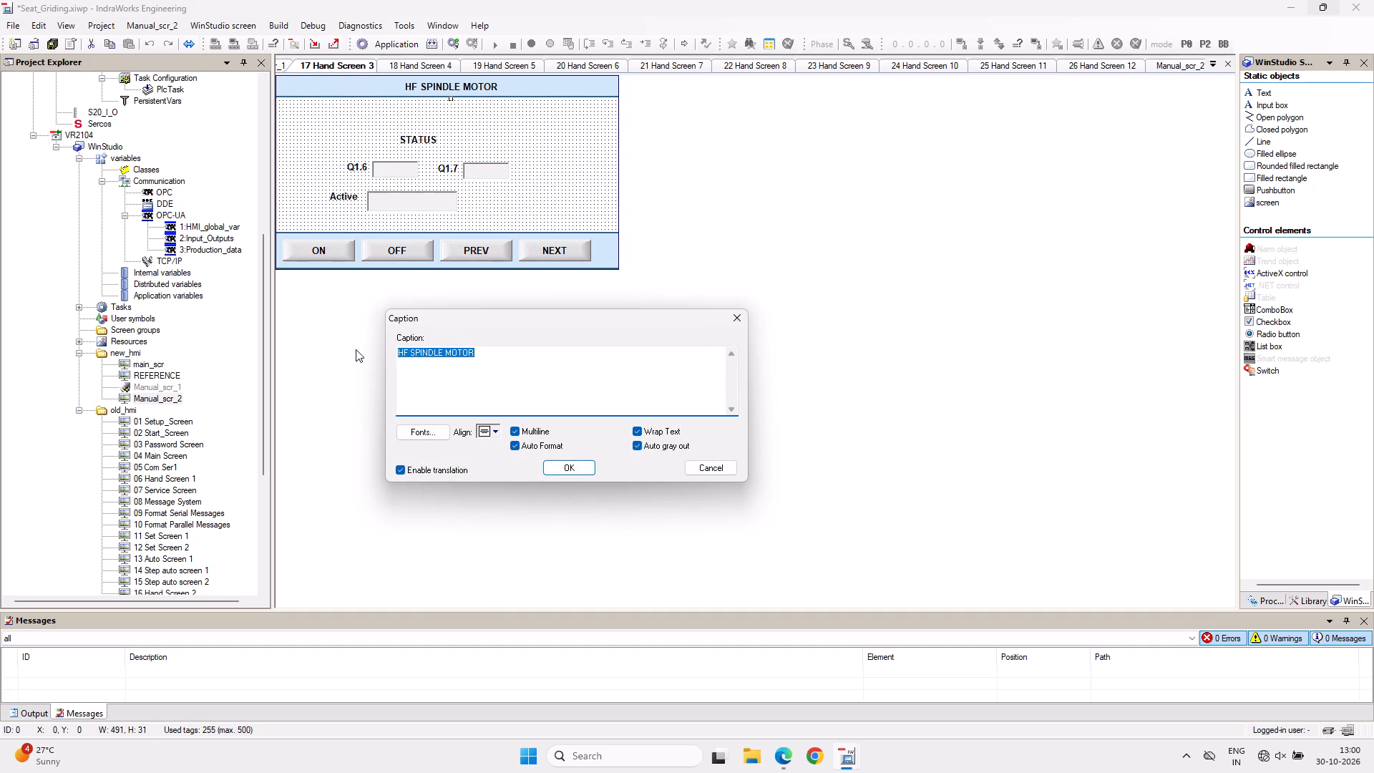
pyautogui.click(580, 472)
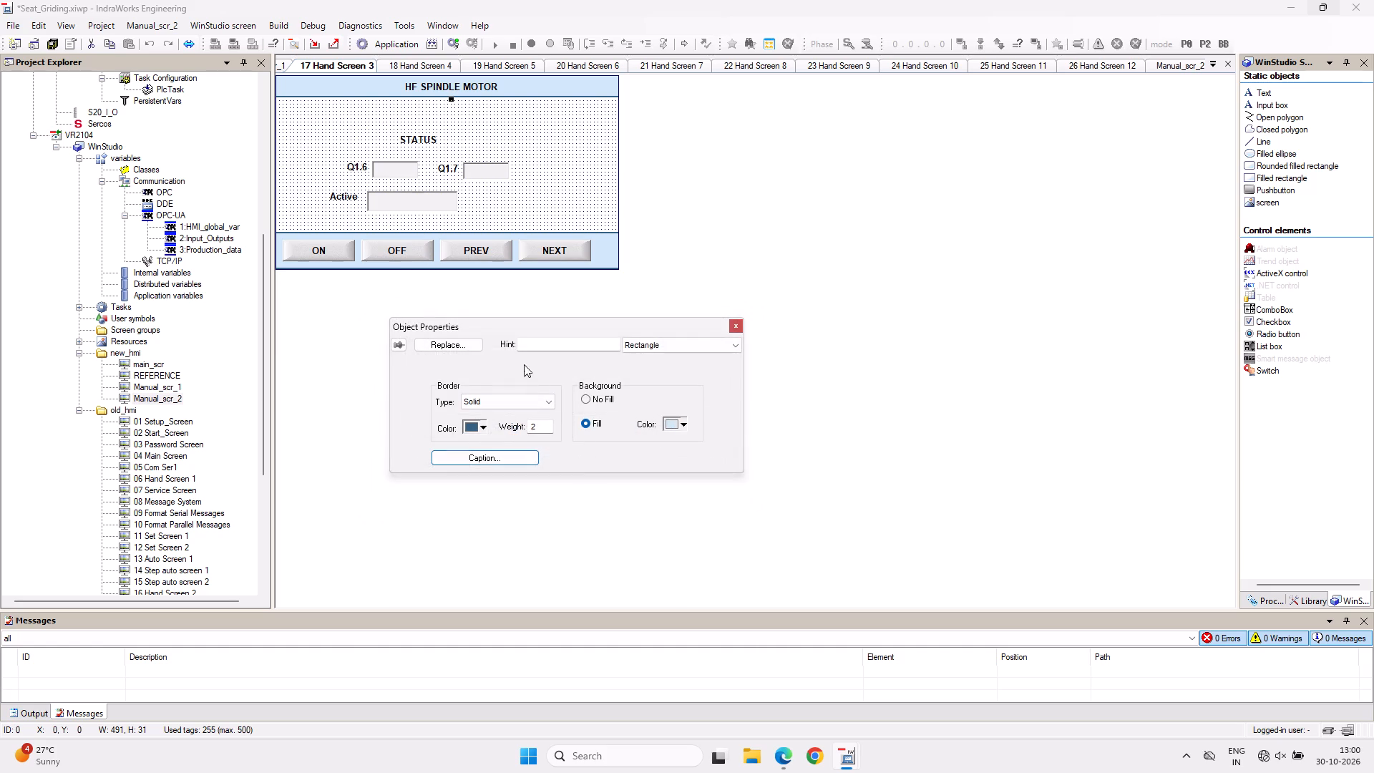
# Reorder the open screens so Manual_scr_2 sits between Manual_scr_1 and 17 Hand Screen 3.
pyautogui.click(281, 64)
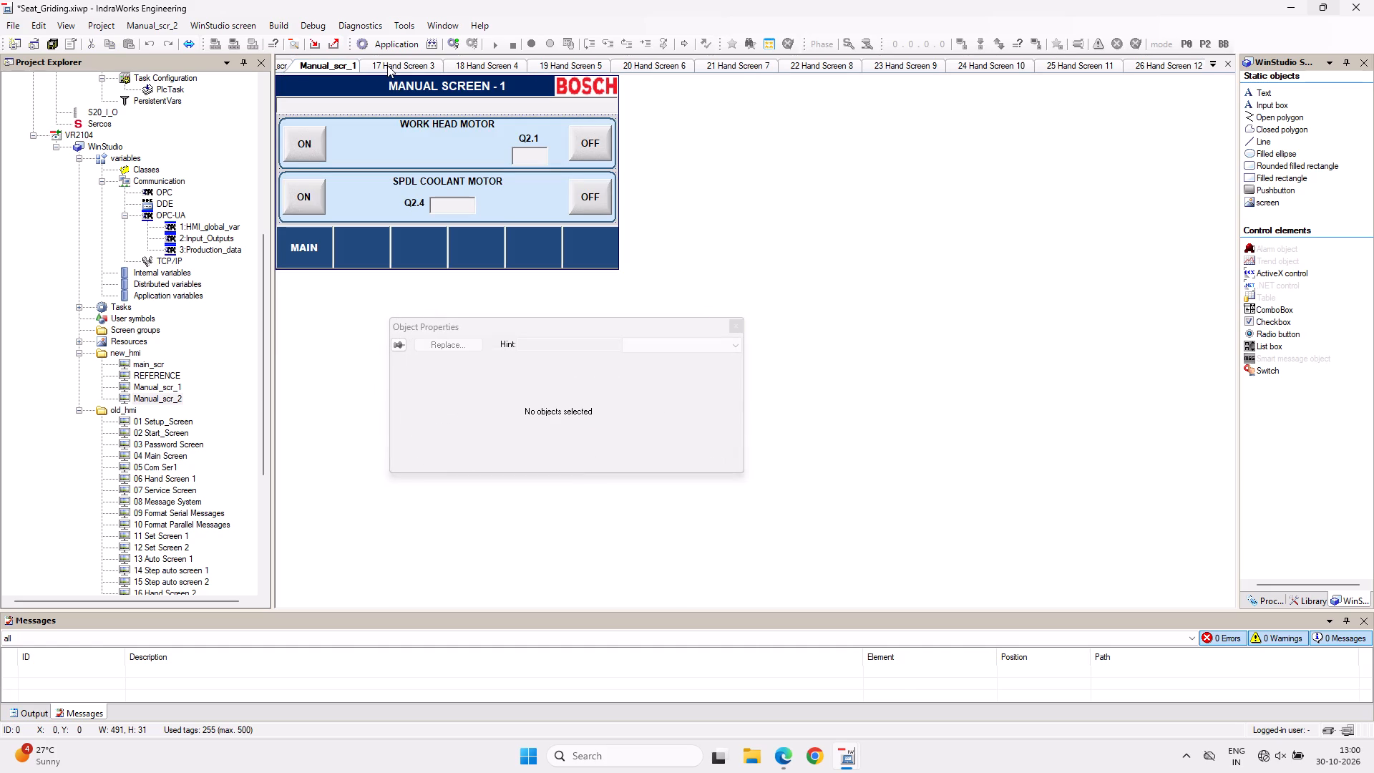
pyautogui.click(387, 65)
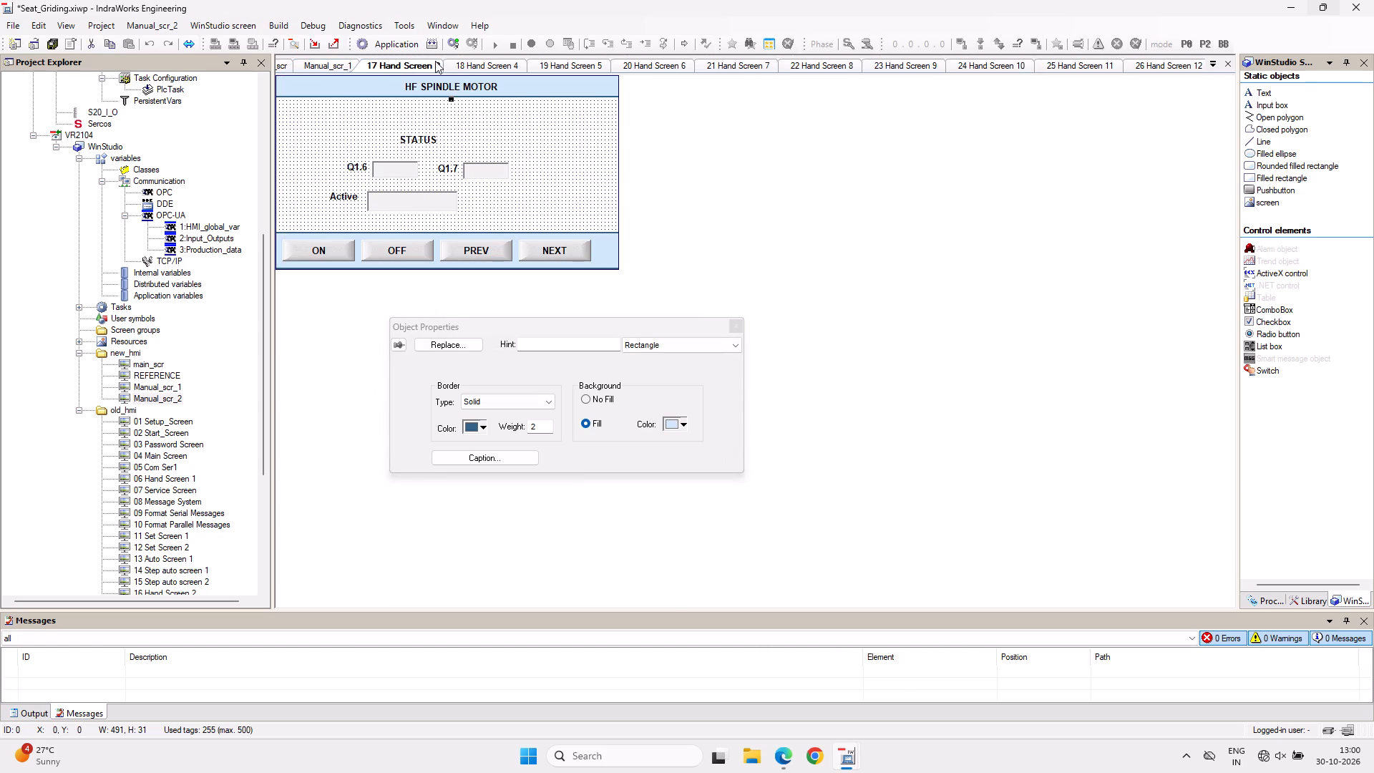
pyautogui.click(1170, 63)
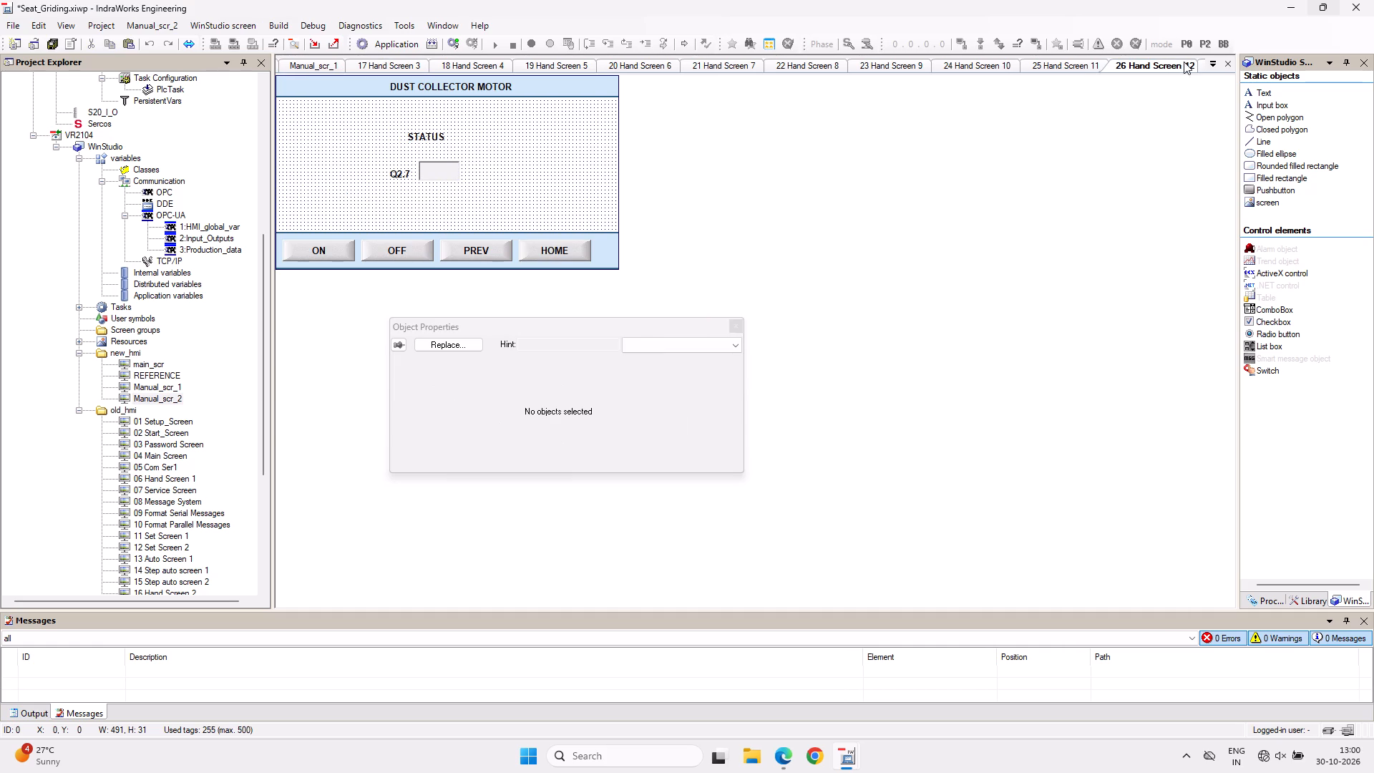
pyautogui.click(1199, 65)
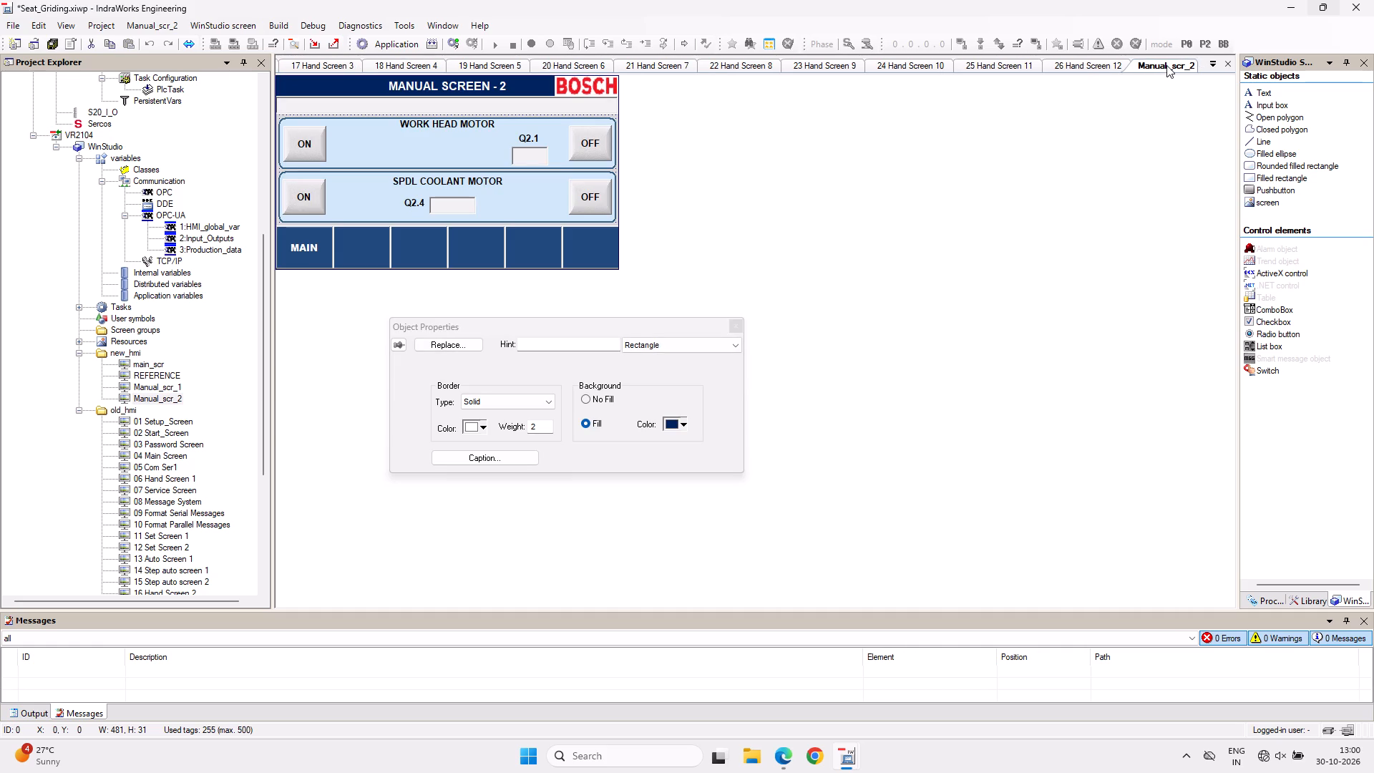
pyautogui.moveTo(1166, 65); pyautogui.dragTo(785, 61)
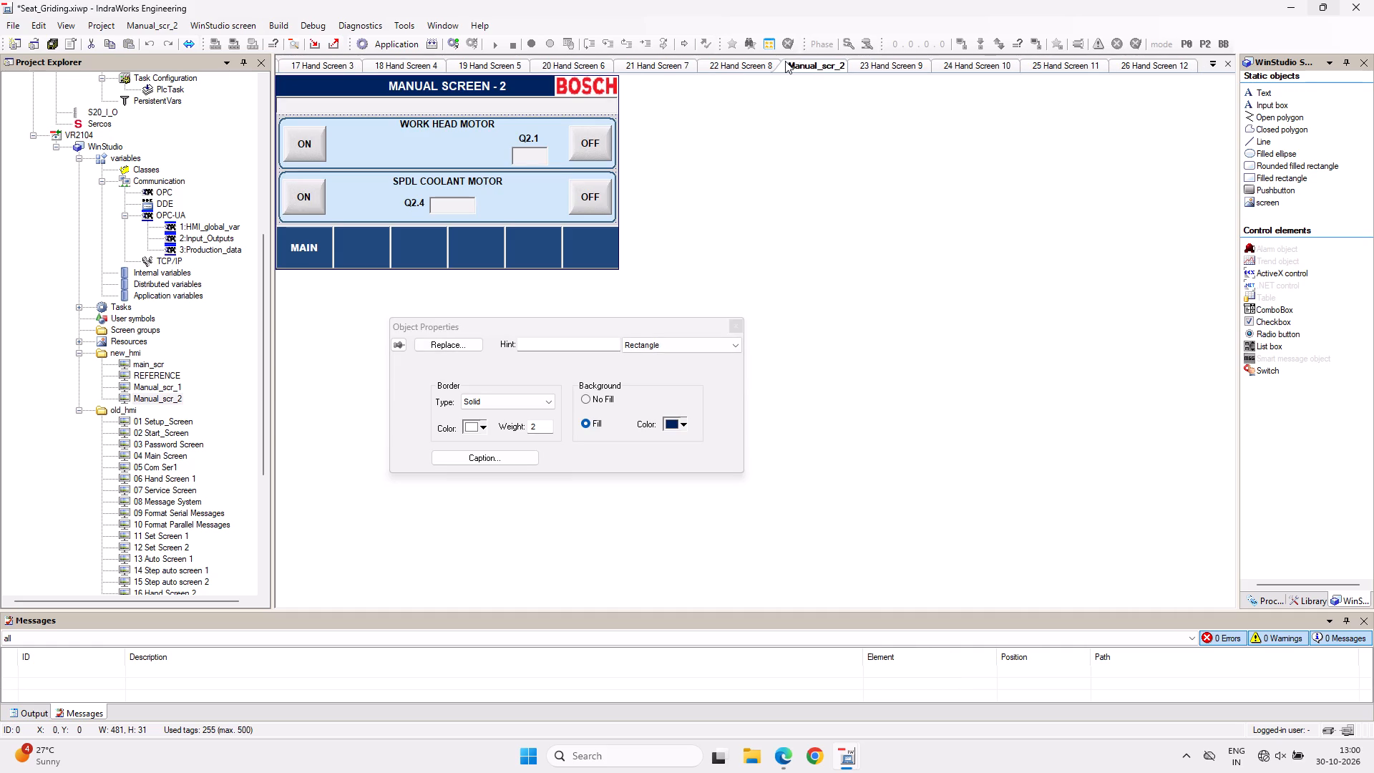
pyautogui.moveTo(785, 61); pyautogui.dragTo(376, 61)
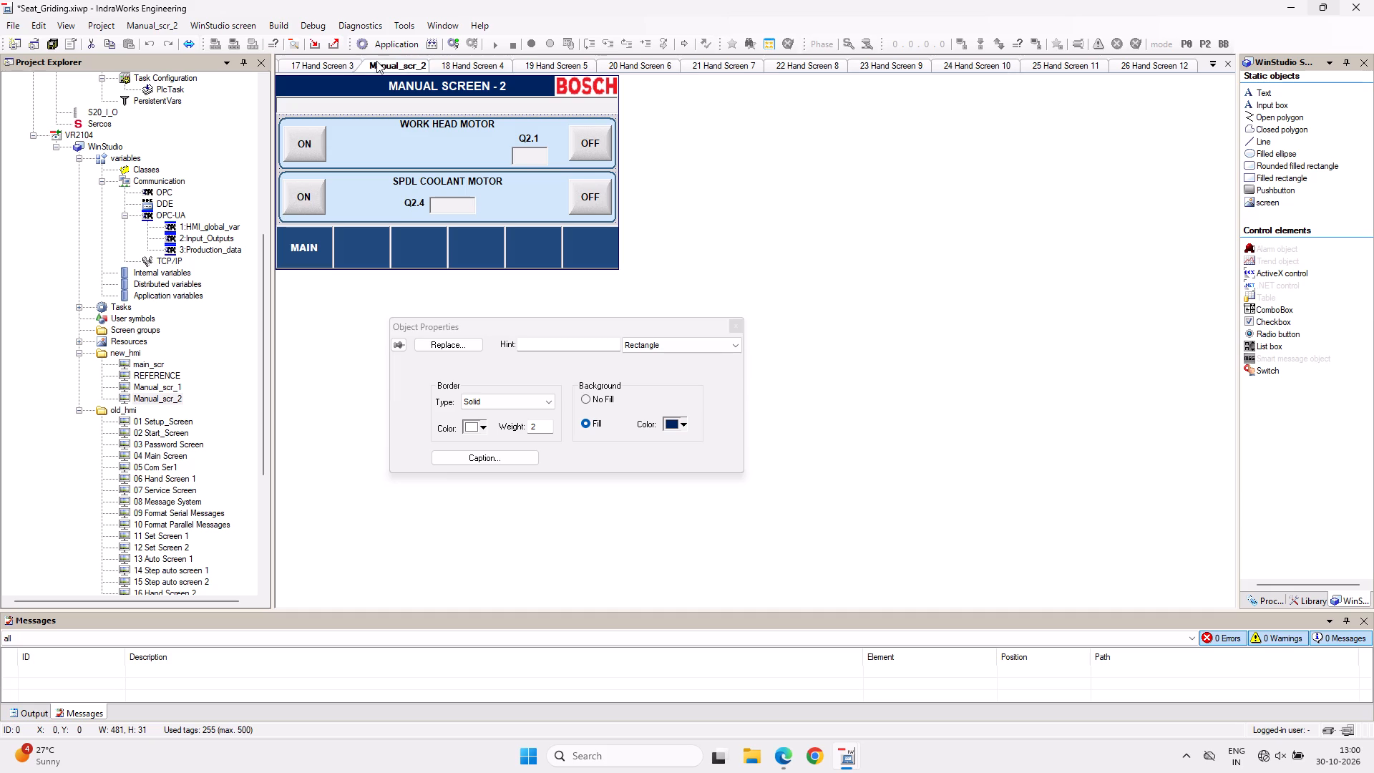
pyautogui.moveTo(376, 61); pyautogui.dragTo(311, 65)
pyautogui.click(279, 61)
pyautogui.tripleClick(279, 61)
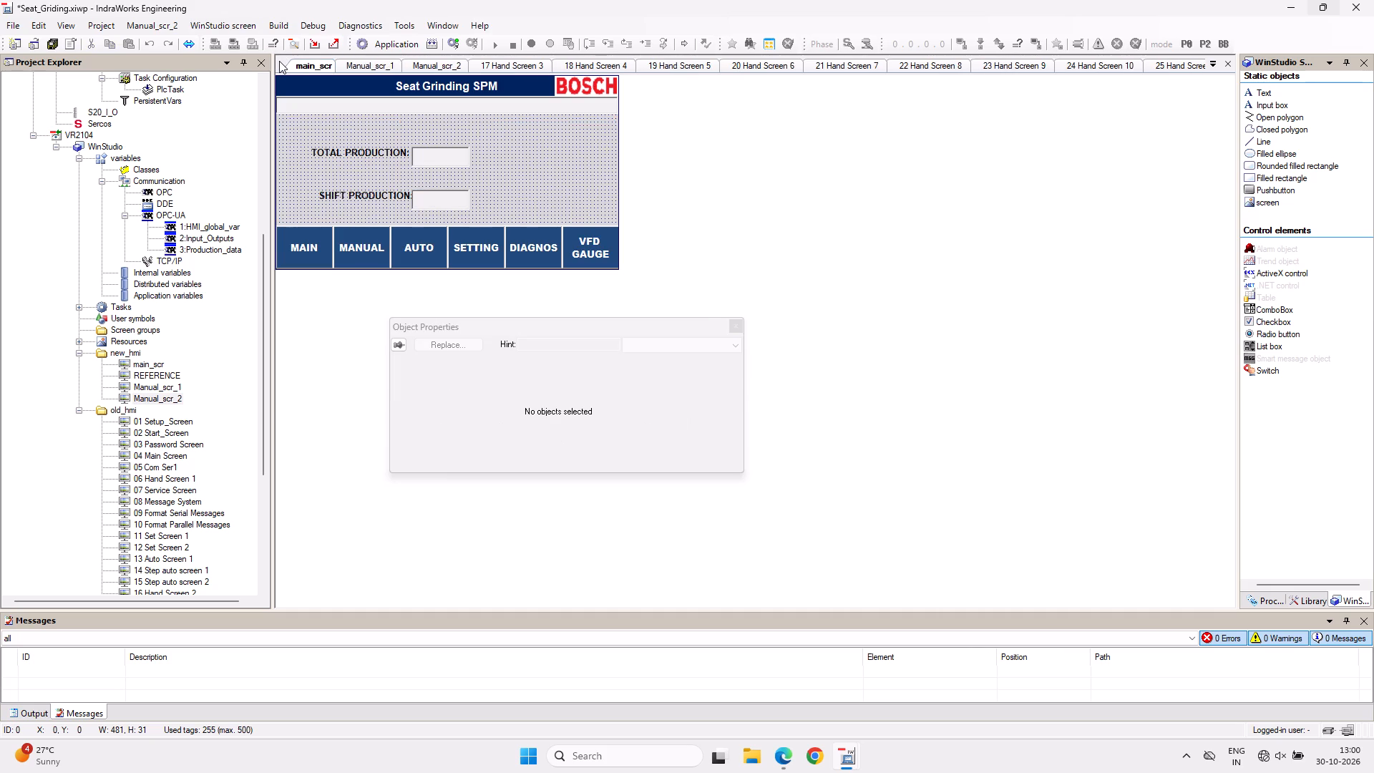
pyautogui.click(365, 68)
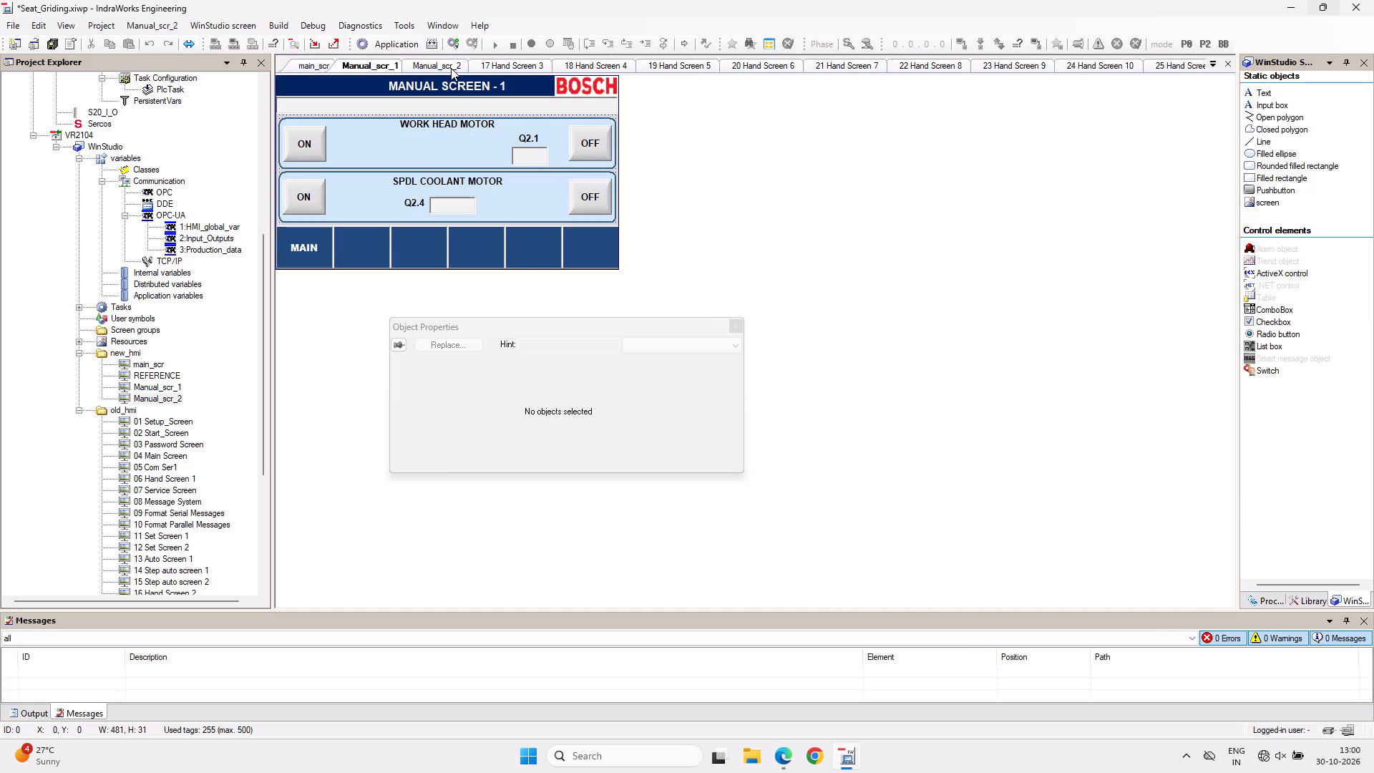
pyautogui.click(452, 65)
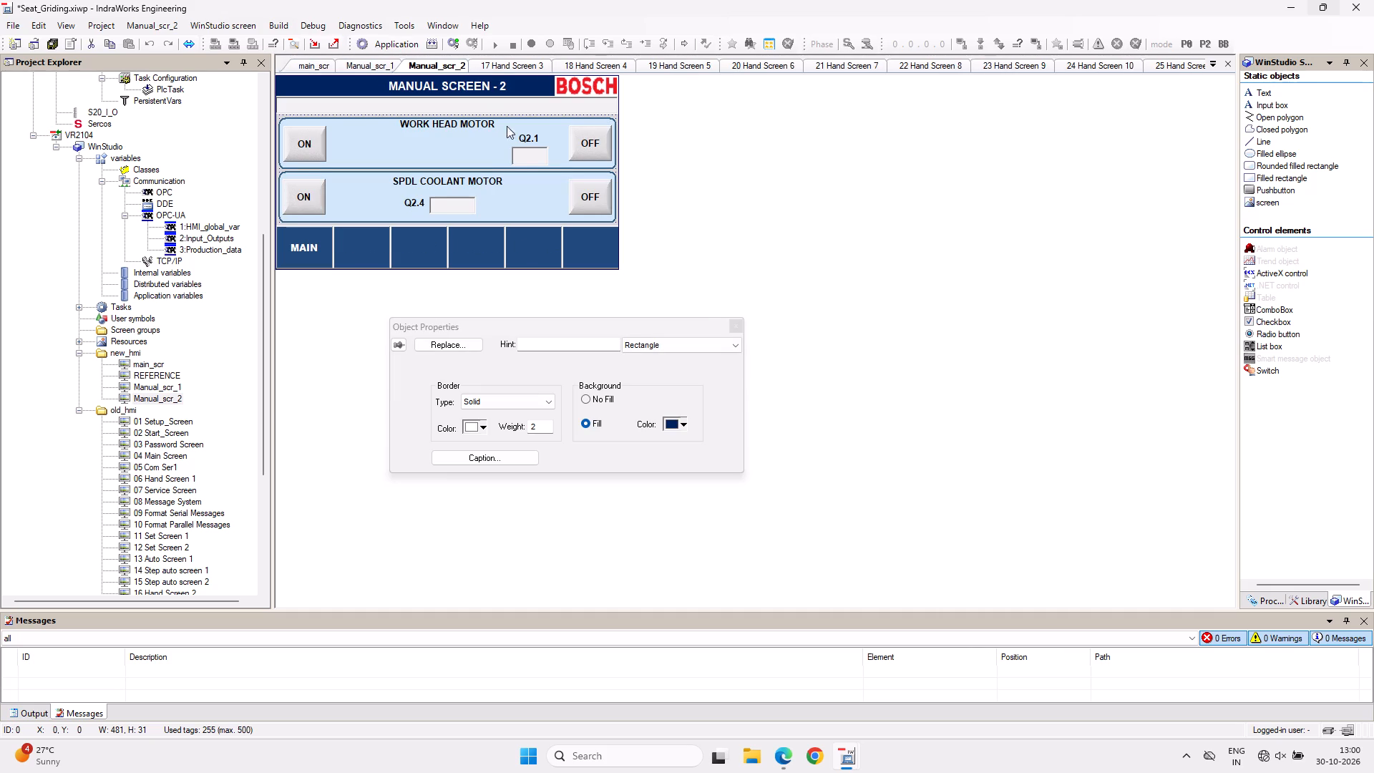
# Replace the WORK HEAD MOTOR label in Manual_scr_2's upper section with the copied text HF SPINDLE MOTOR.
pyautogui.click(508, 62)
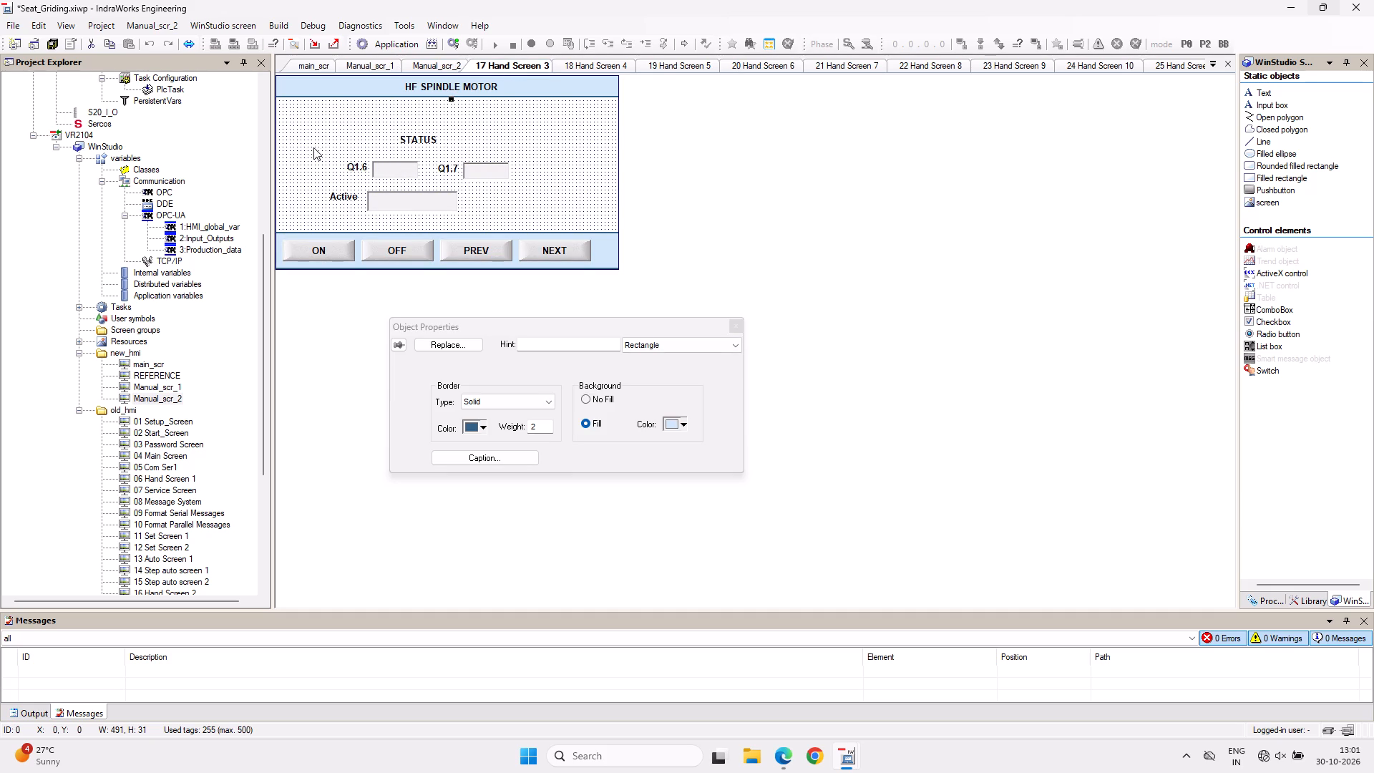
pyautogui.click(440, 64)
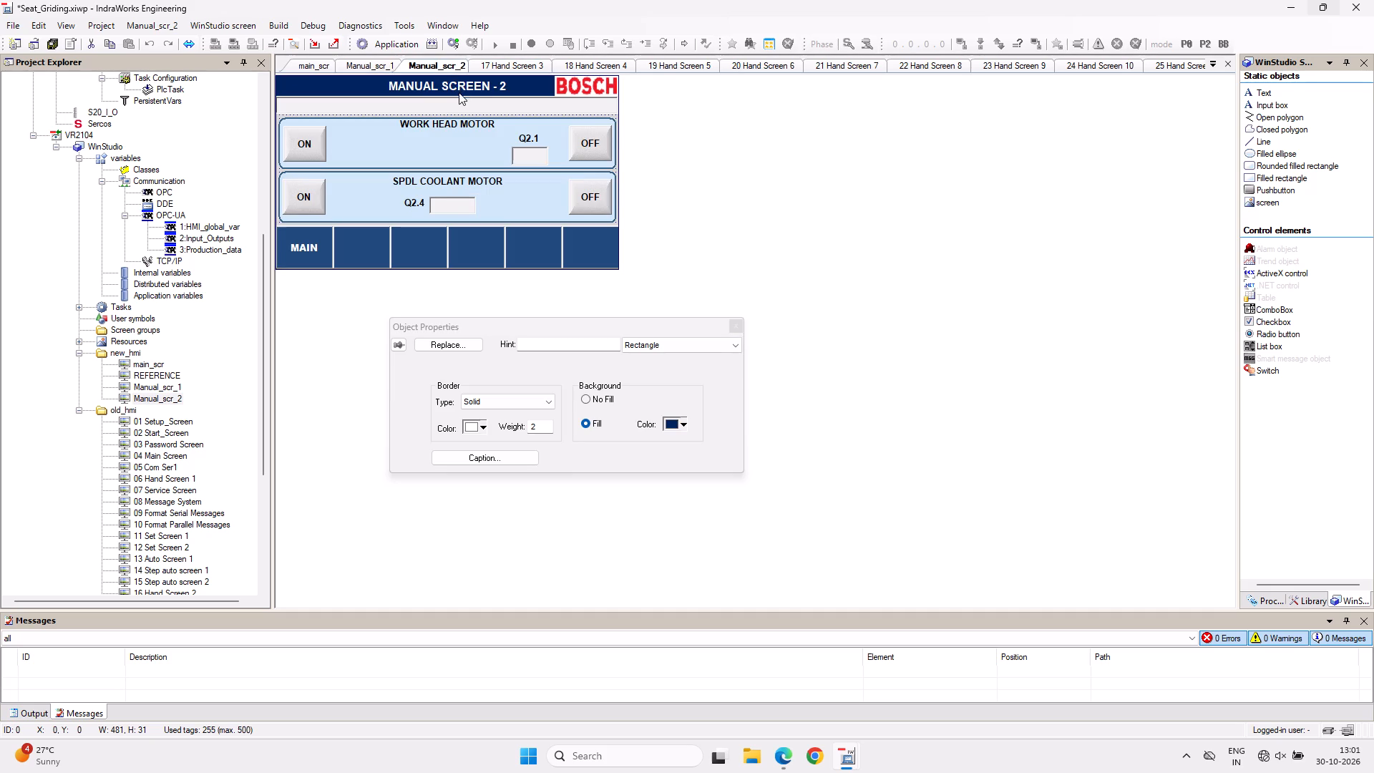
pyautogui.doubleClick(455, 122)
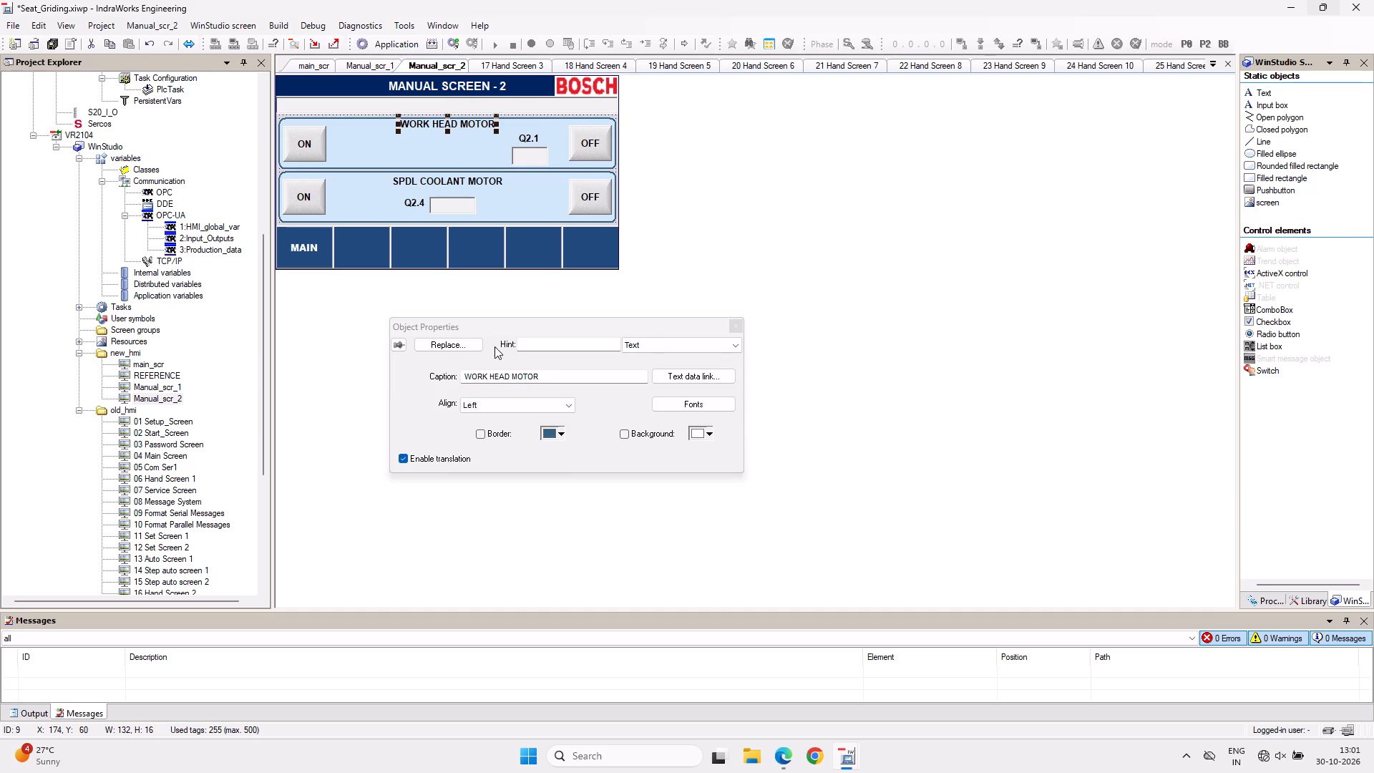
pyautogui.moveTo(550, 378); pyautogui.dragTo(357, 368)
pyautogui.hotkey('ctrl', 'v')
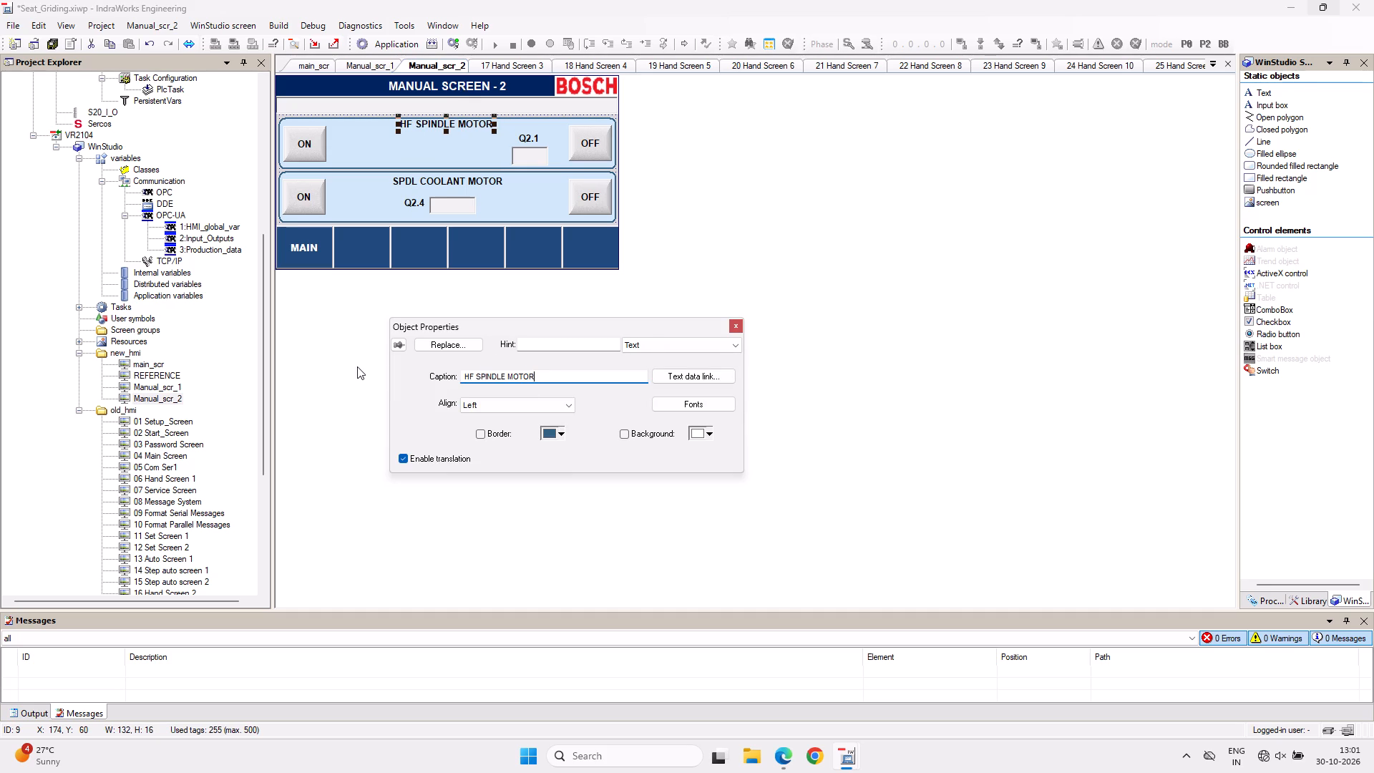
pyautogui.click(736, 326)
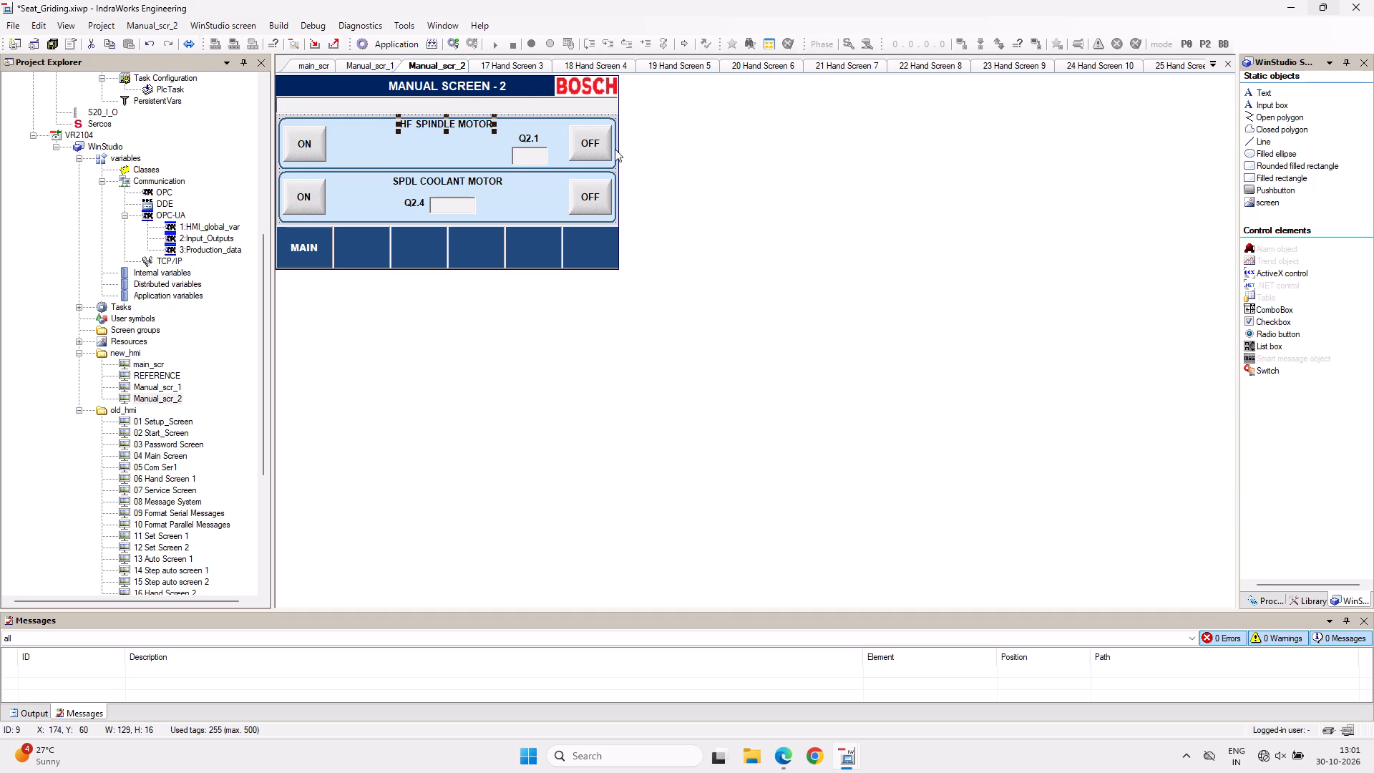
# Copy the title caption text FEED CAM MOTOR from 18 Hand Screen 4.
pyautogui.click(587, 66)
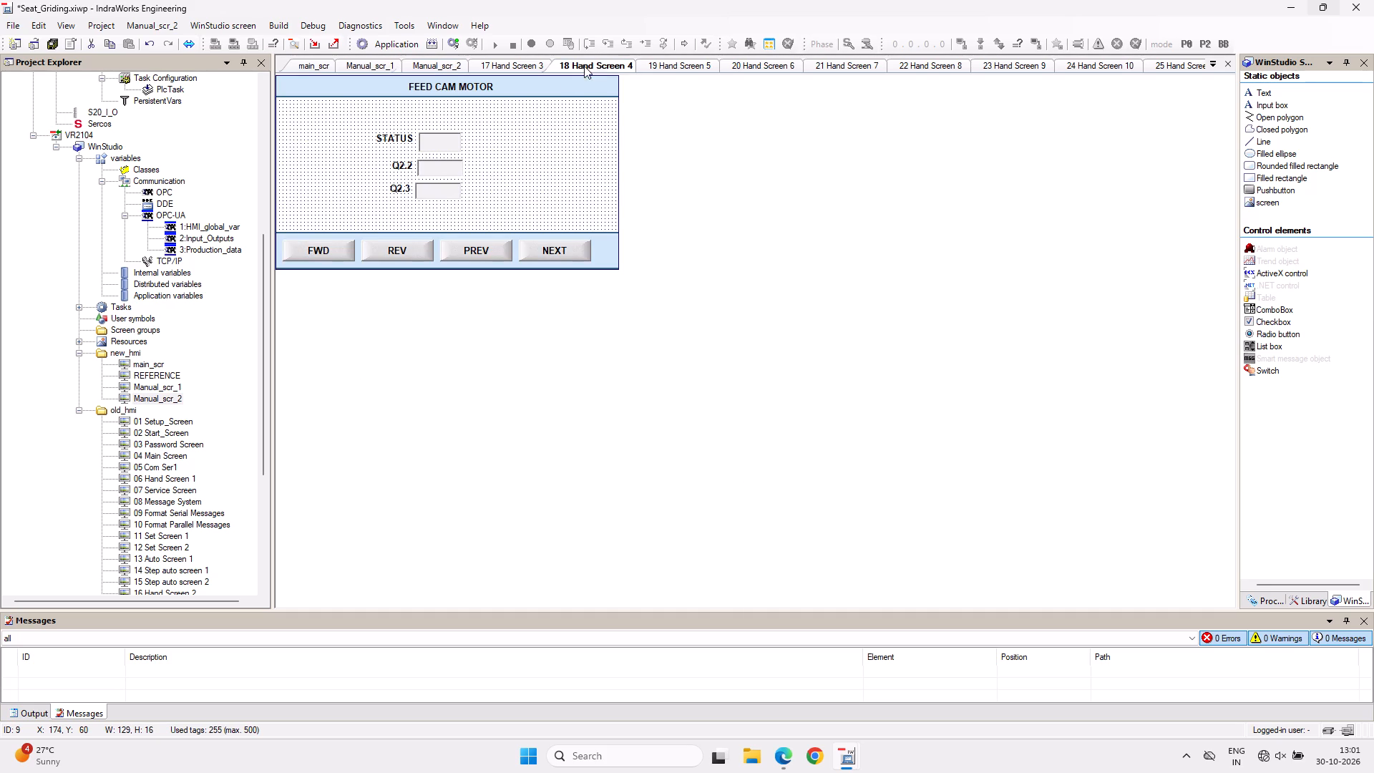
pyautogui.doubleClick(464, 89)
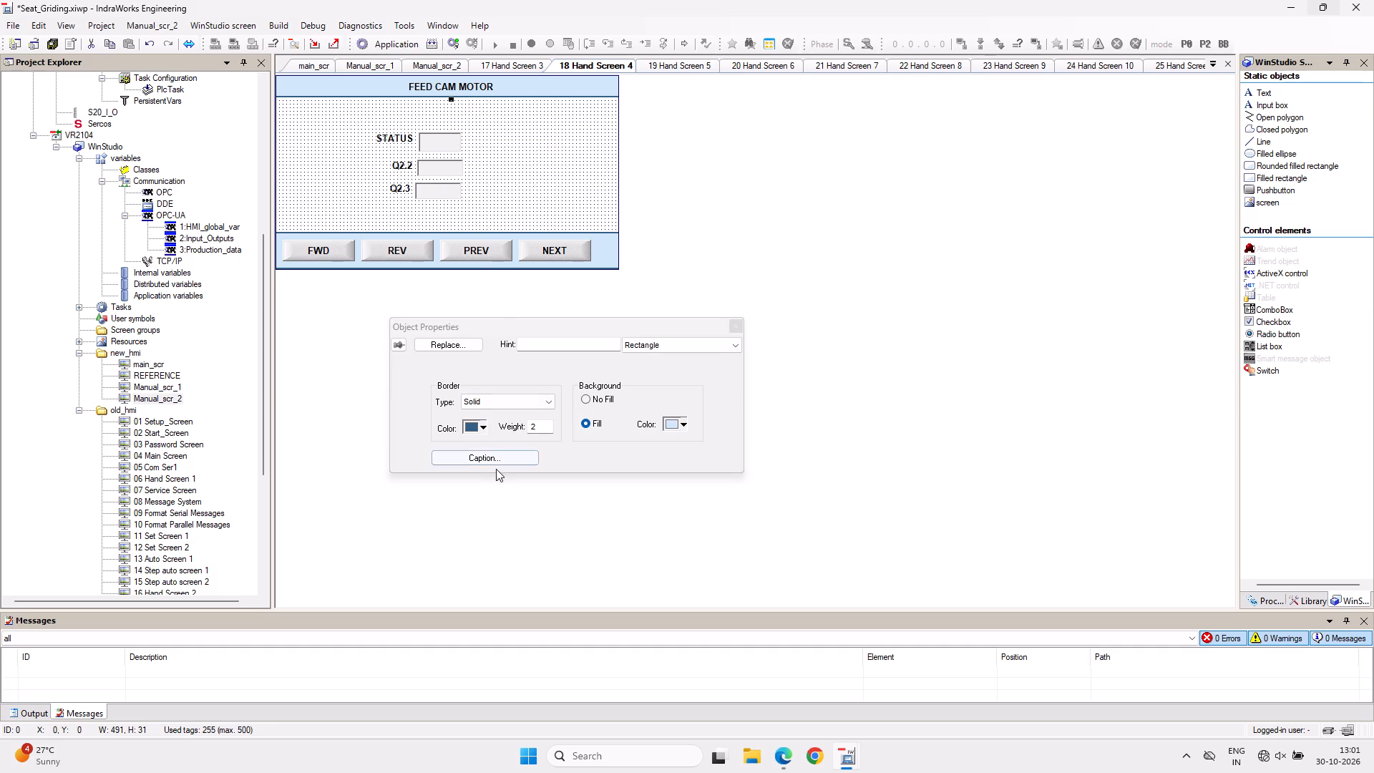
pyautogui.click(499, 463)
pyautogui.moveTo(480, 350); pyautogui.dragTo(381, 352)
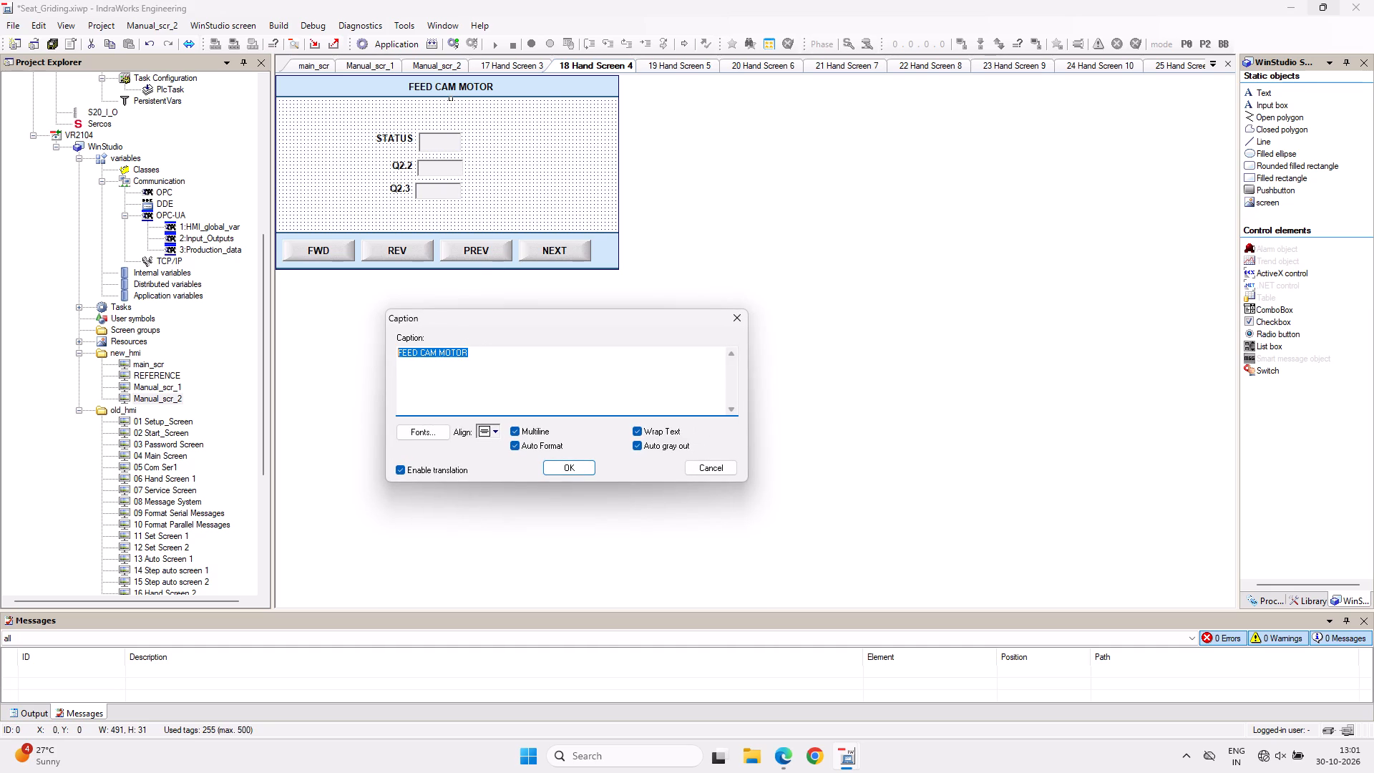
pyautogui.moveTo(381, 352); pyautogui.dragTo(343, 352)
pyautogui.hotkey('ctrl', 'c')
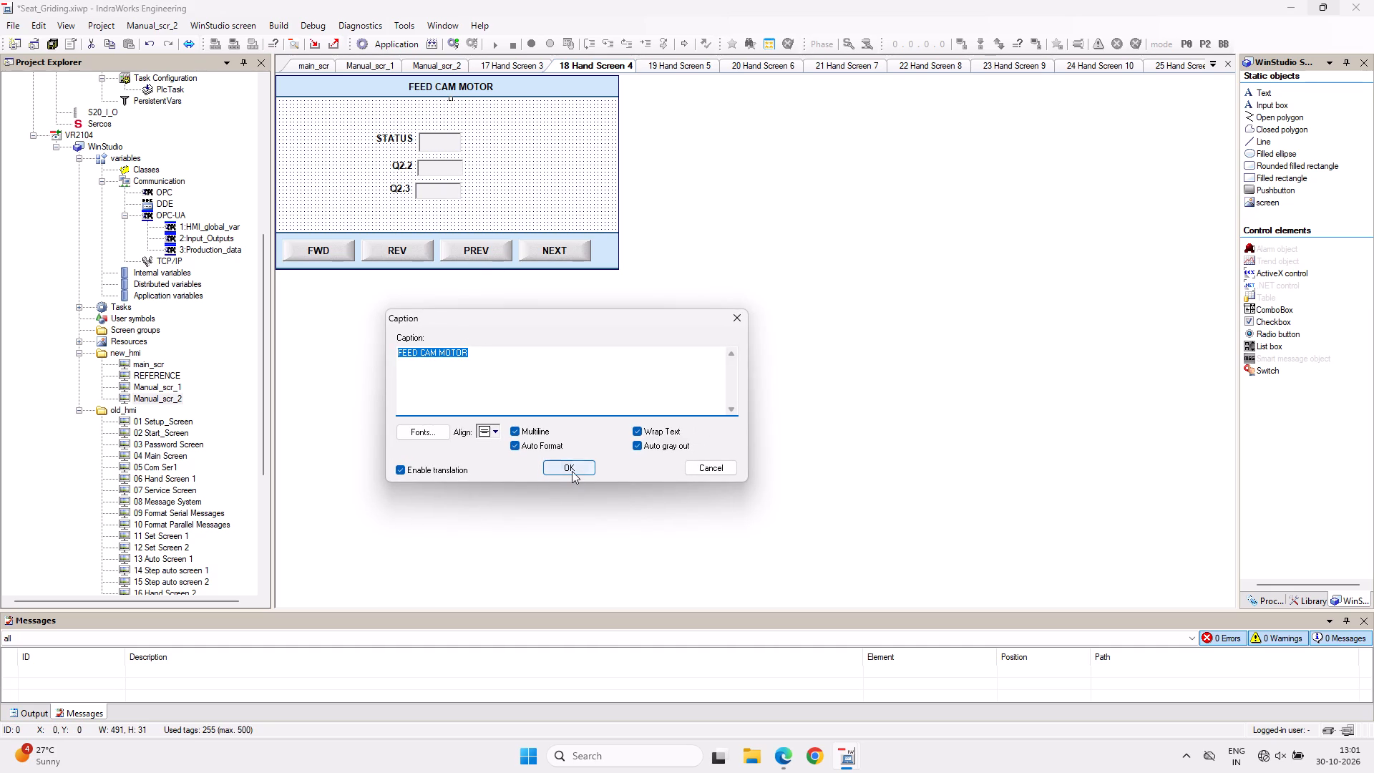
pyautogui.click(572, 471)
# Replace the SPDL COOLANT MOTOR label in Manual_scr_2's lower section with the copied text FEED CAM MOTOR.
pyautogui.click(434, 63)
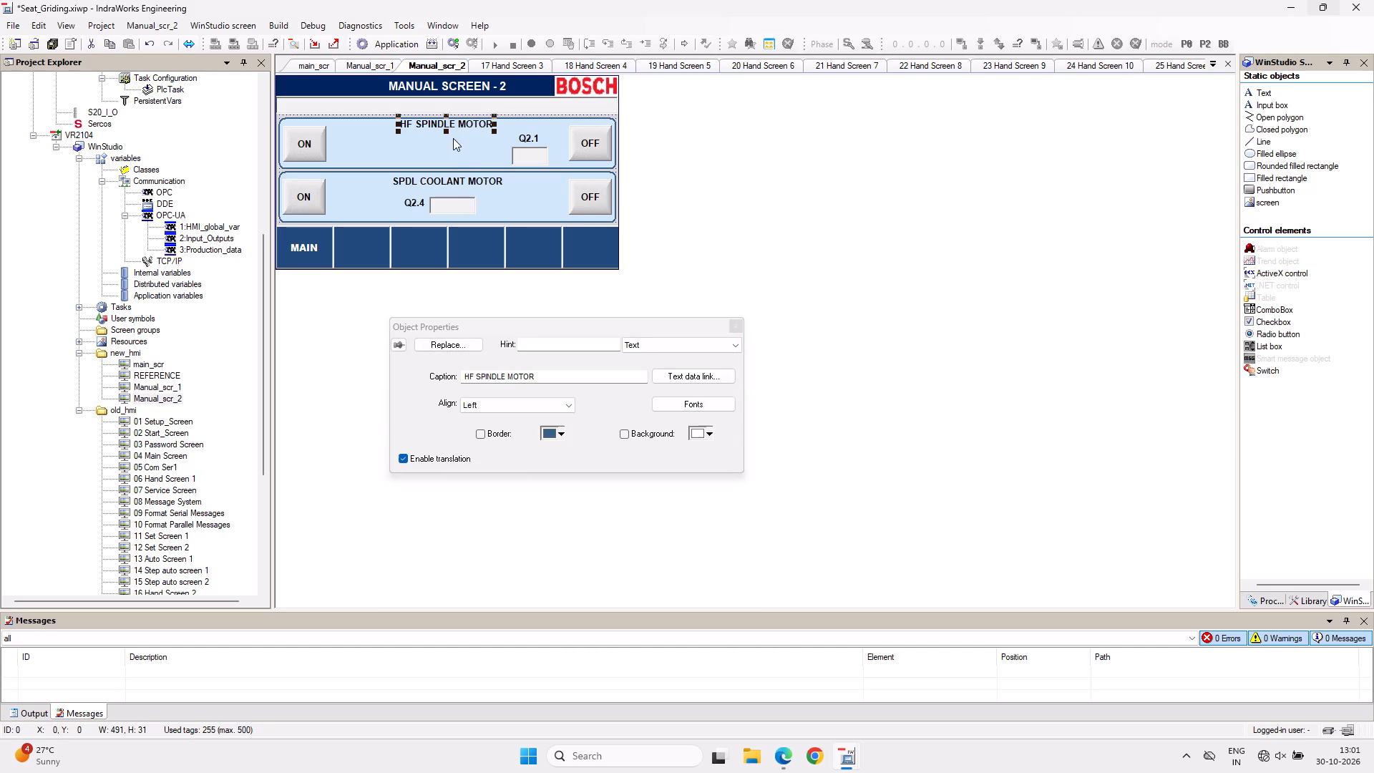
pyautogui.doubleClick(464, 181)
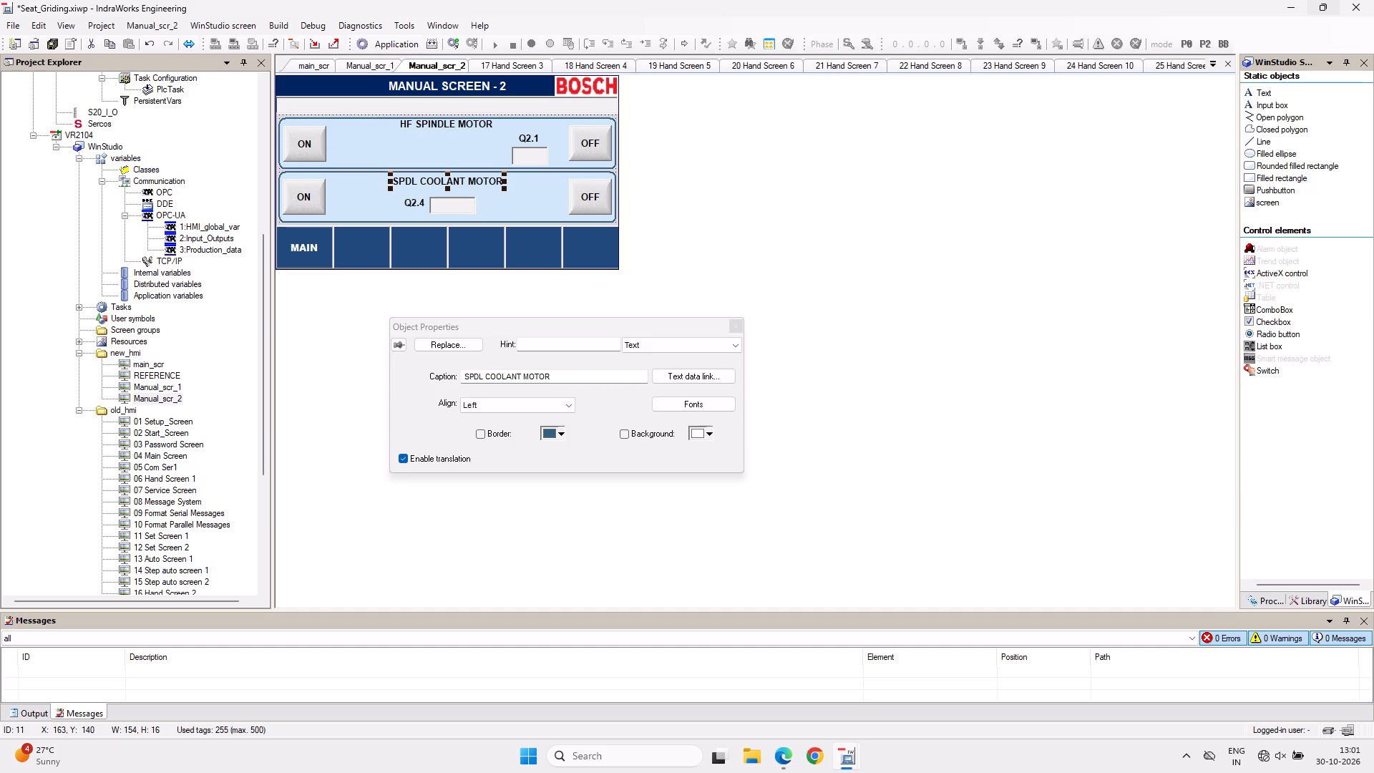
pyautogui.moveTo(565, 376); pyautogui.dragTo(388, 371)
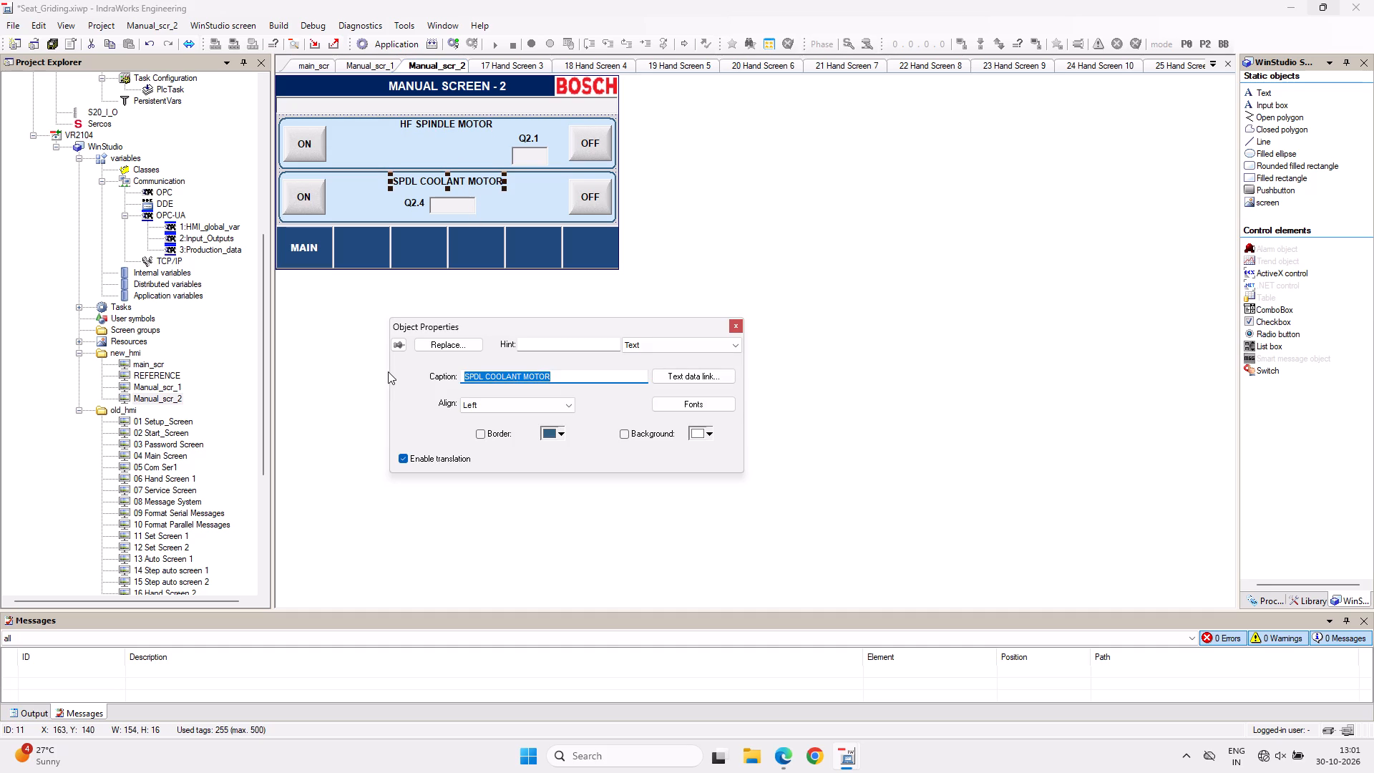
pyautogui.hotkey('ctrl', 'v')
pyautogui.click(737, 329)
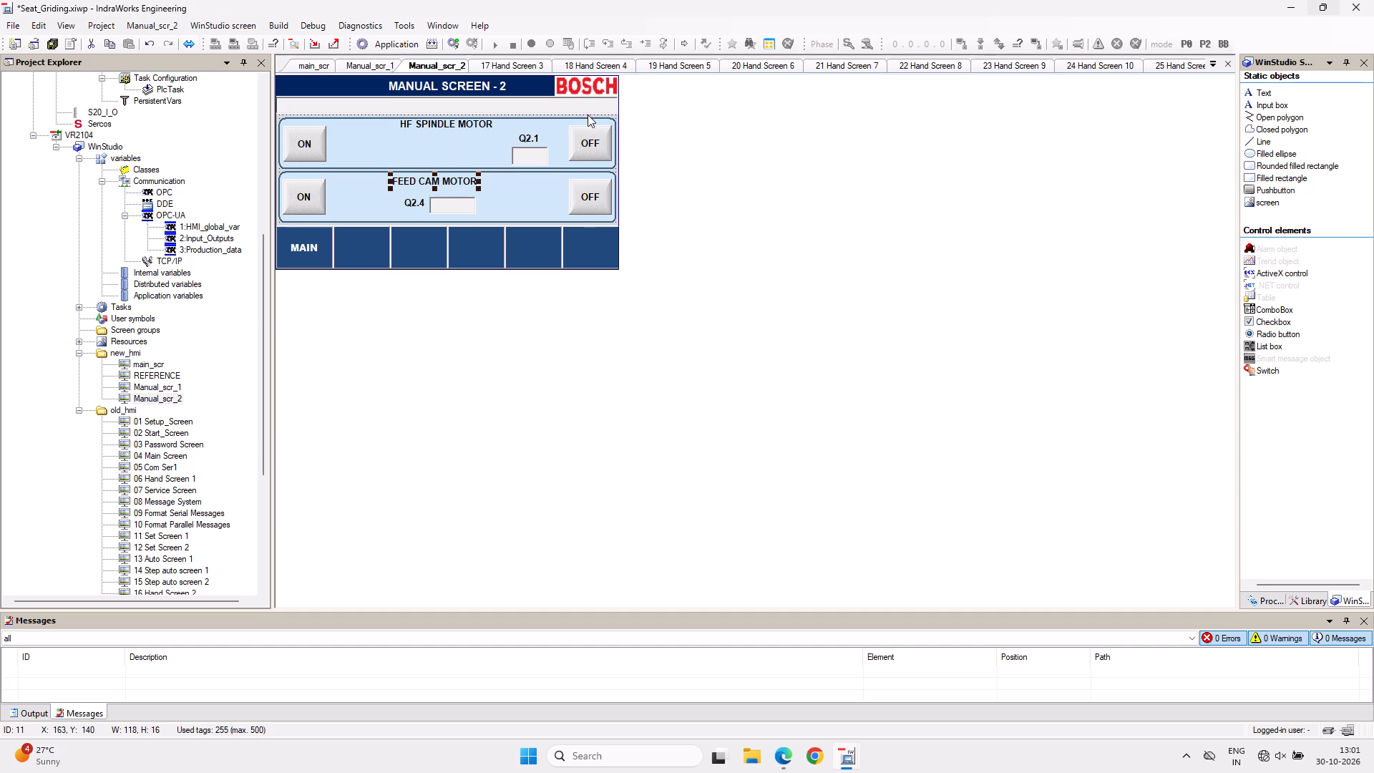
pyautogui.click(614, 114)
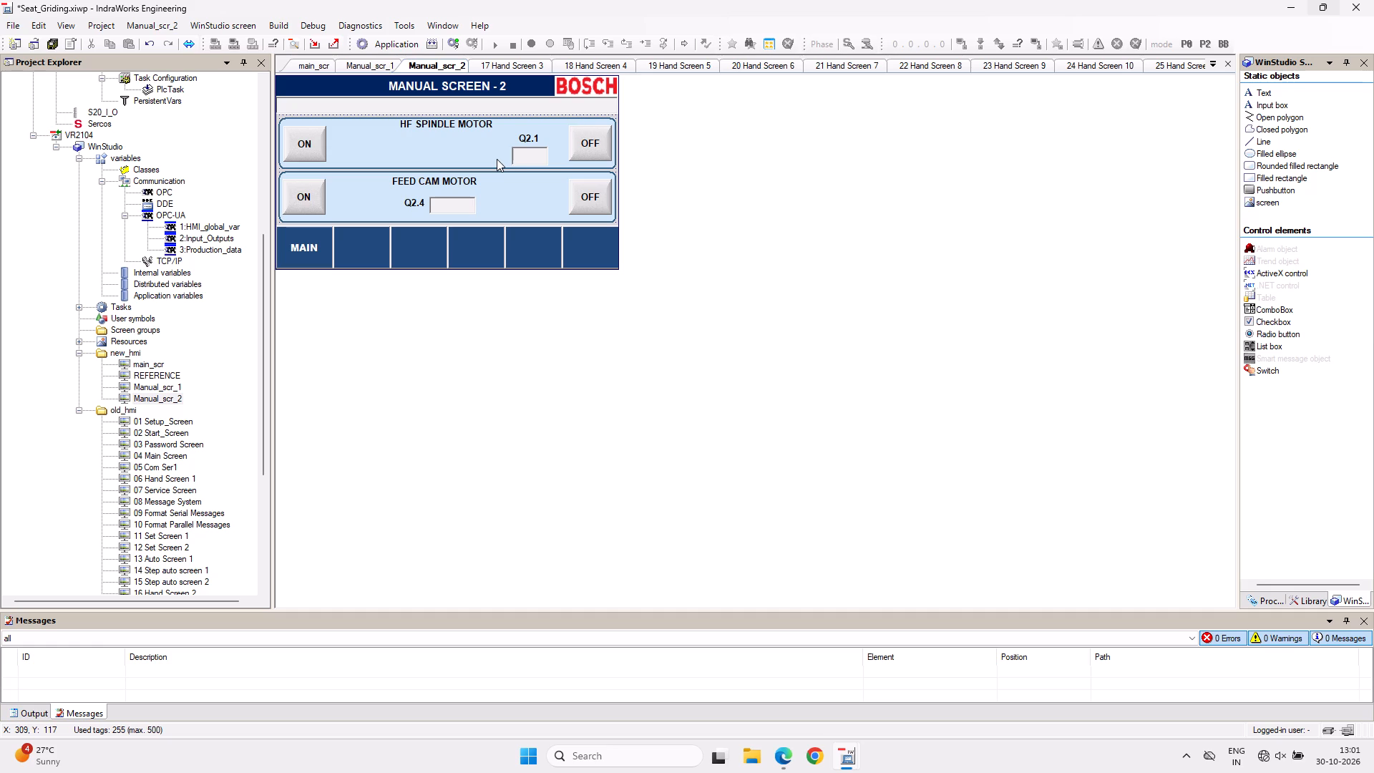
# Delete the Q2.1 and Q2.4 labels and their status boxes from Manual_scr_2's two motor sections.
pyautogui.click(527, 135)
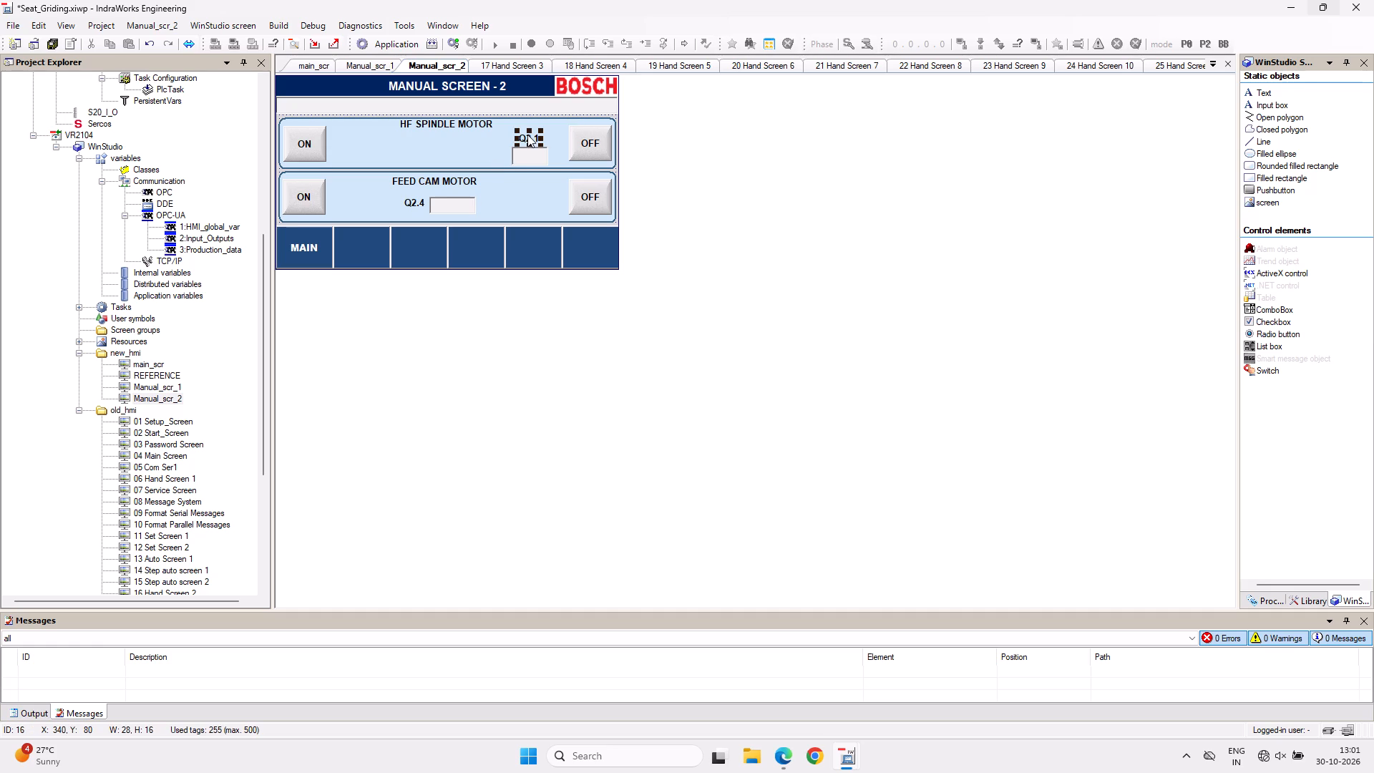
pyautogui.press('Delete')
pyautogui.click(527, 147)
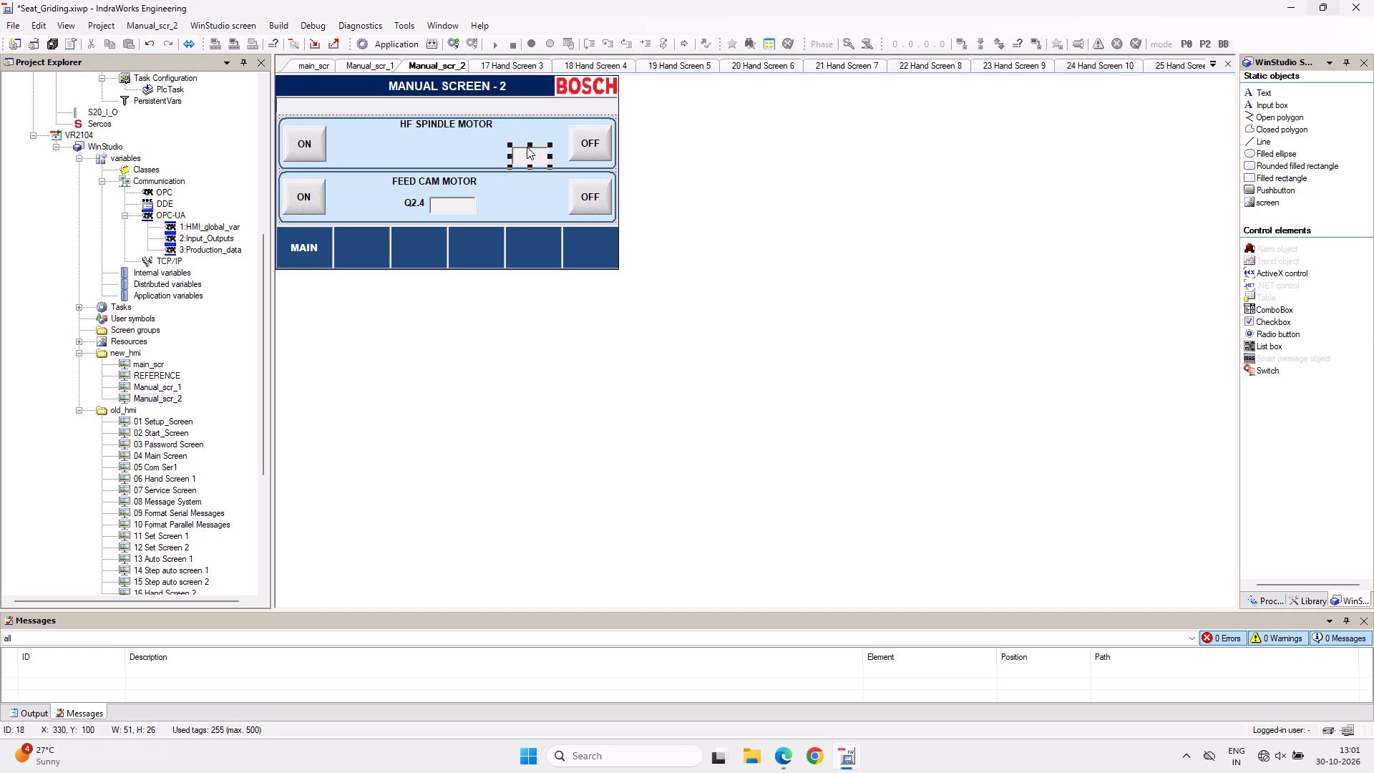
pyautogui.press('Delete')
pyautogui.click(457, 200)
pyautogui.press('Delete')
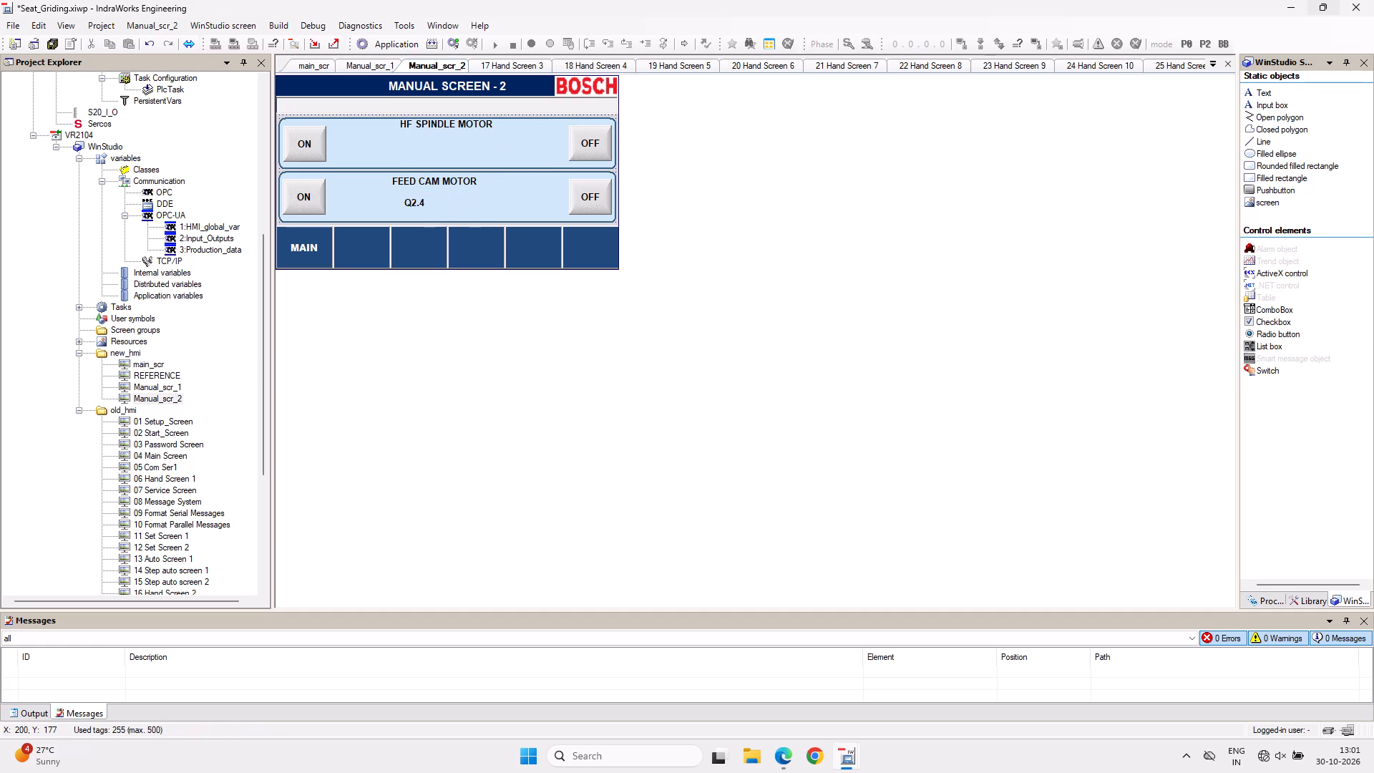
pyautogui.click(419, 202)
pyautogui.press('Delete')
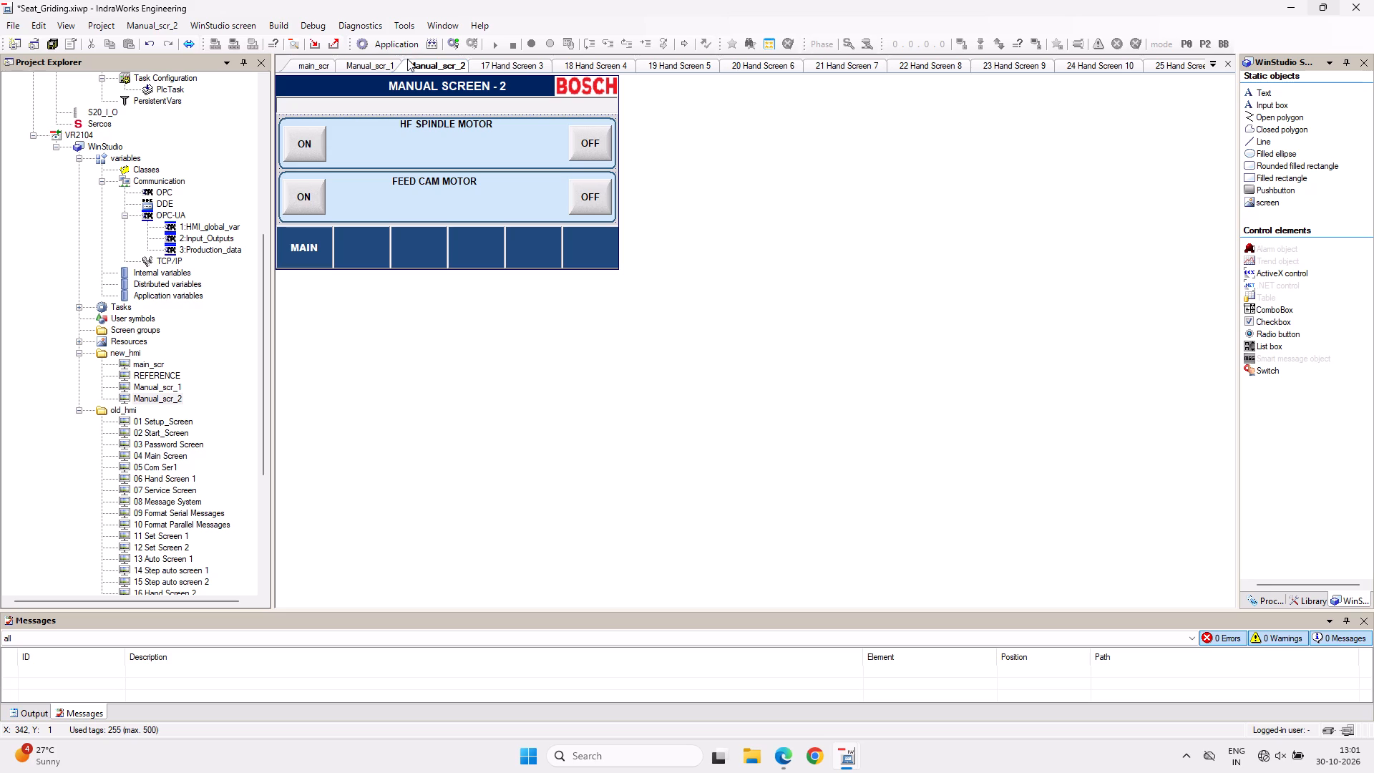
# Copy the Q1.6 and Q1.7 labels with their status boxes from 17 Hand Screen 3 into Manual_scr_2's HF SPINDLE MOTOR section.
pyautogui.click(501, 61)
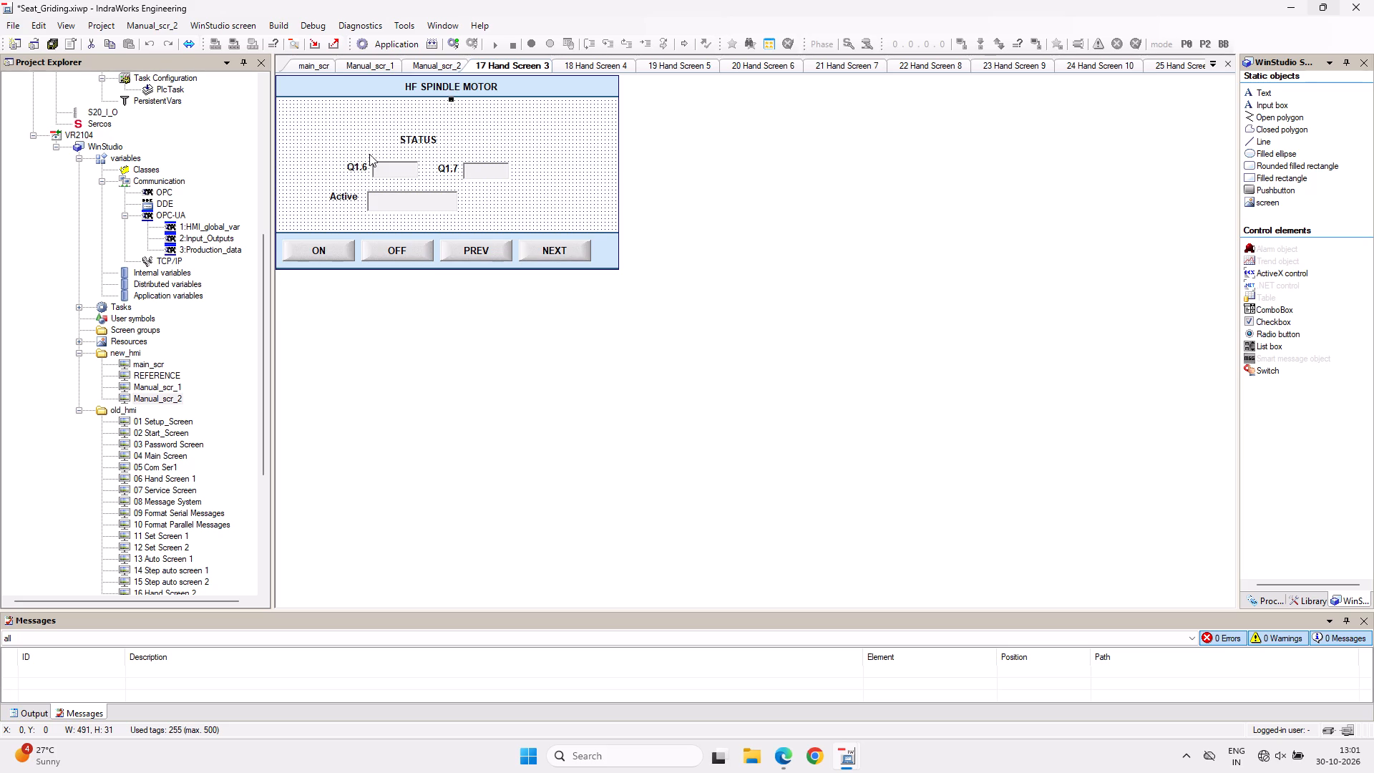
pyautogui.click(449, 62)
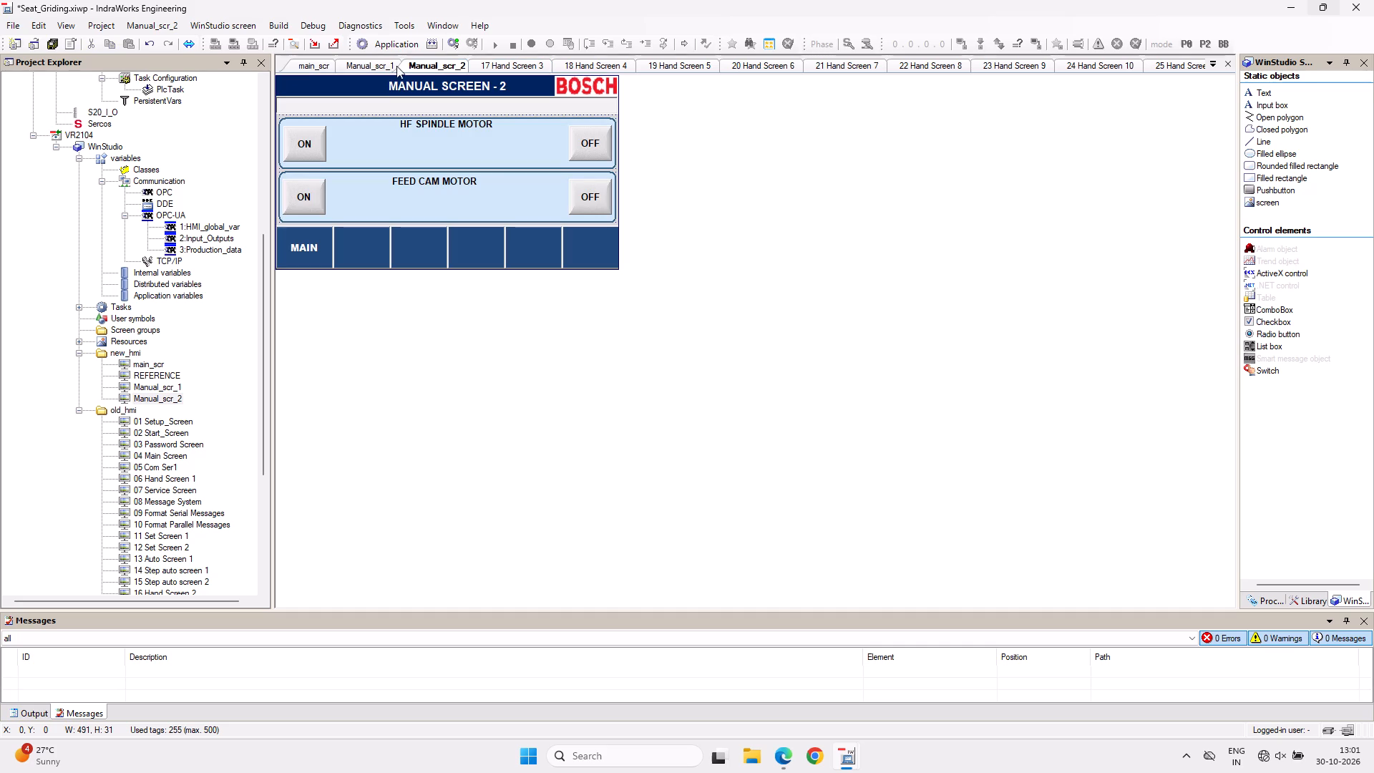
pyautogui.click(384, 64)
pyautogui.click(431, 62)
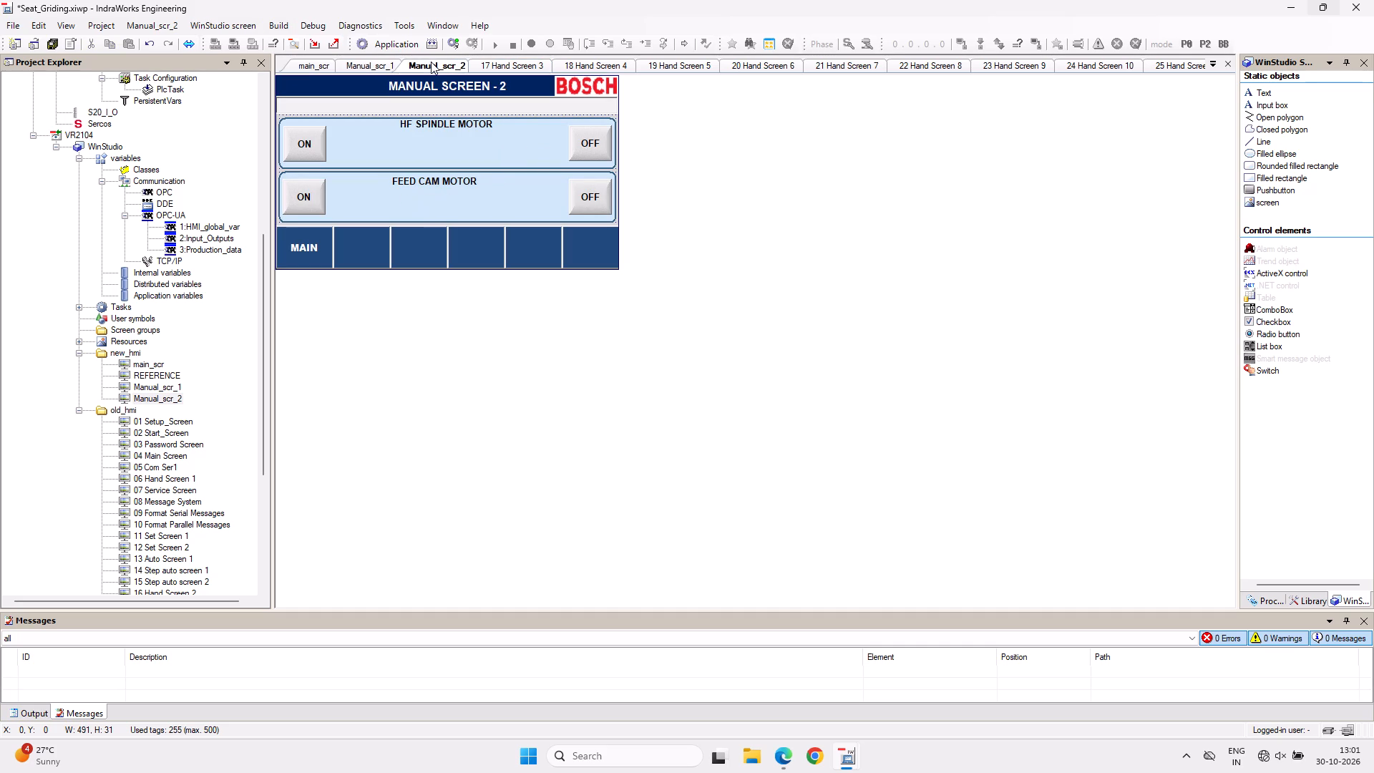
pyautogui.click(497, 61)
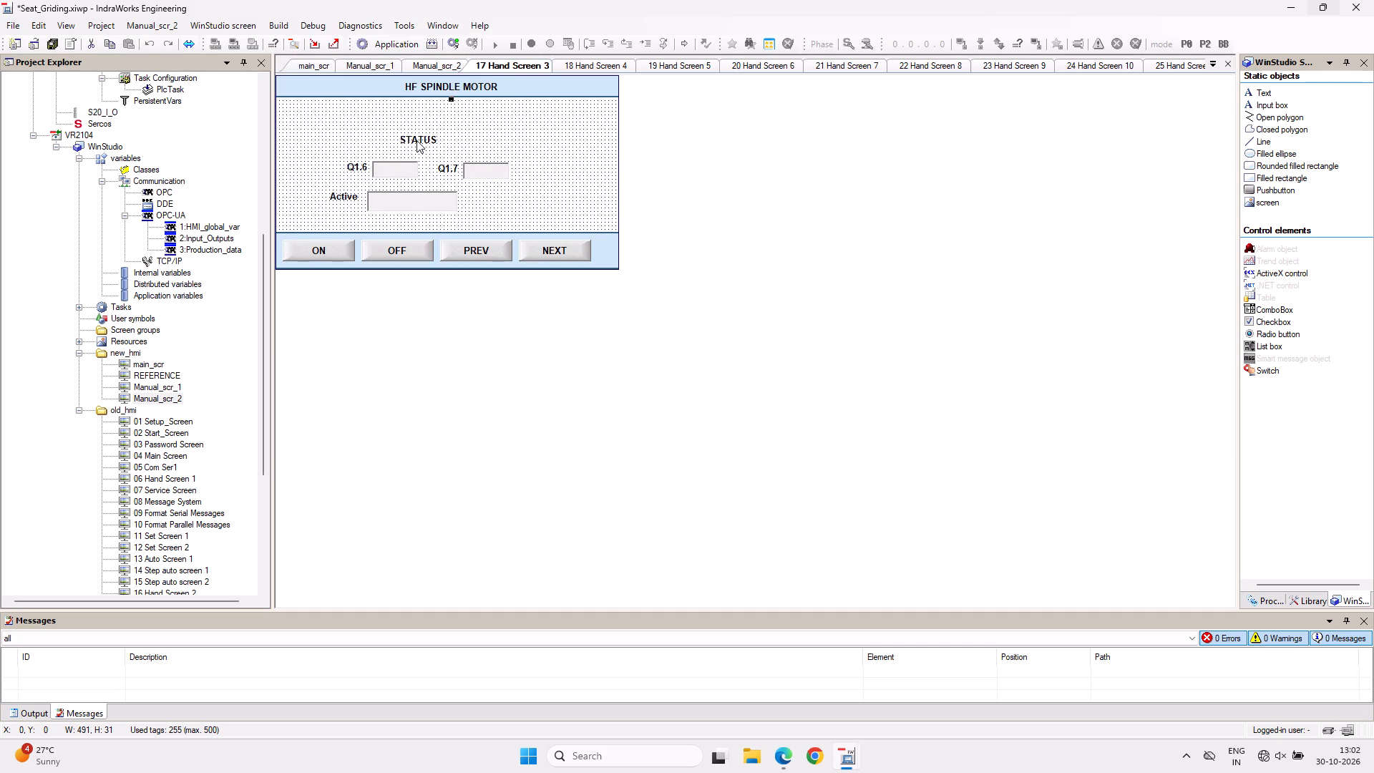
pyautogui.moveTo(308, 152); pyautogui.dragTo(308, 152)
pyautogui.moveTo(308, 152); pyautogui.dragTo(536, 226)
pyautogui.click(570, 120)
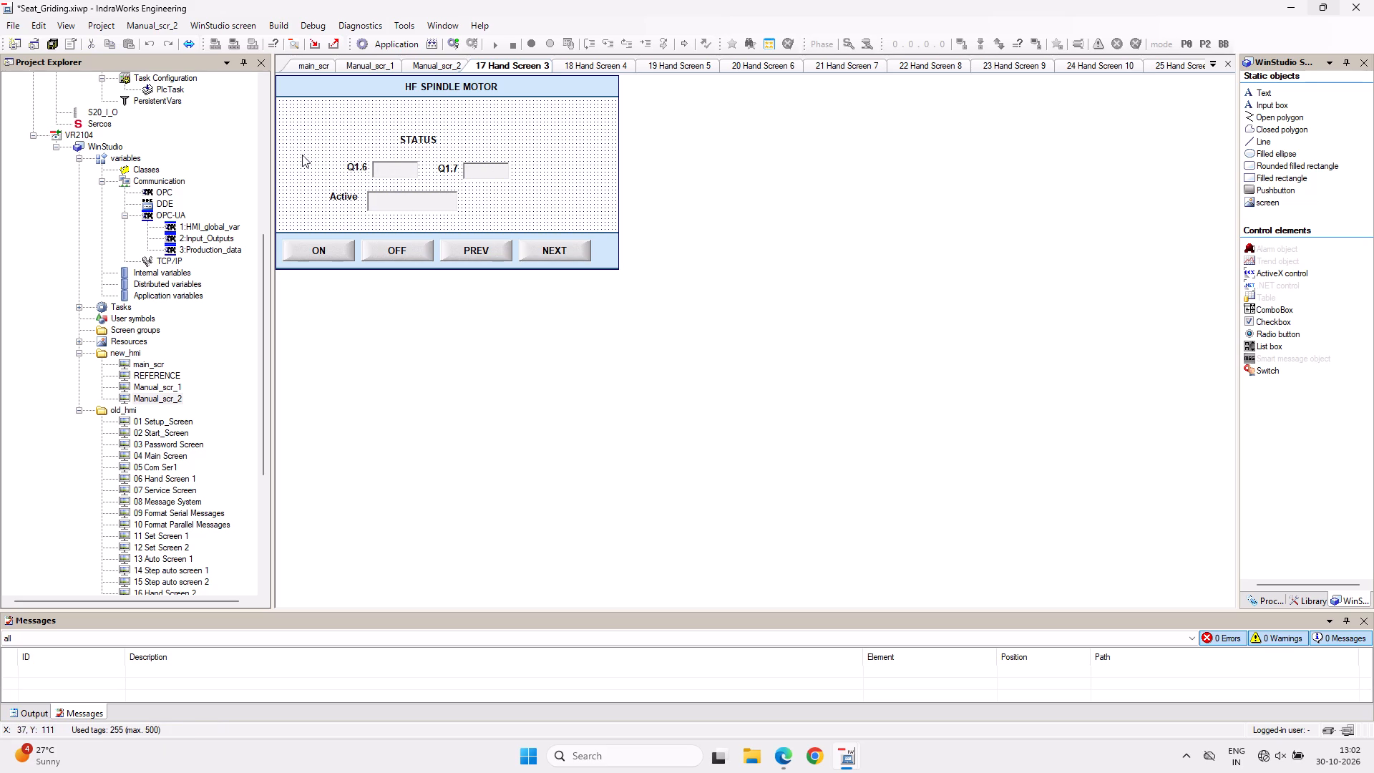
pyautogui.moveTo(304, 150); pyautogui.dragTo(531, 186)
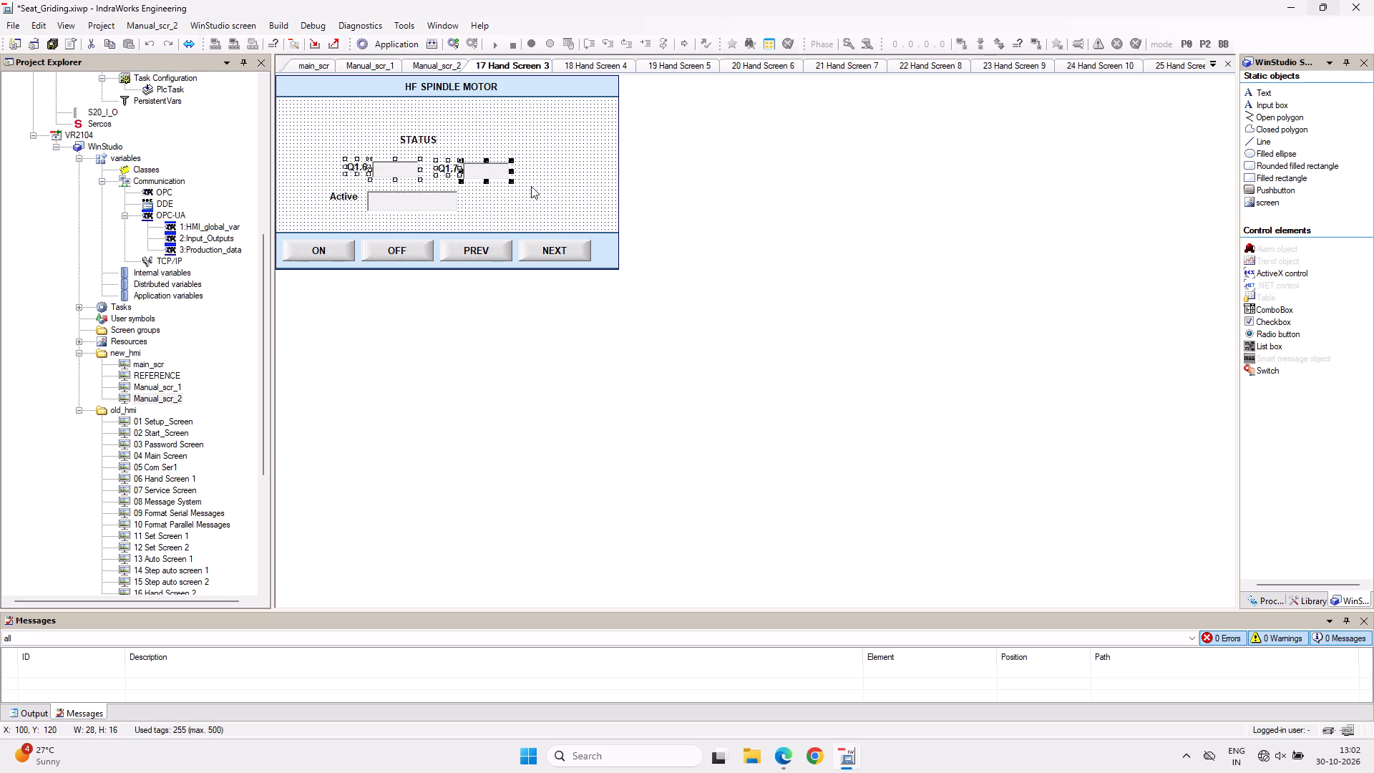
pyautogui.hotkey('ctrl', 'c')
pyautogui.click(436, 63)
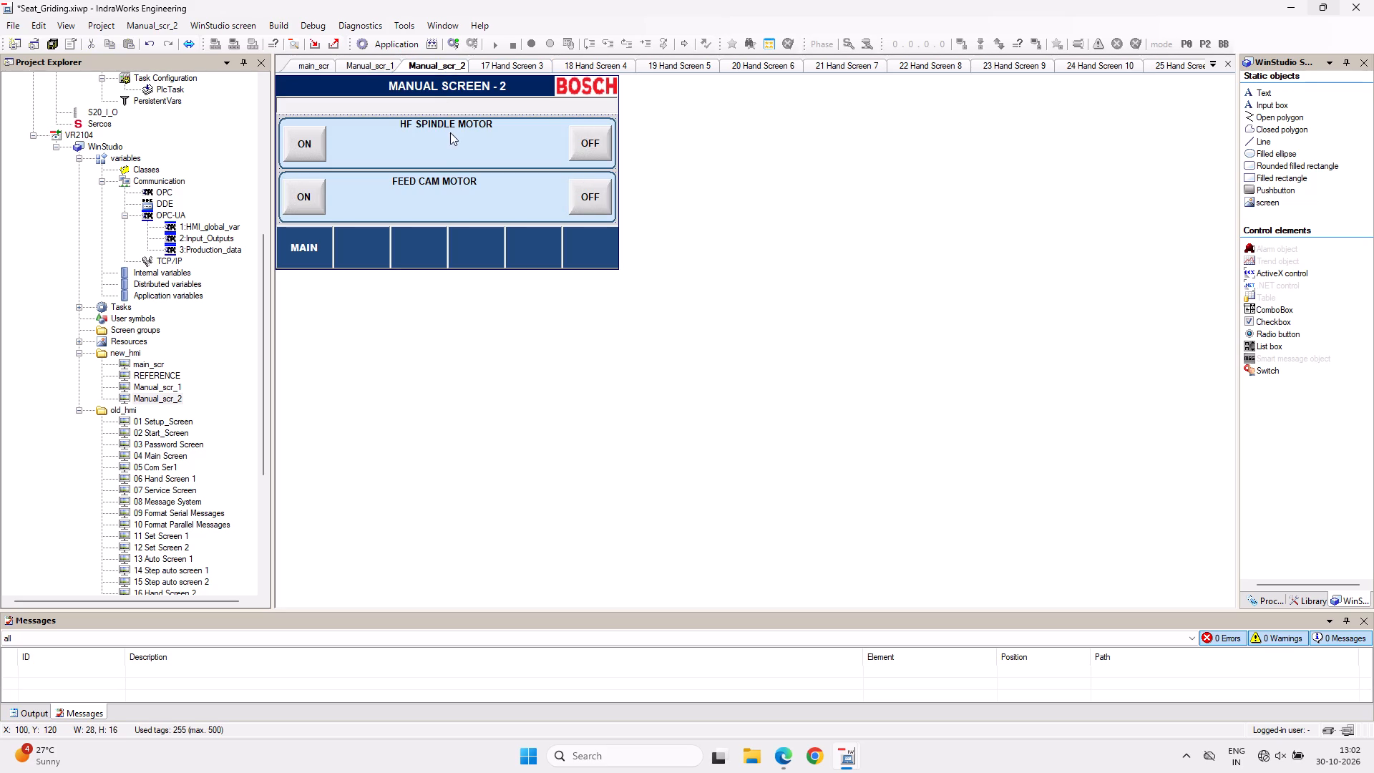
pyautogui.hotkey('ctrl', 'v')
pyautogui.moveTo(420, 86); pyautogui.dragTo(488, 150)
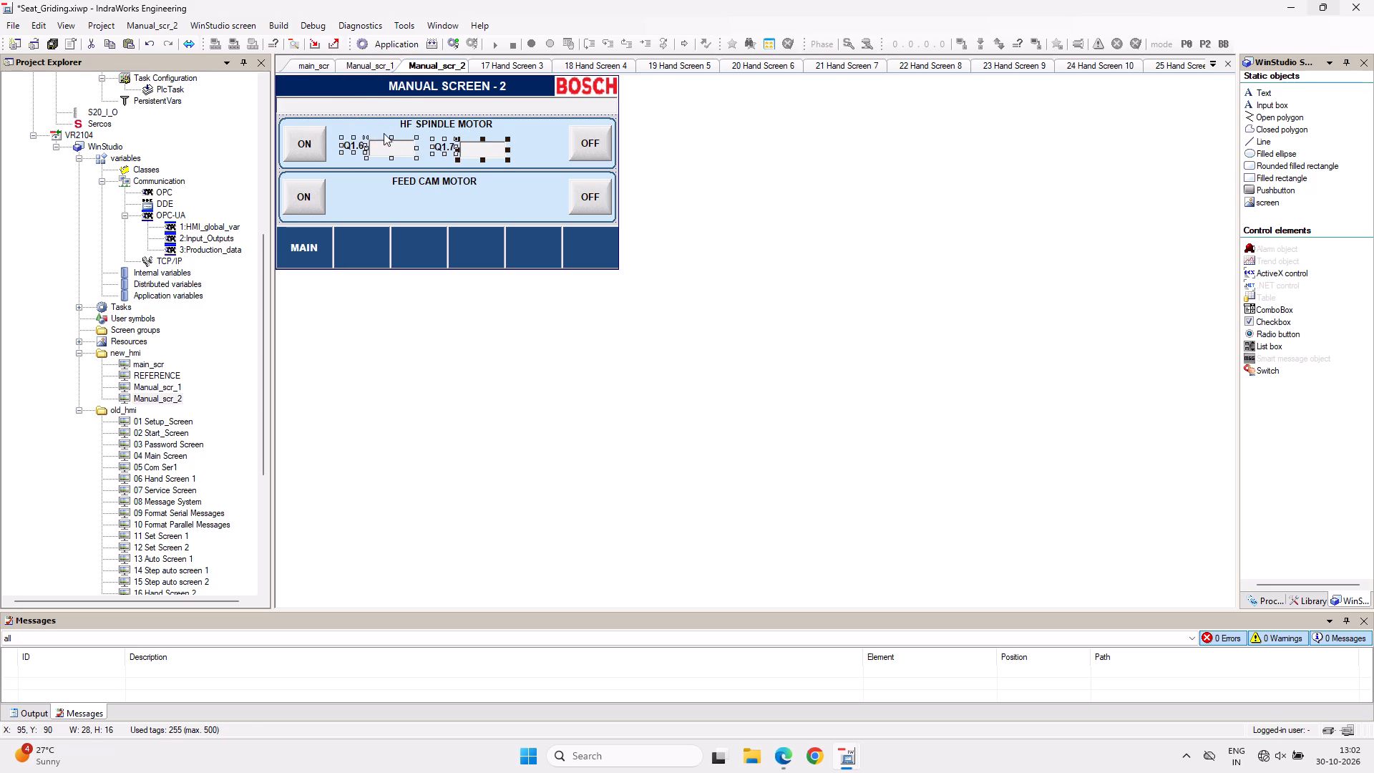
# Arrange Q1.6 above its box beside the ON button and Q1.7 above its box beside OFF, labels at Y 75, boxes at Y 95.
pyautogui.click(380, 130)
pyautogui.moveTo(356, 142); pyautogui.dragTo(353, 125)
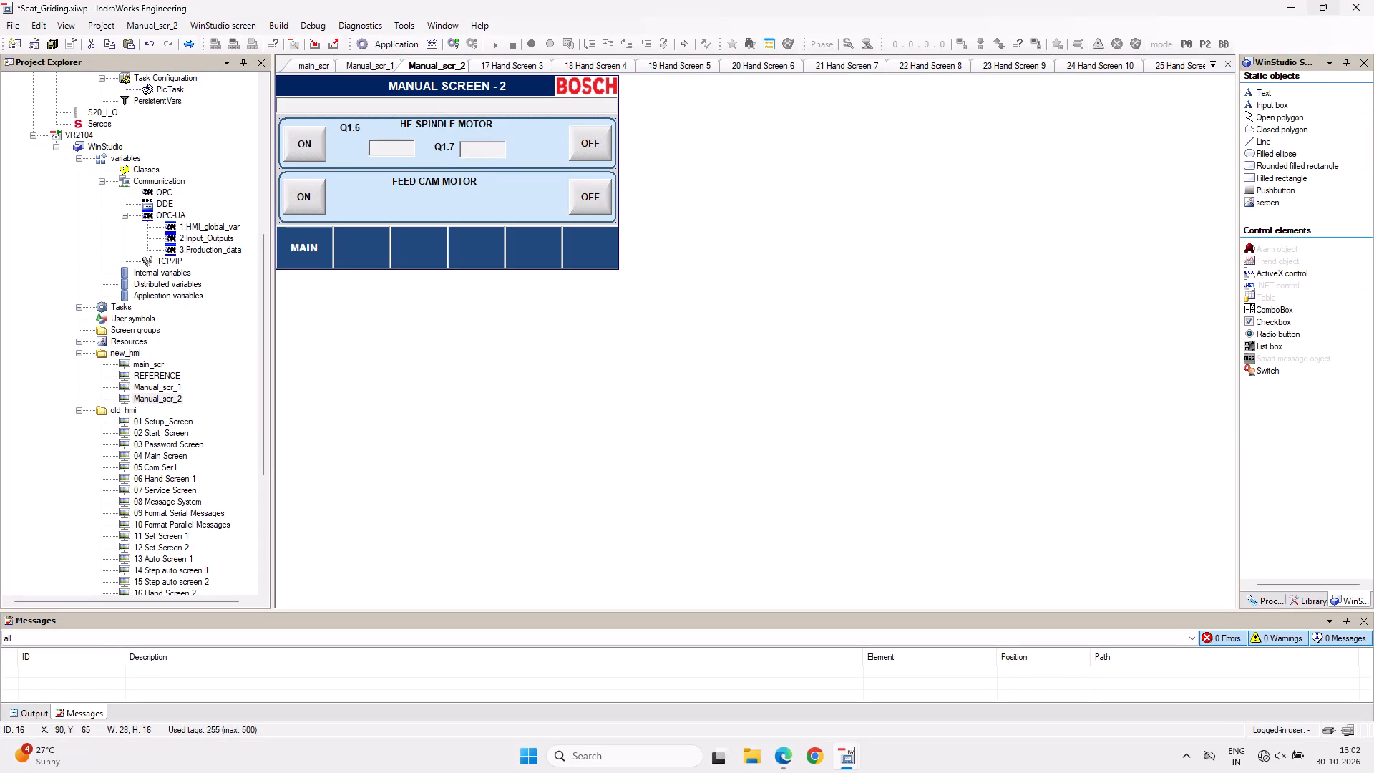
pyautogui.moveTo(353, 125); pyautogui.dragTo(354, 127)
pyautogui.moveTo(394, 149); pyautogui.dragTo(362, 151)
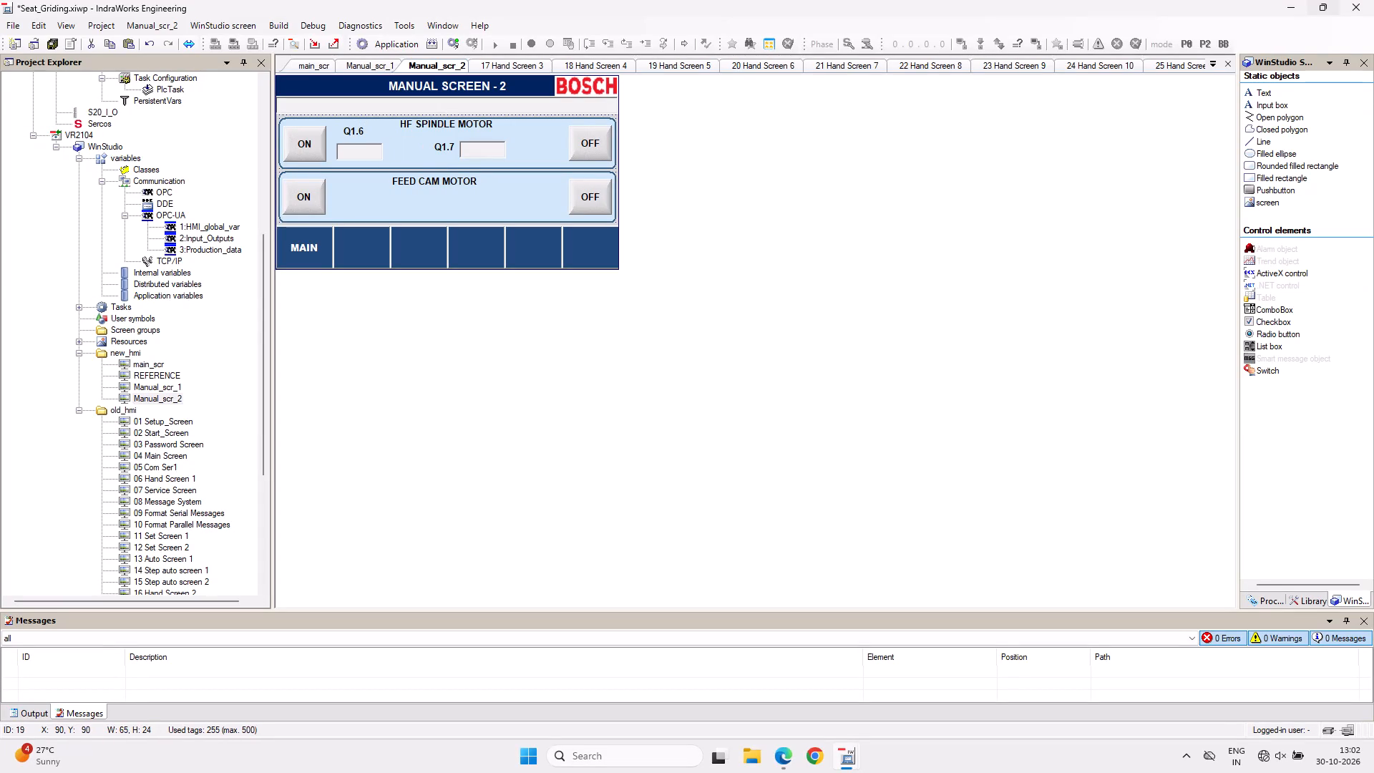
pyautogui.moveTo(362, 151); pyautogui.dragTo(359, 152)
pyautogui.moveTo(485, 150); pyautogui.dragTo(539, 153)
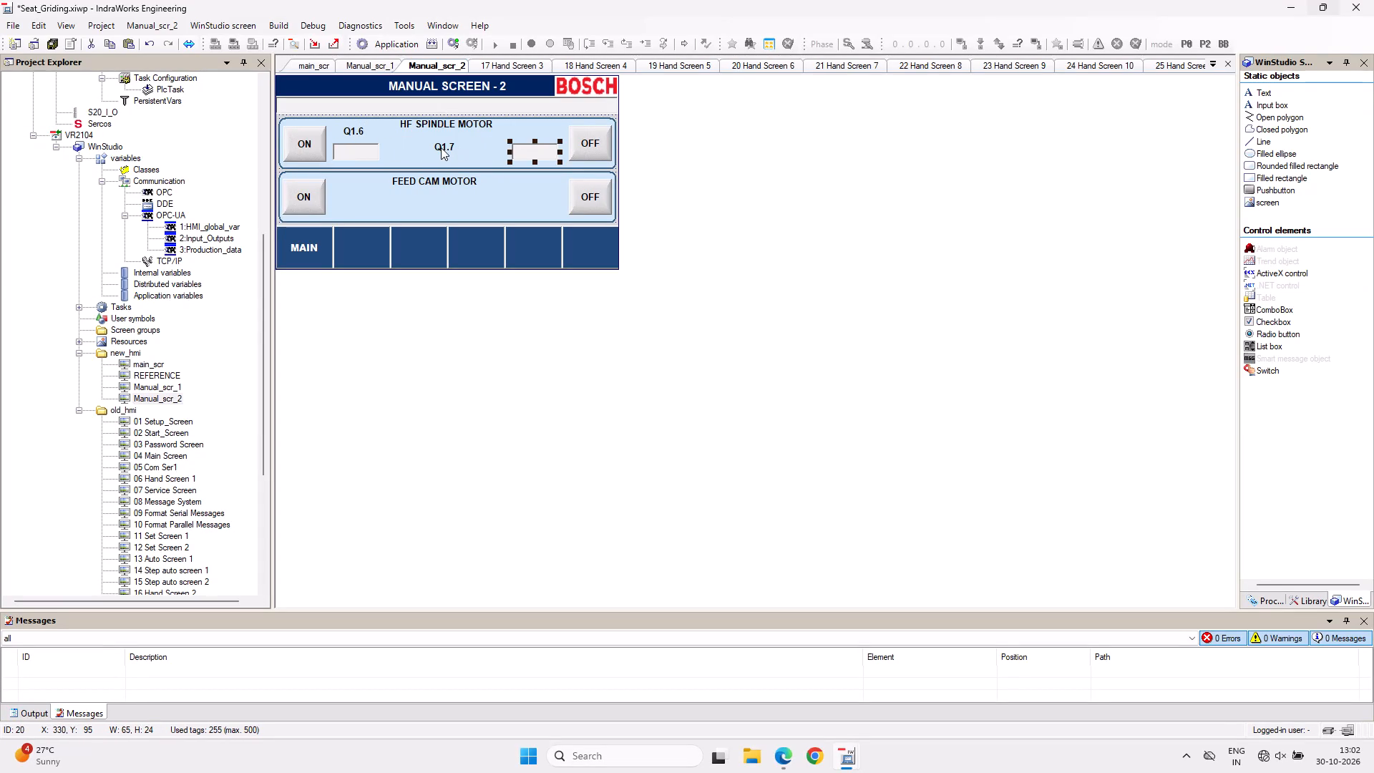
pyautogui.moveTo(440, 147); pyautogui.dragTo(529, 135)
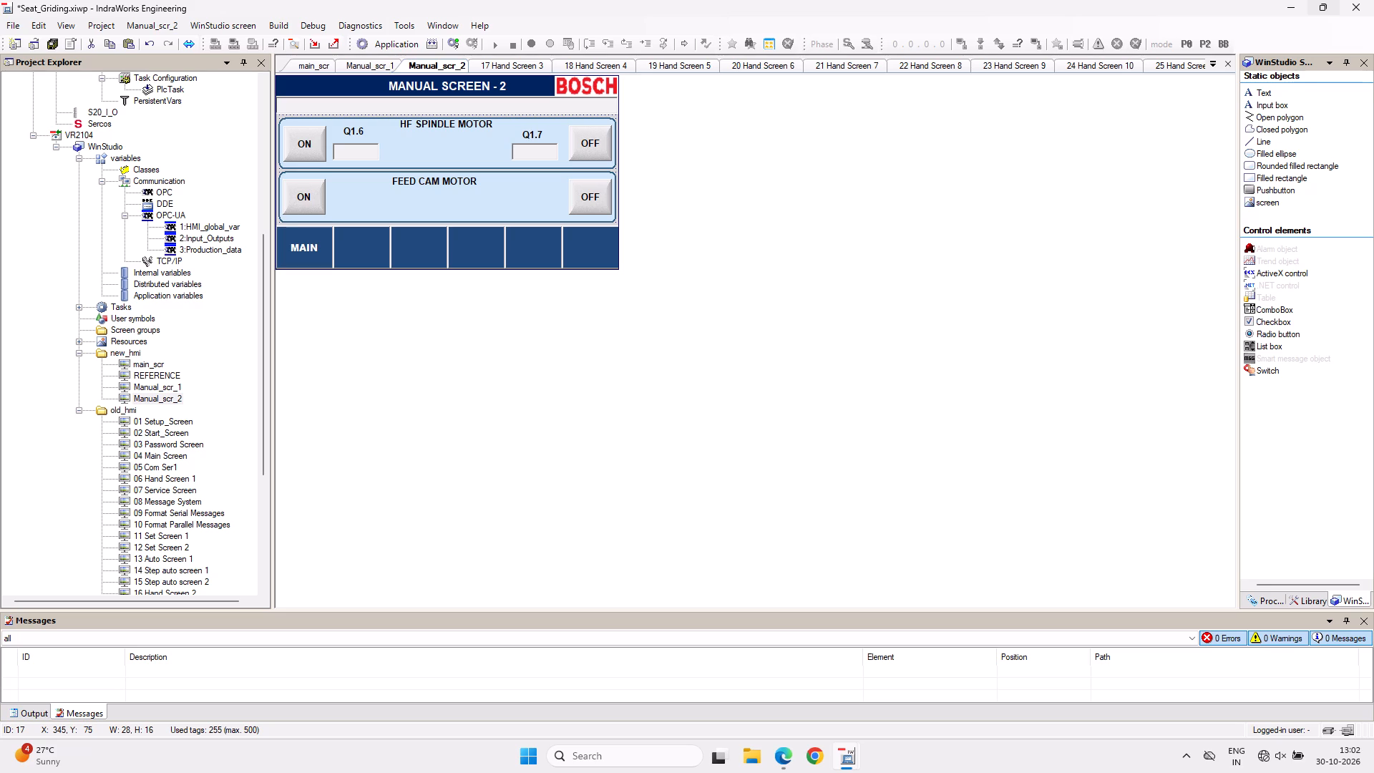
pyautogui.moveTo(529, 135); pyautogui.dragTo(532, 135)
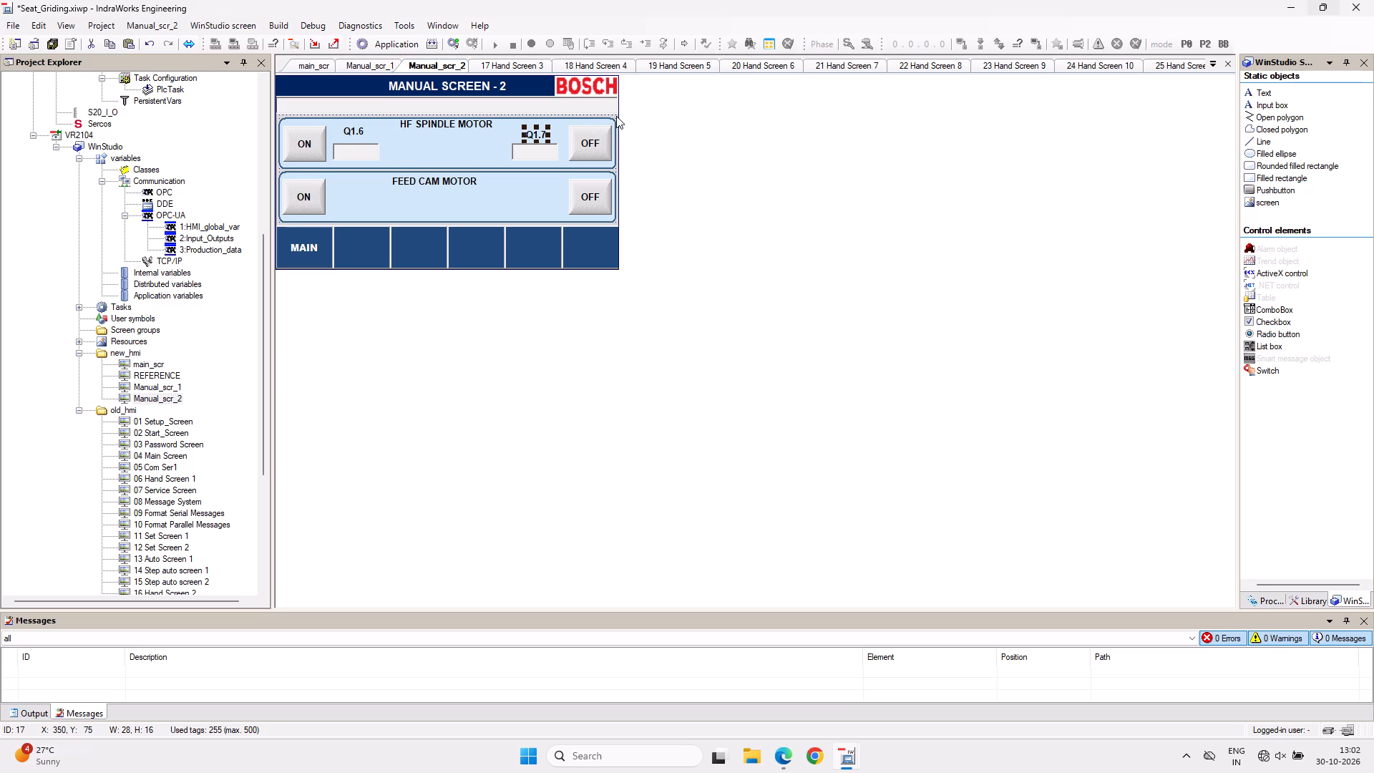
pyautogui.click(616, 116)
pyautogui.click(357, 130)
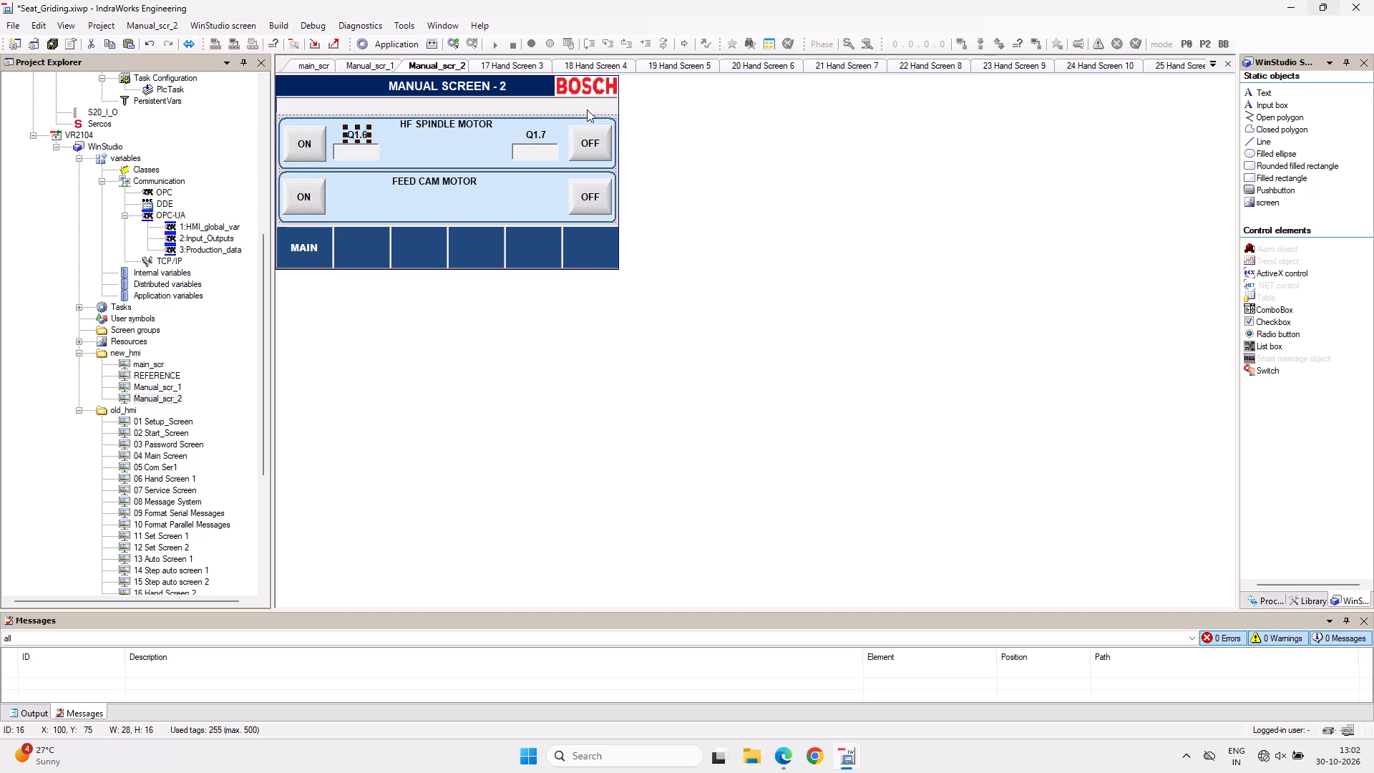
pyautogui.click(614, 116)
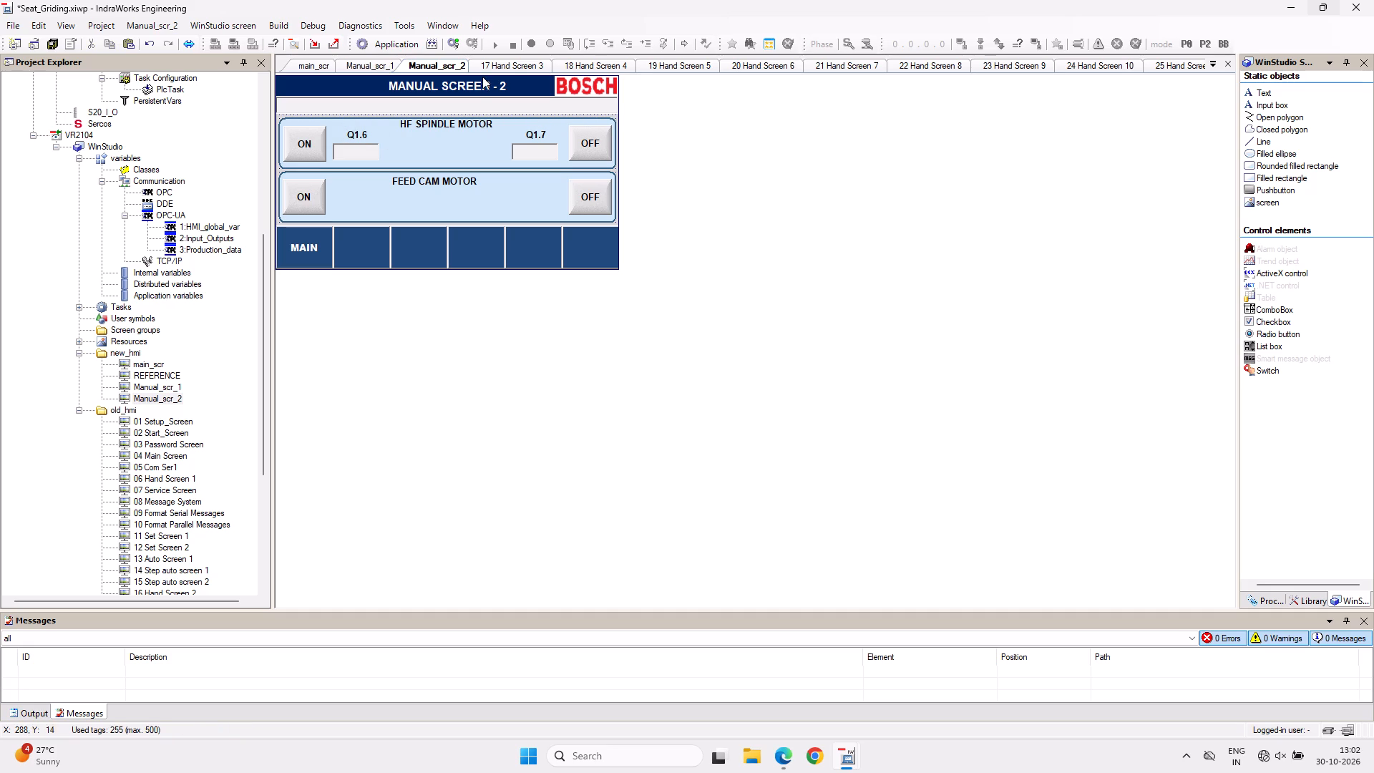
# Copy the Active label and its box from 17 Hand Screen 3 into the HF SPINDLE MOTOR section of Manual_scr_2.
pyautogui.click(513, 64)
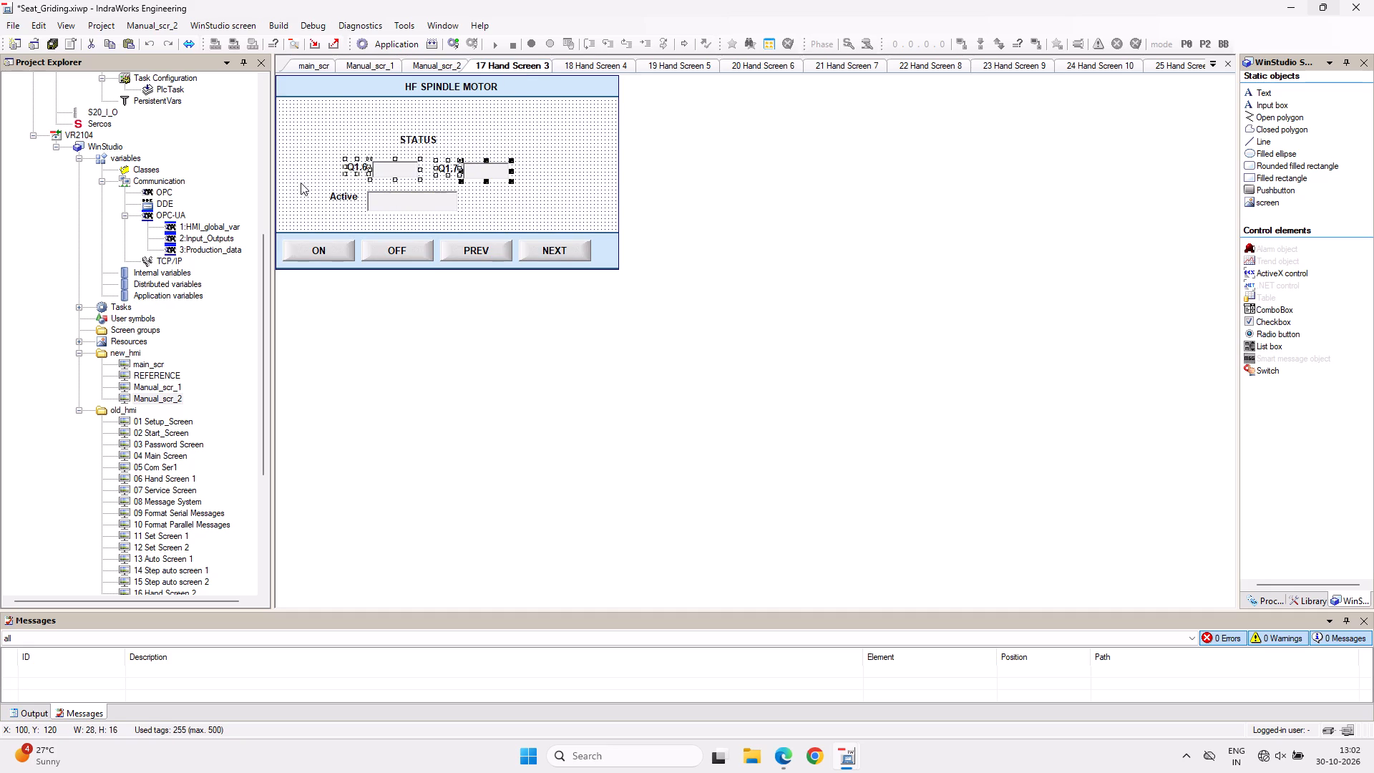
pyautogui.moveTo(301, 183); pyautogui.dragTo(492, 219)
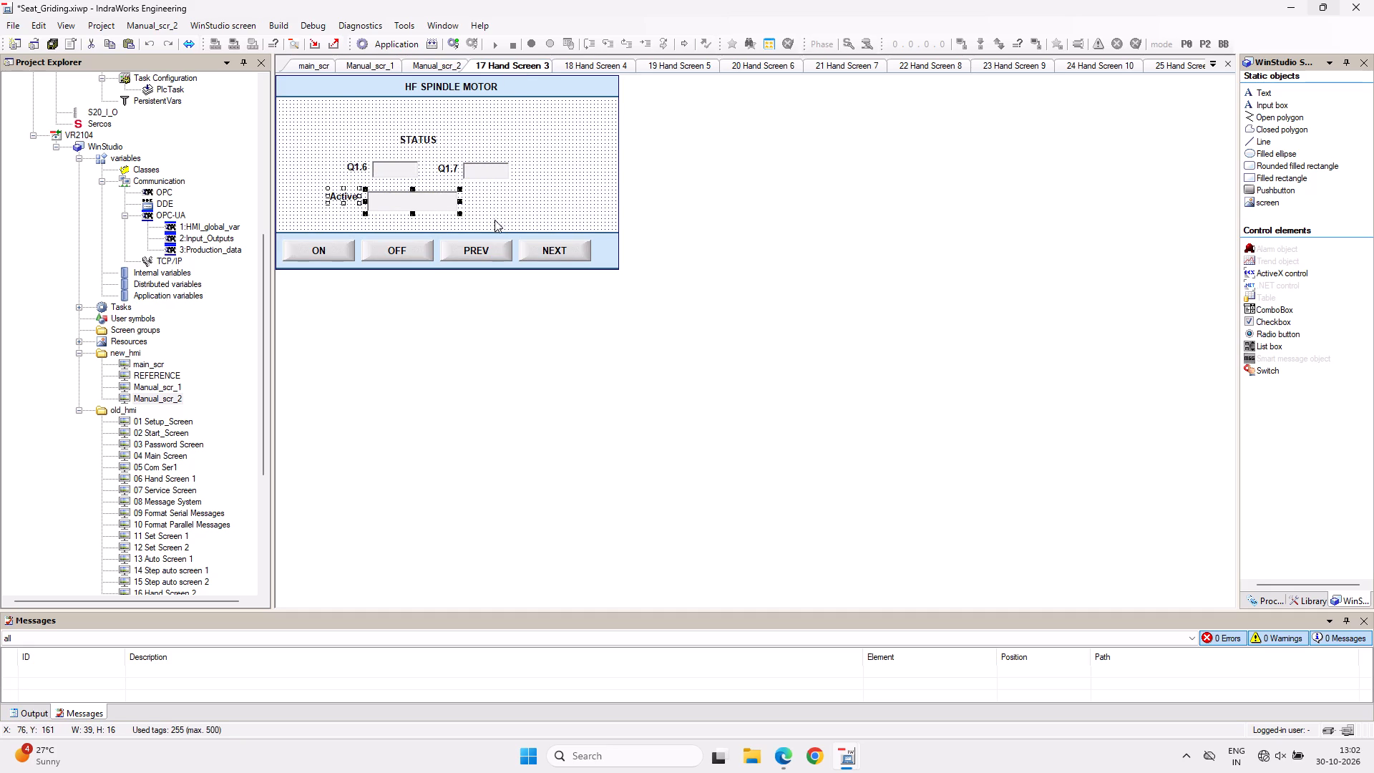
pyautogui.hotkey('ctrl', 'c')
pyautogui.click(444, 64)
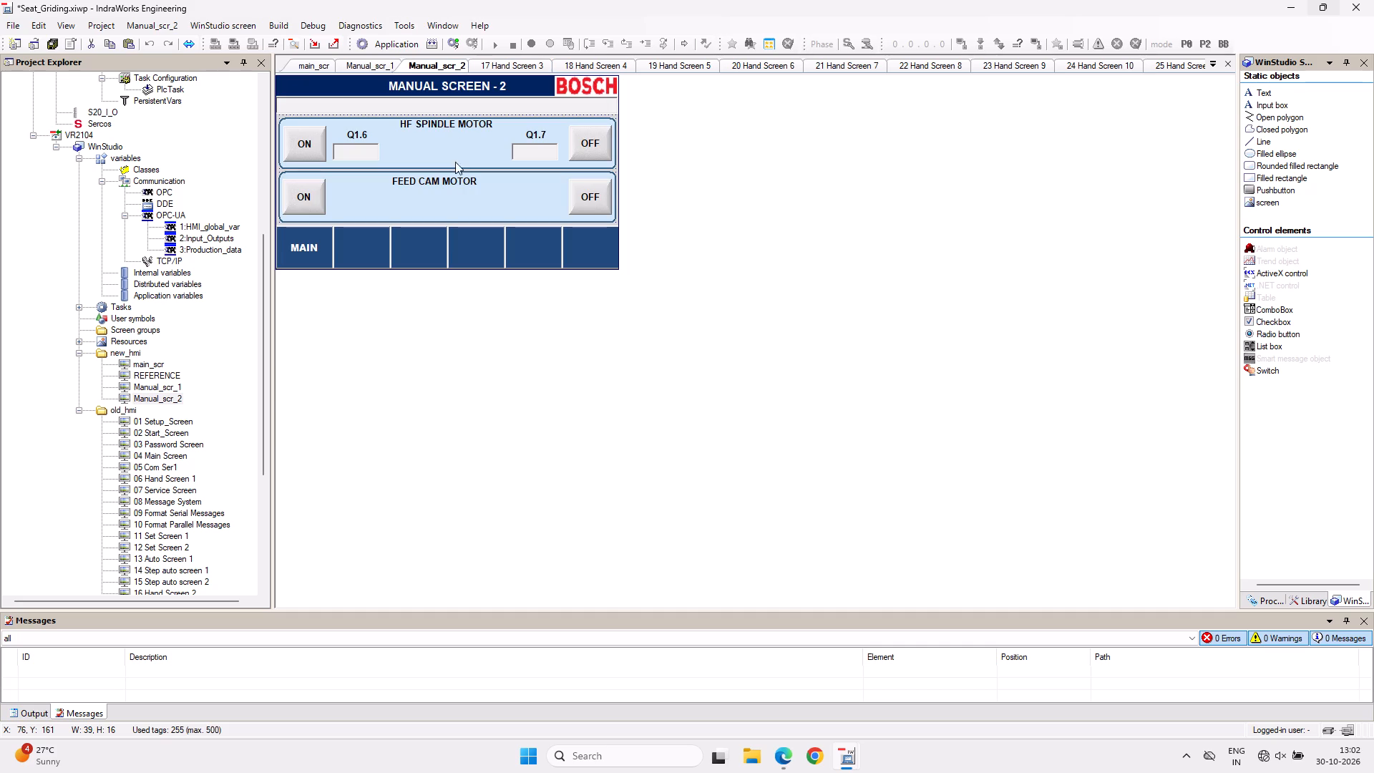
pyautogui.hotkey('ctrl', 'v')
pyautogui.moveTo(379, 84); pyautogui.dragTo(437, 135)
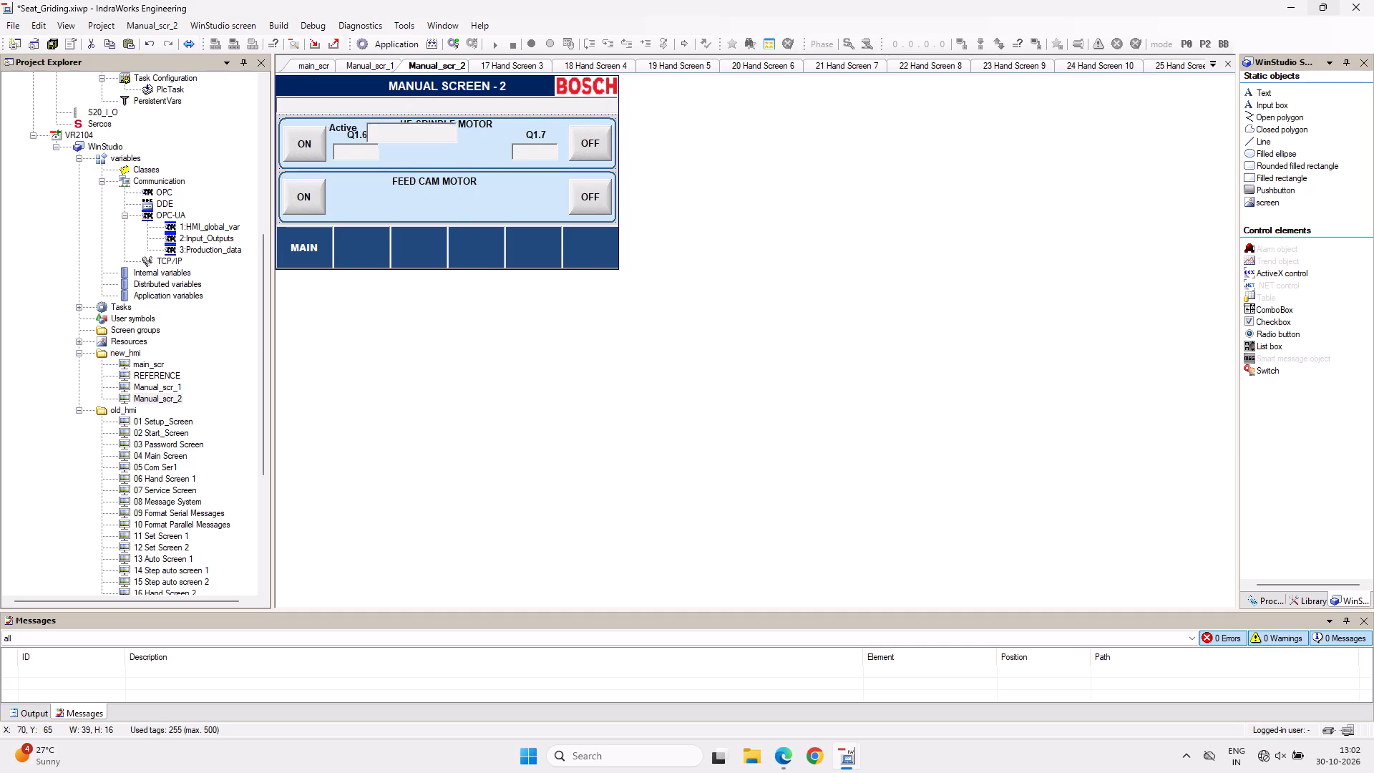
pyautogui.moveTo(437, 135); pyautogui.dragTo(473, 150)
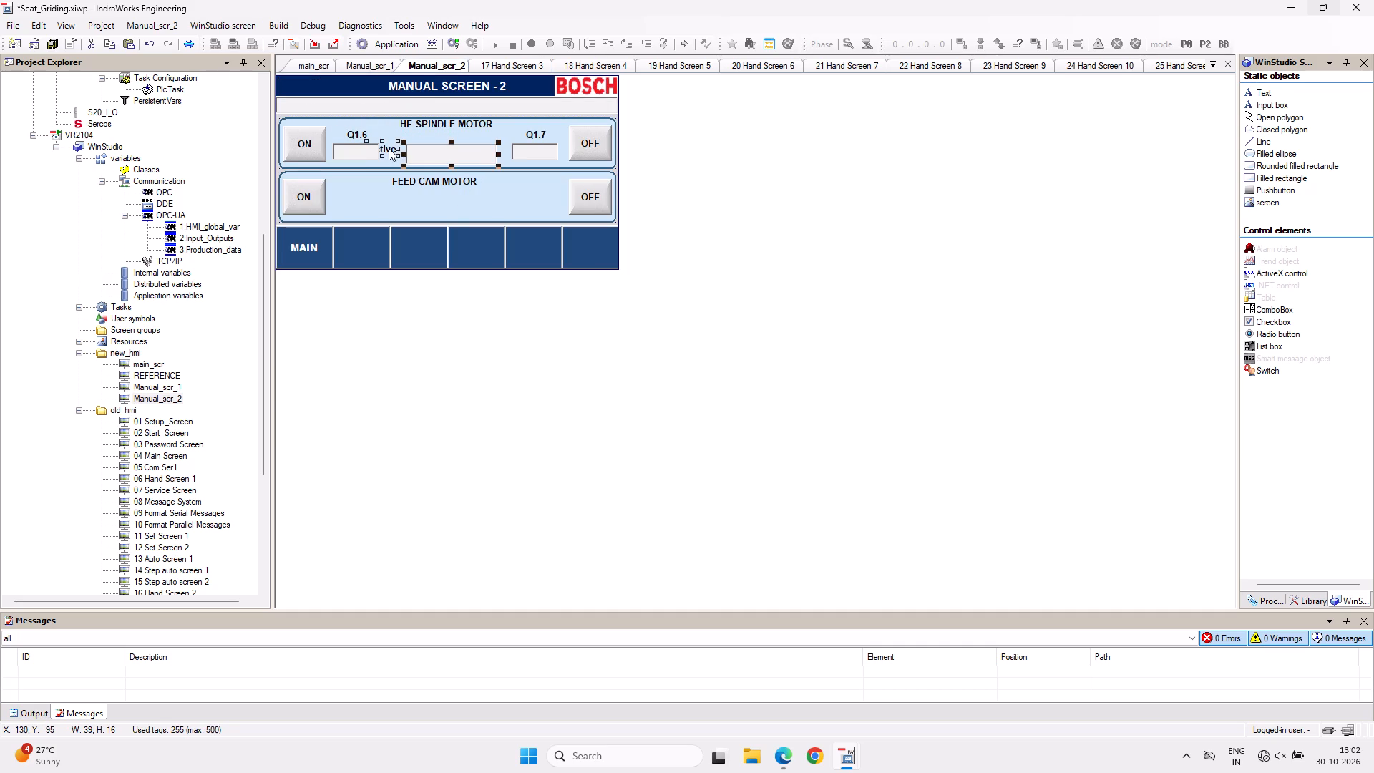
pyautogui.moveTo(389, 148); pyautogui.dragTo(399, 146)
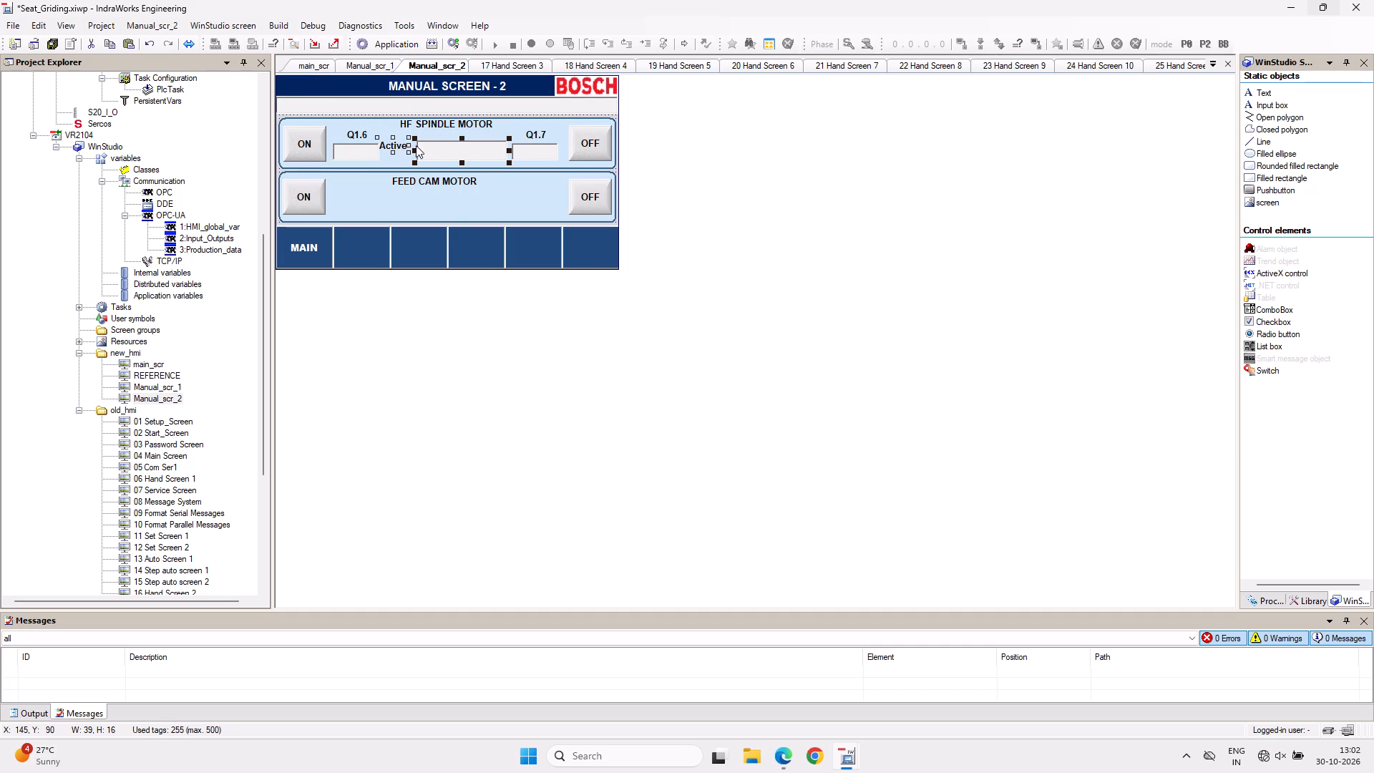
# Centre the Active box between the Q1.6 and Q1.7 boxes at X 175, Y 95, with its label above at X 220, Y 80.
pyautogui.click(461, 152)
pyautogui.moveTo(394, 147); pyautogui.dragTo(450, 140)
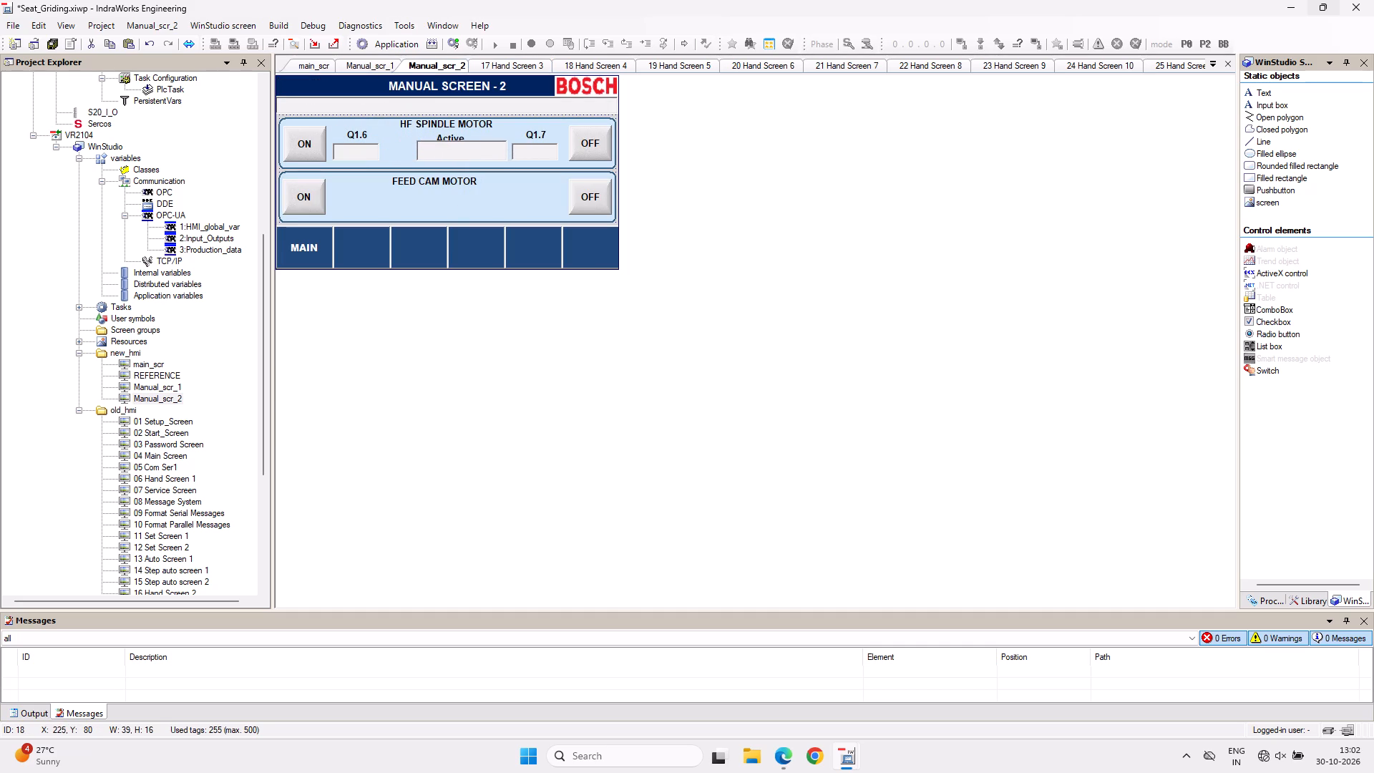
pyautogui.moveTo(450, 140); pyautogui.dragTo(452, 136)
pyautogui.moveTo(456, 146); pyautogui.dragTo(441, 147)
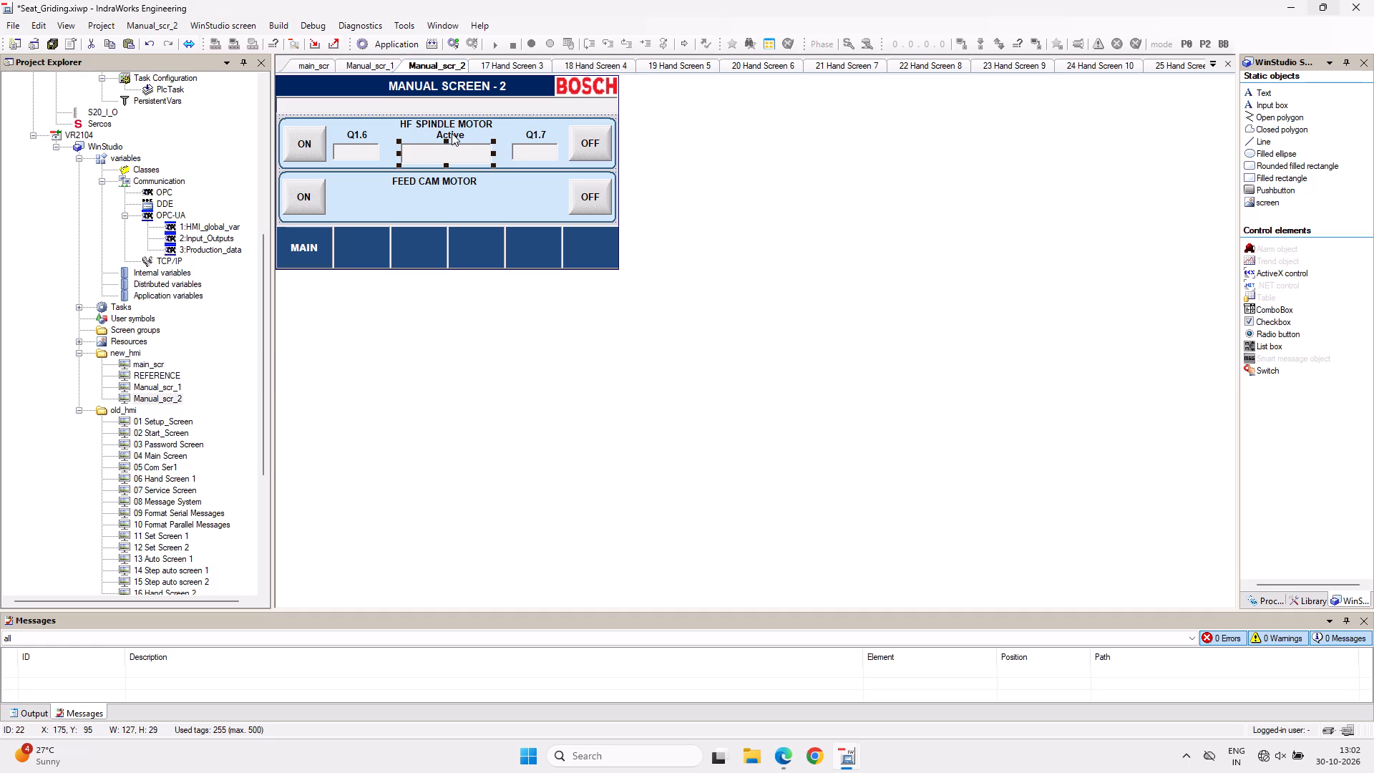
pyautogui.click(452, 133)
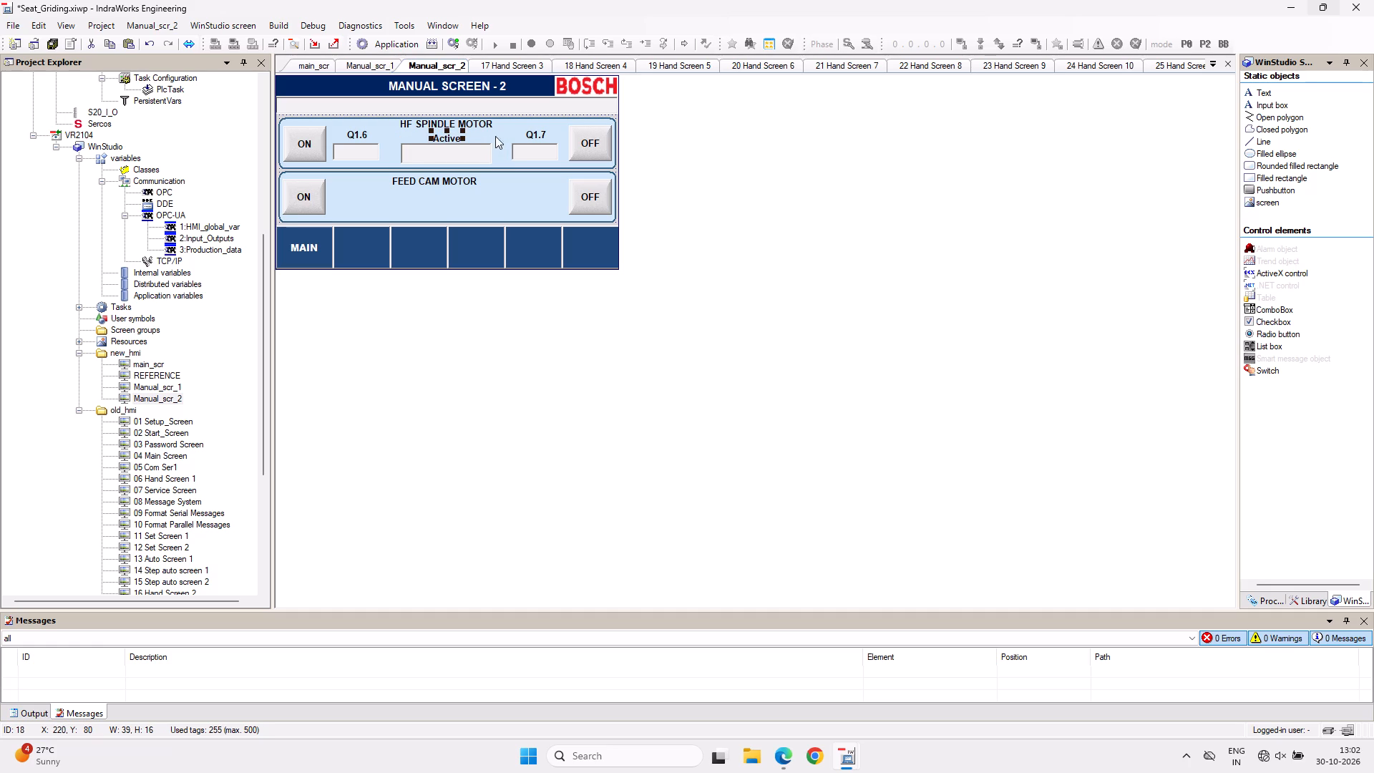
pyautogui.click(614, 117)
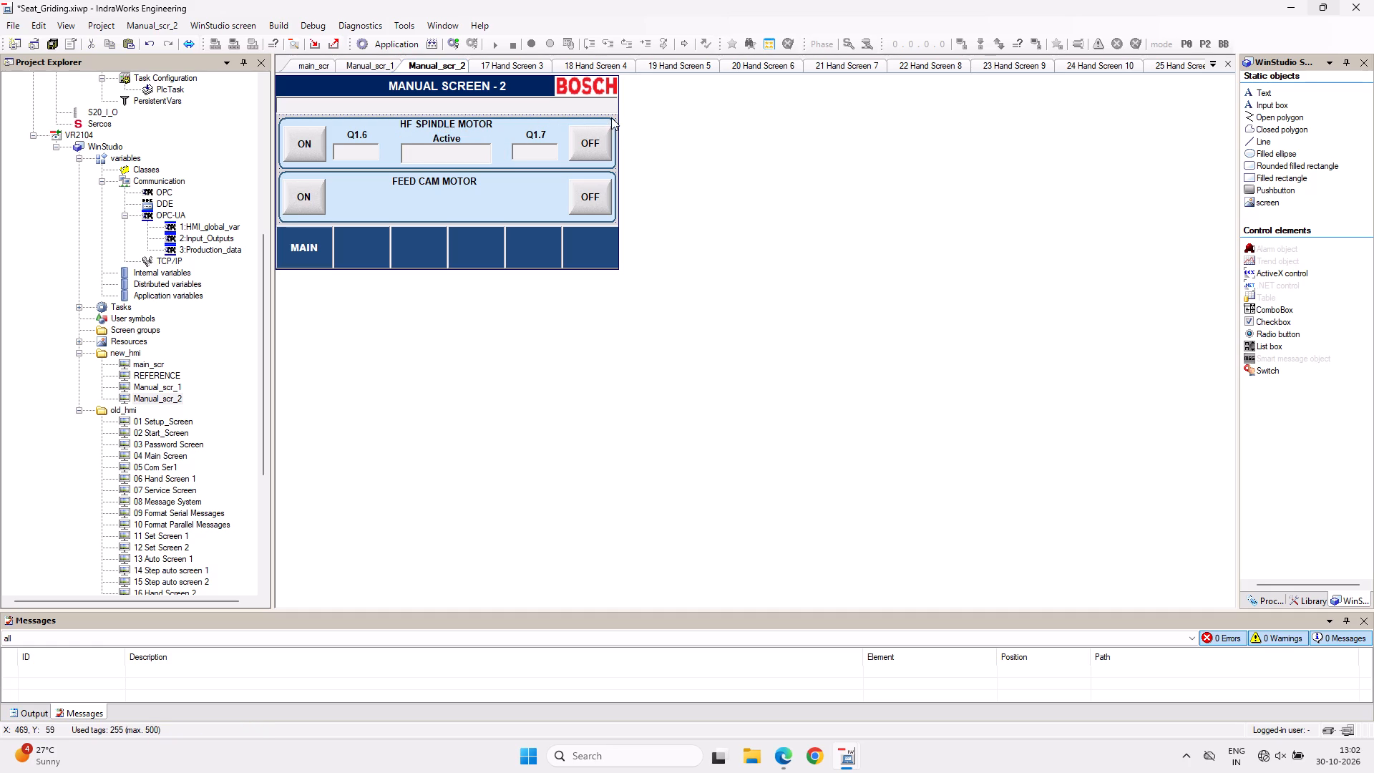
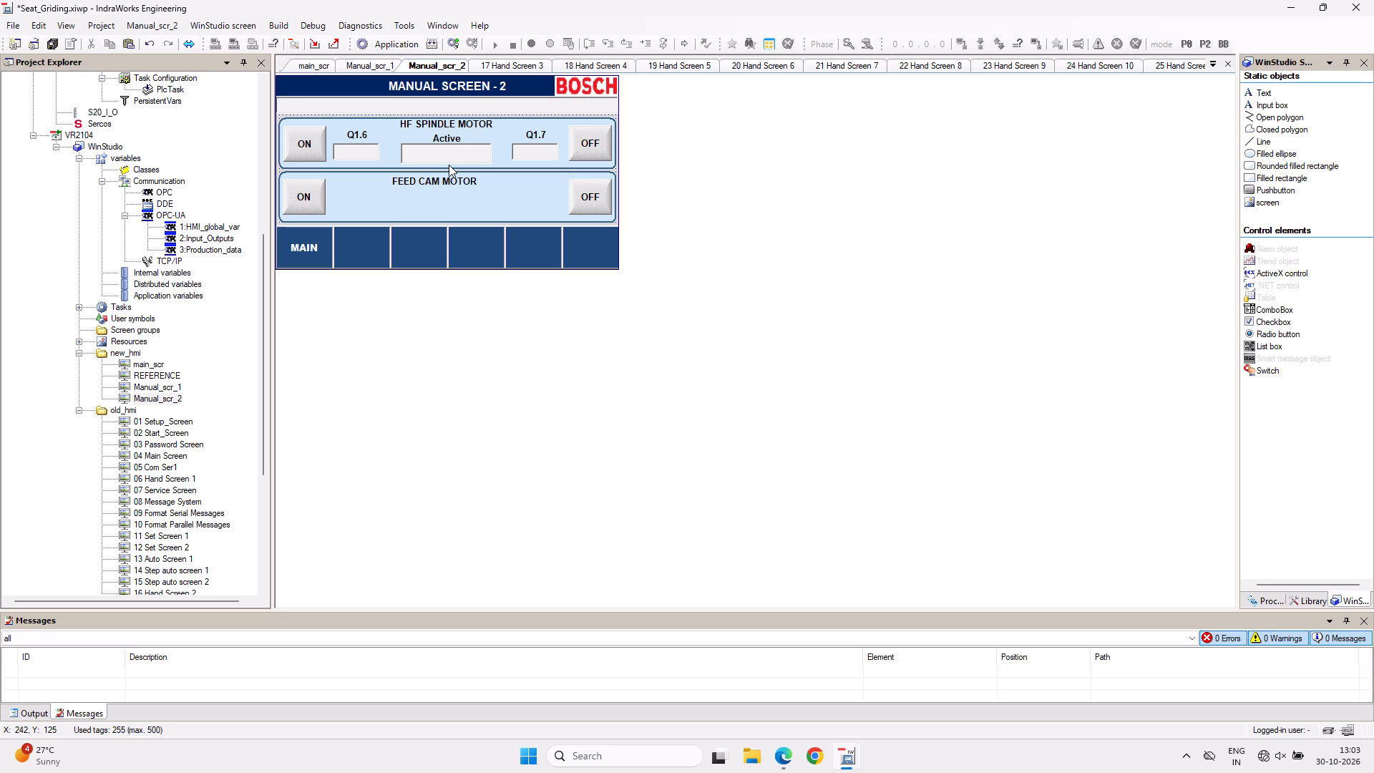
# Close 17 Hand Screen 3 without applying its changes and save the project.
pyautogui.click(502, 64)
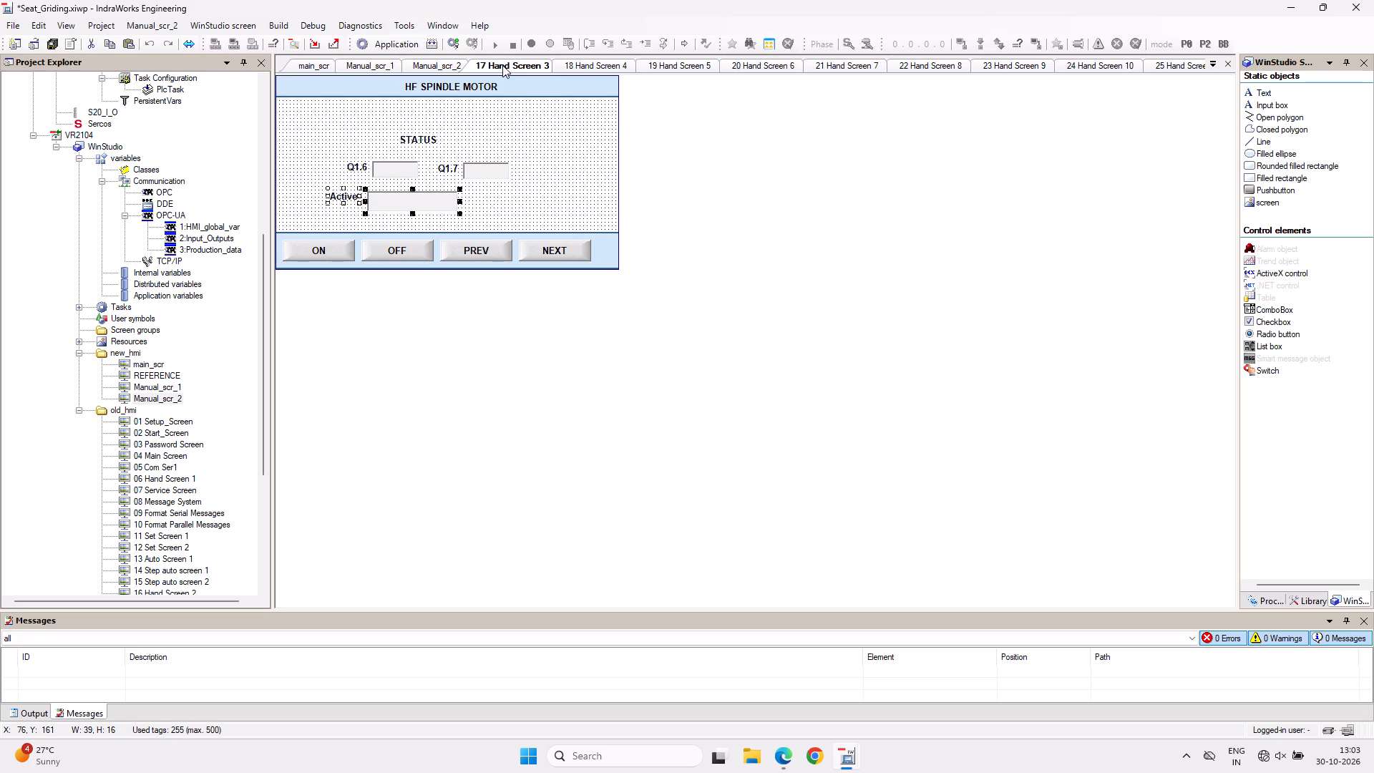
pyautogui.click(535, 172)
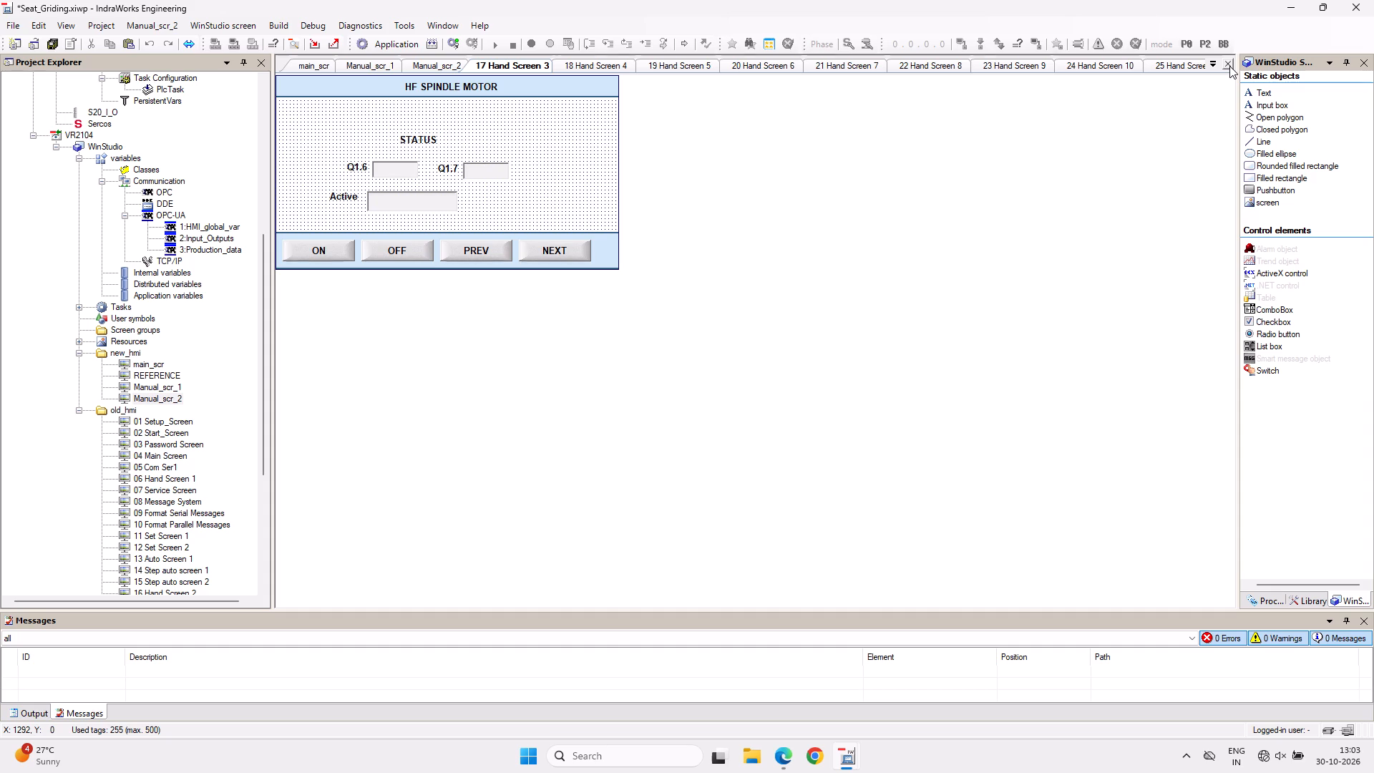
pyautogui.click(1229, 66)
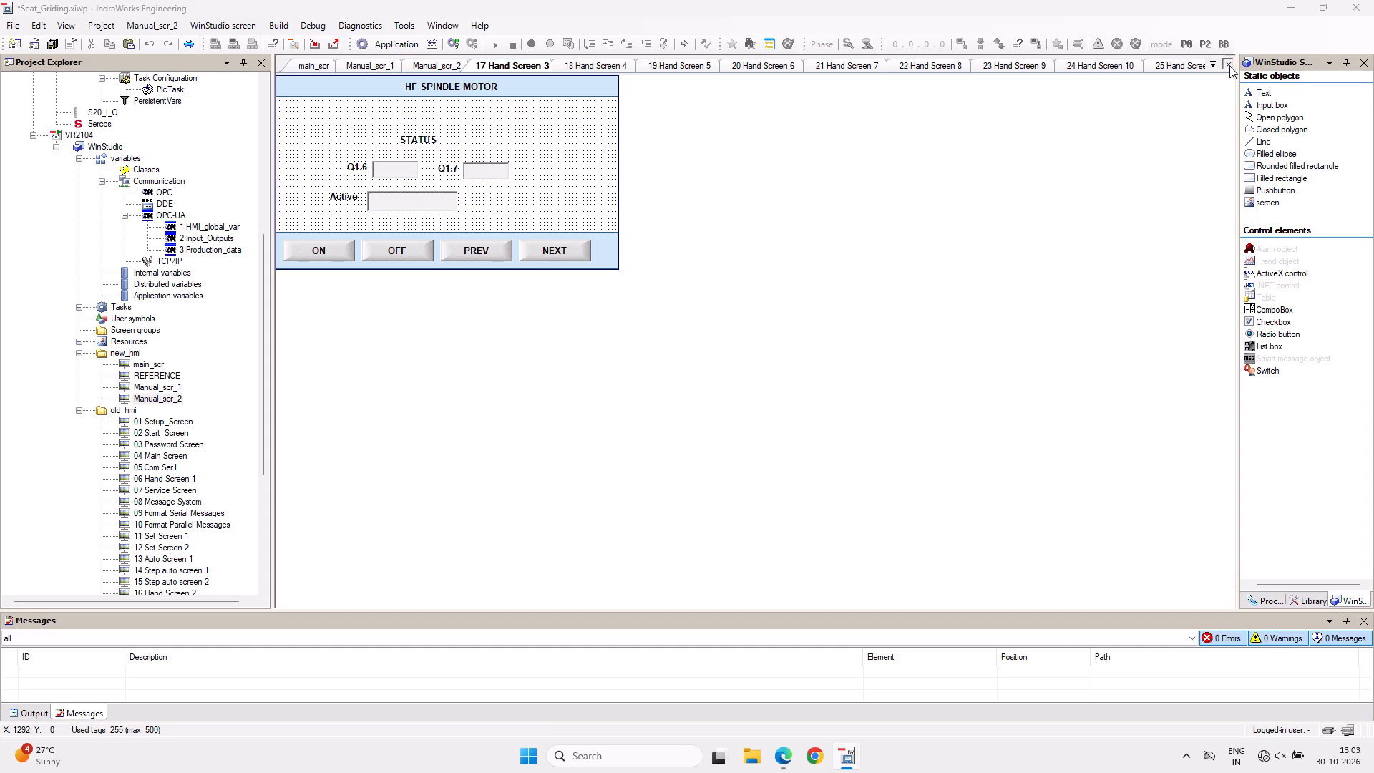
pyautogui.click(726, 426)
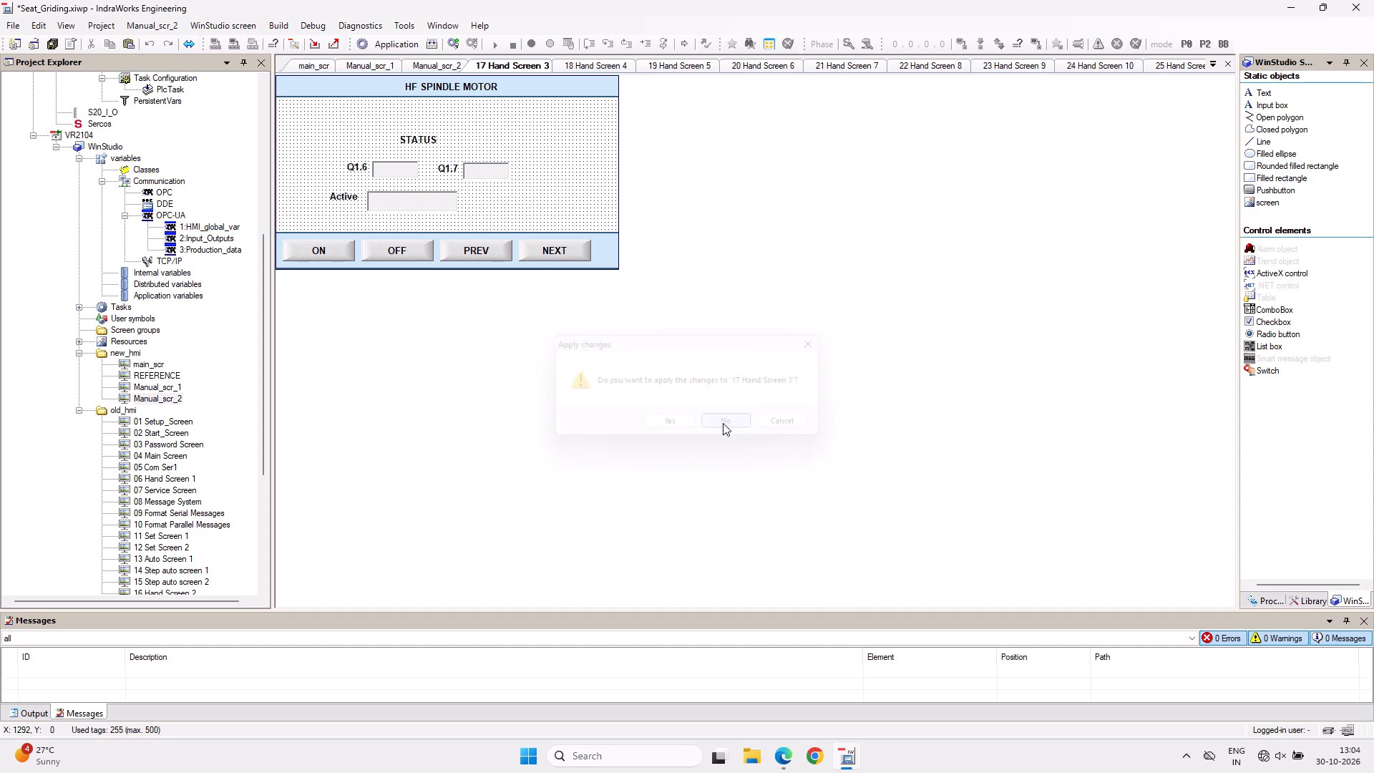
pyautogui.click(52, 39)
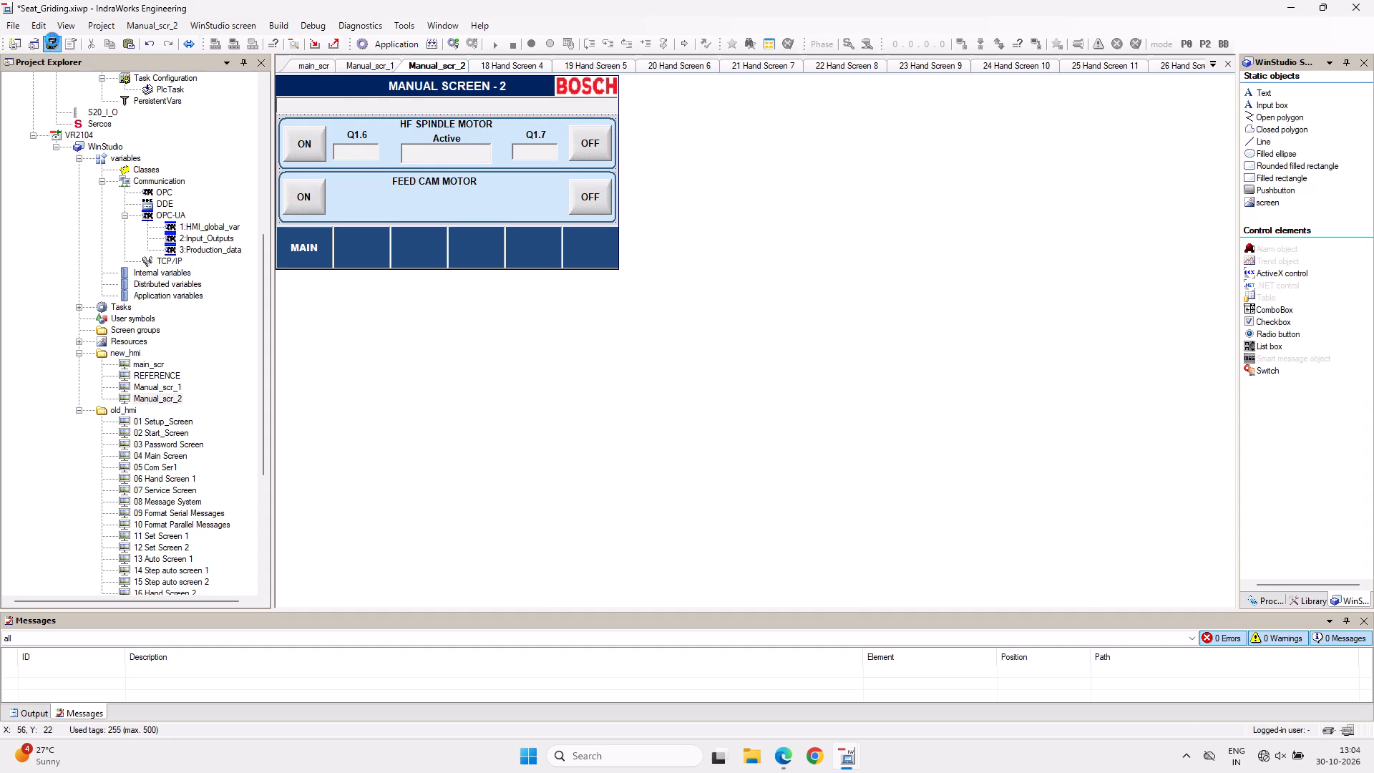
# Copy the Q2.2 and Q2.3 labels with their status boxes from 18 Hand Screen 4 into Manual_scr_2's FEED CAM MOTOR section.
pyautogui.click(501, 64)
pyautogui.click(487, 154)
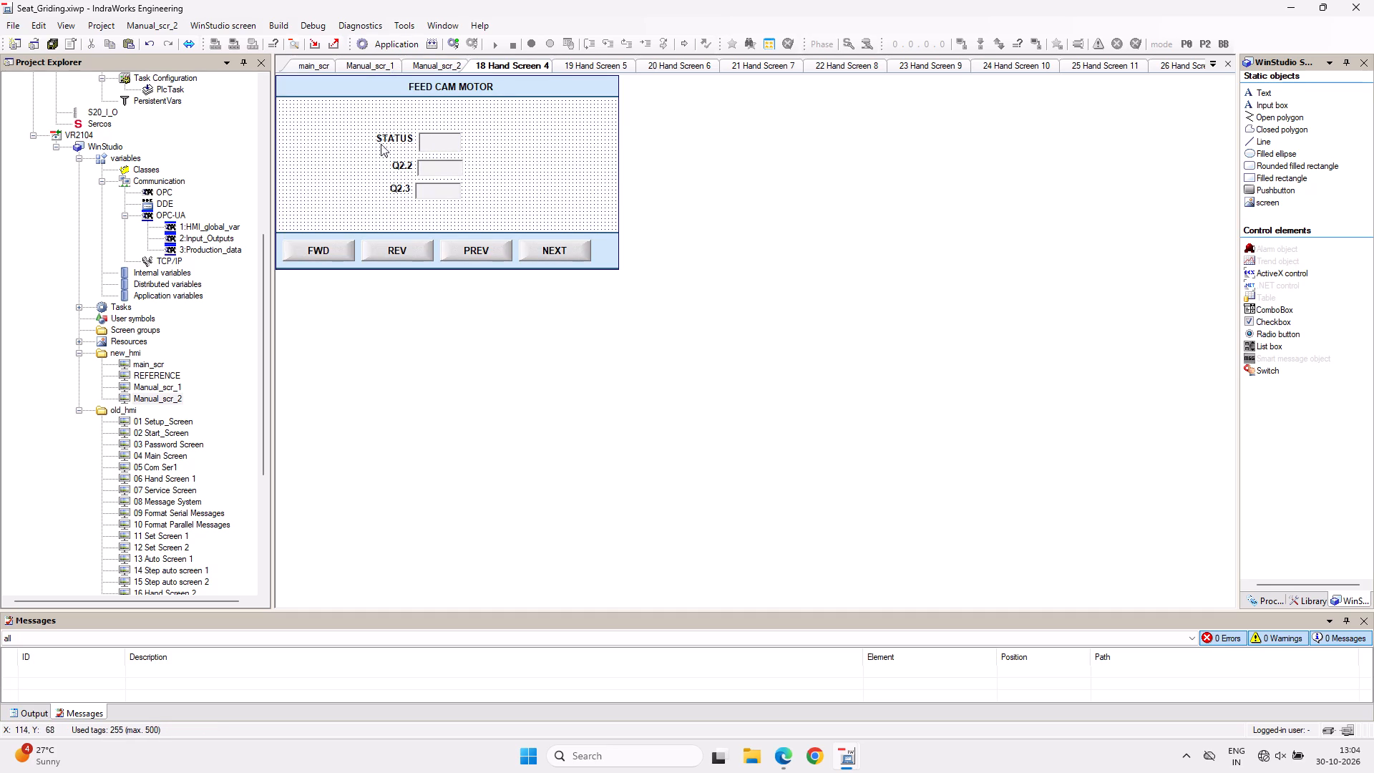
pyautogui.moveTo(364, 159); pyautogui.dragTo(516, 201)
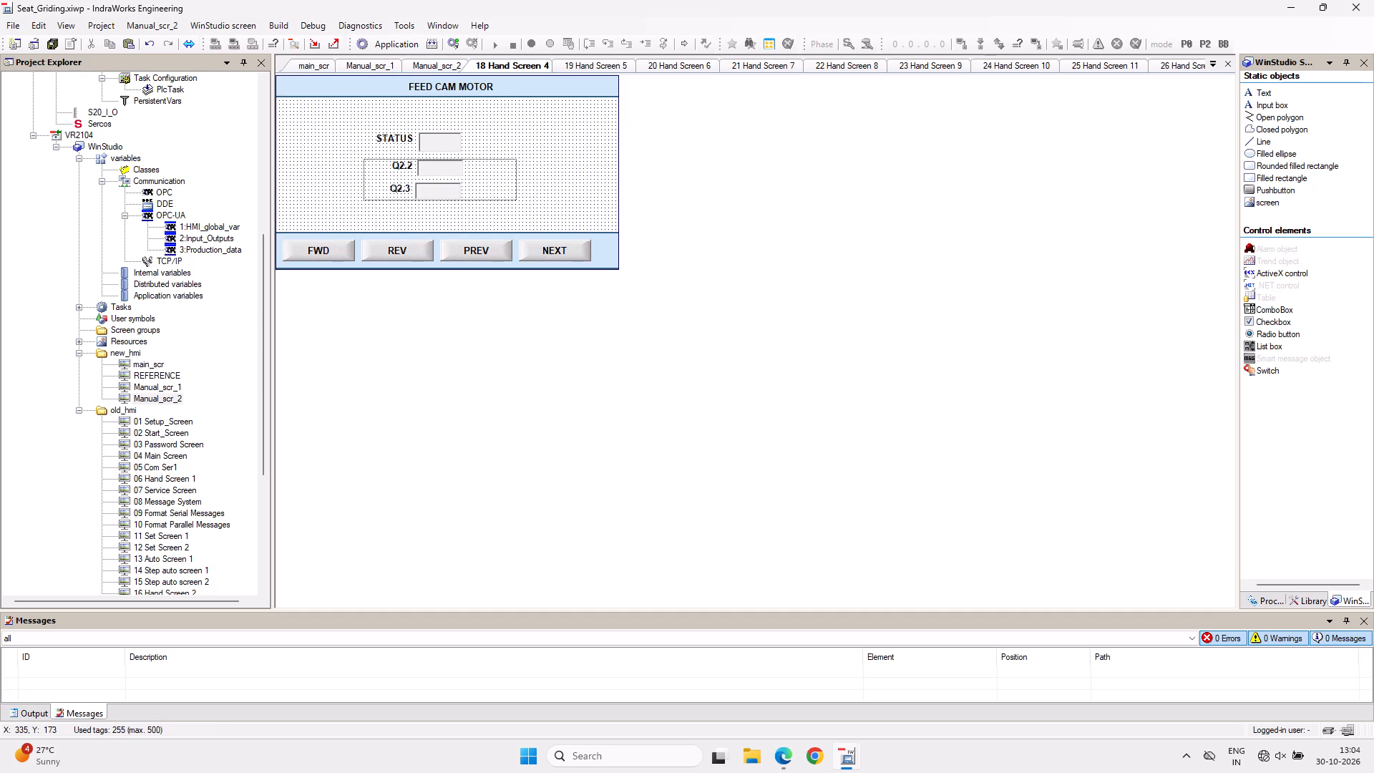
pyautogui.moveTo(516, 201); pyautogui.dragTo(517, 201)
pyautogui.hotkey('ctrl', 'c')
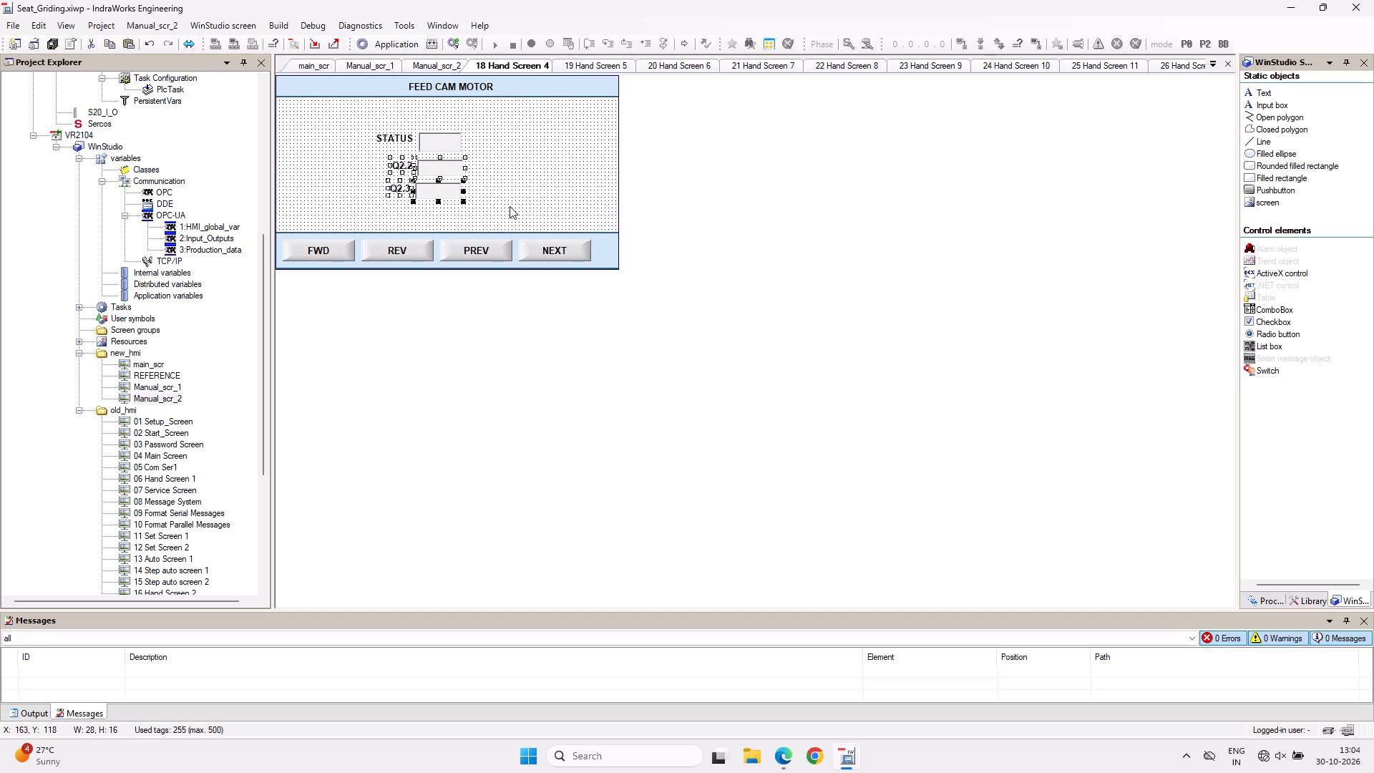
pyautogui.click(439, 62)
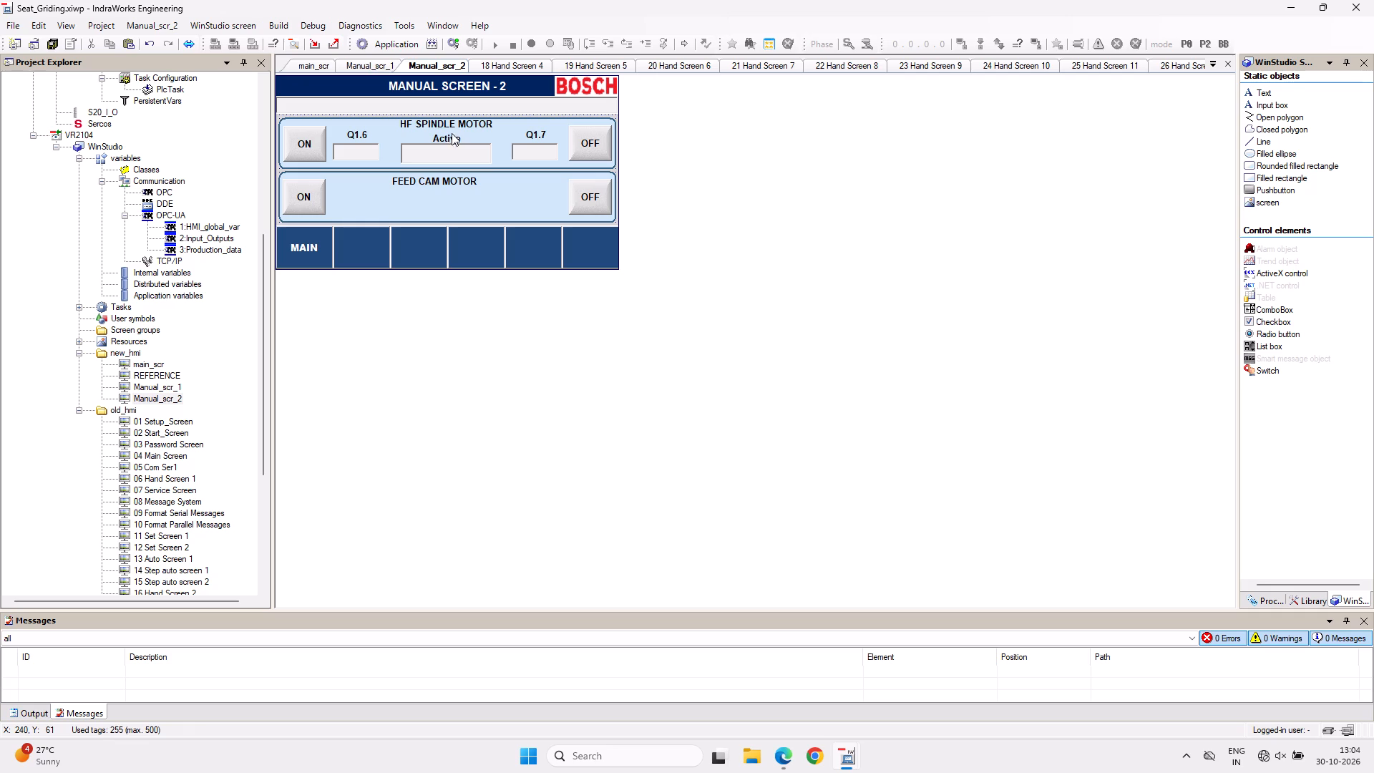
pyautogui.hotkey('ctrl', 'v')
pyautogui.moveTo(333, 106); pyautogui.dragTo(504, 210)
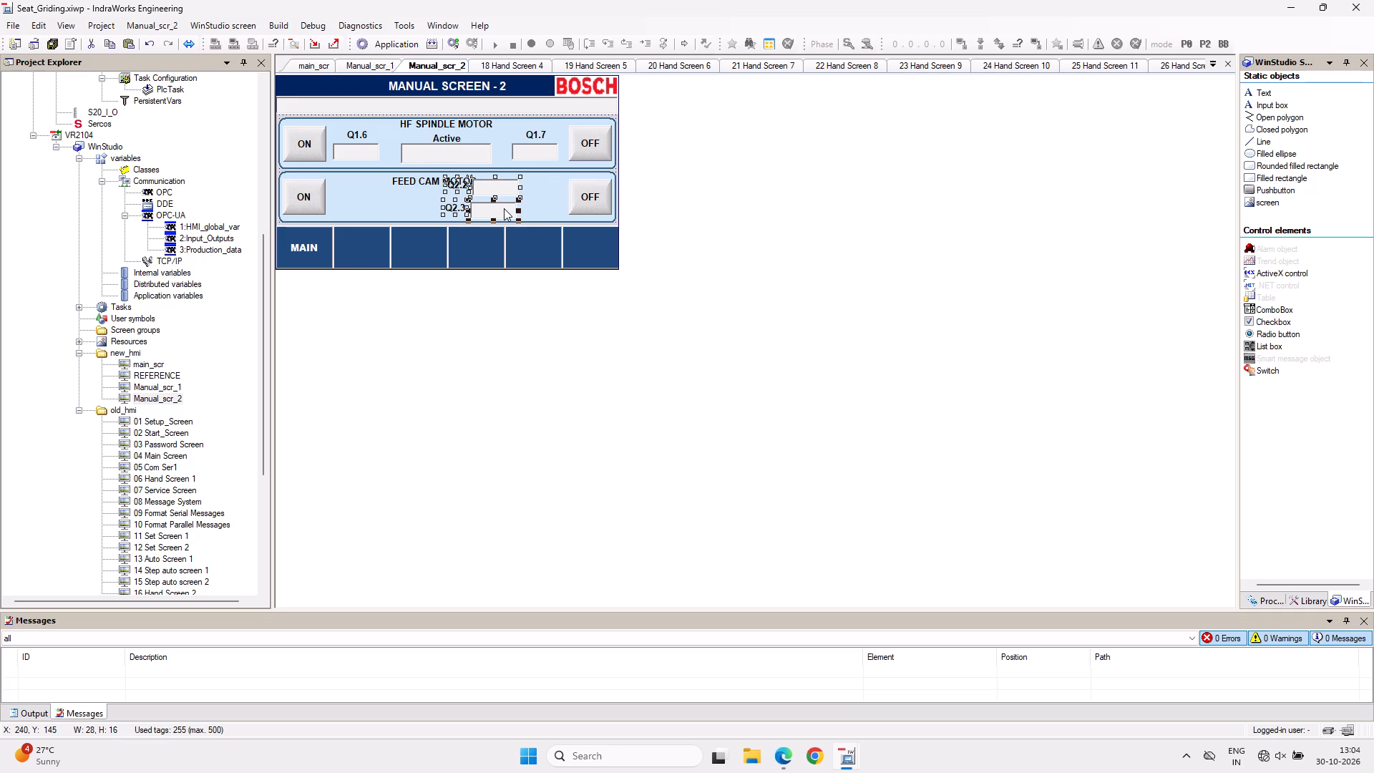
# Arrange the Q2.3 label above its status box and place the pair beside the FEED CAM MOTOR OFF button, box at Y 170.
pyautogui.click(560, 200)
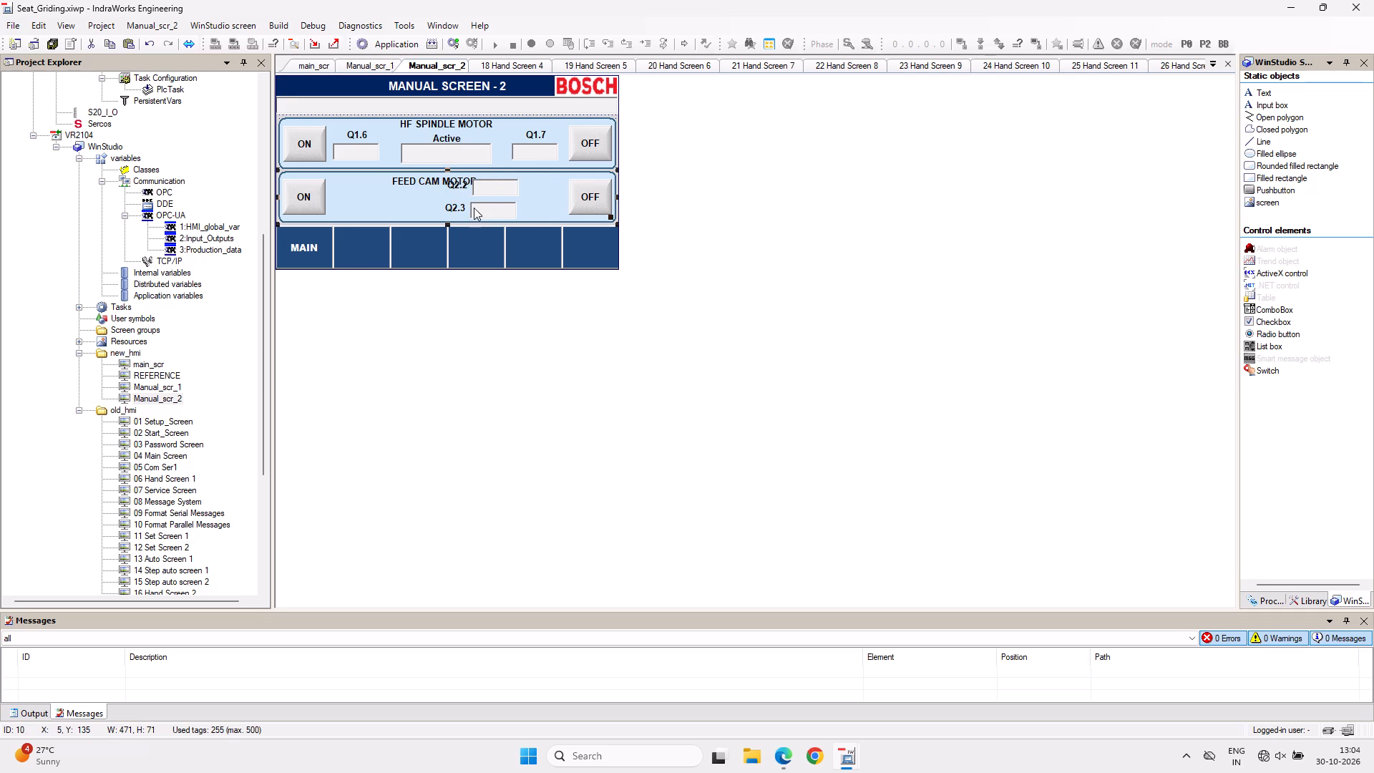
pyautogui.moveTo(459, 205); pyautogui.dragTo(354, 182)
pyautogui.moveTo(486, 208); pyautogui.dragTo(361, 202)
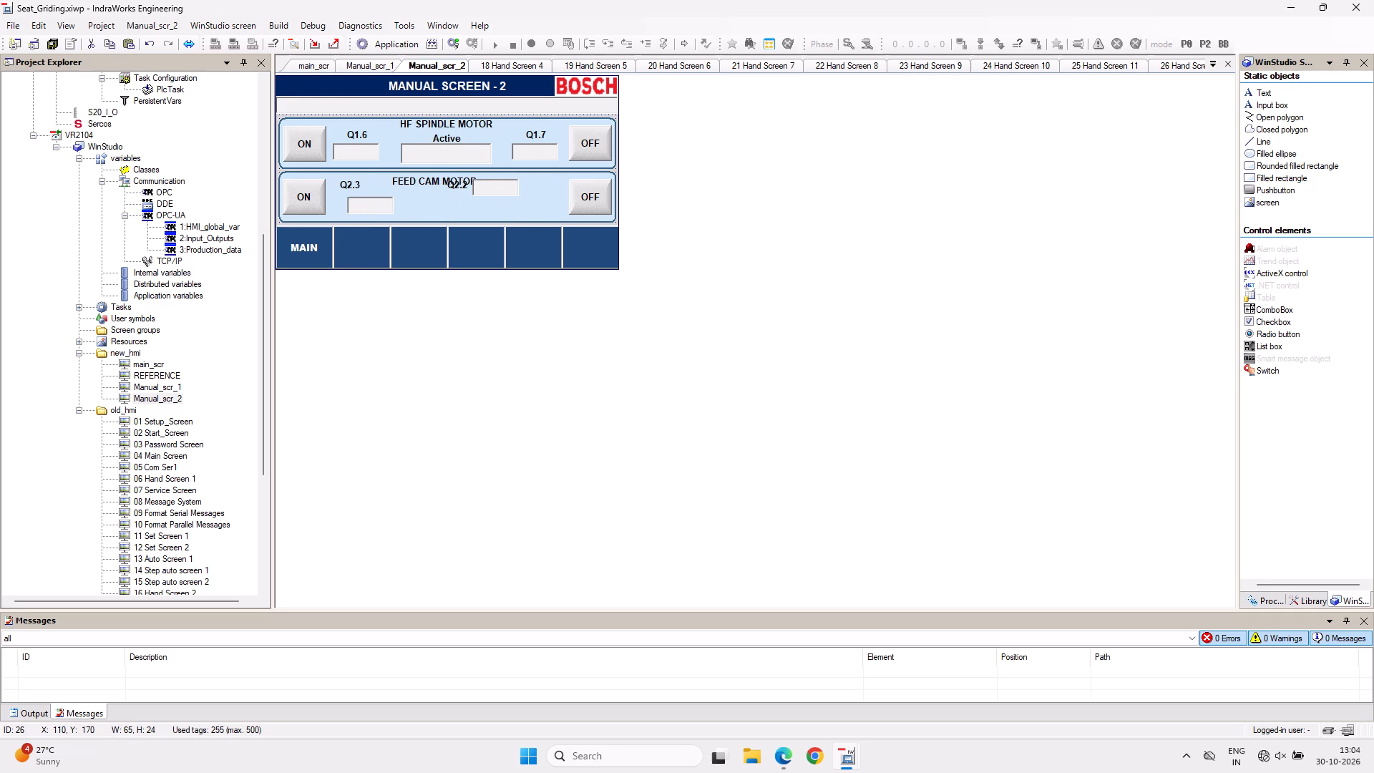
pyautogui.moveTo(361, 202); pyautogui.dragTo(344, 201)
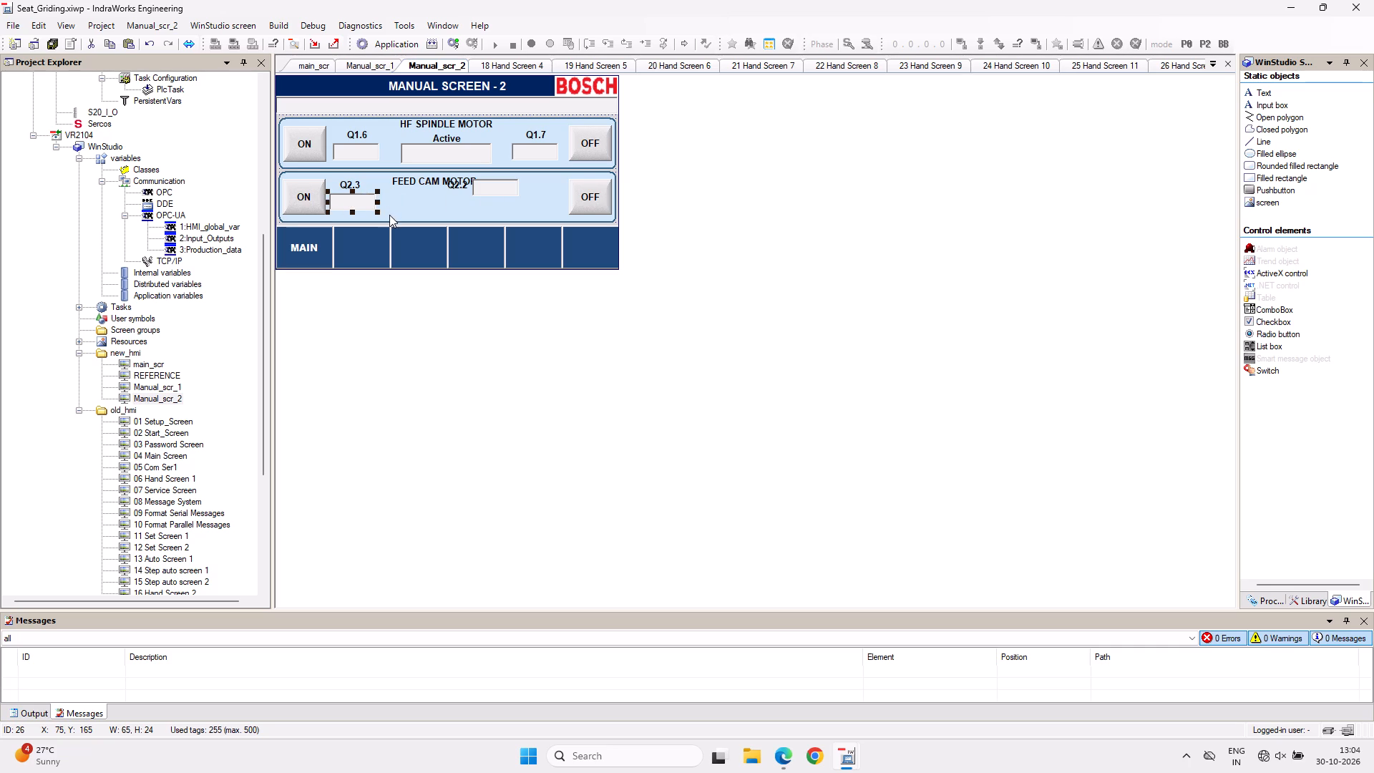
pyautogui.keyDown('shift'); pyautogui.click(354, 185); pyautogui.keyUp('shift')
pyautogui.moveTo(361, 200); pyautogui.dragTo(535, 205)
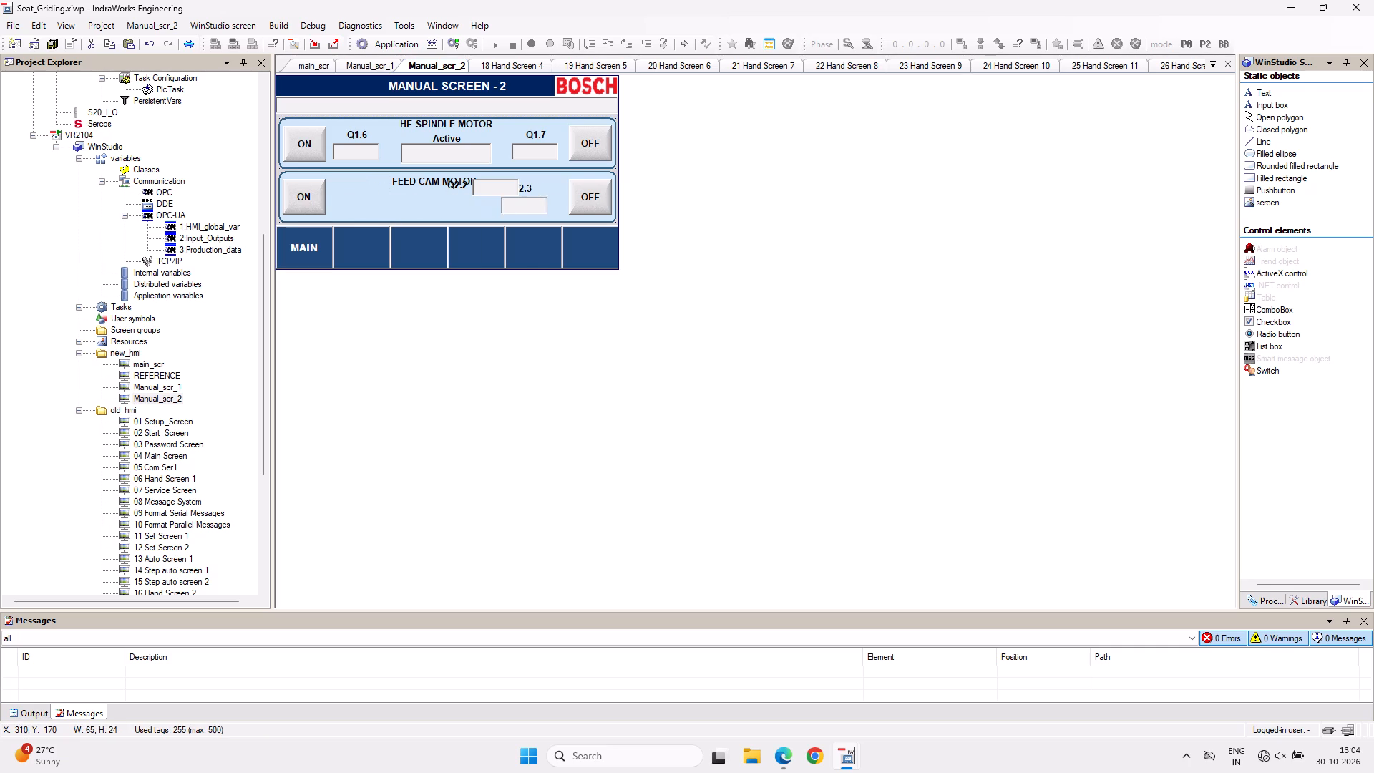
pyautogui.moveTo(535, 205); pyautogui.dragTo(547, 205)
# Place the Q2.2 box beside the FEED CAM MOTOR ON button at X 80, Y 170, with its label above at X 100, Y 145.
pyautogui.click(486, 188)
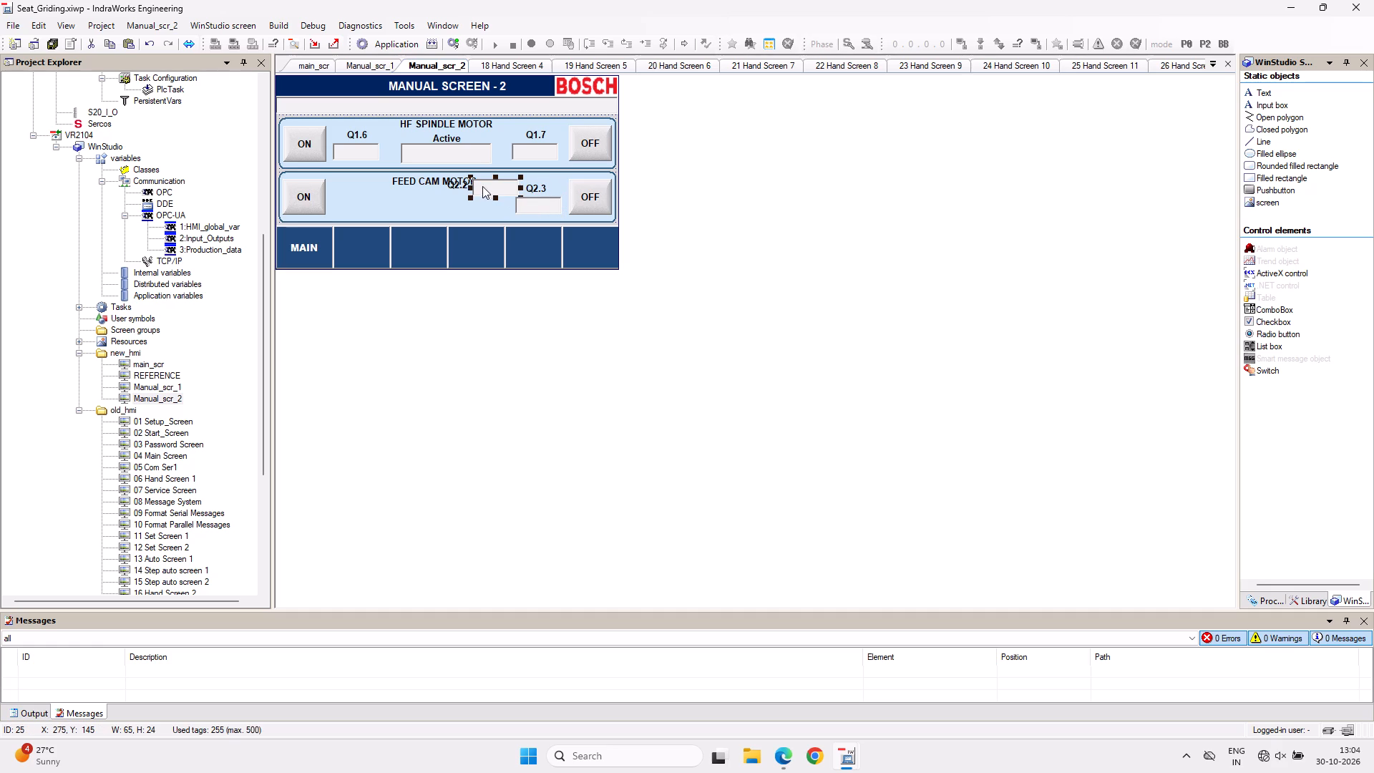
pyautogui.keyDown('shift'); pyautogui.click(452, 184); pyautogui.keyUp('shift')
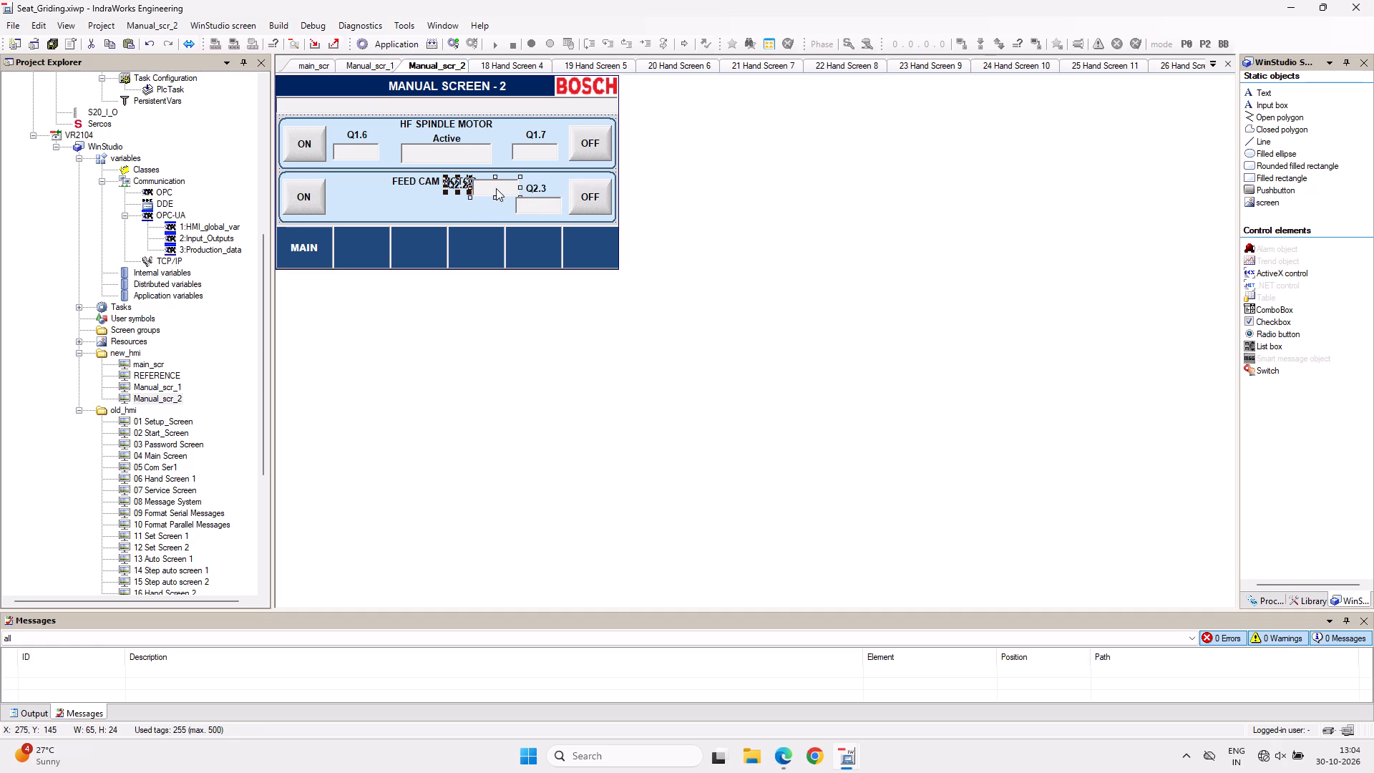
pyautogui.moveTo(496, 188); pyautogui.dragTo(371, 199)
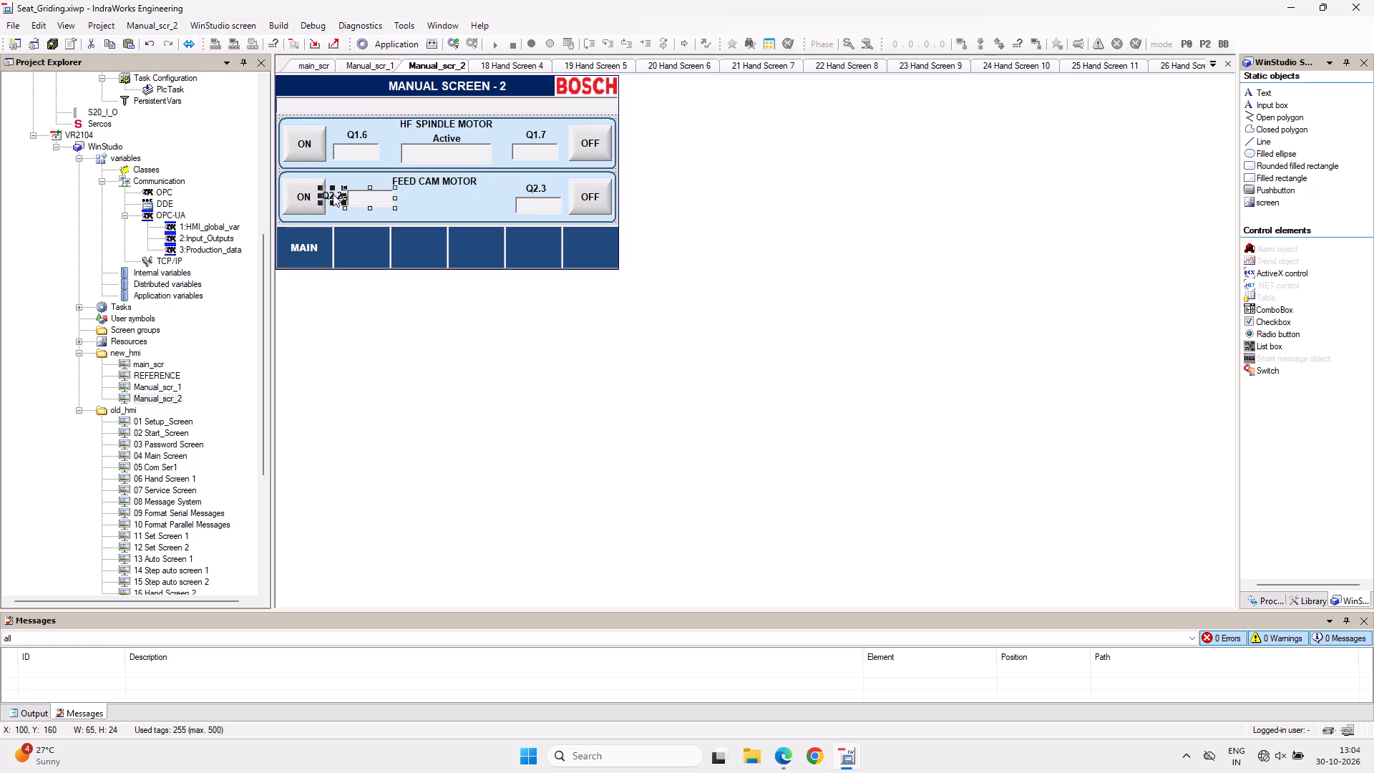
pyautogui.click(333, 194)
pyautogui.moveTo(333, 194); pyautogui.dragTo(358, 181)
pyautogui.moveTo(373, 198); pyautogui.dragTo(361, 199)
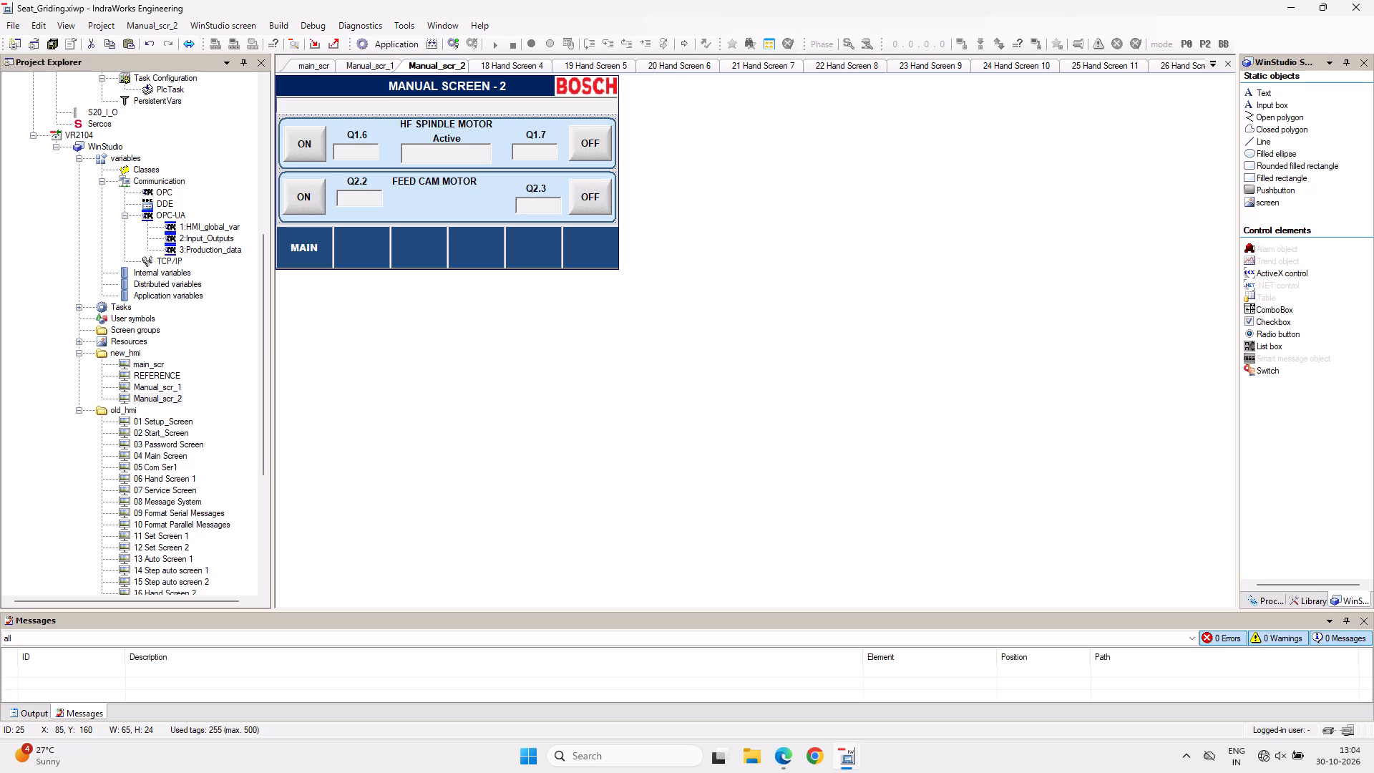
pyautogui.moveTo(361, 199); pyautogui.dragTo(357, 205)
pyautogui.click(361, 179)
pyautogui.click(662, 203)
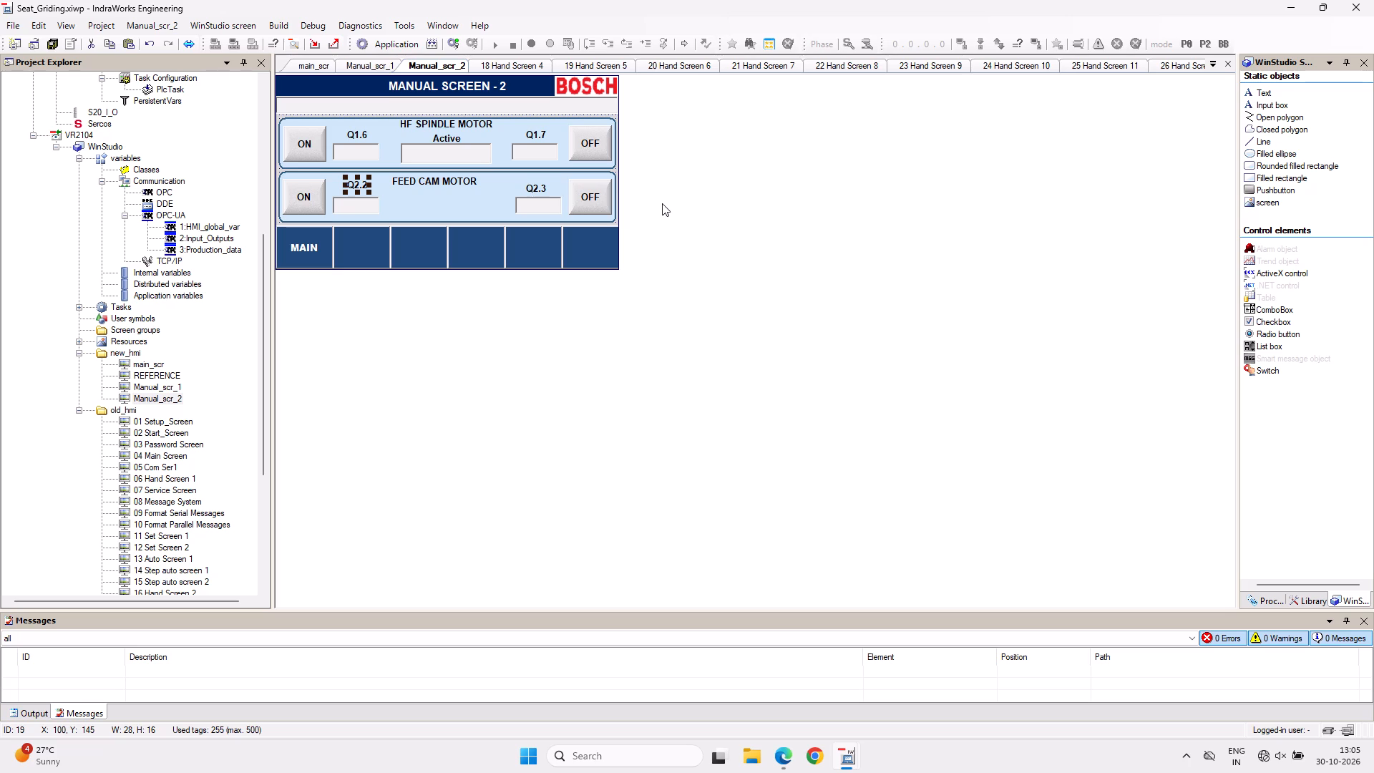
# Compare the finished Manual_scr_2 with main_scr, Manual_scr_1 and the old hand screens 4 to 7, checking their titles, status signals and buttons.
pyautogui.click(463, 195)
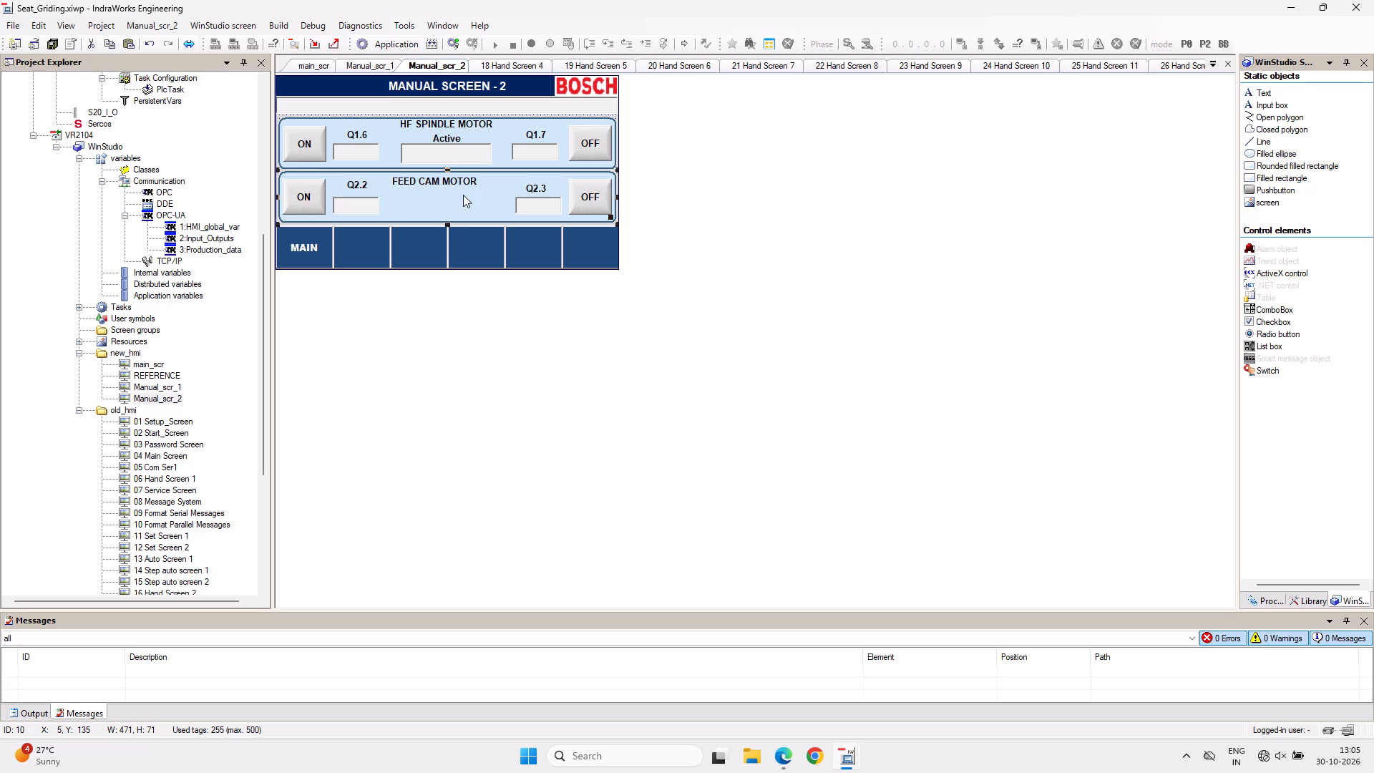
pyautogui.click(503, 64)
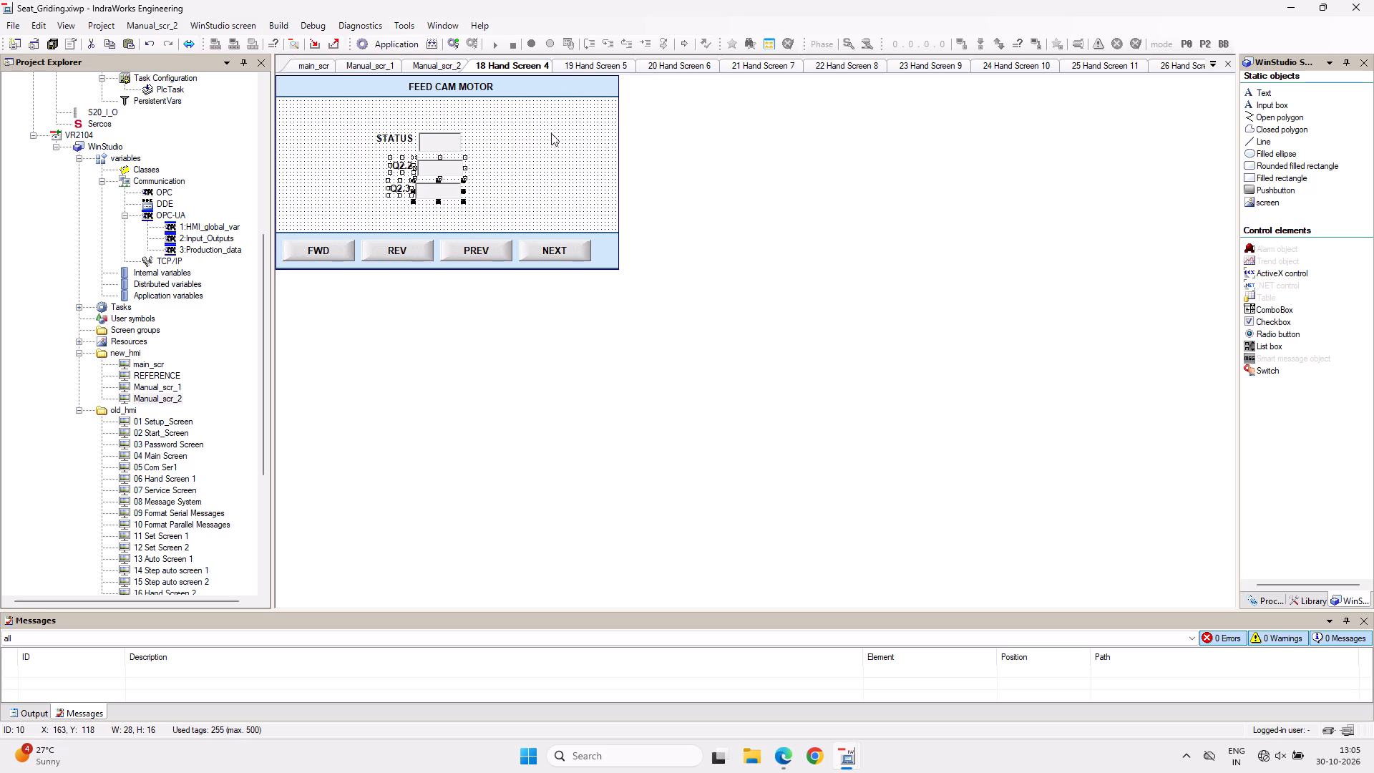
pyautogui.click(551, 133)
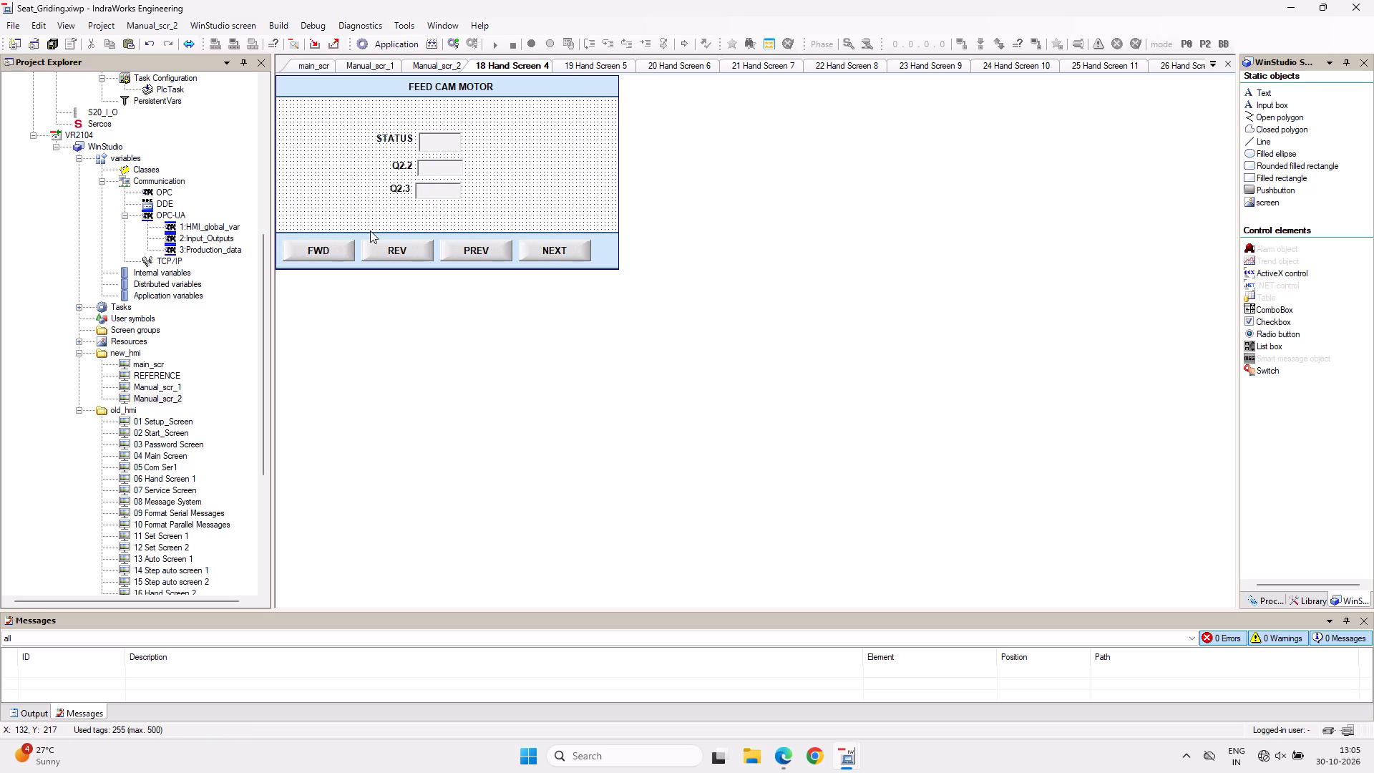
pyautogui.click(436, 66)
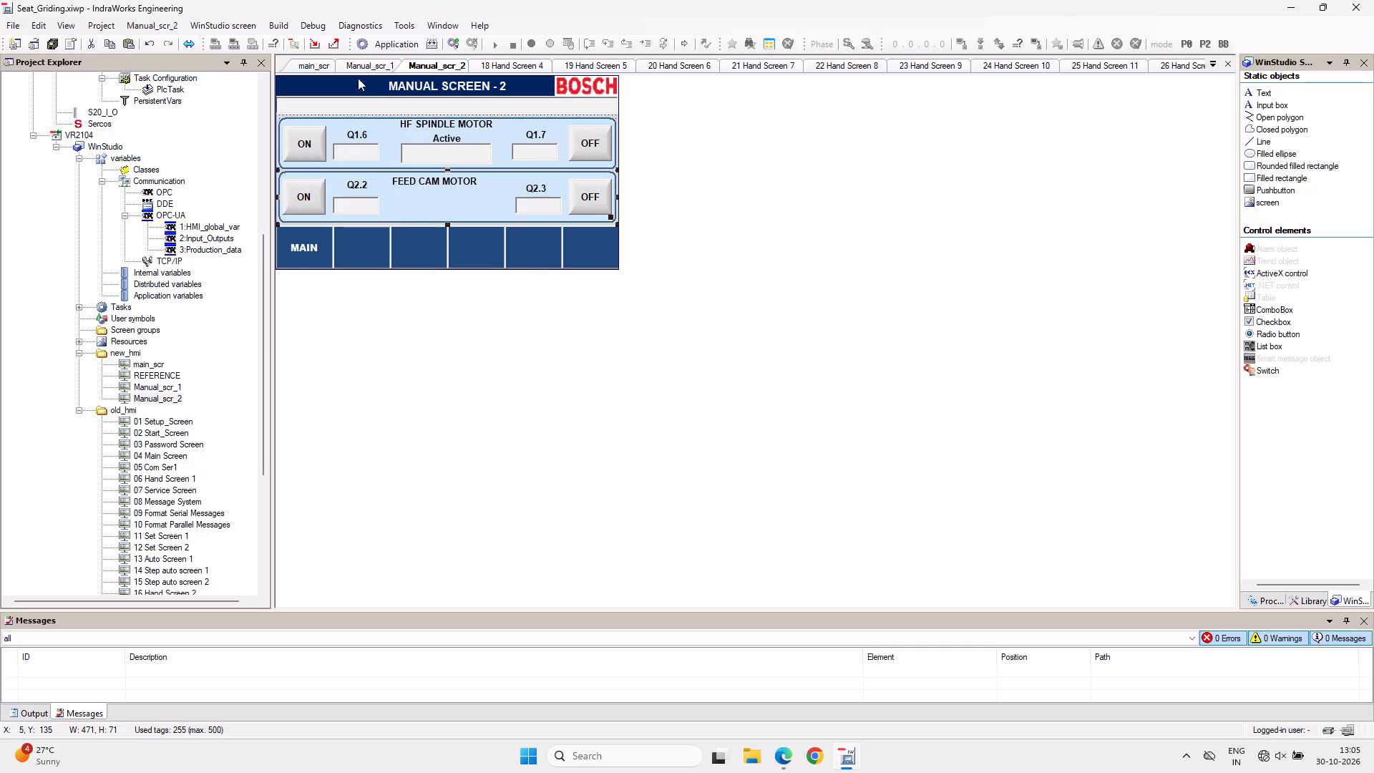
pyautogui.click(374, 64)
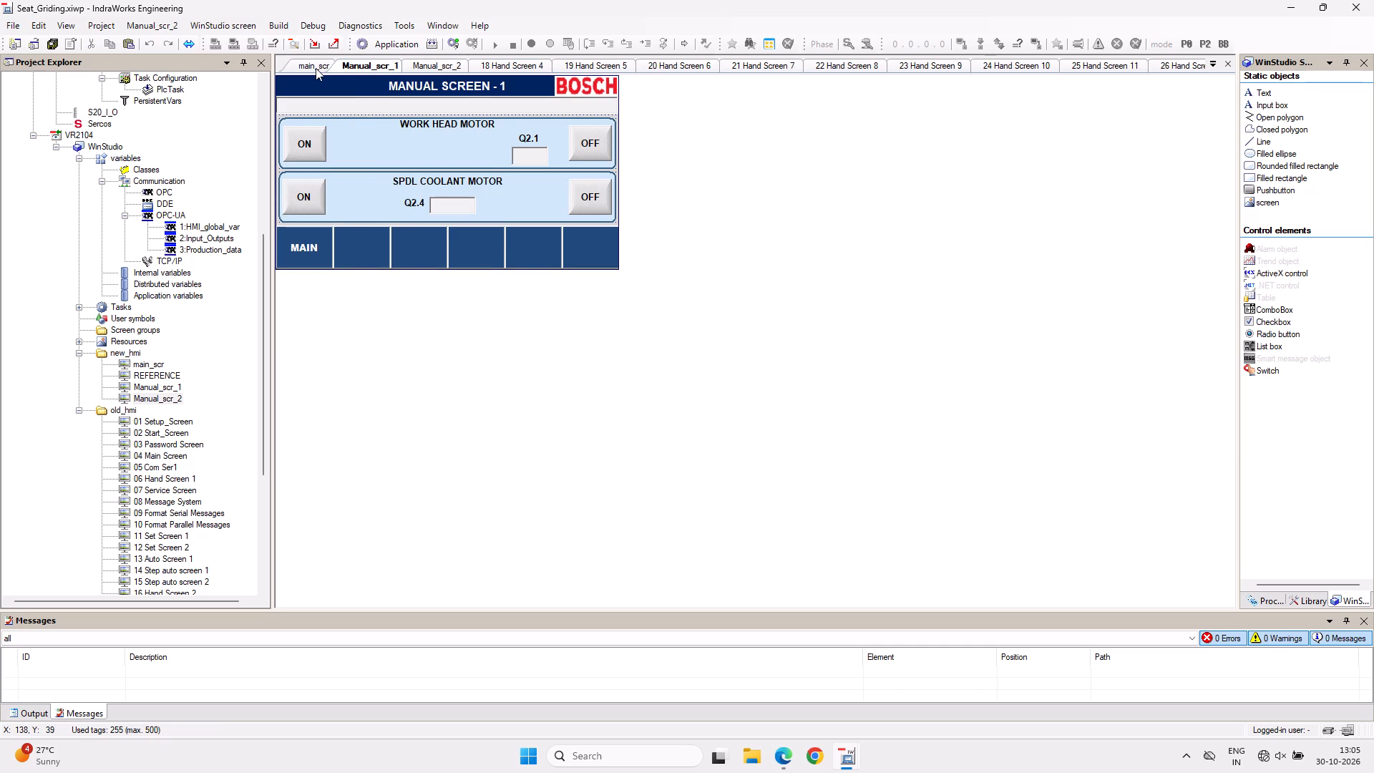
pyautogui.click(316, 67)
pyautogui.click(386, 67)
pyautogui.click(530, 67)
pyautogui.click(554, 145)
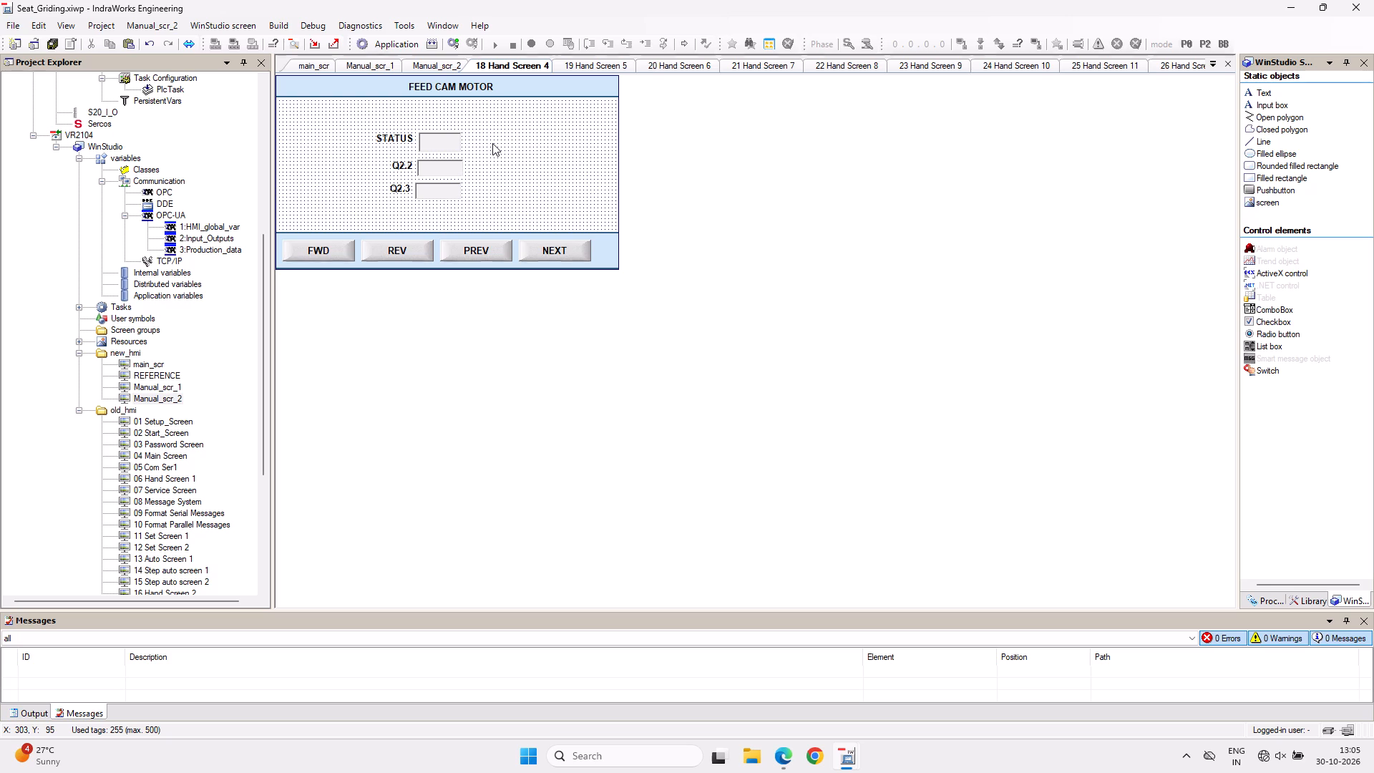
pyautogui.click(610, 64)
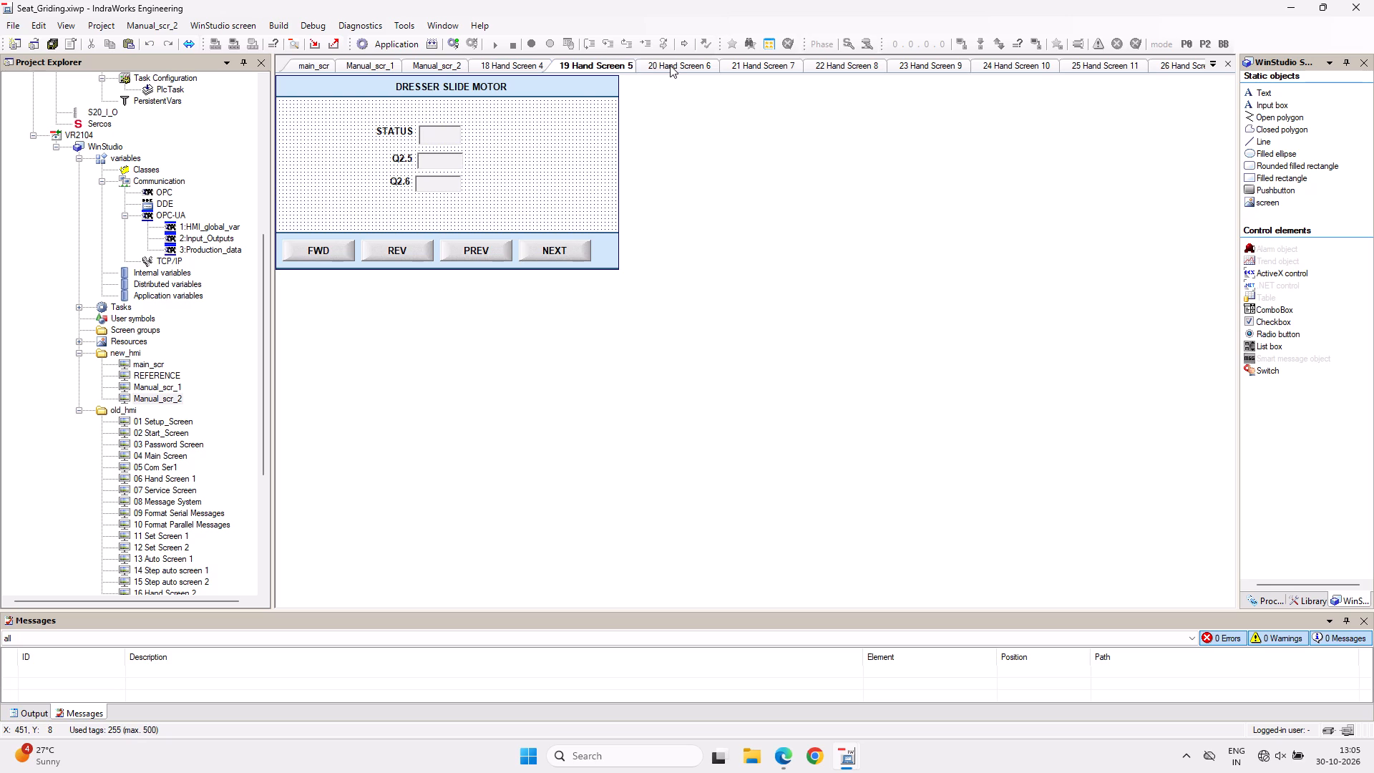
pyautogui.click(670, 65)
pyautogui.click(759, 67)
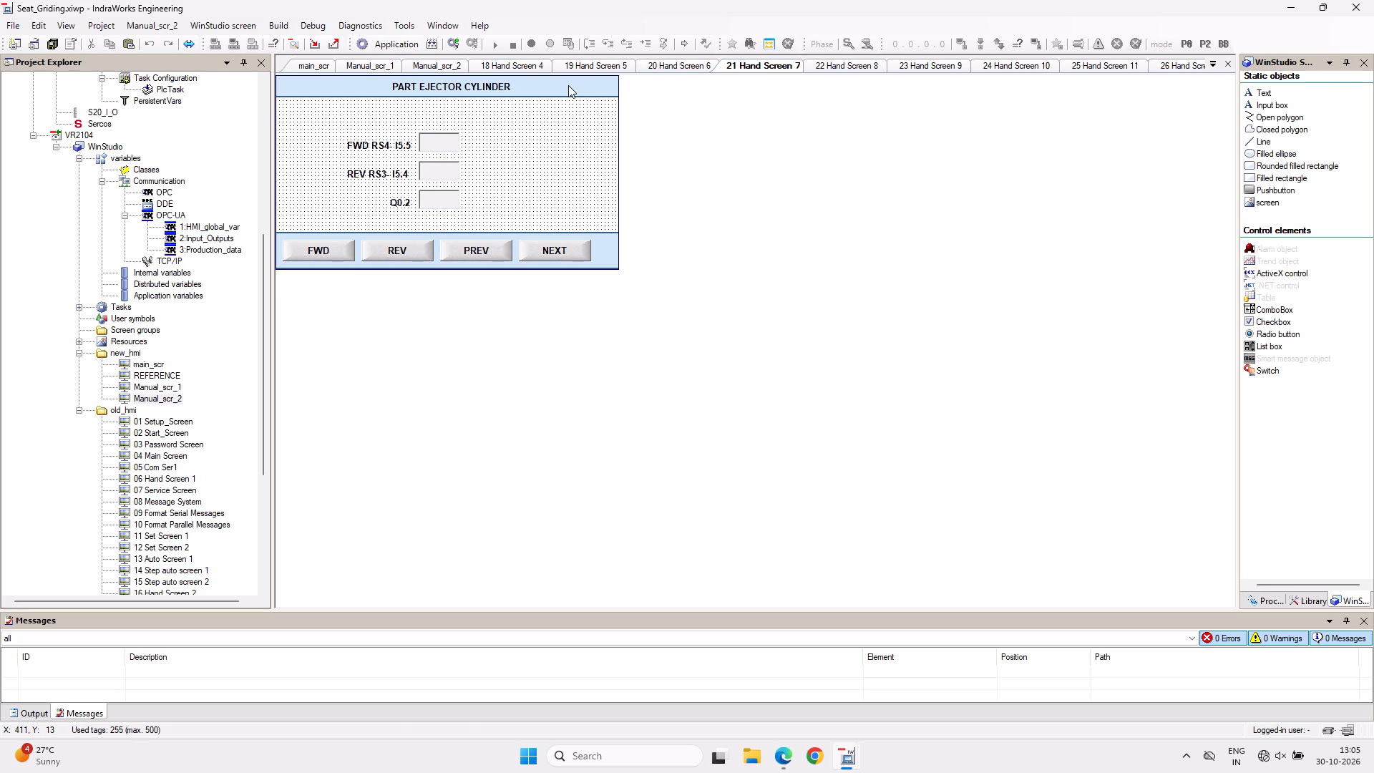
pyautogui.click(381, 64)
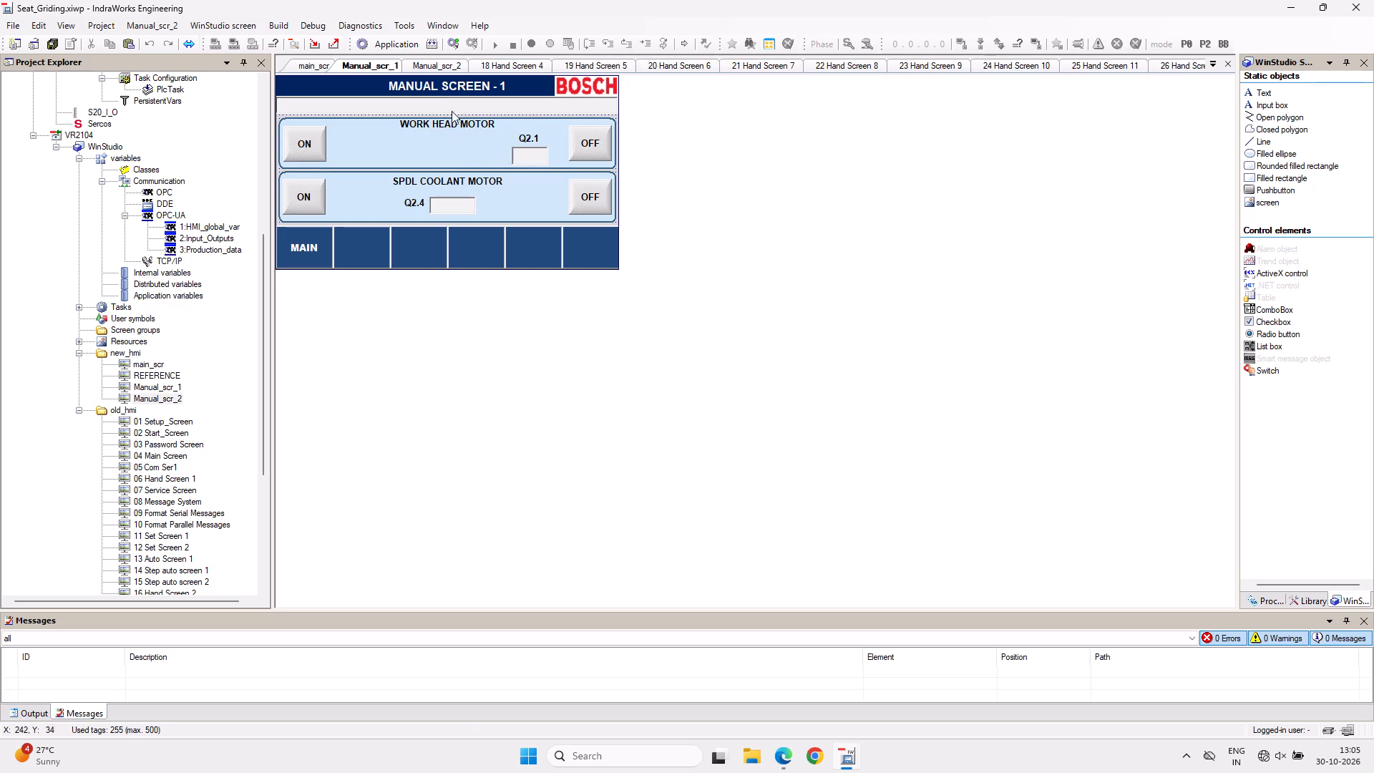
pyautogui.click(442, 63)
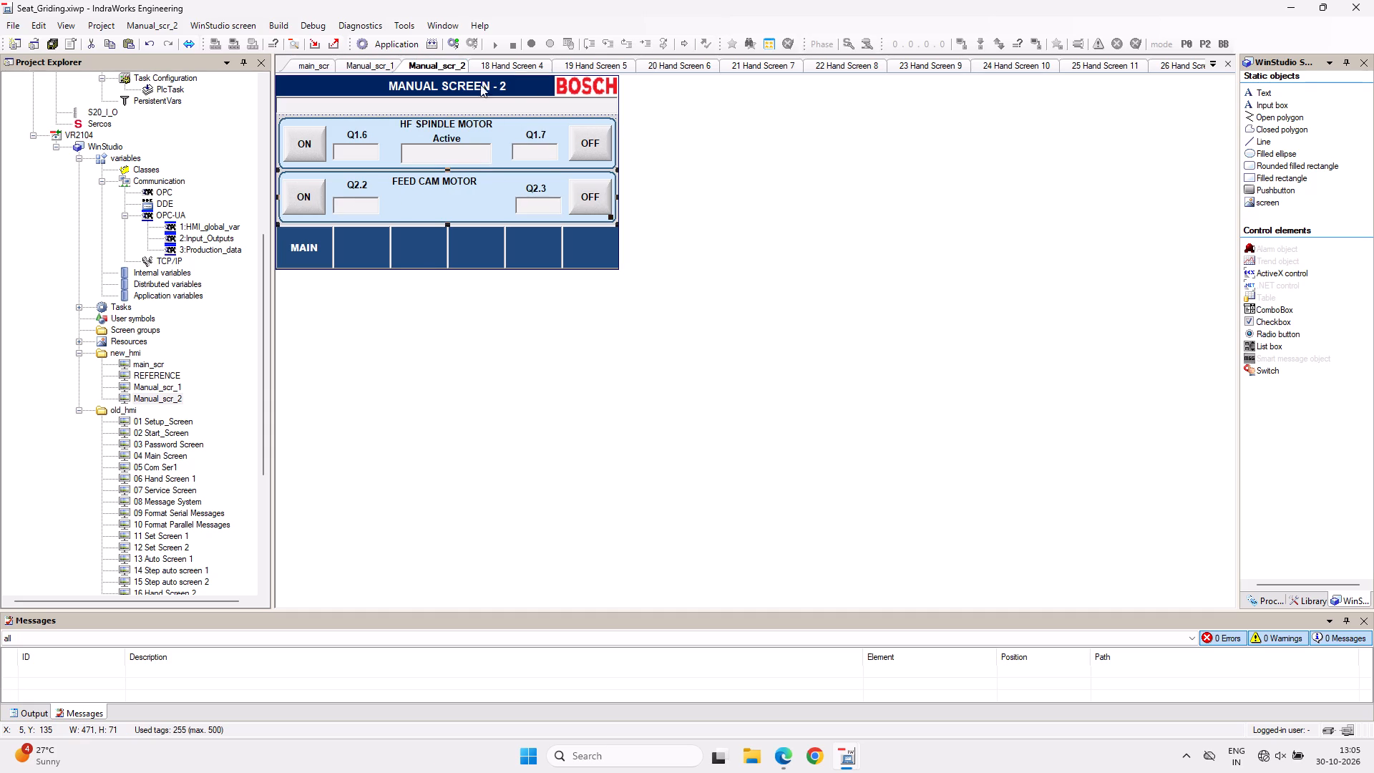
pyautogui.click(613, 117)
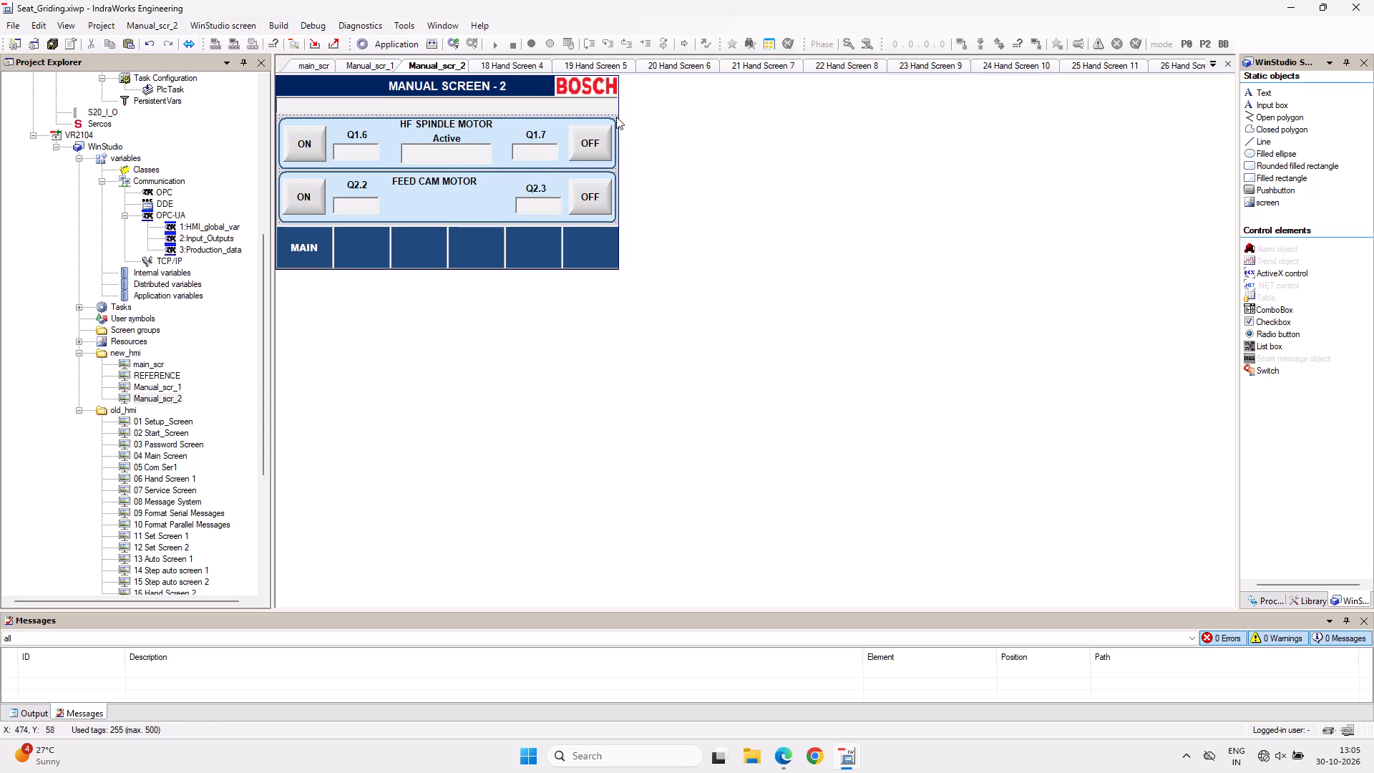